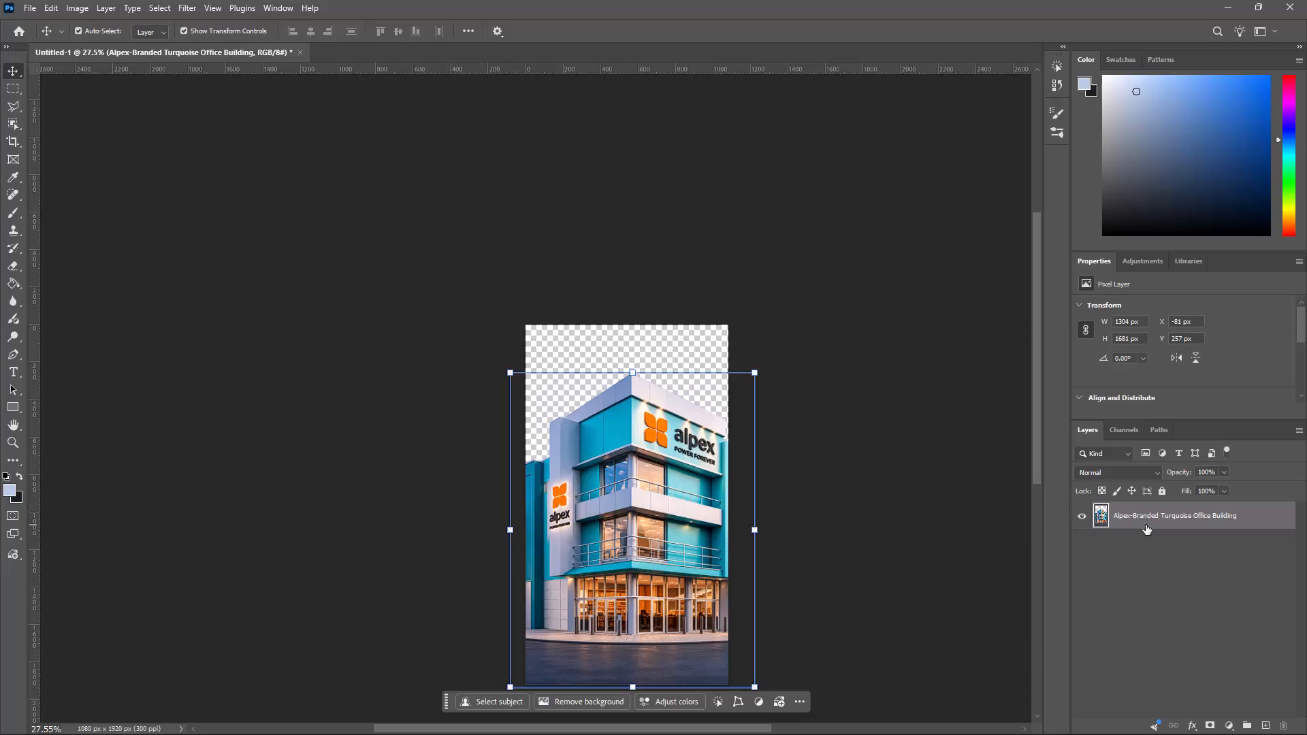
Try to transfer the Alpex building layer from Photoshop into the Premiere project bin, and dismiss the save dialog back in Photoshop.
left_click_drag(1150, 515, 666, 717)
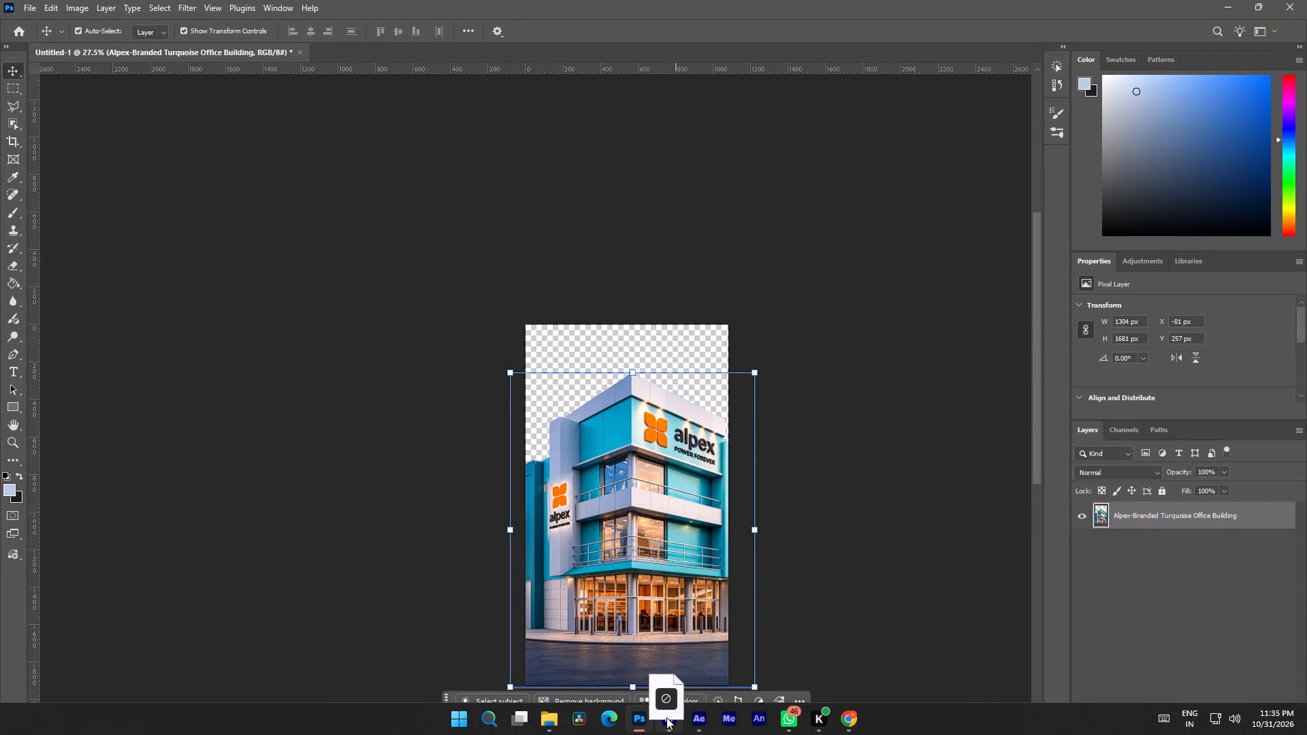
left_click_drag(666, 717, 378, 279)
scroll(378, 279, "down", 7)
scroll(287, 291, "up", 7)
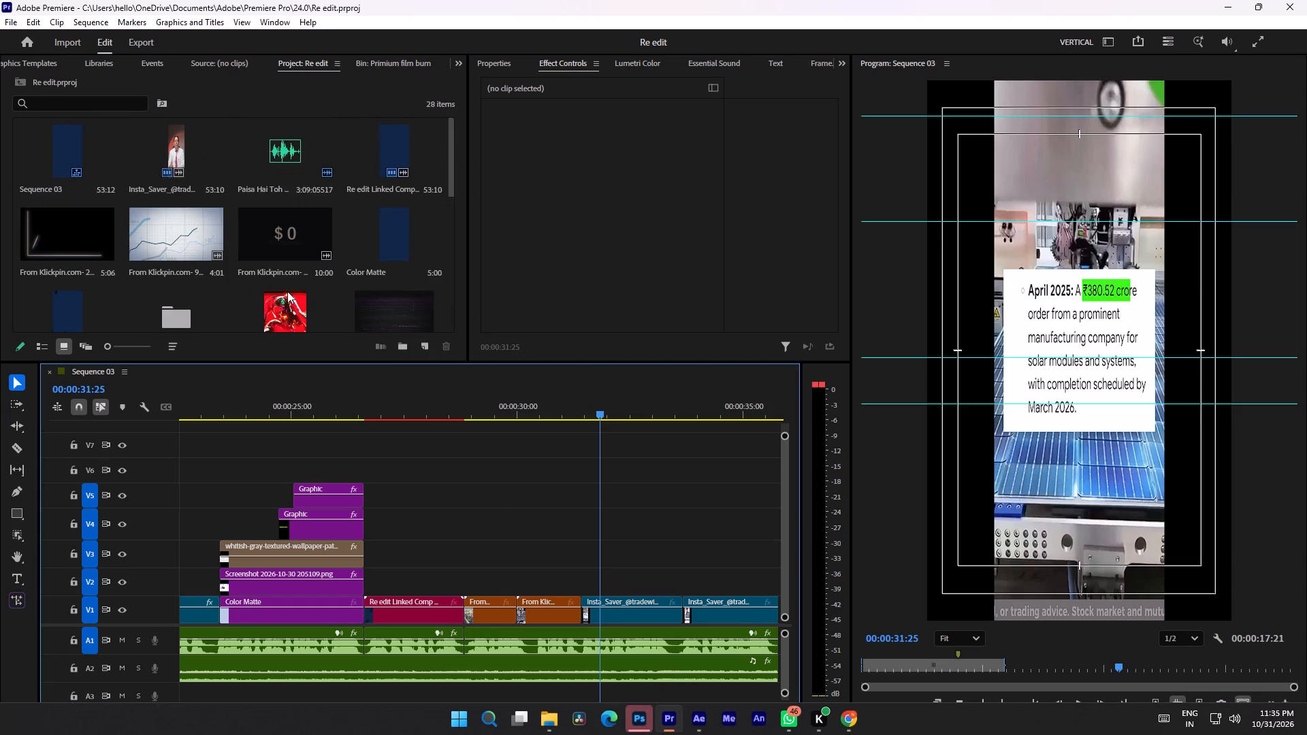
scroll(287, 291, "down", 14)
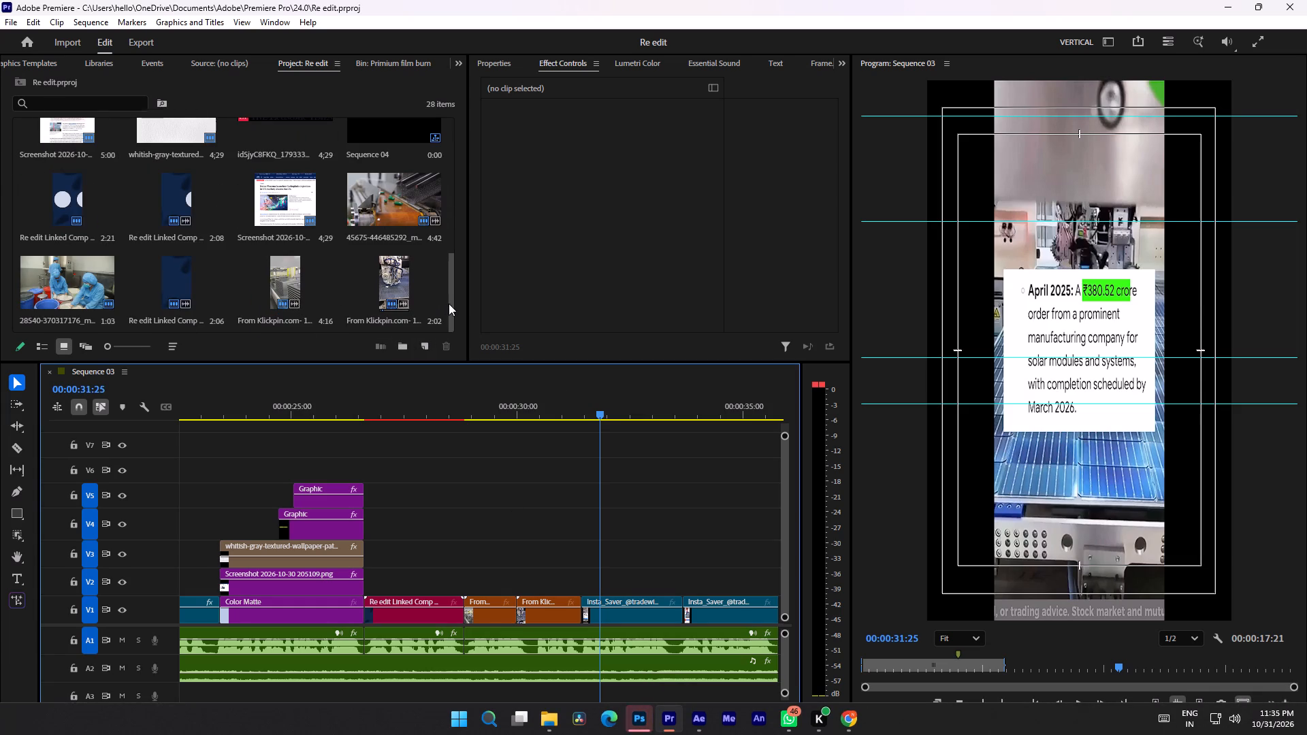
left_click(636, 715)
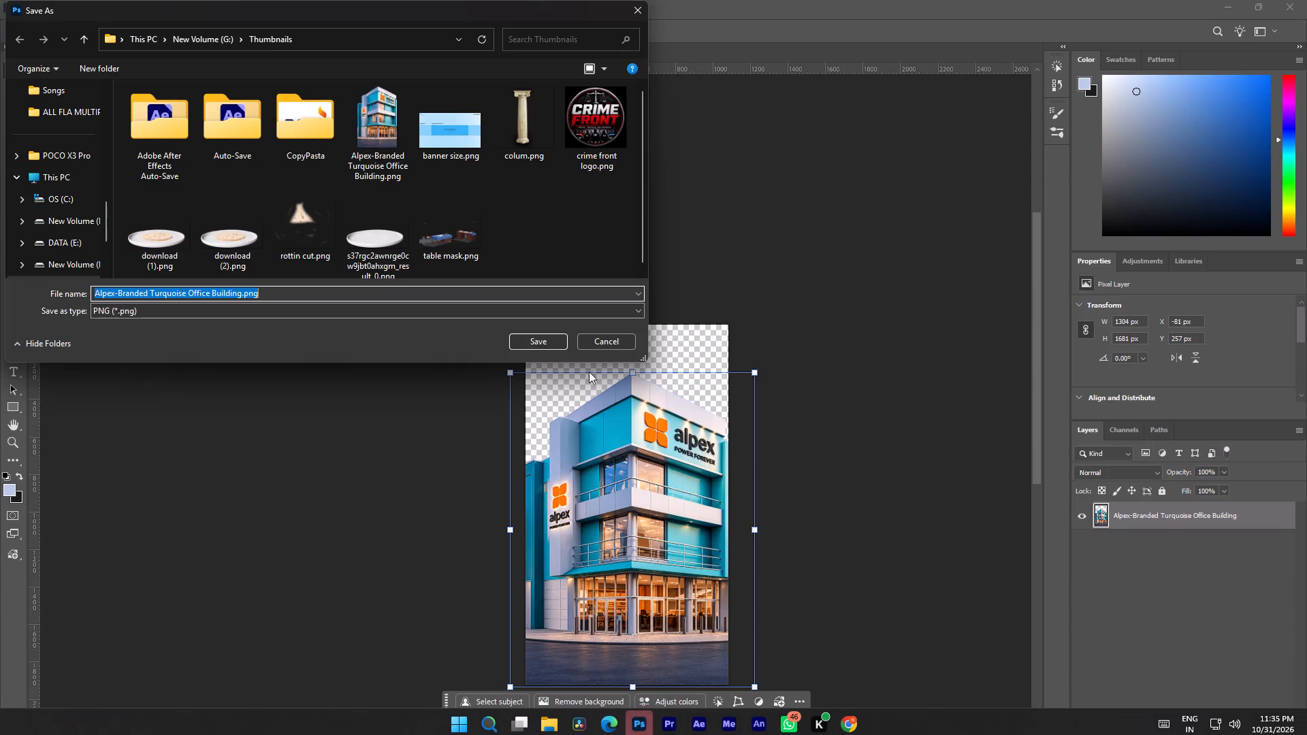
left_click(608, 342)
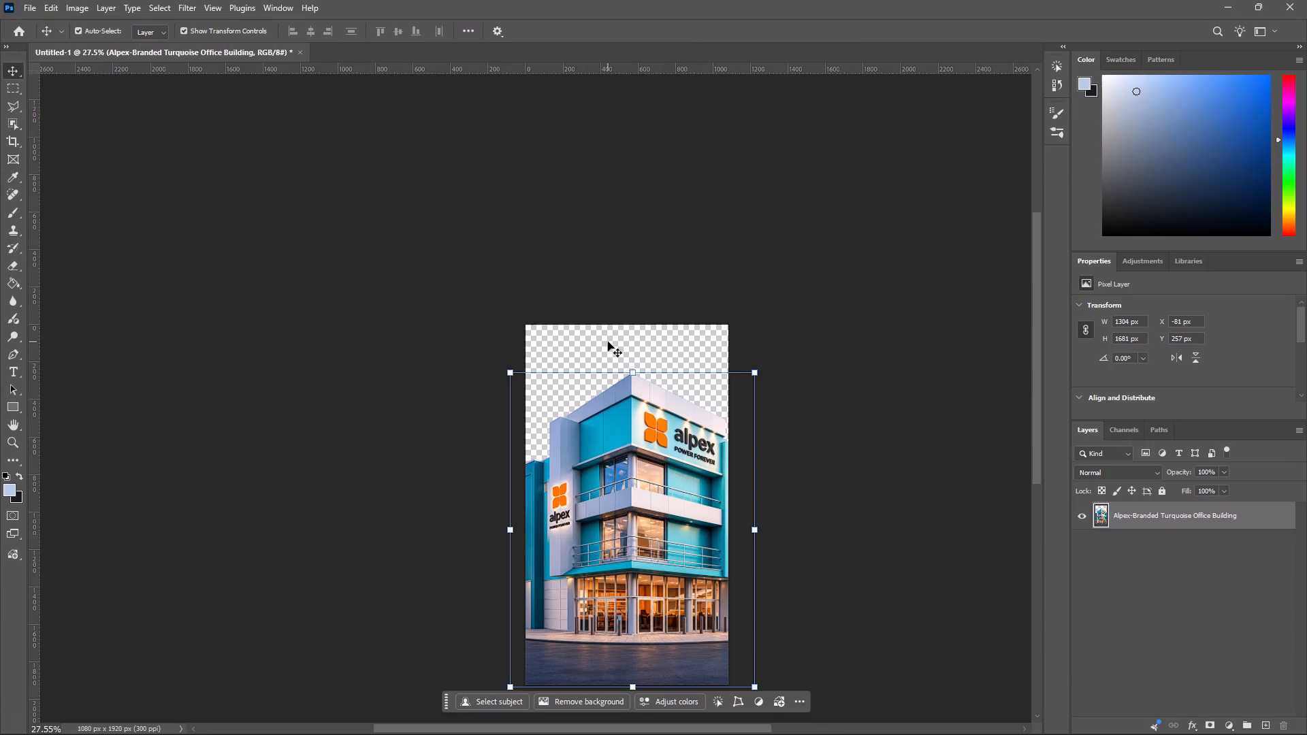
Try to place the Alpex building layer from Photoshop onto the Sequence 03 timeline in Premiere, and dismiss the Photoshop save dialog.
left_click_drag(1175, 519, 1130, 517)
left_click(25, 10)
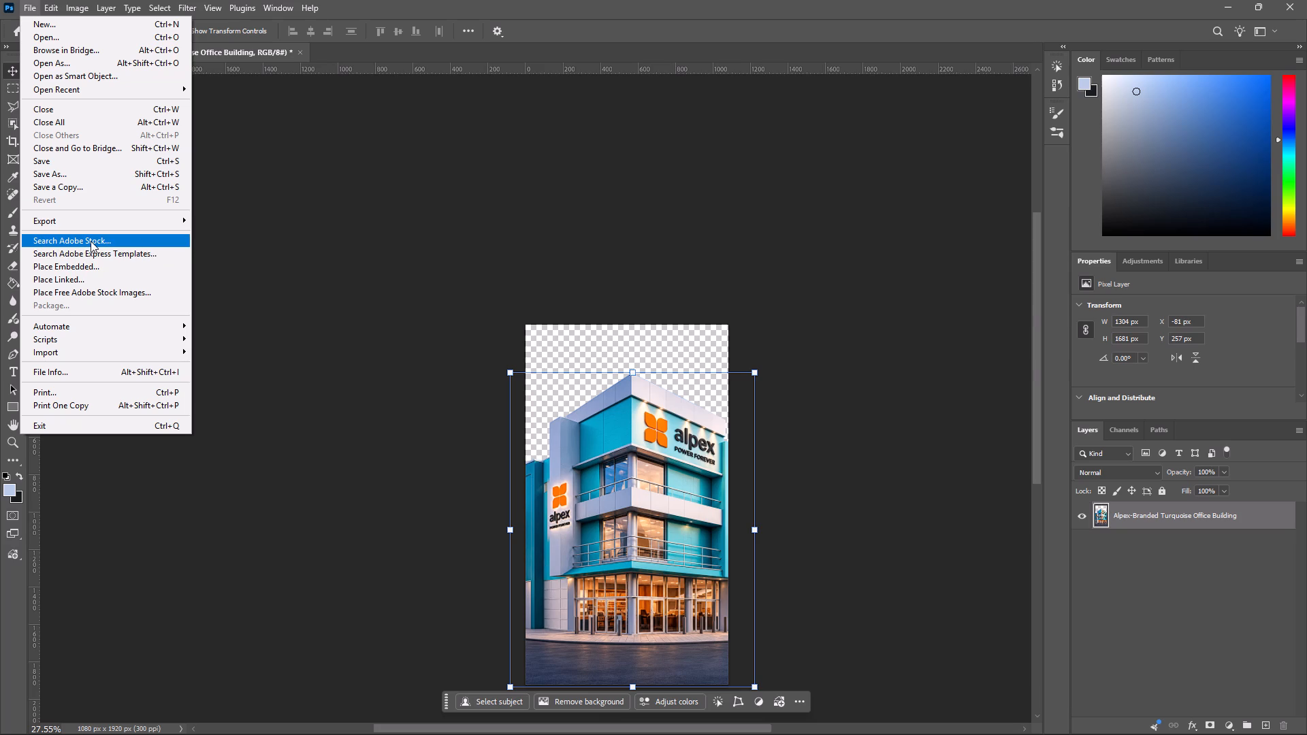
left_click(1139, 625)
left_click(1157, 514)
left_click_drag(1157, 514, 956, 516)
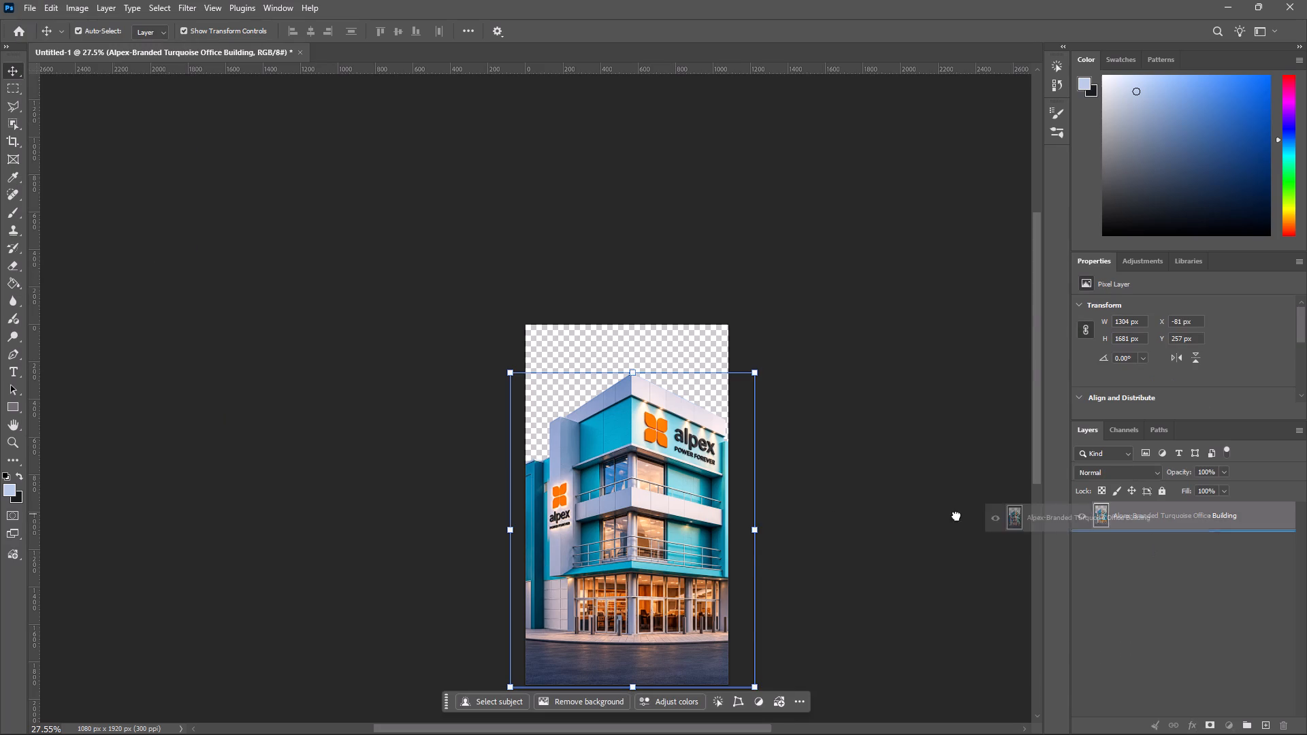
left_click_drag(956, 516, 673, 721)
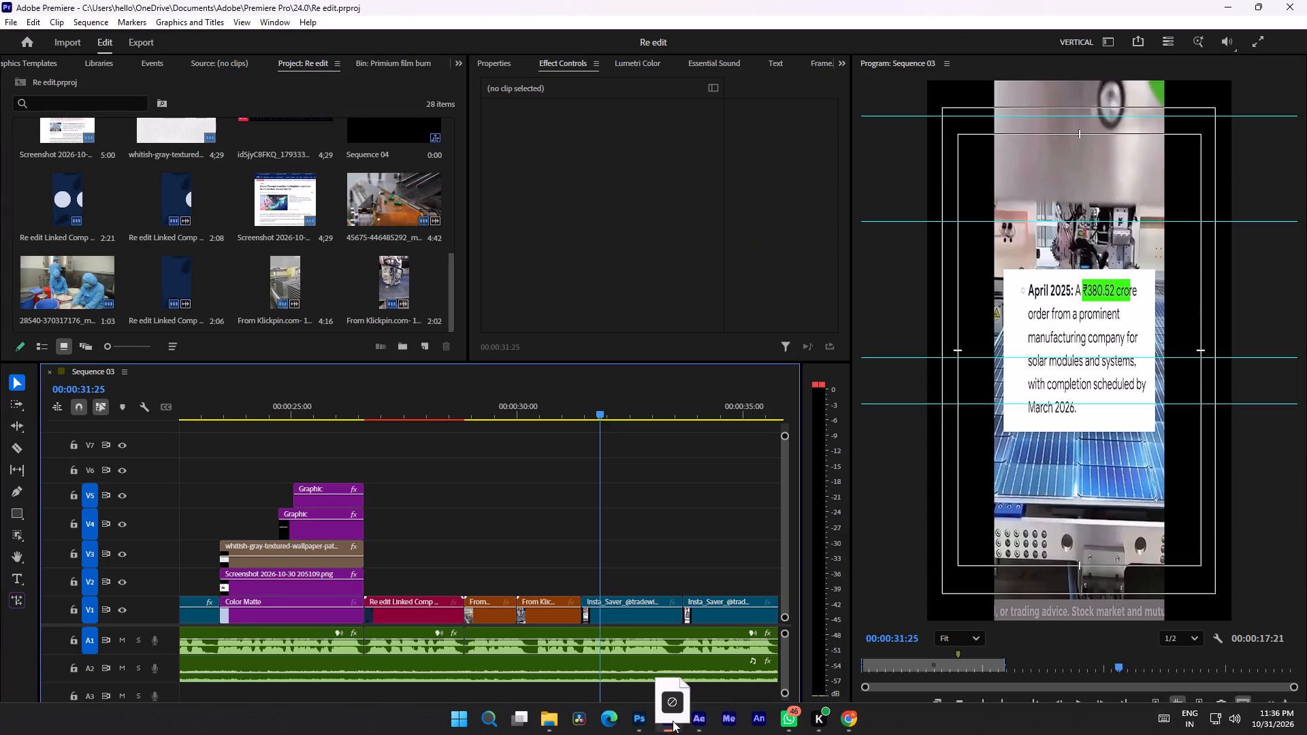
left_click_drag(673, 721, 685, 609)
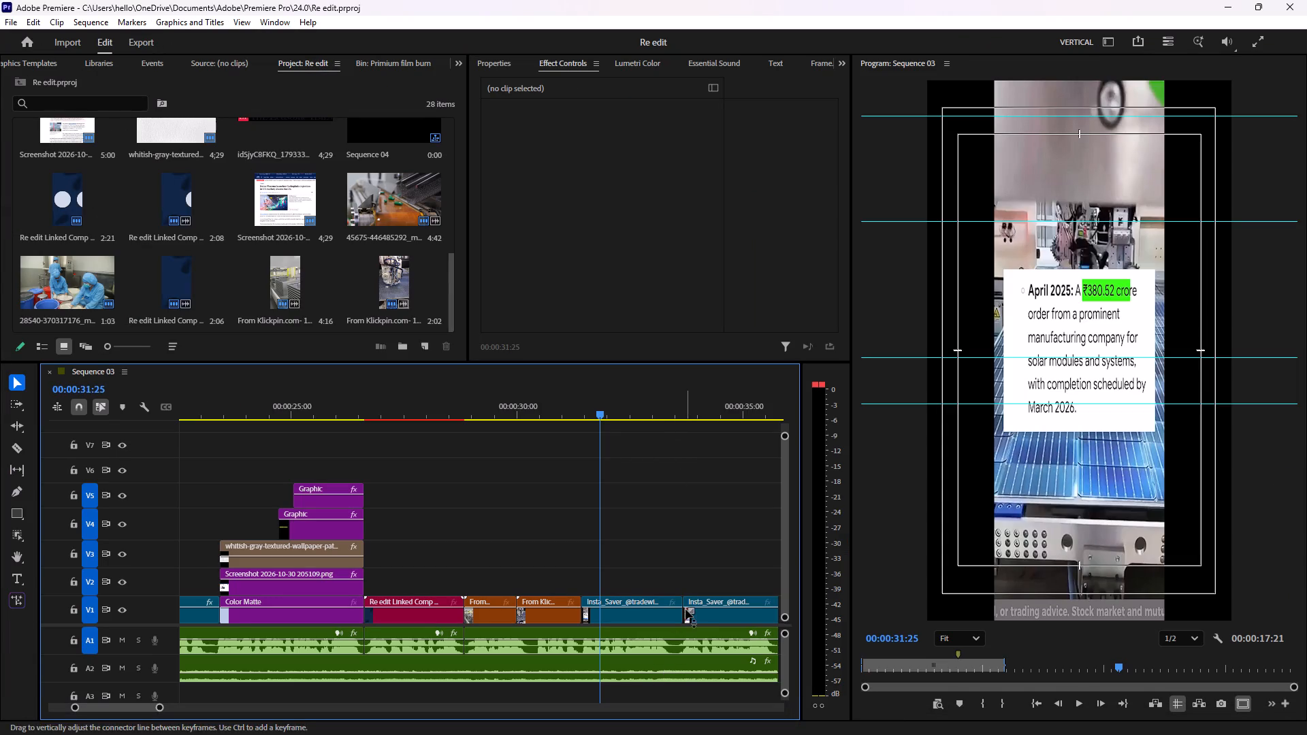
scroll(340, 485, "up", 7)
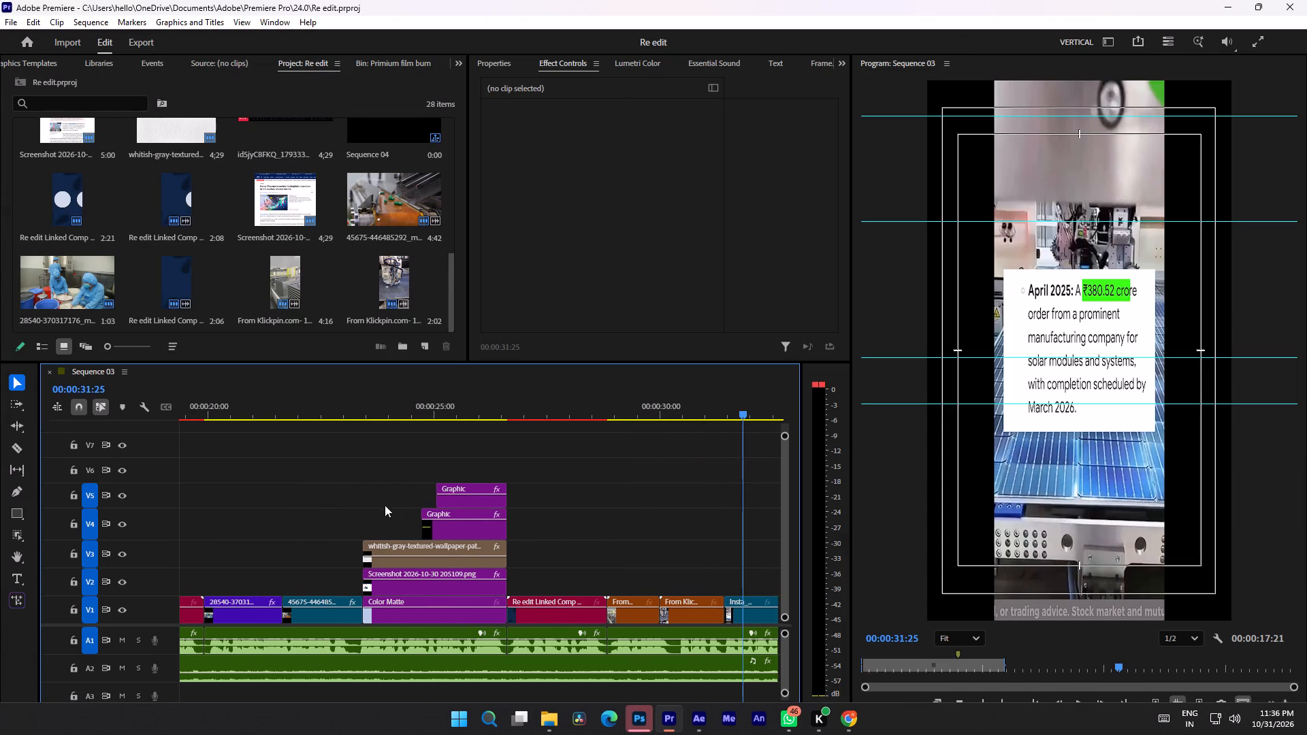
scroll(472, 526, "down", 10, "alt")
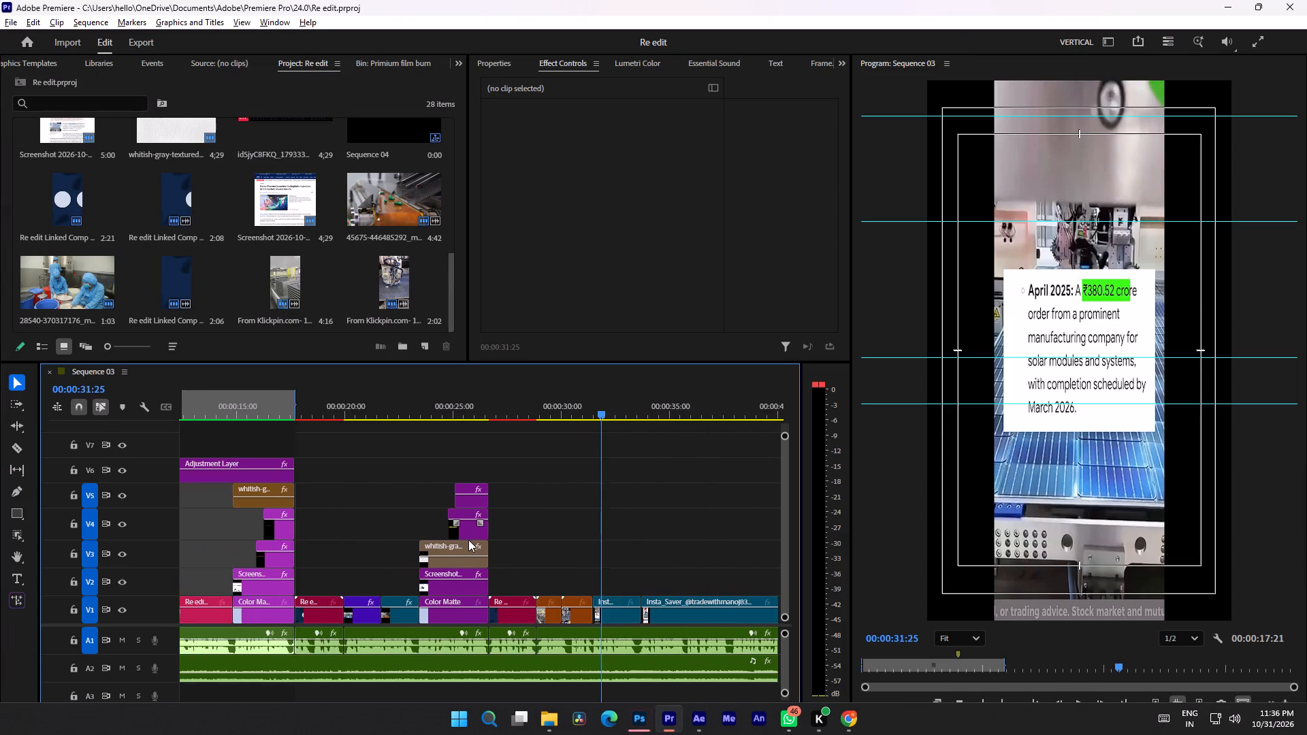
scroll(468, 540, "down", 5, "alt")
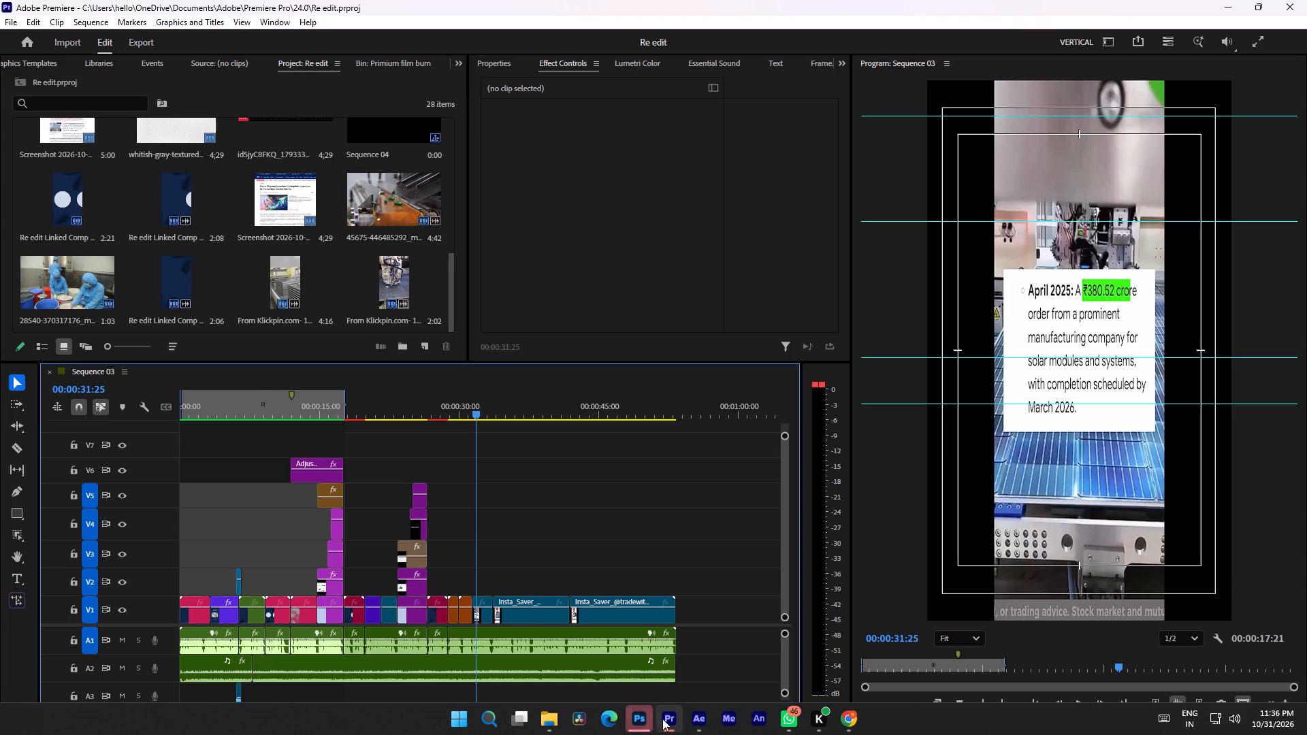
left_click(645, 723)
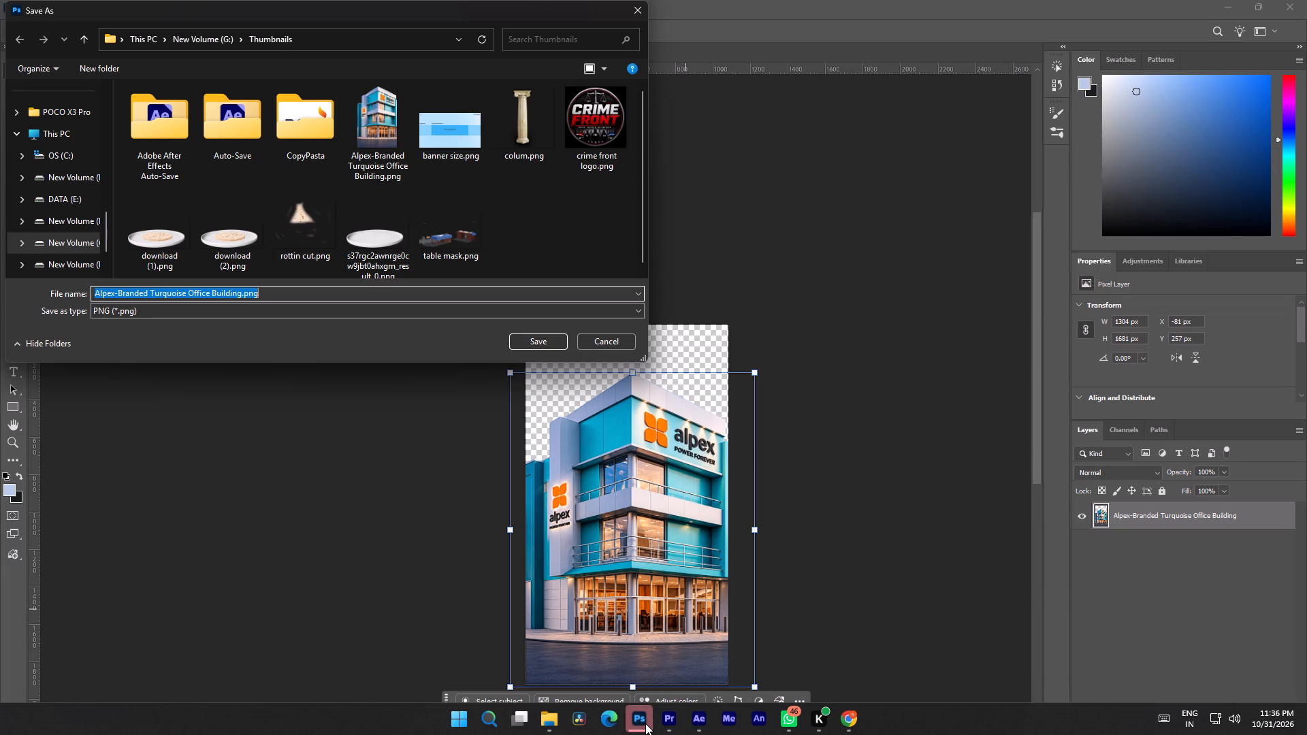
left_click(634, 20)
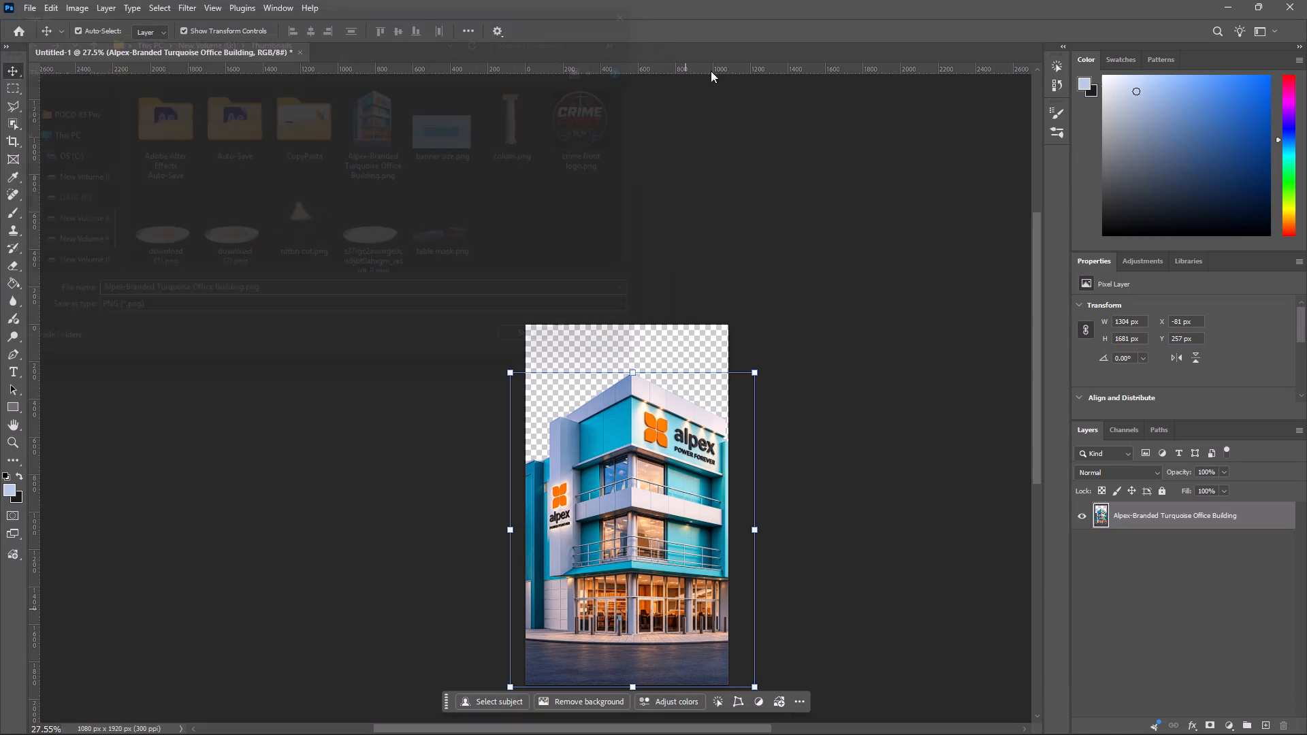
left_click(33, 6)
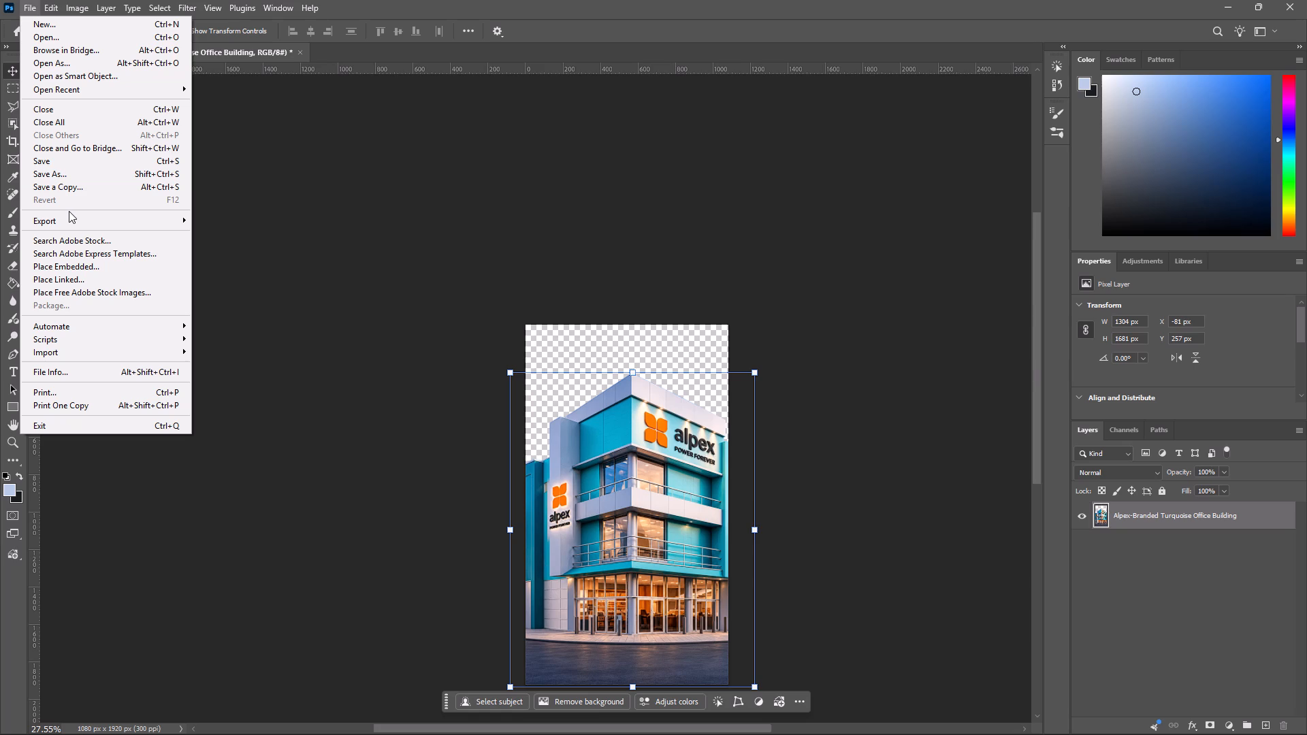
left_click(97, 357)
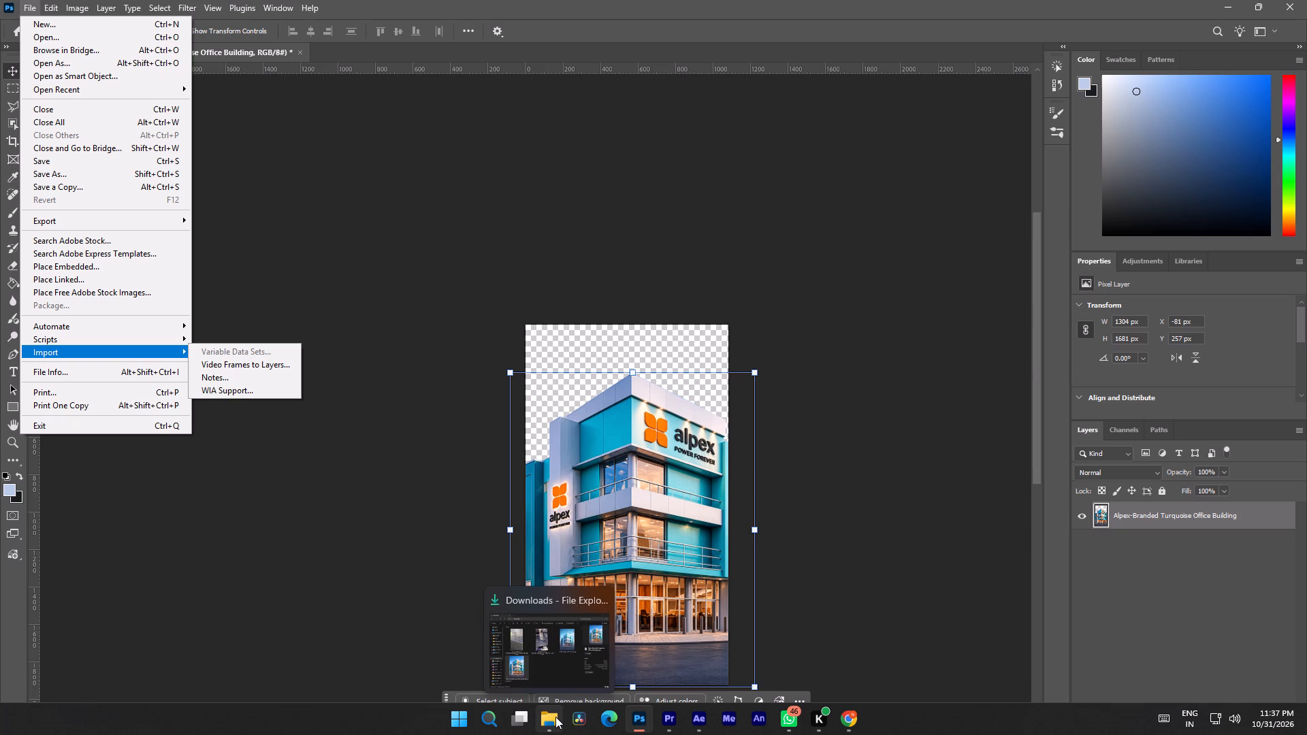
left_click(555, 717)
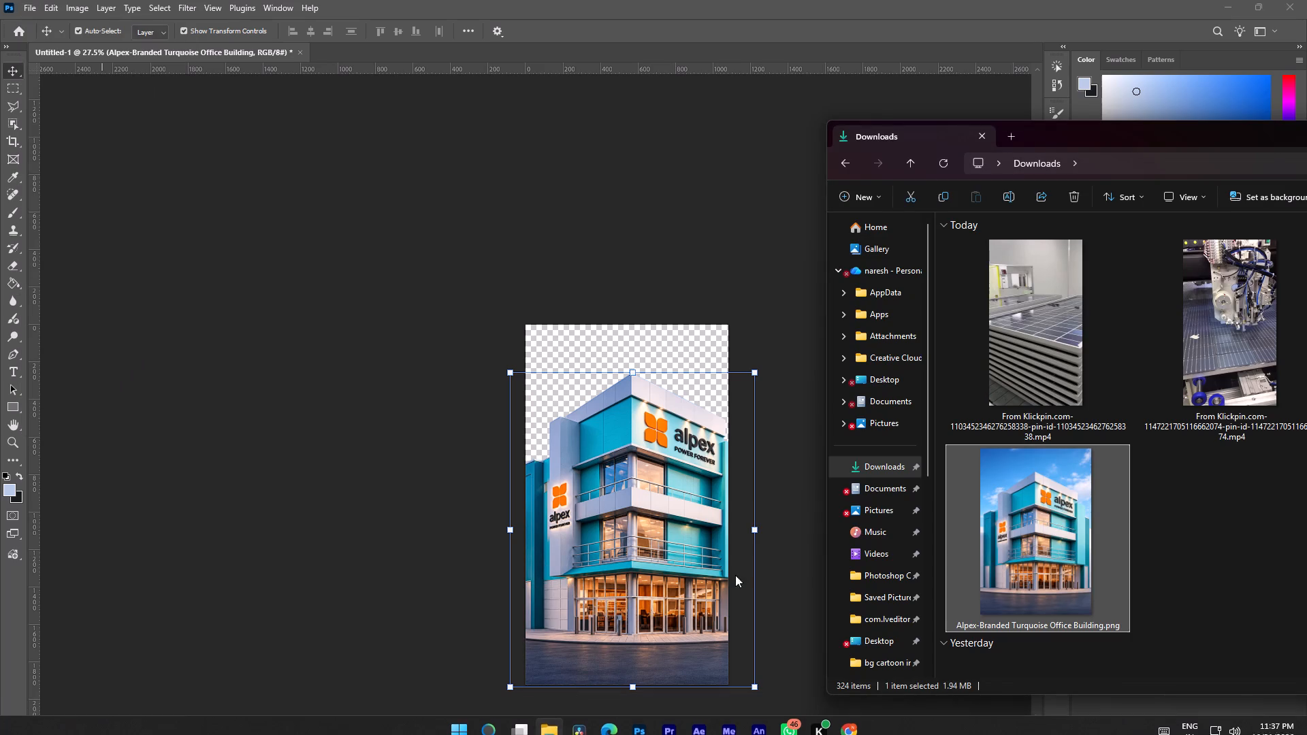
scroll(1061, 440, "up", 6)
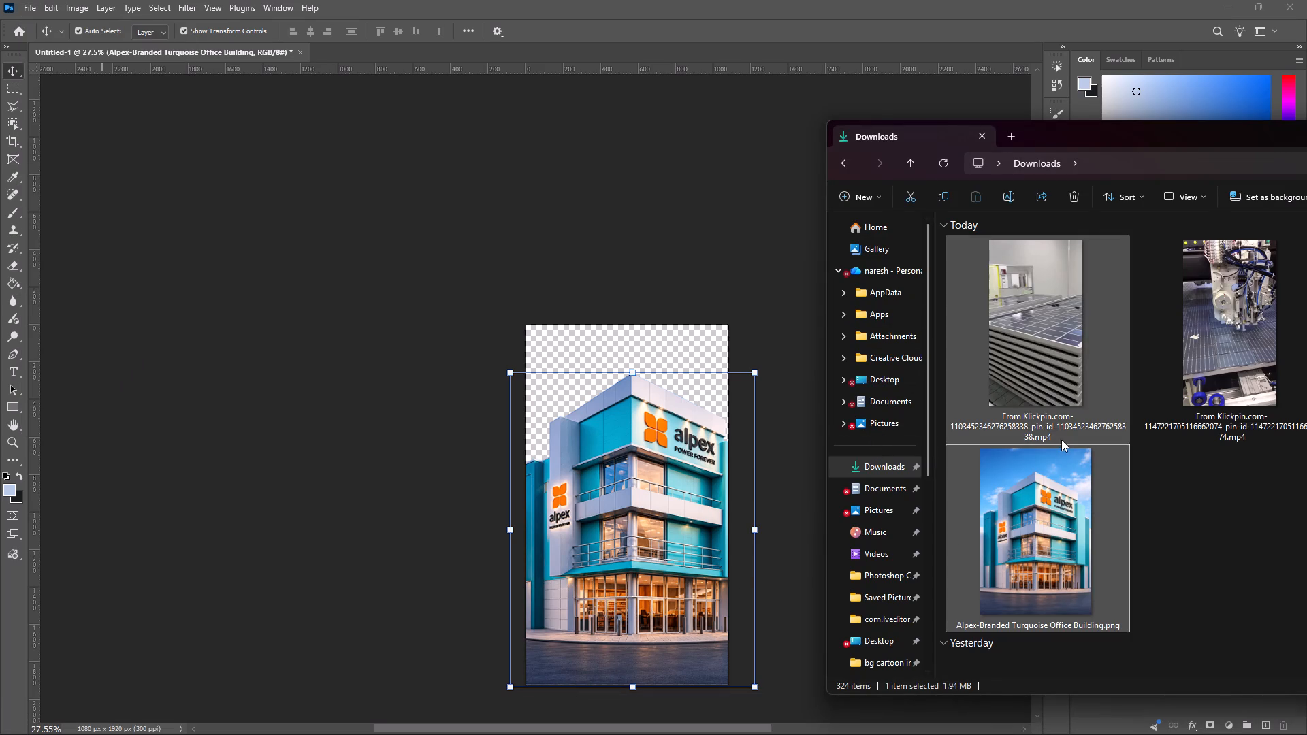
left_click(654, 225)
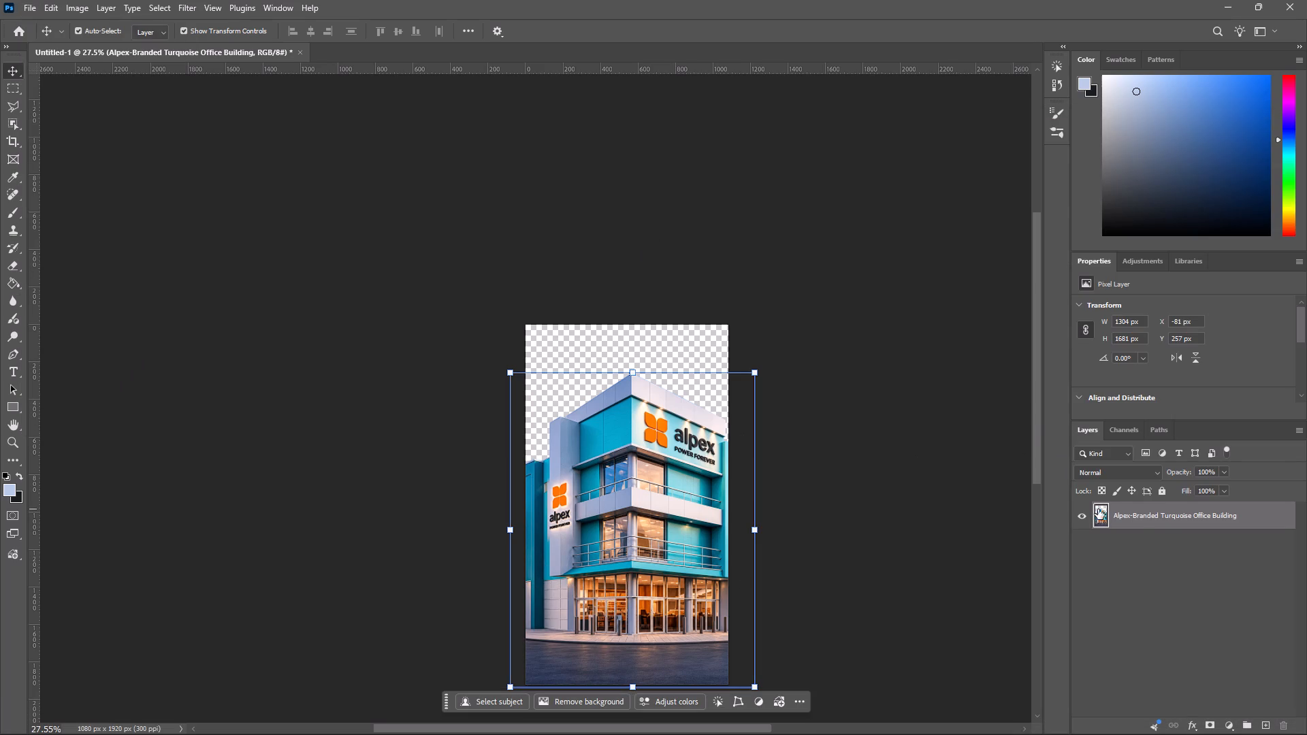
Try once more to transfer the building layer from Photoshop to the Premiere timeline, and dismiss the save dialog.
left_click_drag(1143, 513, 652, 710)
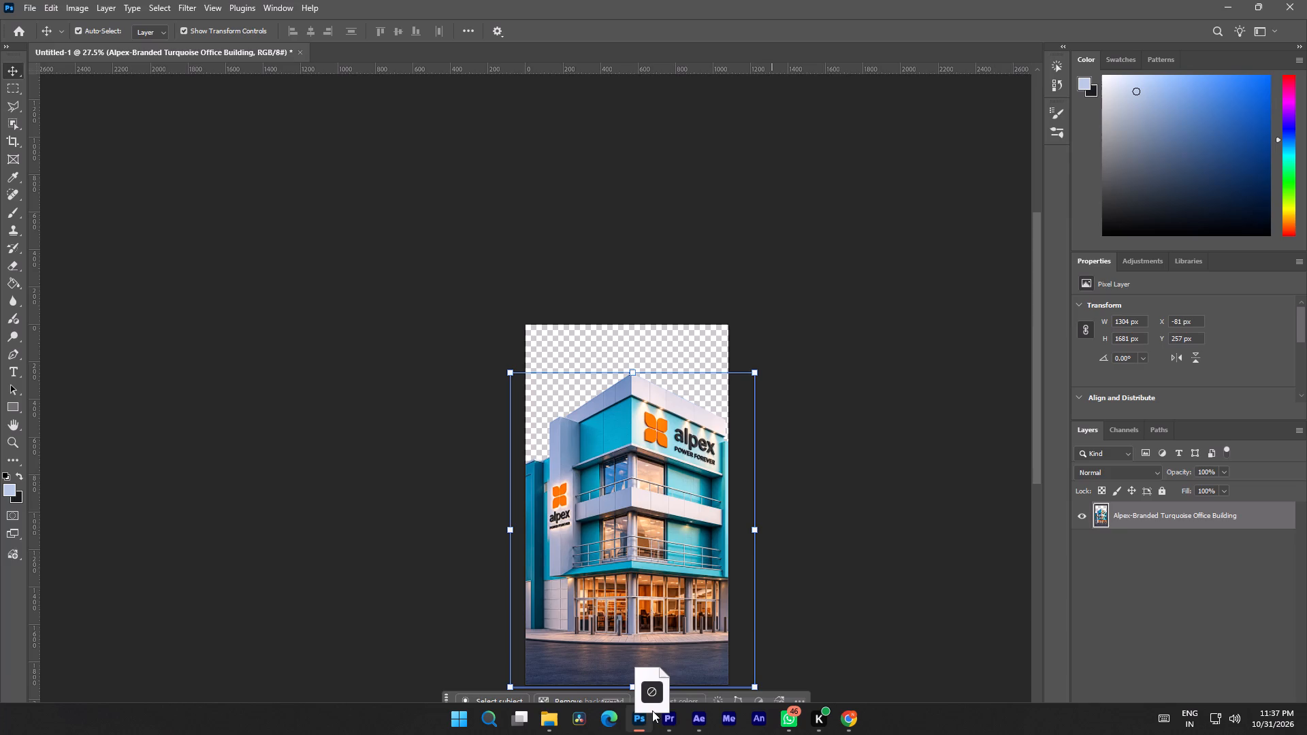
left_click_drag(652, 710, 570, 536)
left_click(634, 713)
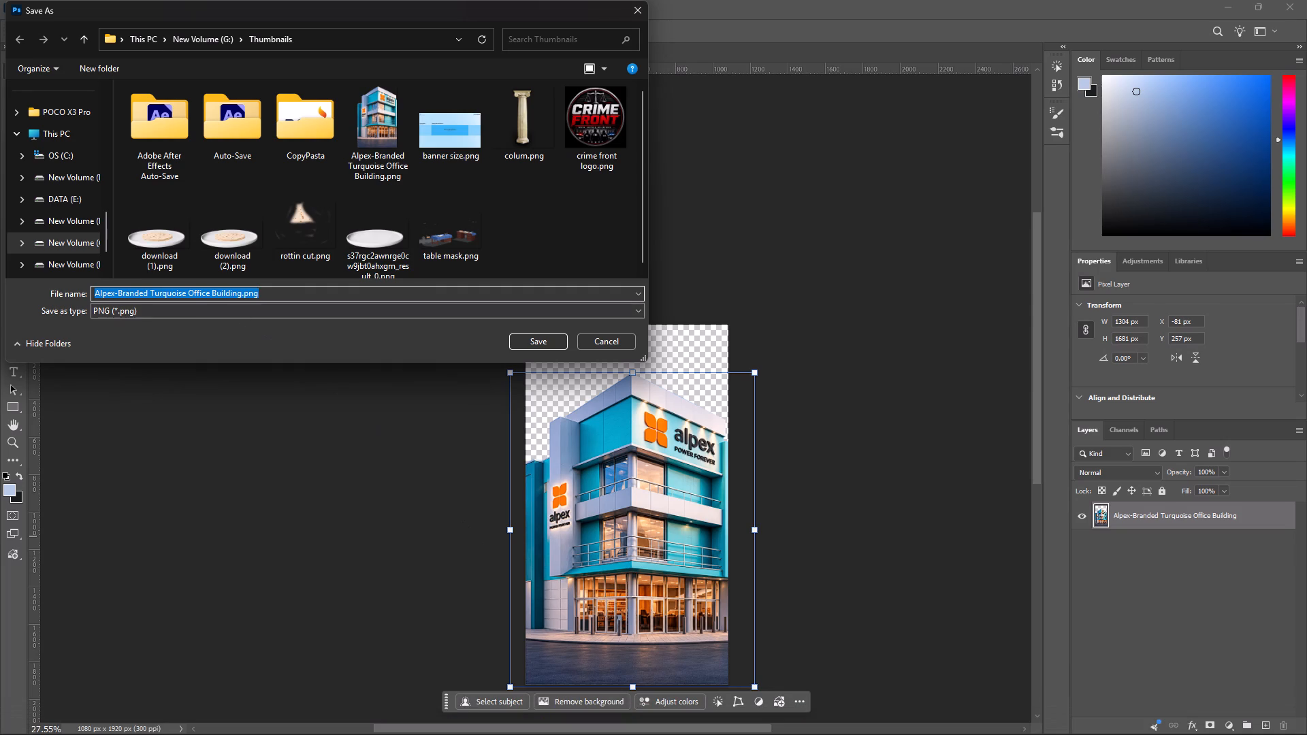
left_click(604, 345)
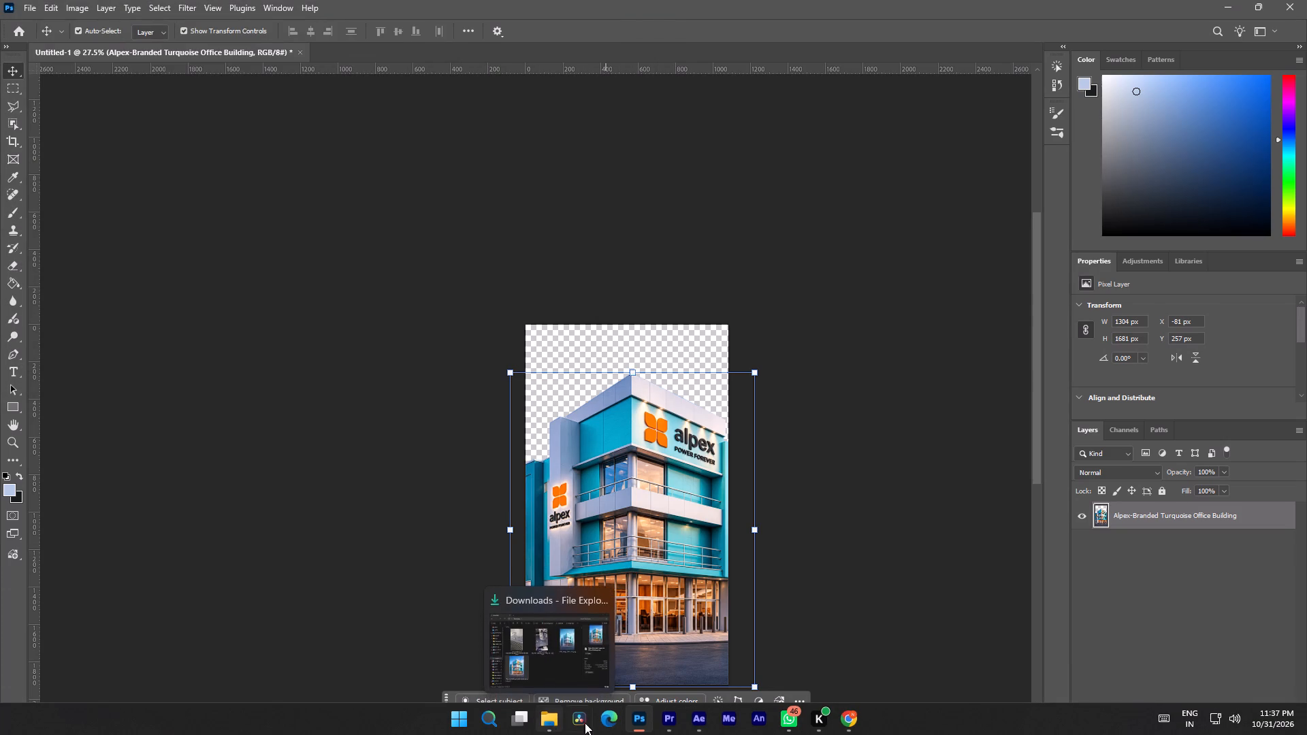
Switch to Premiere, bring up File Explorer at This PC, and move its window so that all drives are visible.
left_click(683, 721)
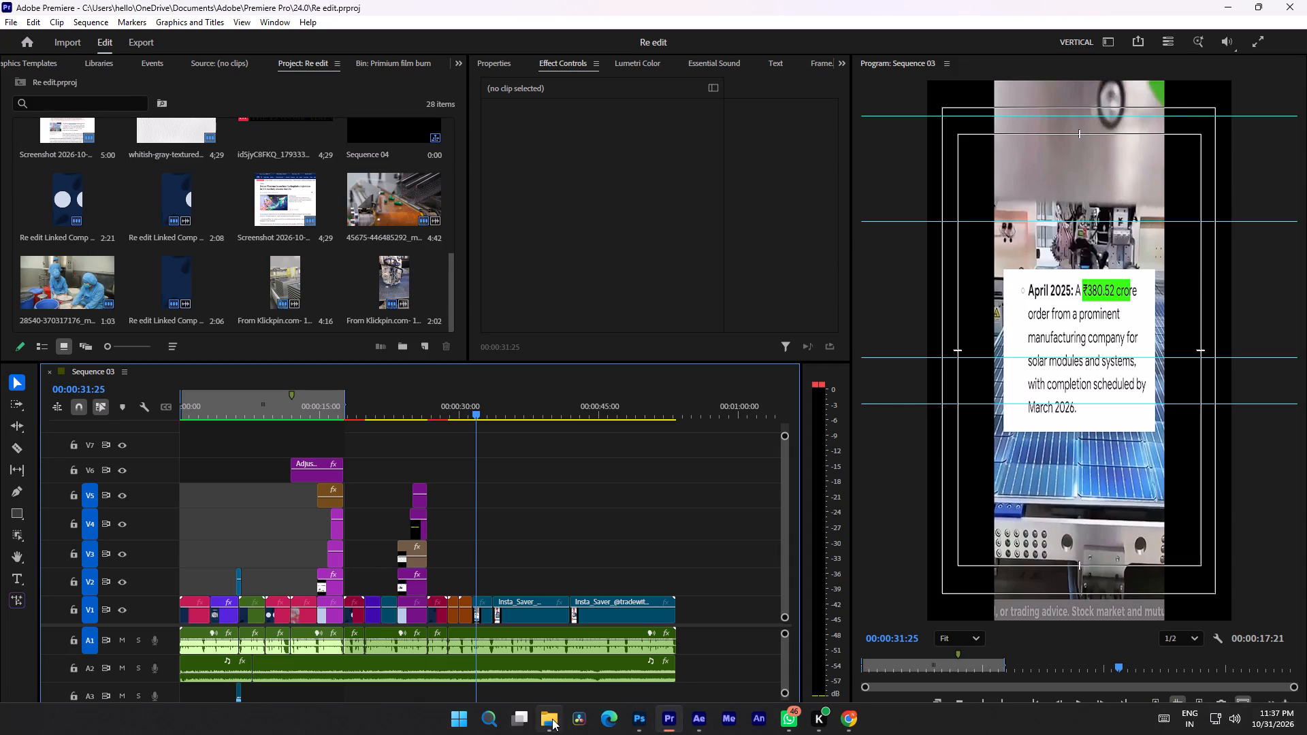
left_click(552, 719)
scroll(868, 412, "down", 3)
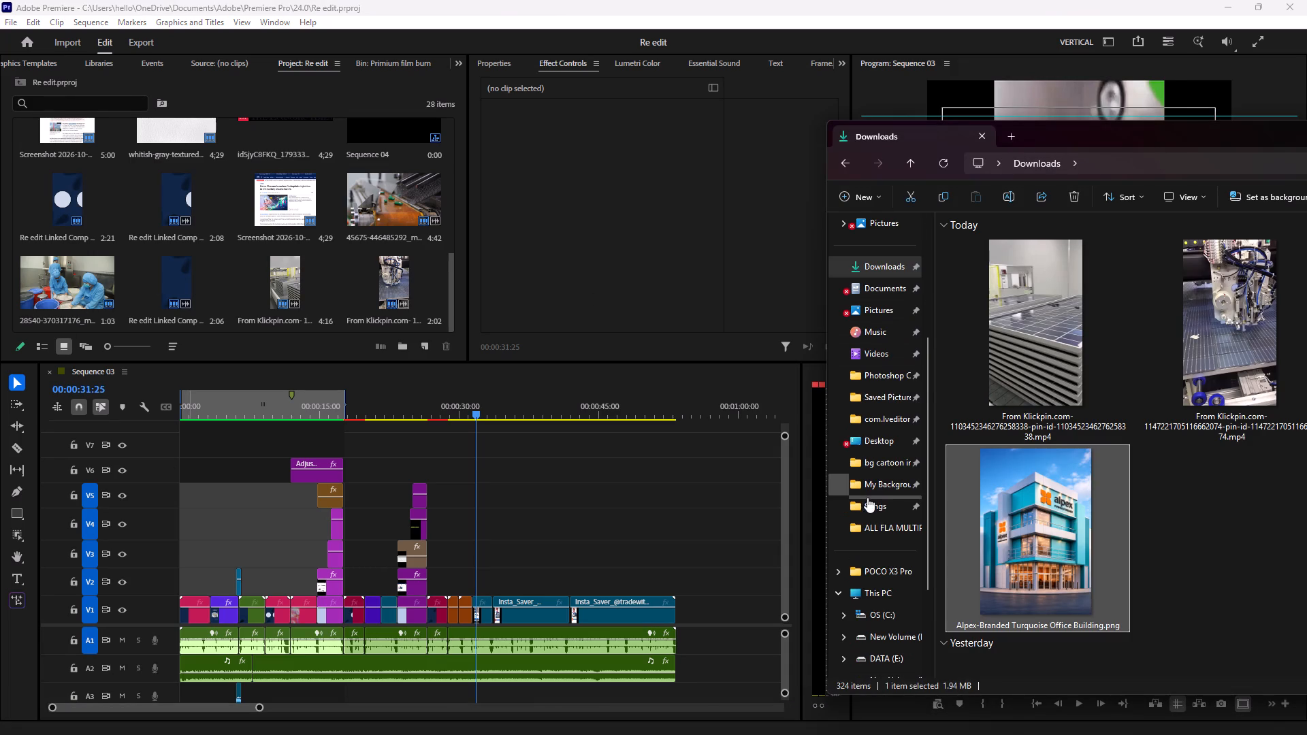
left_click(879, 576)
left_click(874, 595)
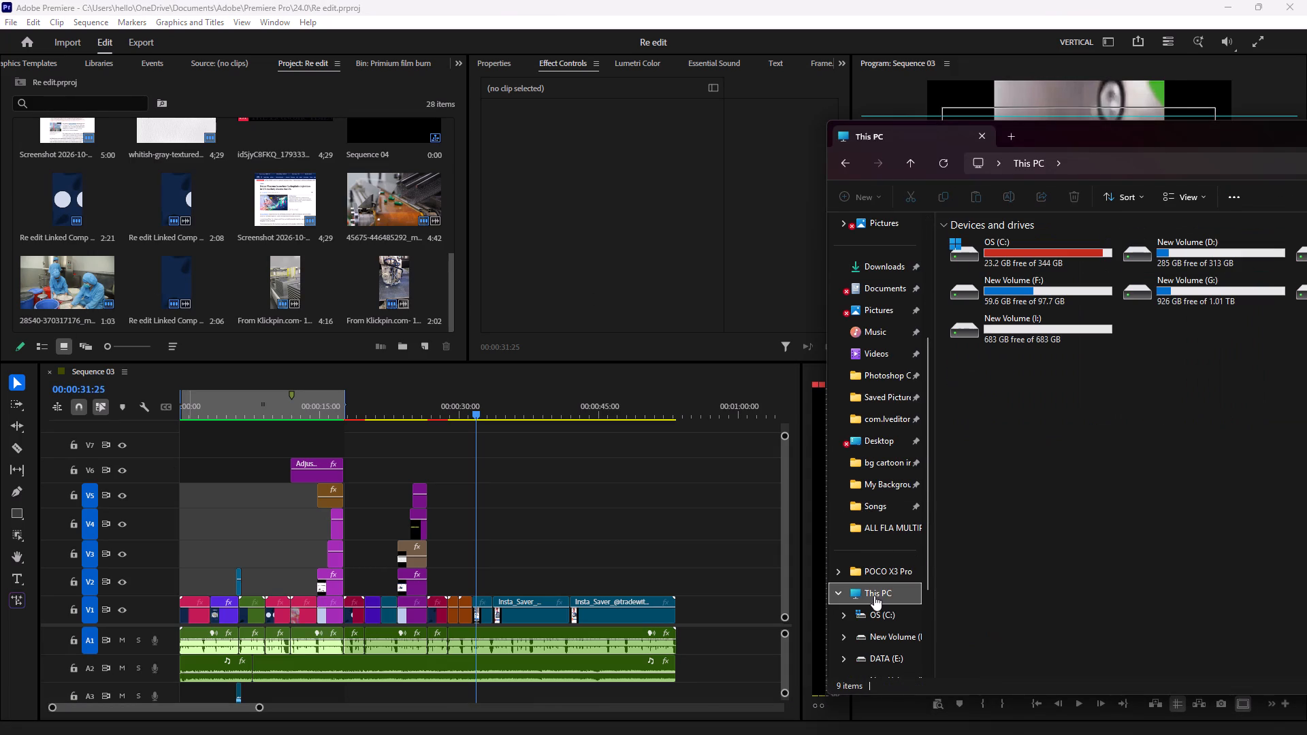
left_click_drag(1112, 138, 904, 138)
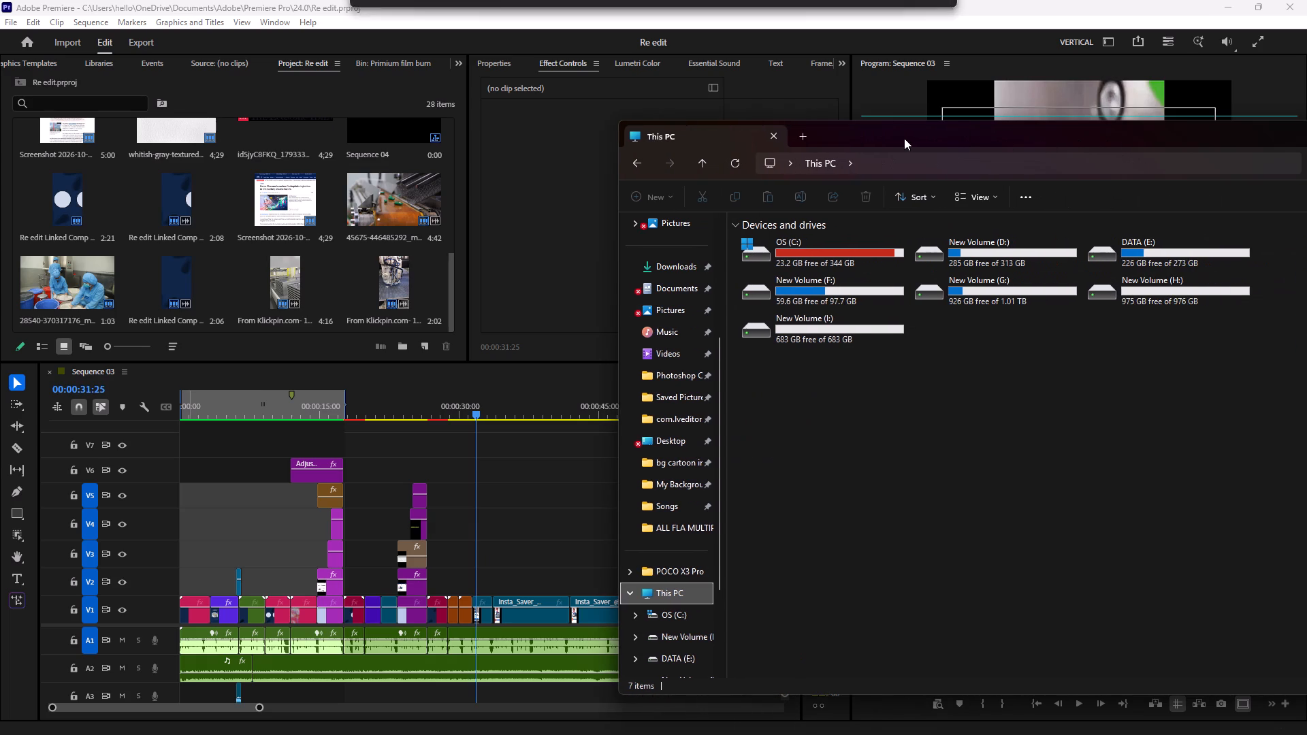
left_click_drag(904, 138, 902, 138)
Look through the D:, C:, F: and E: drives for the folder holding the cut-out Alpex building PNG.
double_click(975, 255)
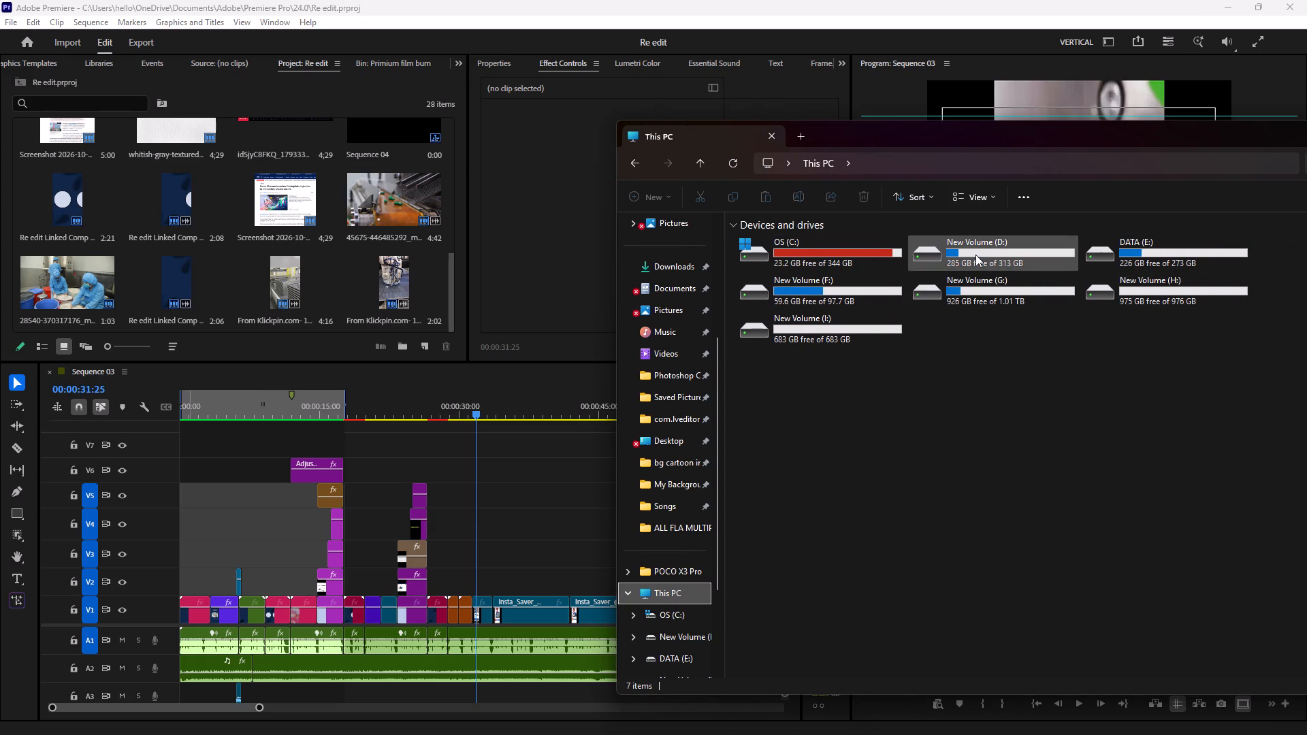
left_click(632, 165)
double_click(798, 248)
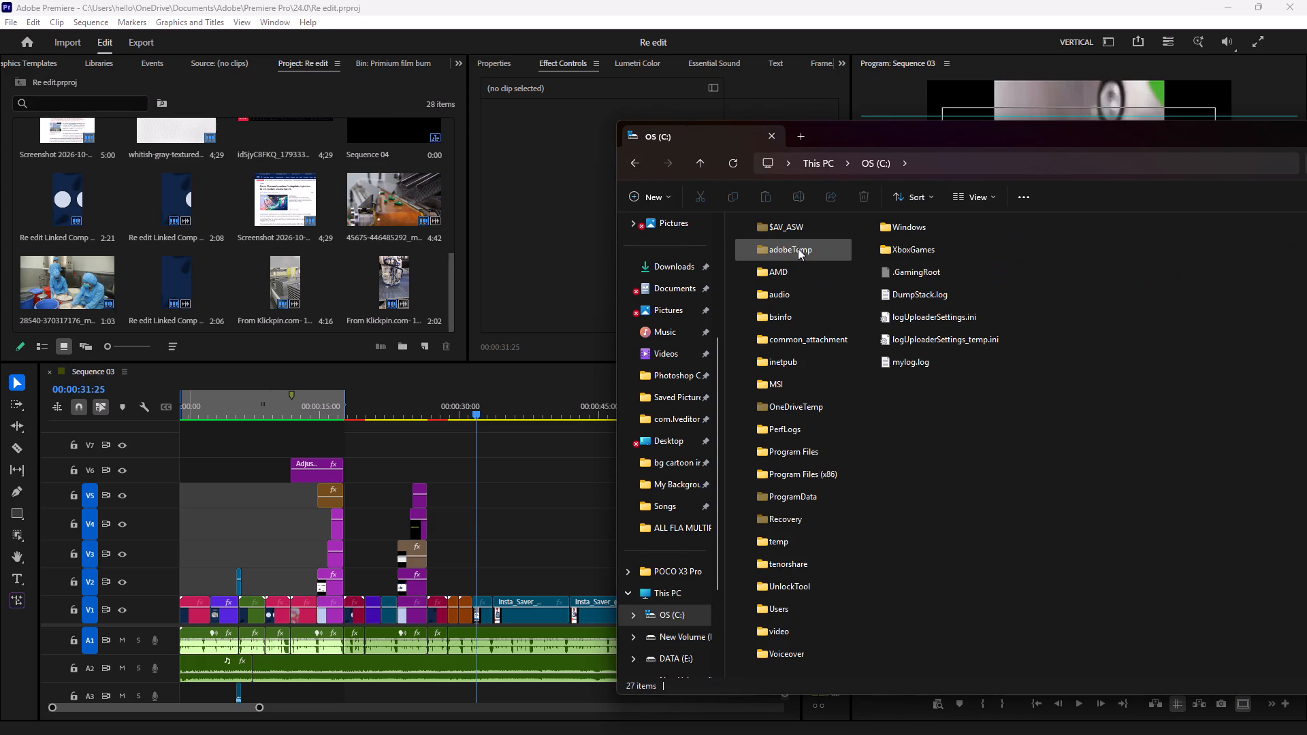
left_click(703, 167)
left_click(985, 251)
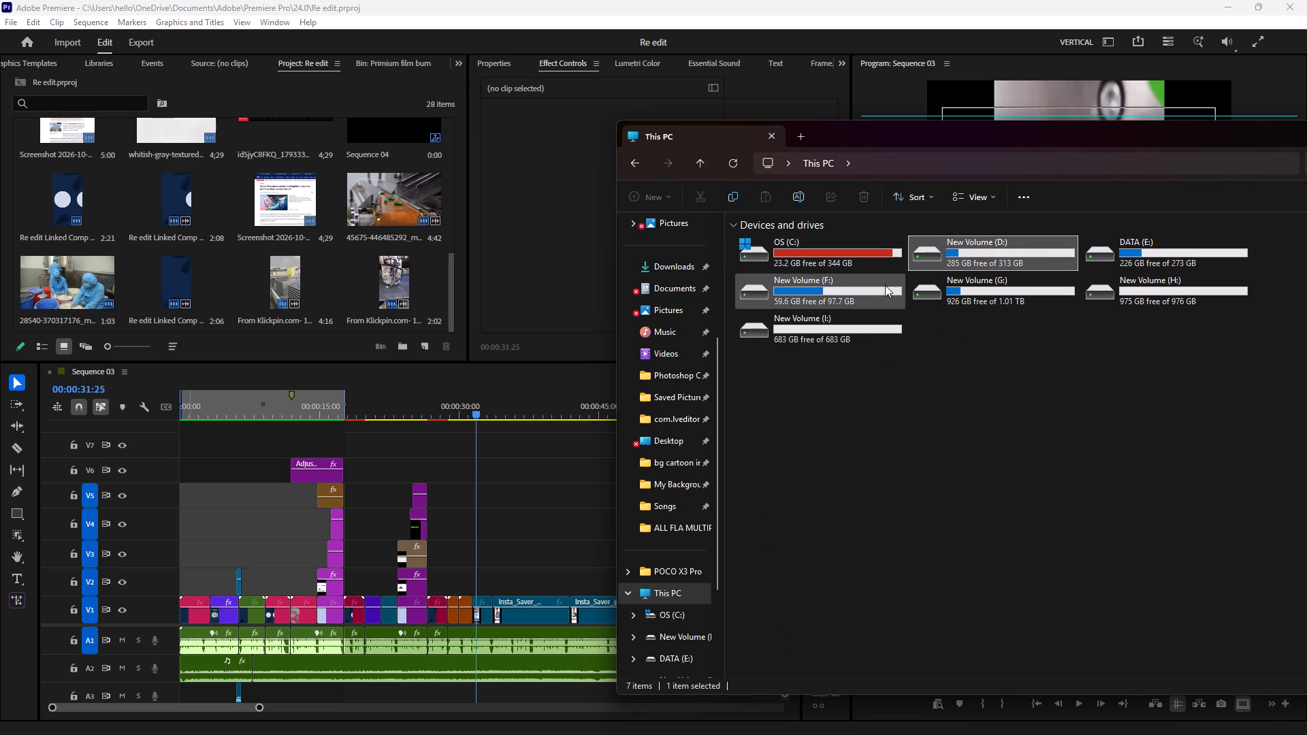
double_click(847, 289)
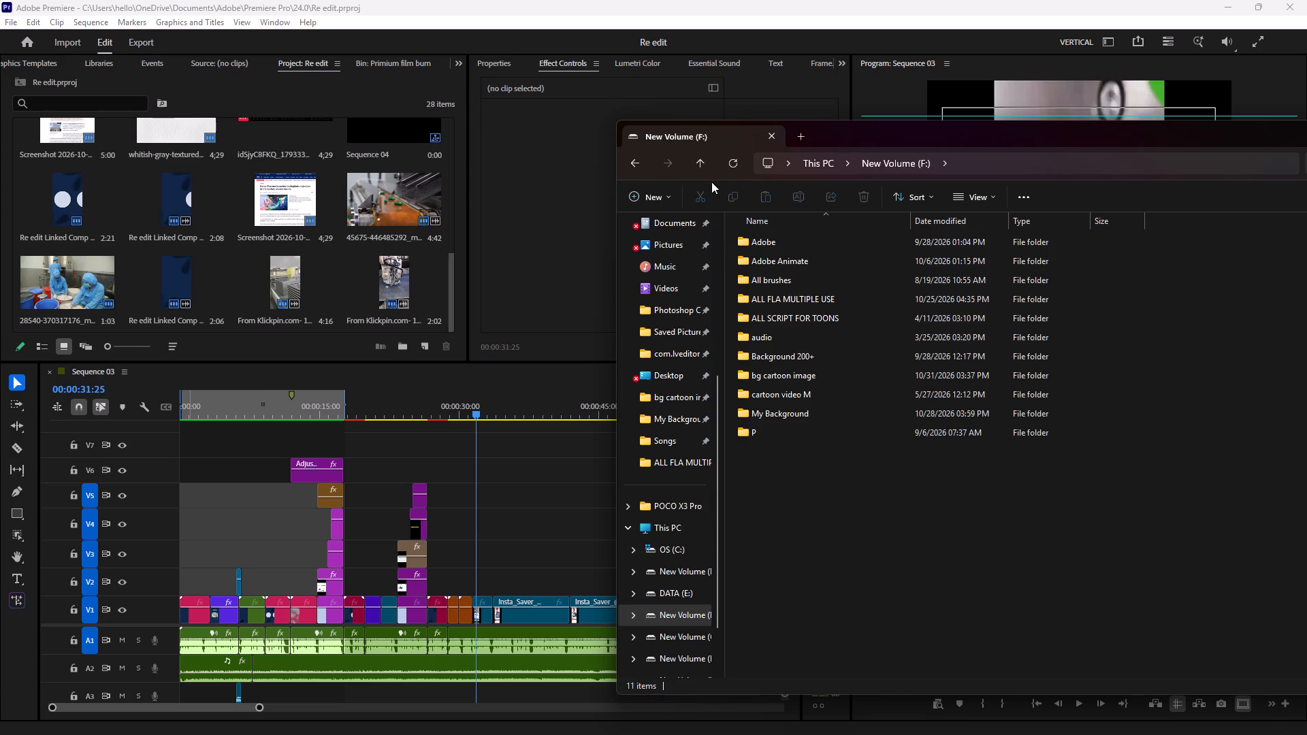
left_click(705, 166)
double_click(1164, 251)
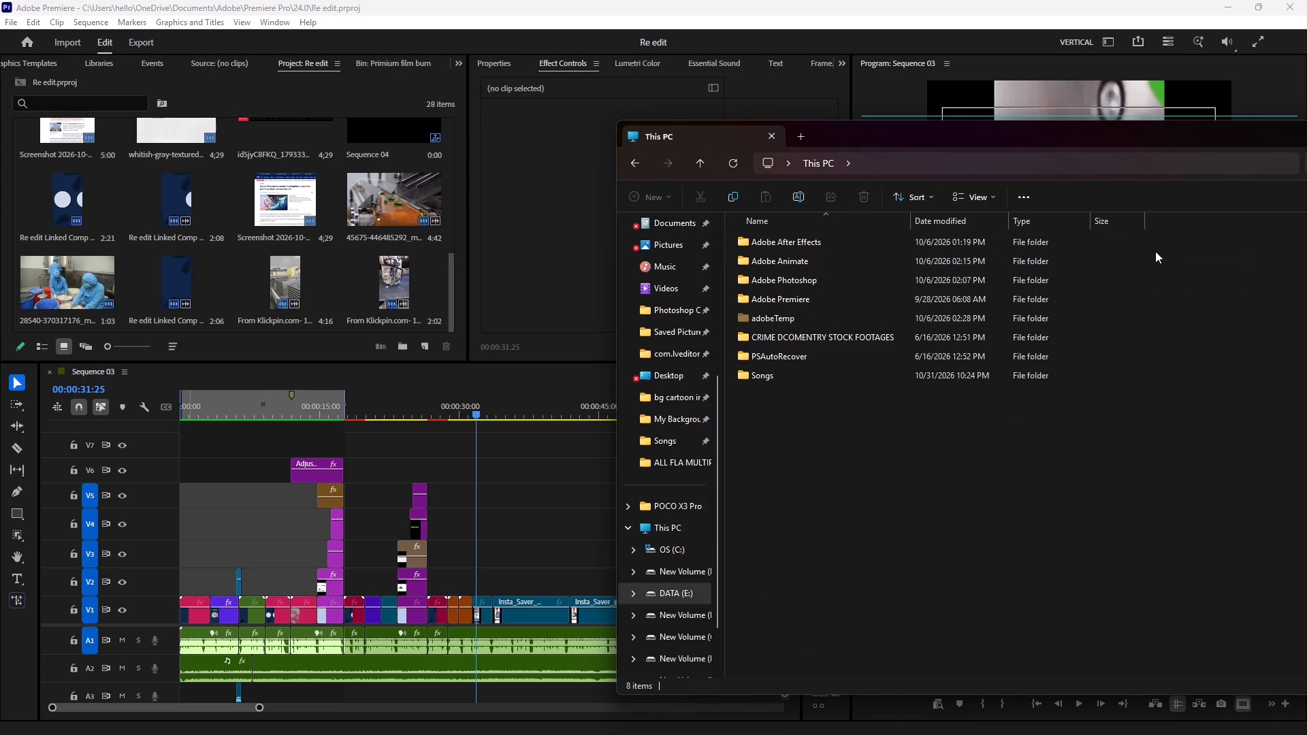
left_click(710, 163)
double_click(1012, 246)
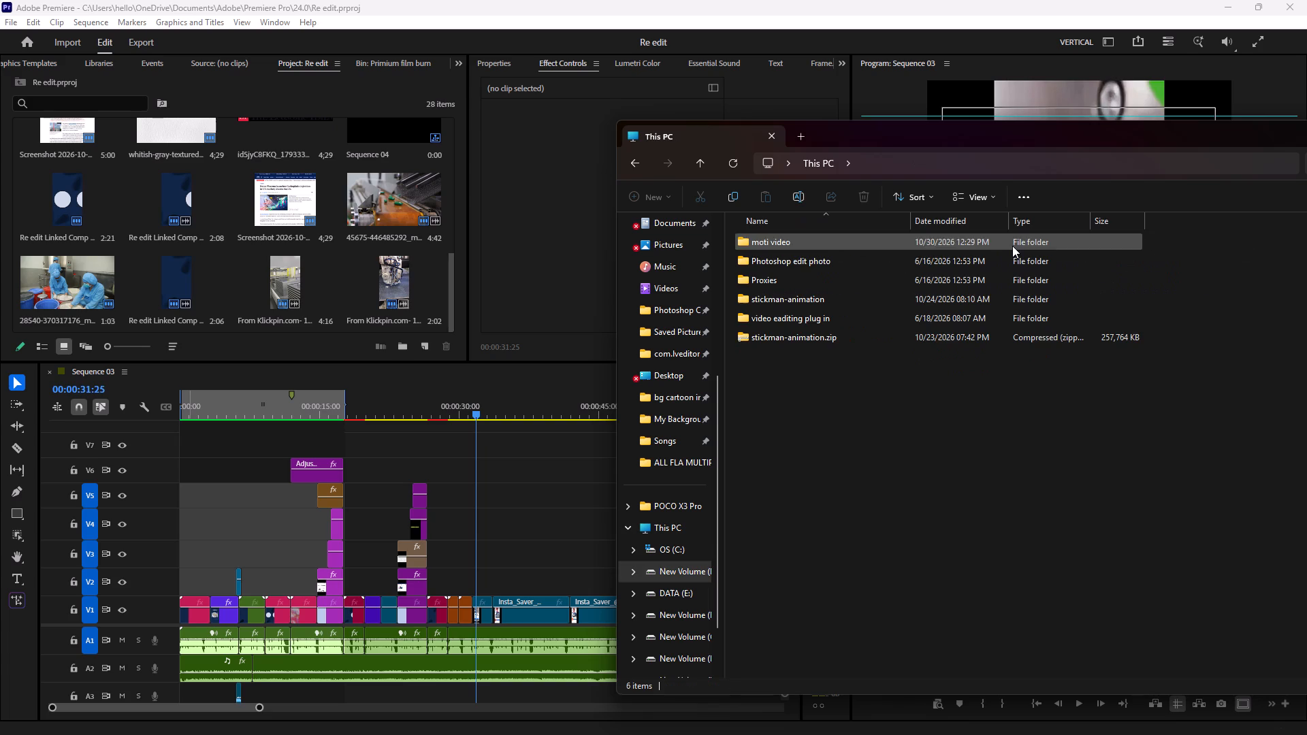
left_click(699, 166)
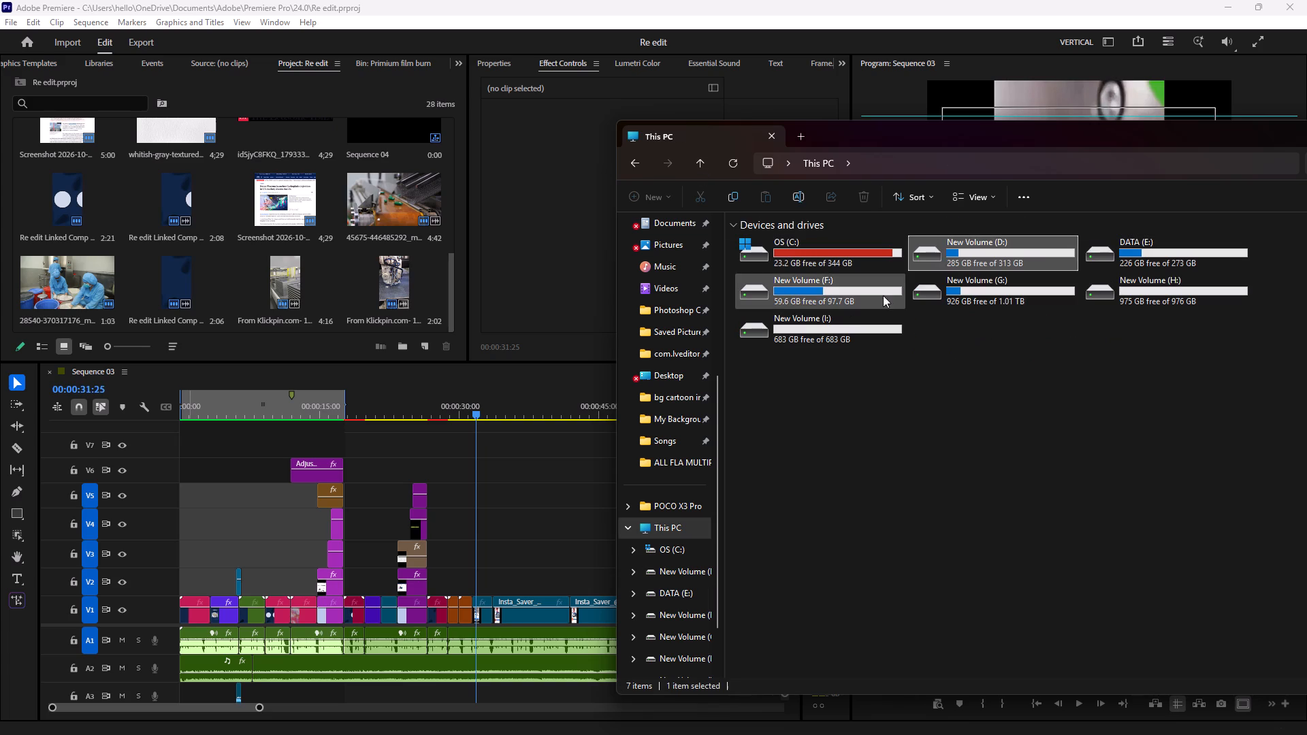
Open the Thumbnails folder on New Volume (G:).
double_click(943, 292)
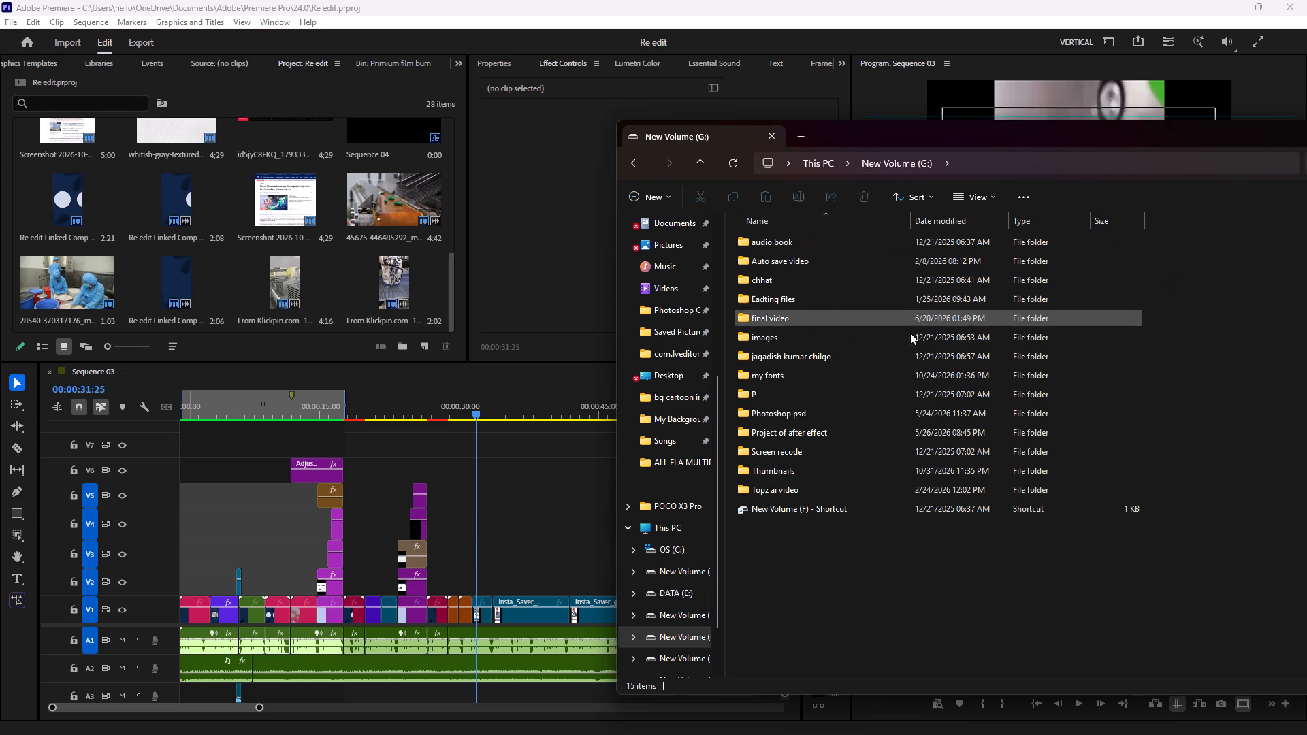
double_click(813, 467)
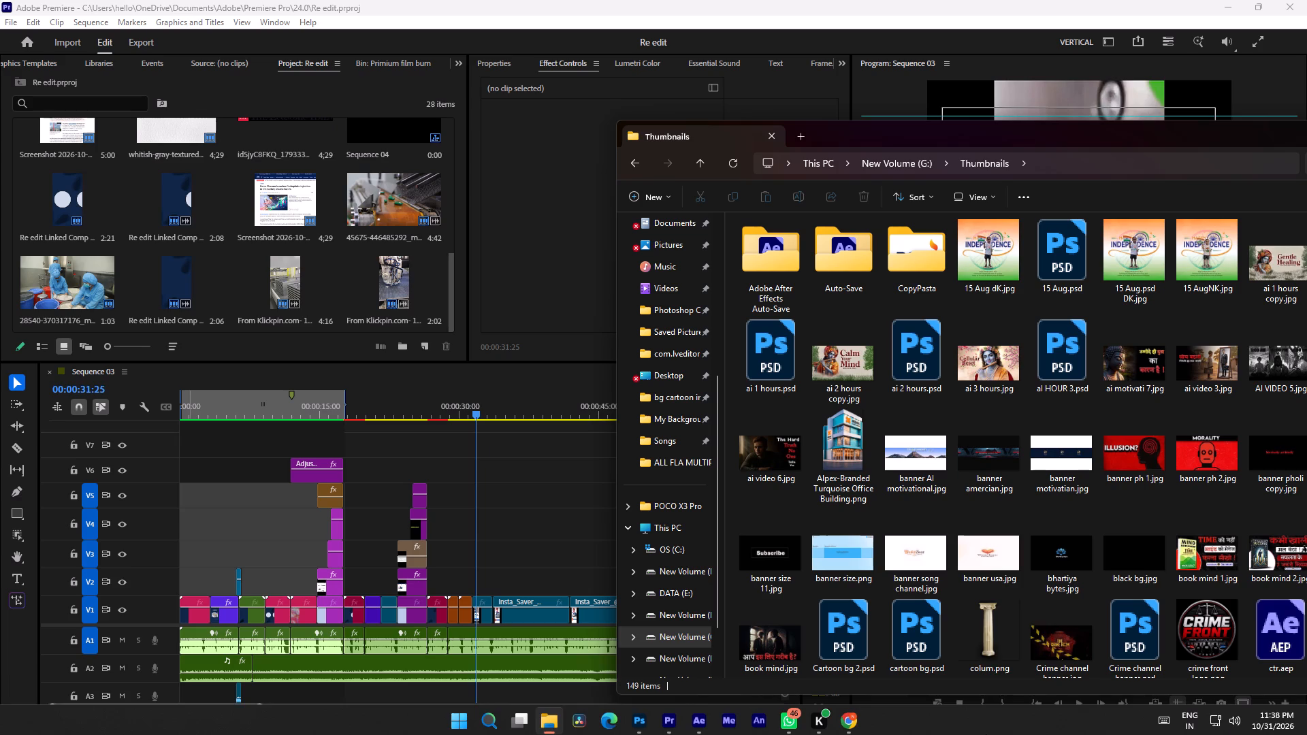
Search the Thumbnails folder for png and import Alpex-Branded Turquoise Office Building.png into the Re edit project.
scroll(939, 485, "down", 5)
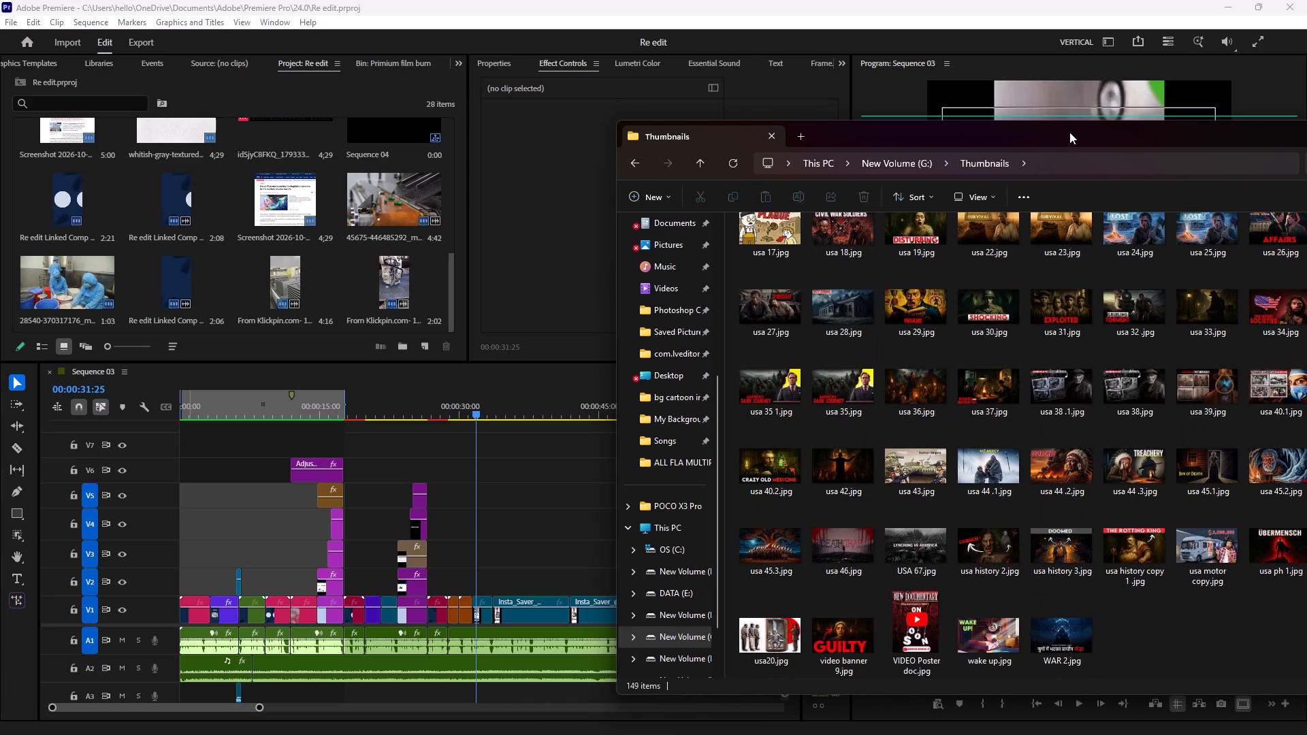
left_click_drag(1069, 132, 812, 135)
left_click(1101, 167)
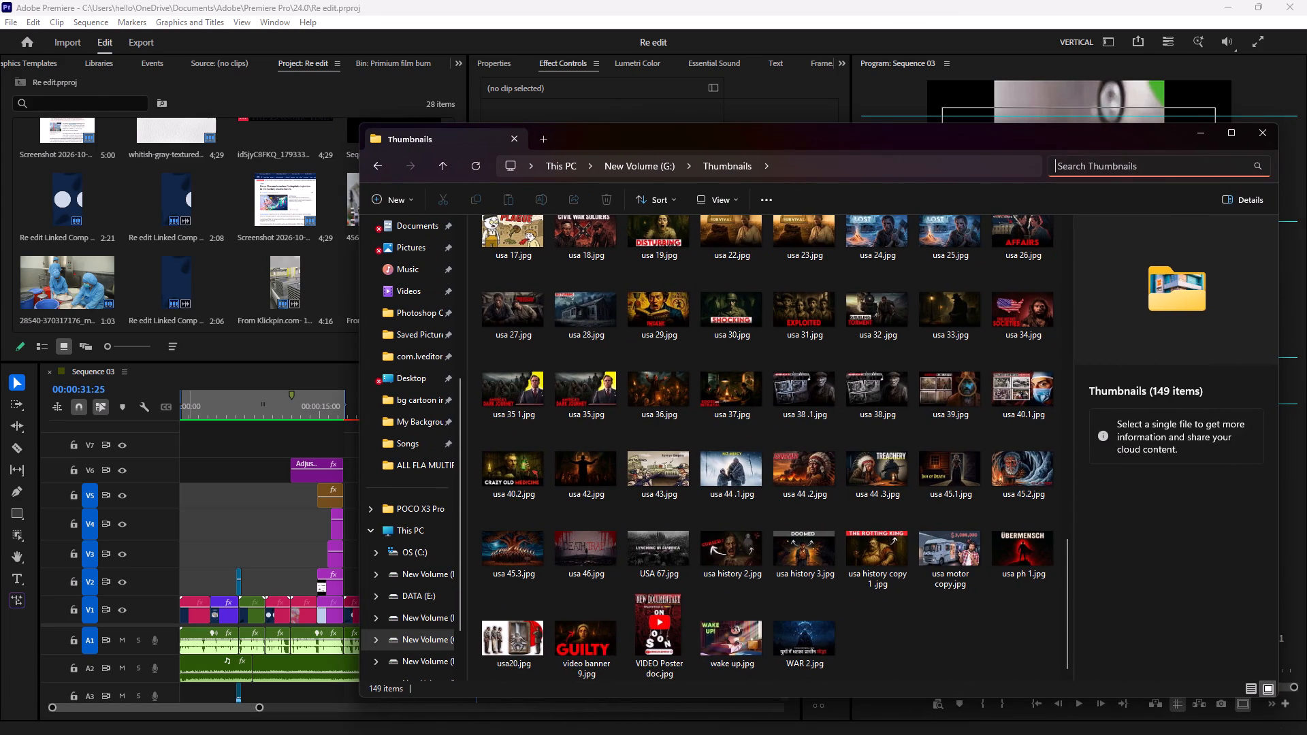
type("png")
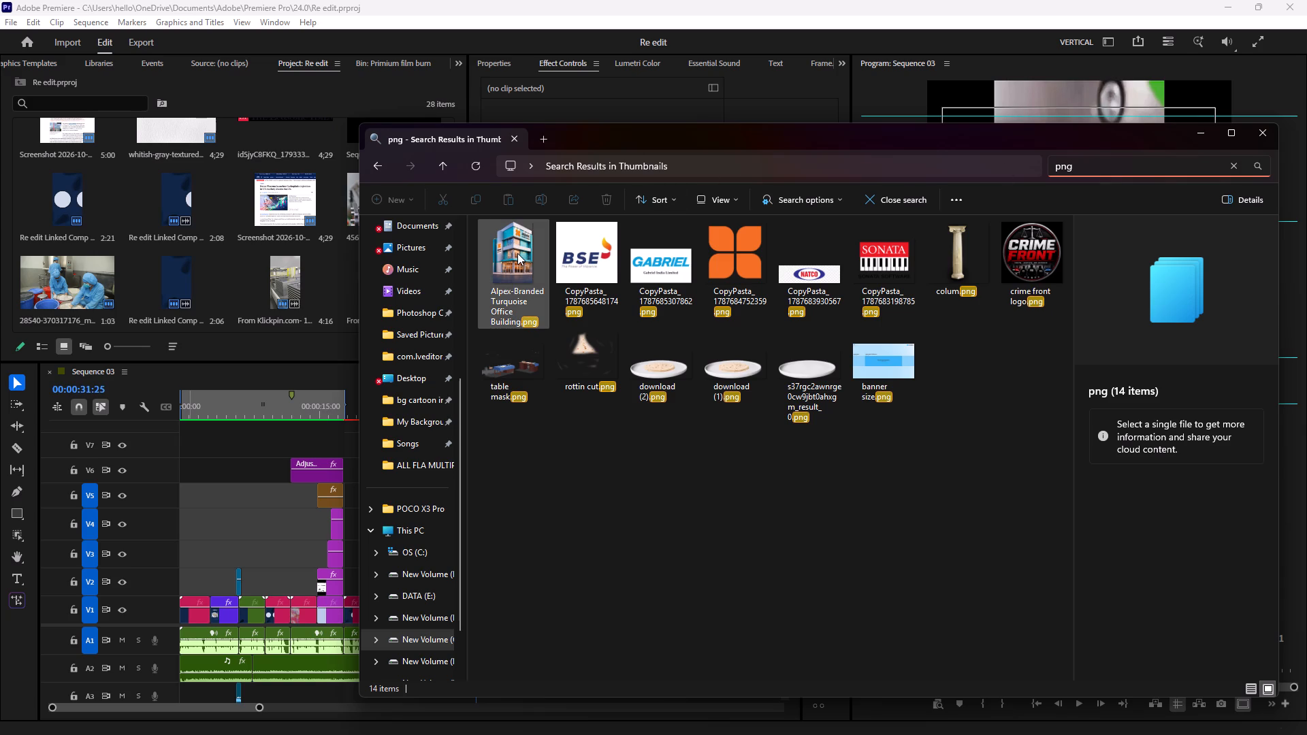
left_click_drag(517, 253, 272, 258)
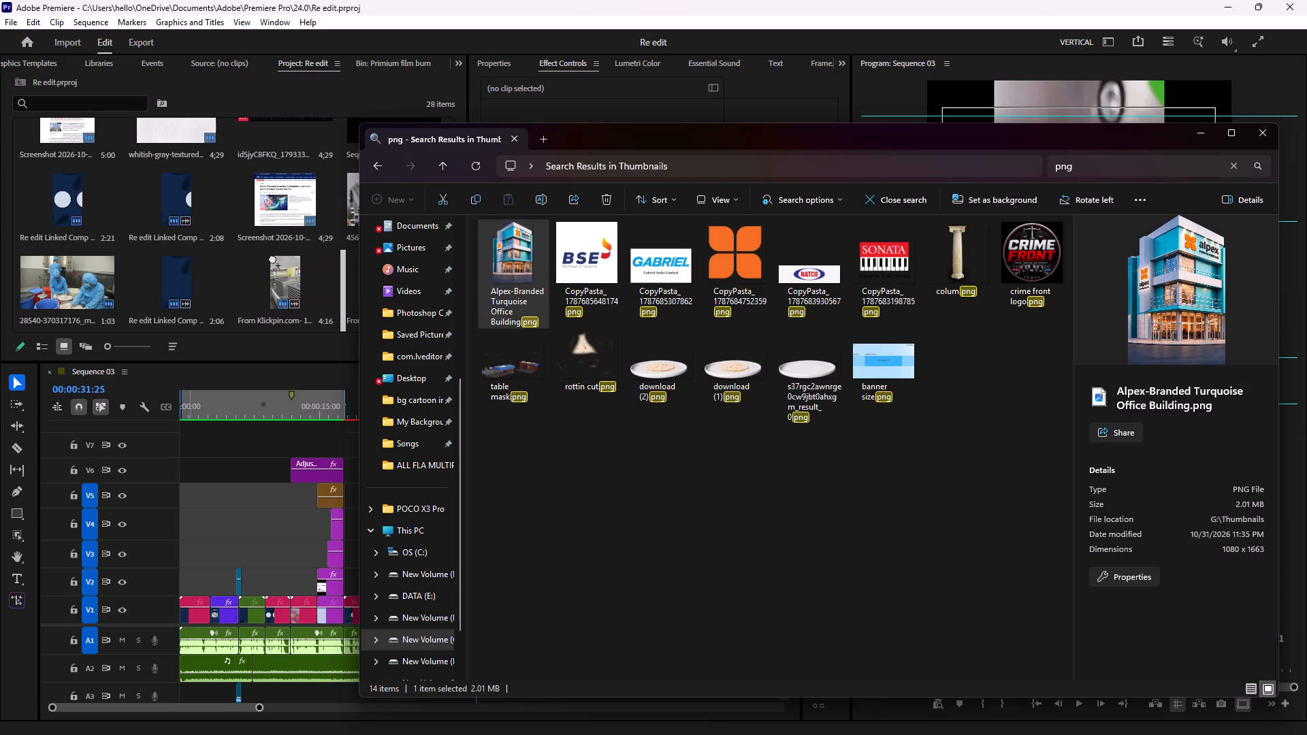
left_click(1202, 135)
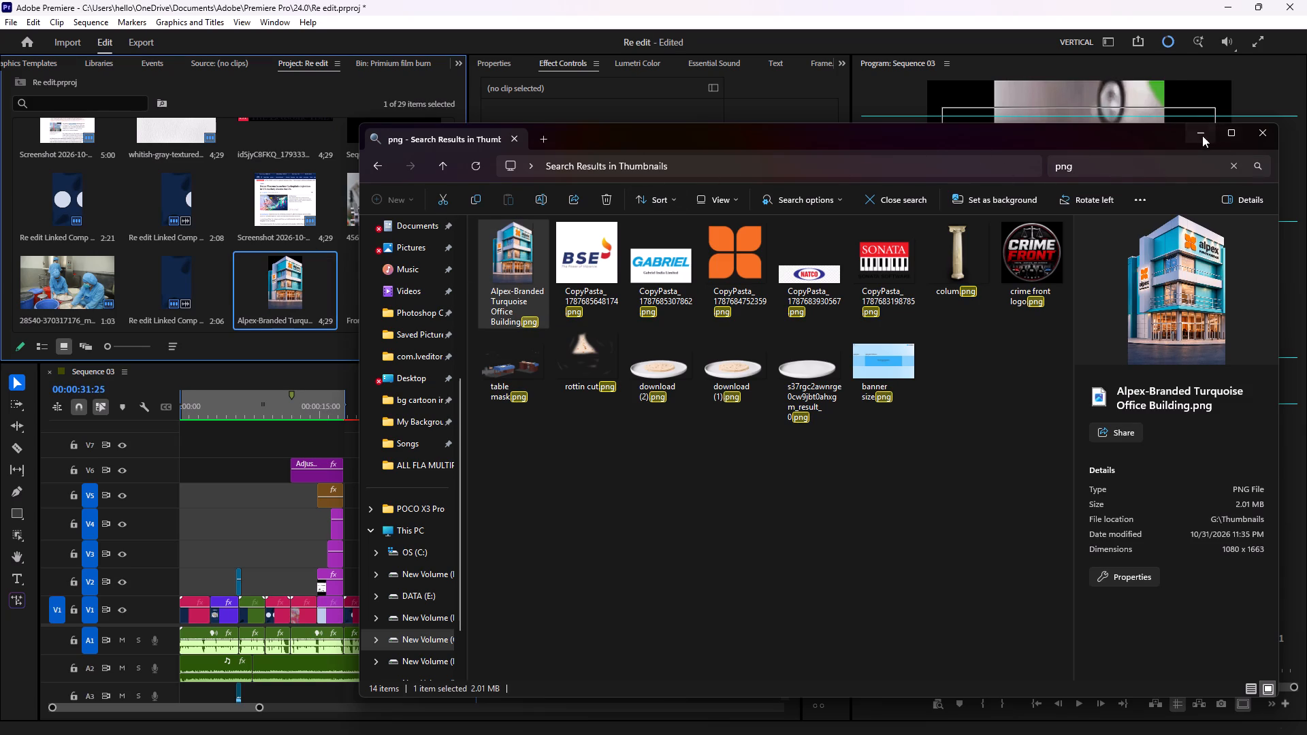
Place the Alpex building image on track V2 of Sequence 03, starting at 00:00:31:25.
scroll(293, 272, "down", 4)
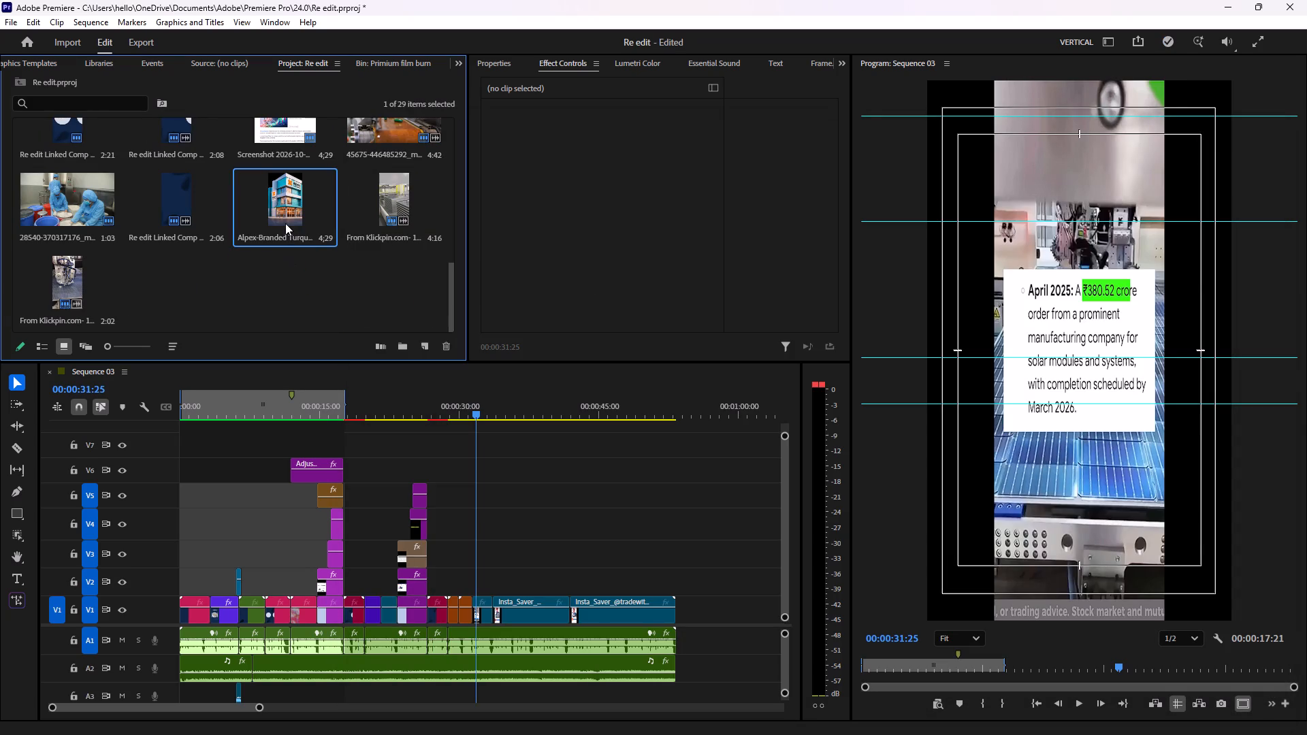
left_click_drag(285, 223, 478, 579)
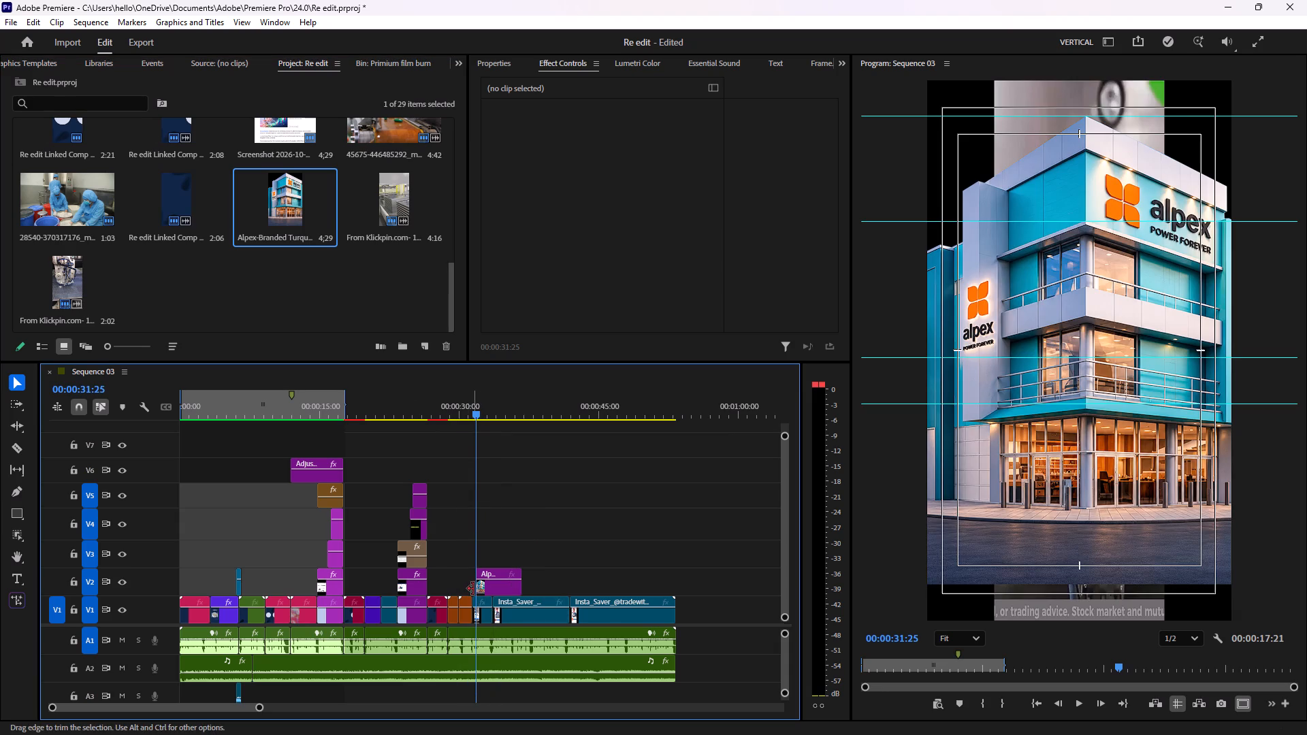
Play the section around the building image and delete the first Insta_Saver clip from V1, leaving a gap.
left_click(481, 610)
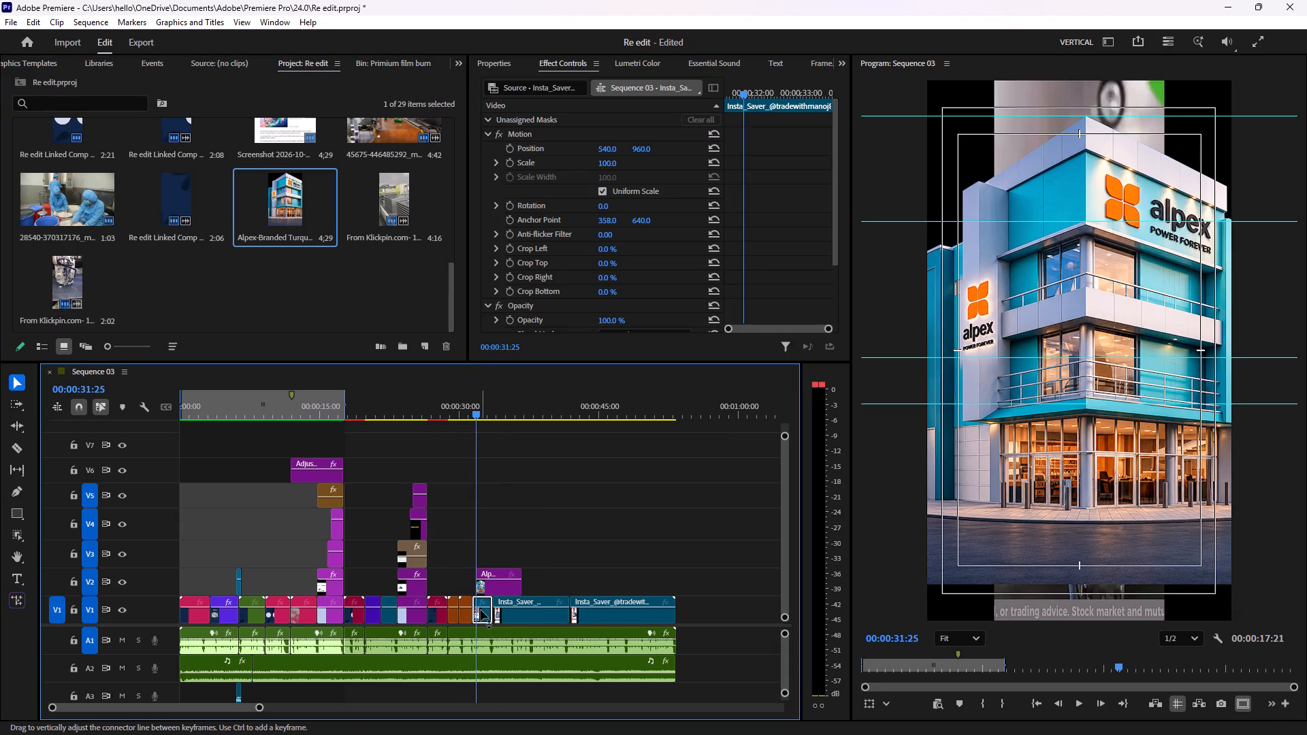
scroll(481, 610, "up", 1, "alt")
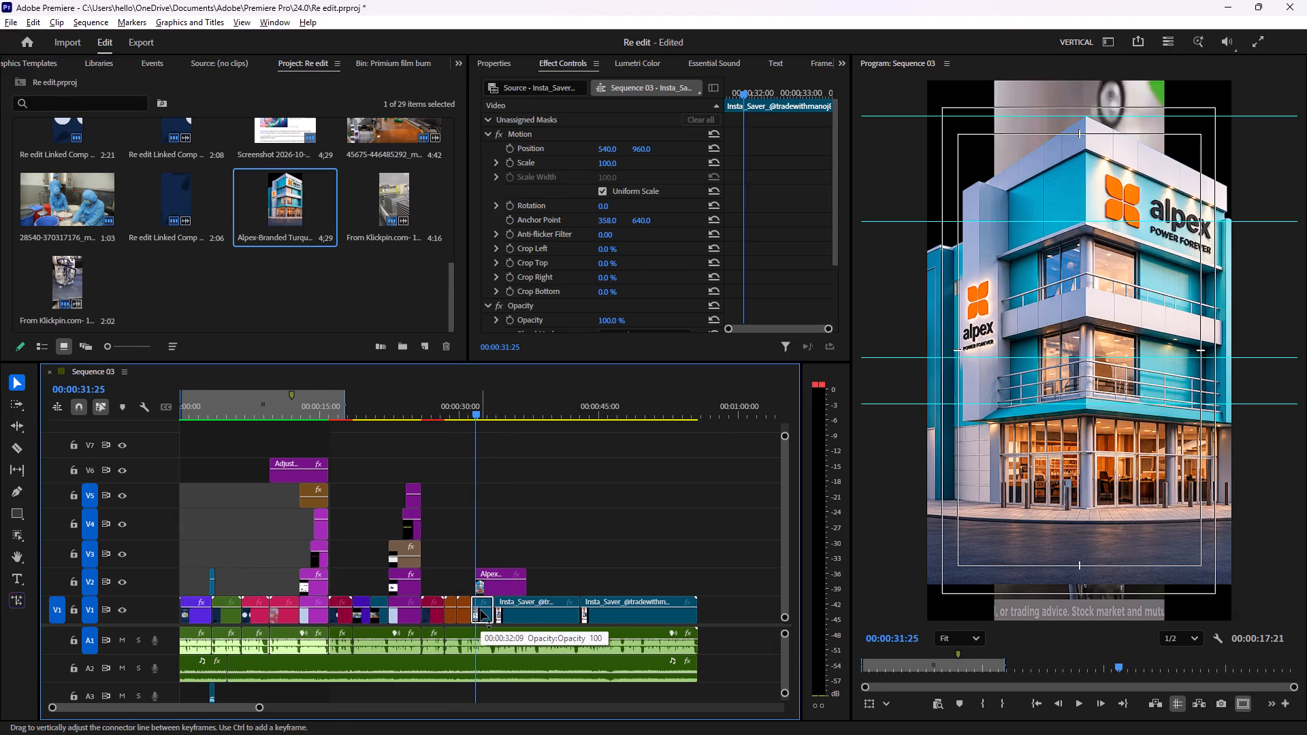
scroll(481, 610, "up", 19, "alt")
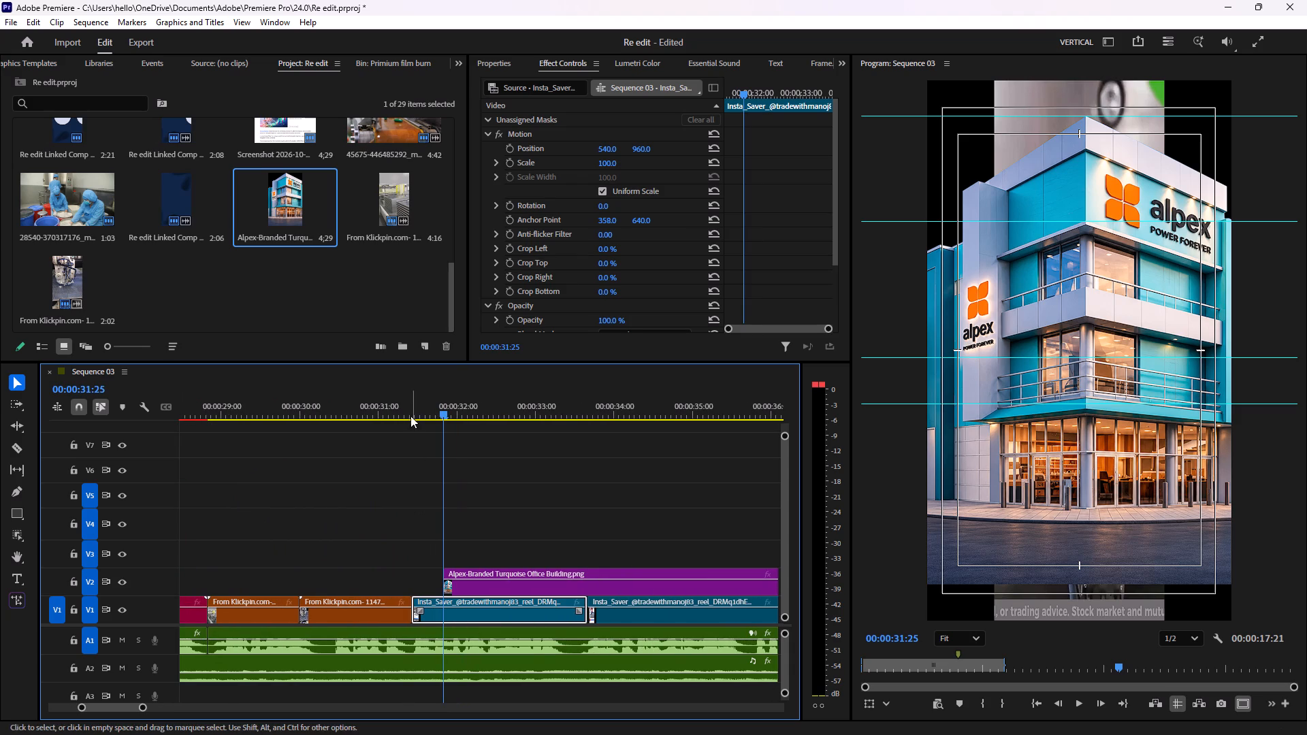
left_click(402, 408)
key("space")
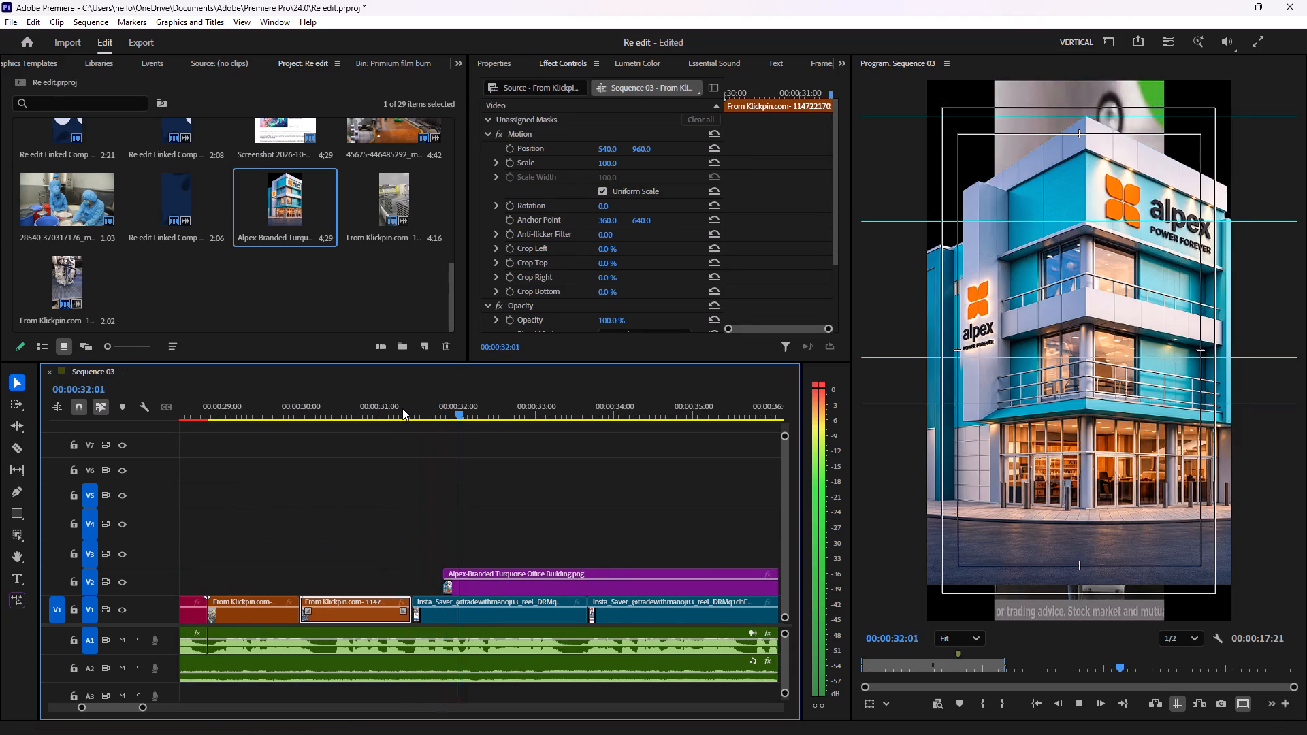
key("space")
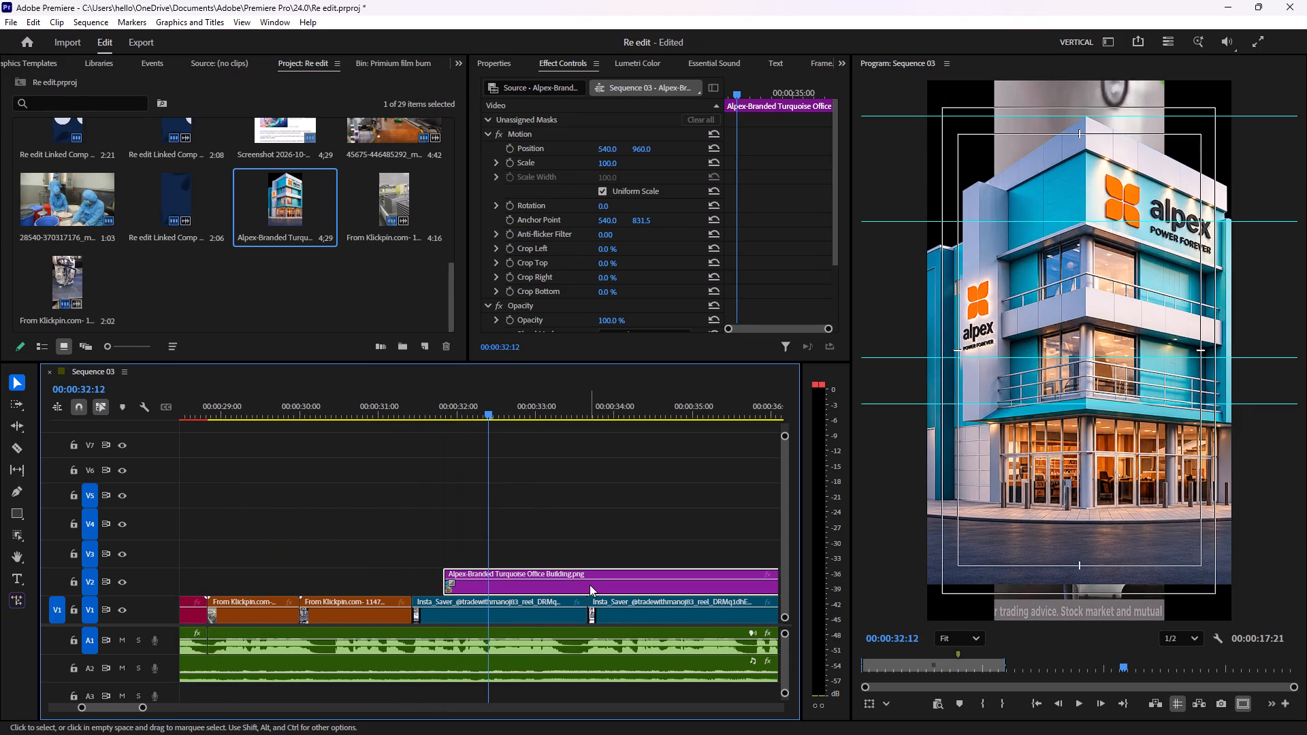
left_click(590, 585)
left_click(513, 612)
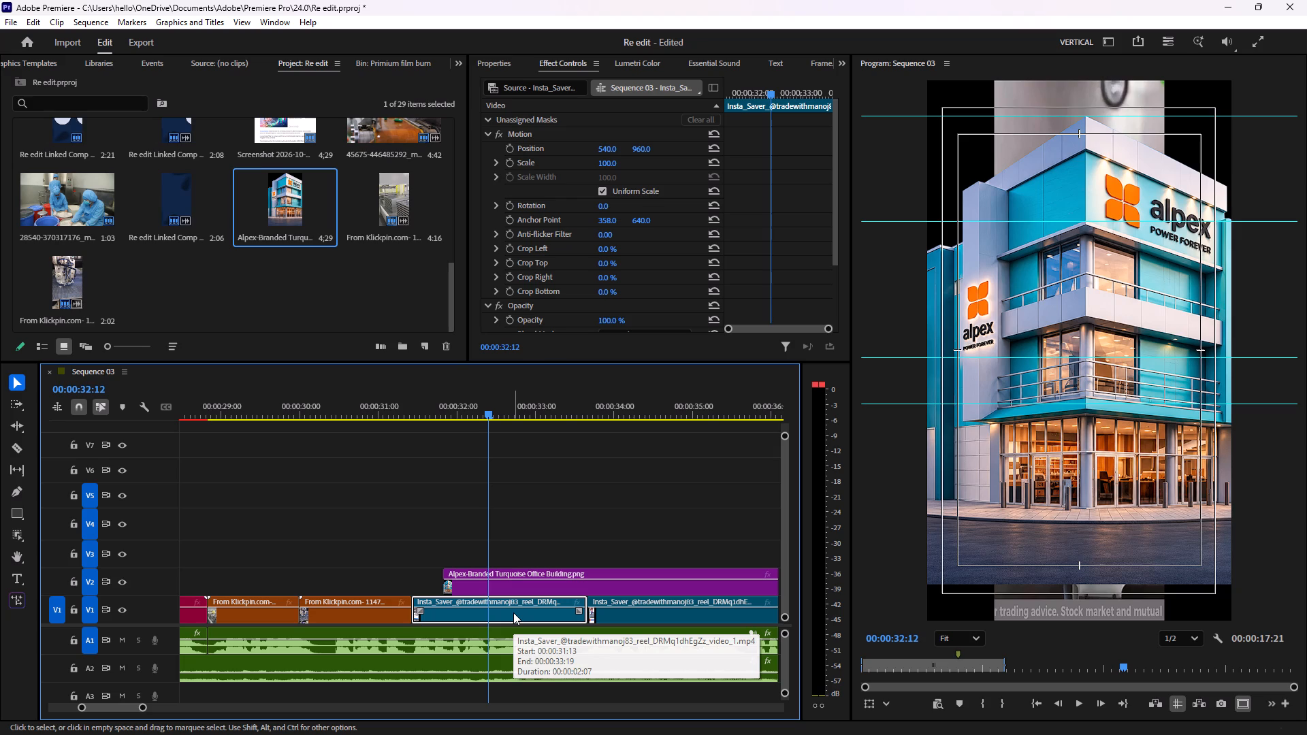
key("BackSpace")
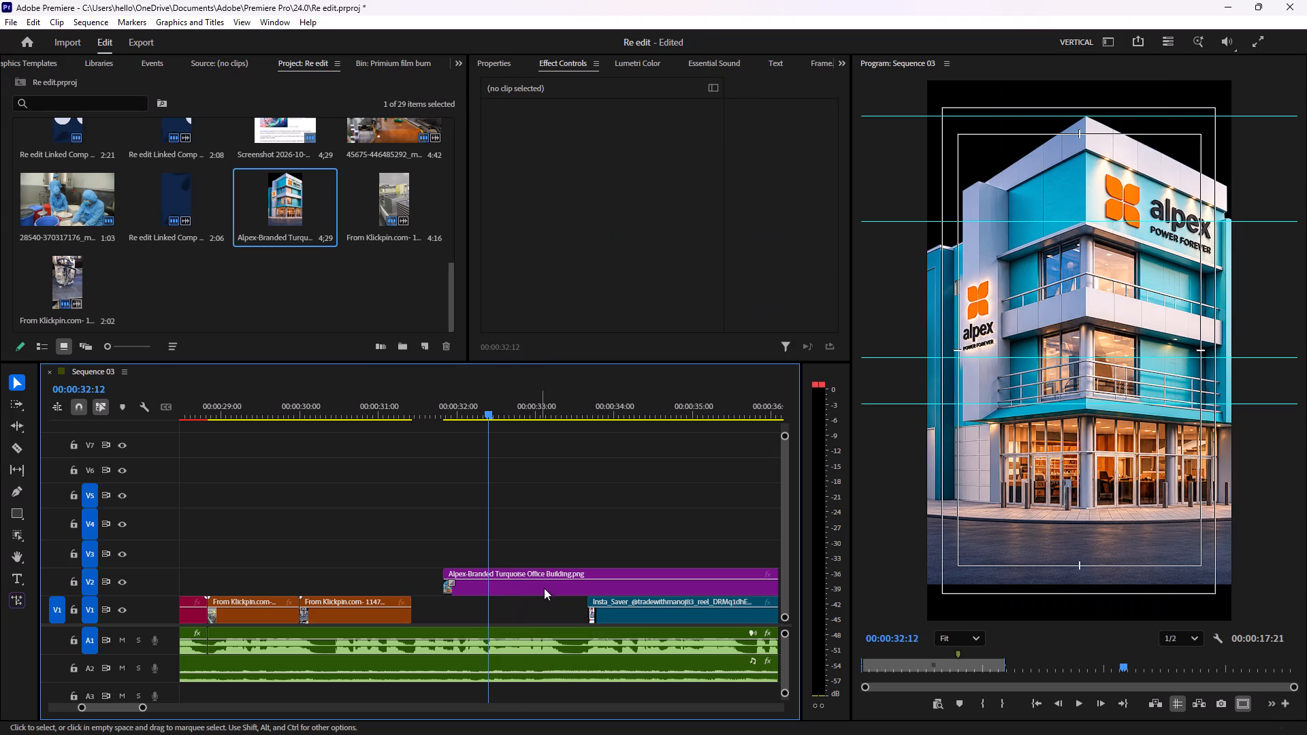
Align the building image's start with the V1 gap, cut it where the next Insta_Saver clip begins, and delete the excess.
left_click_drag(570, 574, 546, 576)
key("c")
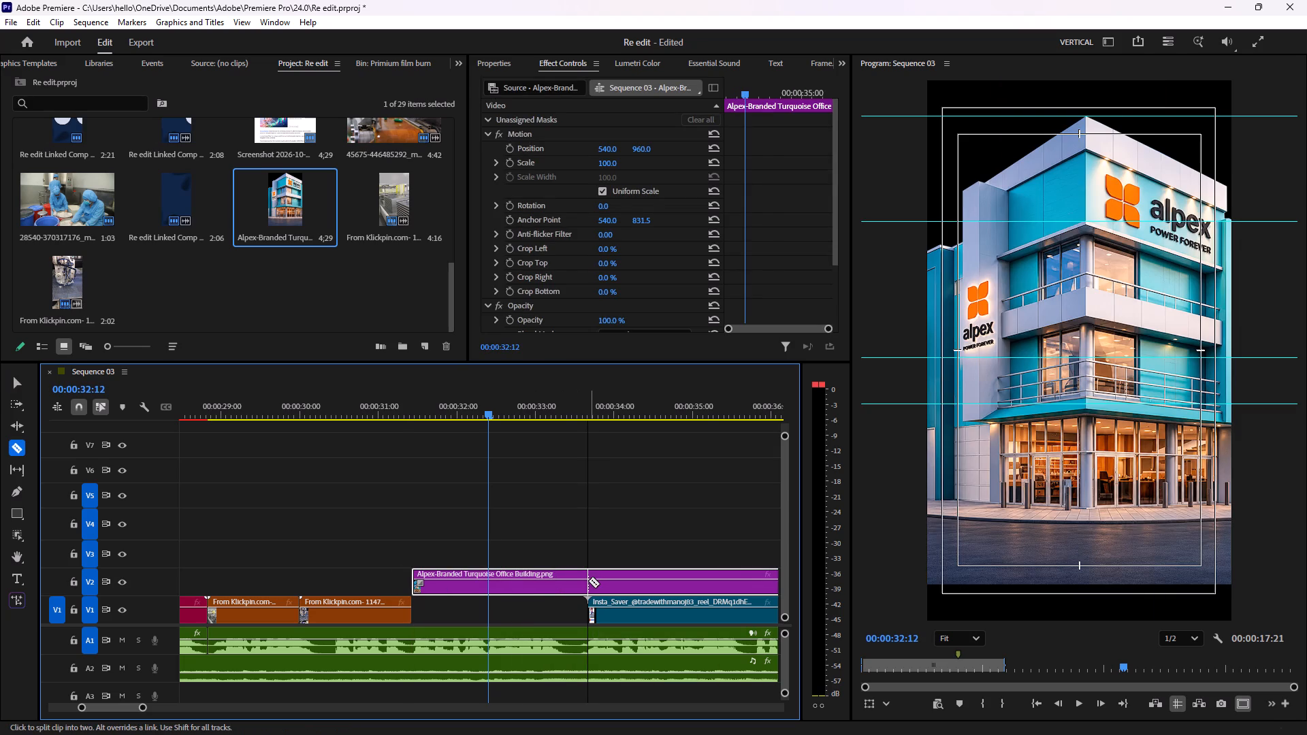
left_click(588, 581)
key("v")
left_click(626, 584)
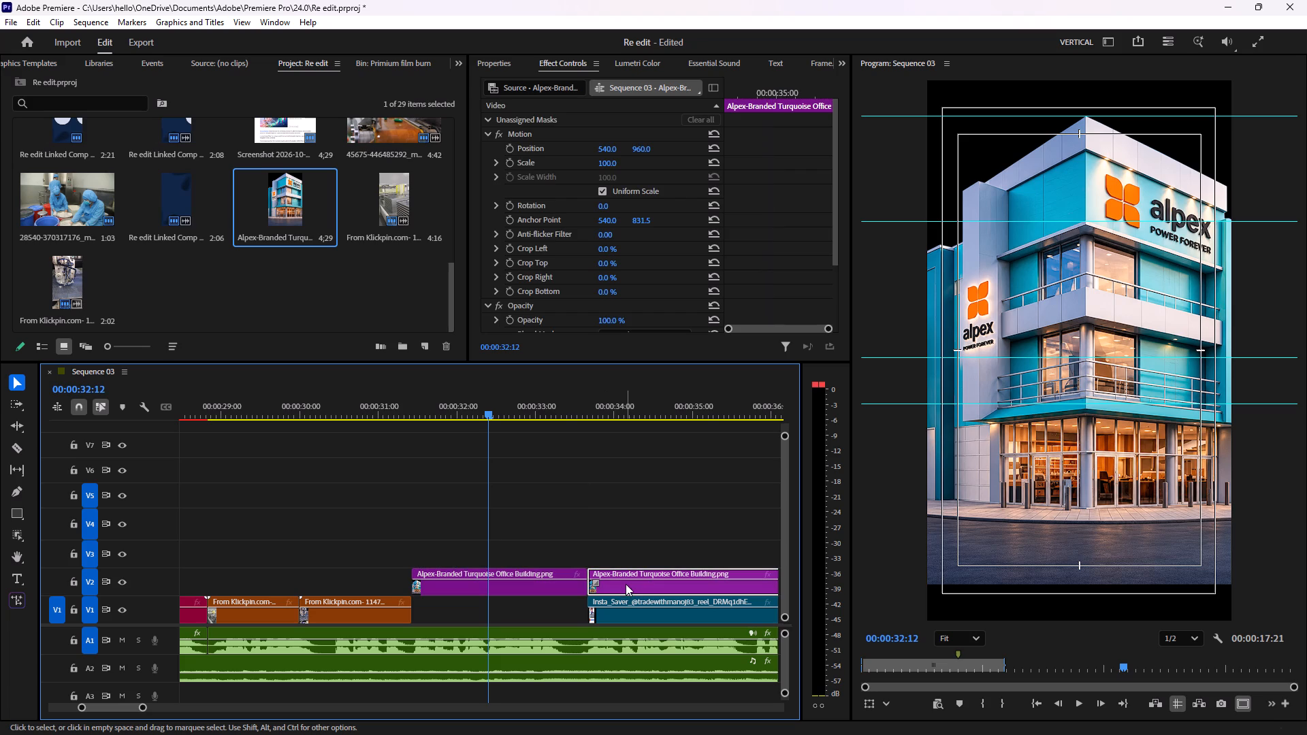
key("BackSpace")
Move the trimmed building image down into the gap on V1 and play back from just before it.
left_click(523, 572)
left_click_drag(523, 572, 523, 575)
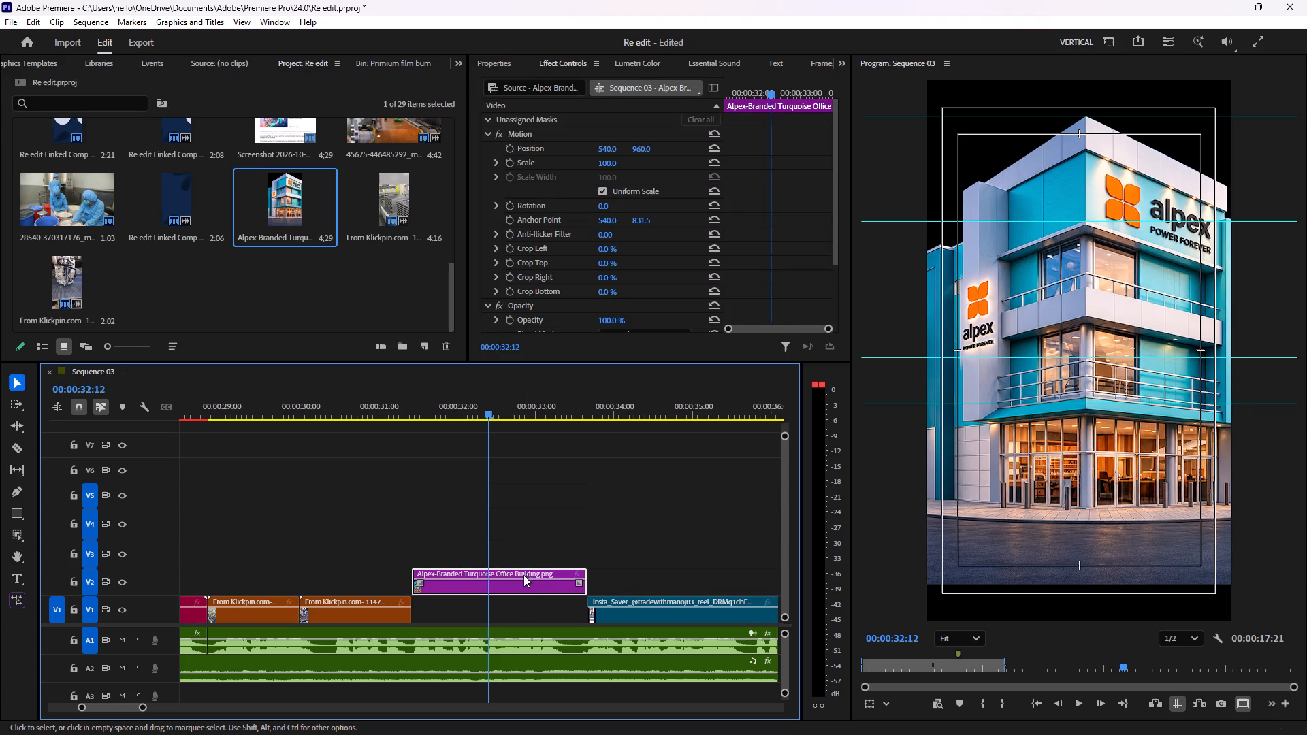
left_click_drag(523, 575, 523, 602)
left_click(406, 414)
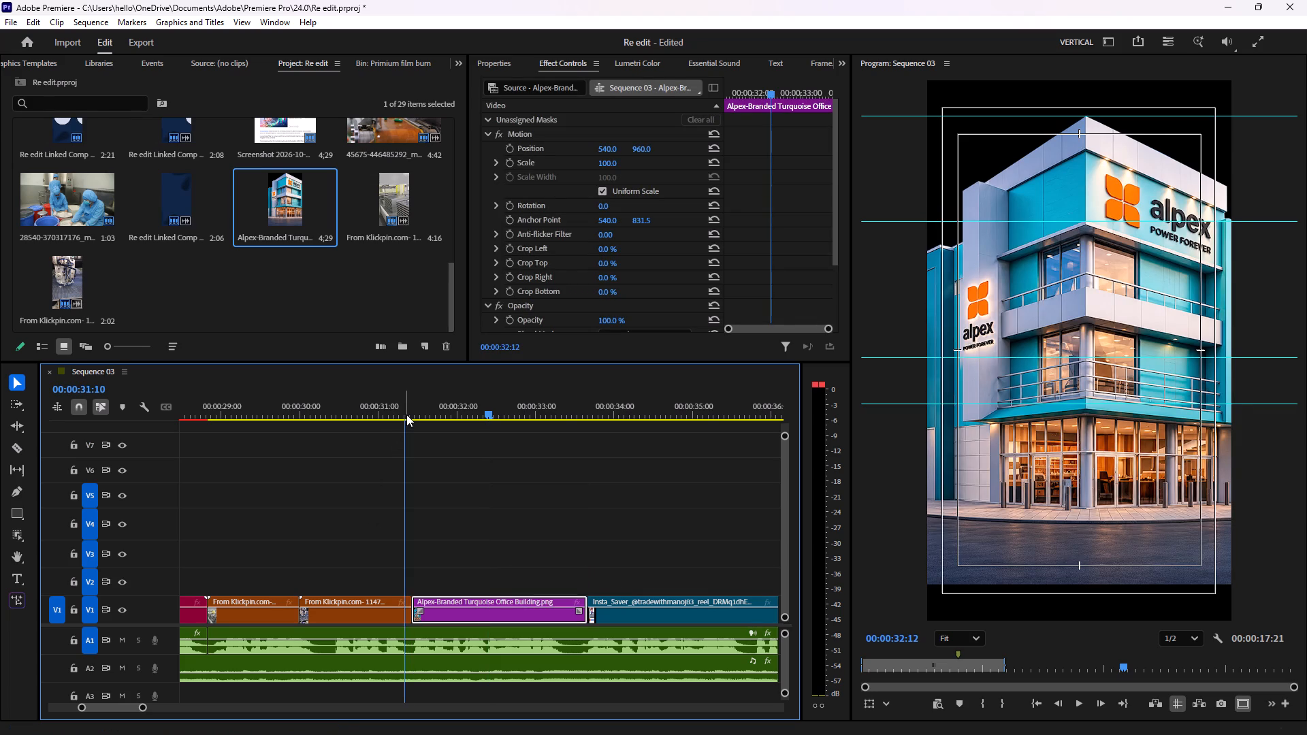
key("space")
key("space")
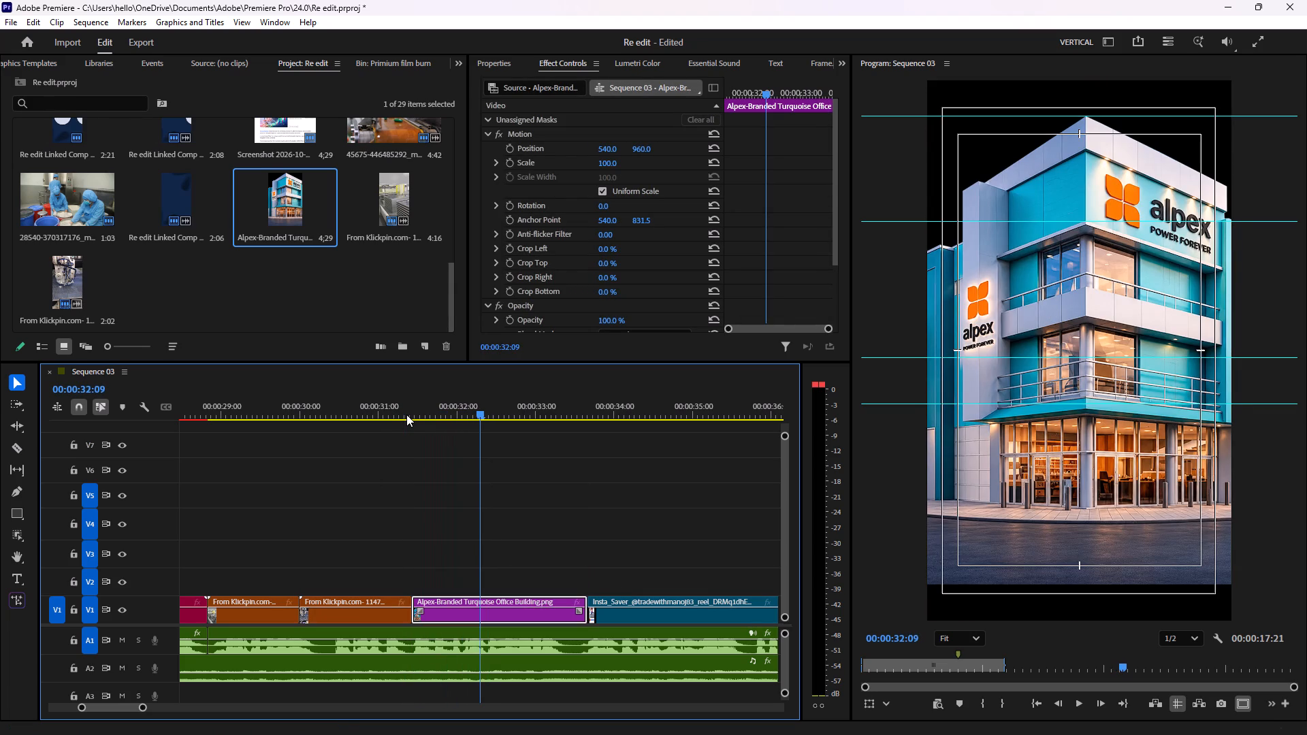
Lower the building image in the frame by setting its vertical Position to 1096.
left_click(471, 611)
left_click_drag(642, 151, 740, 169)
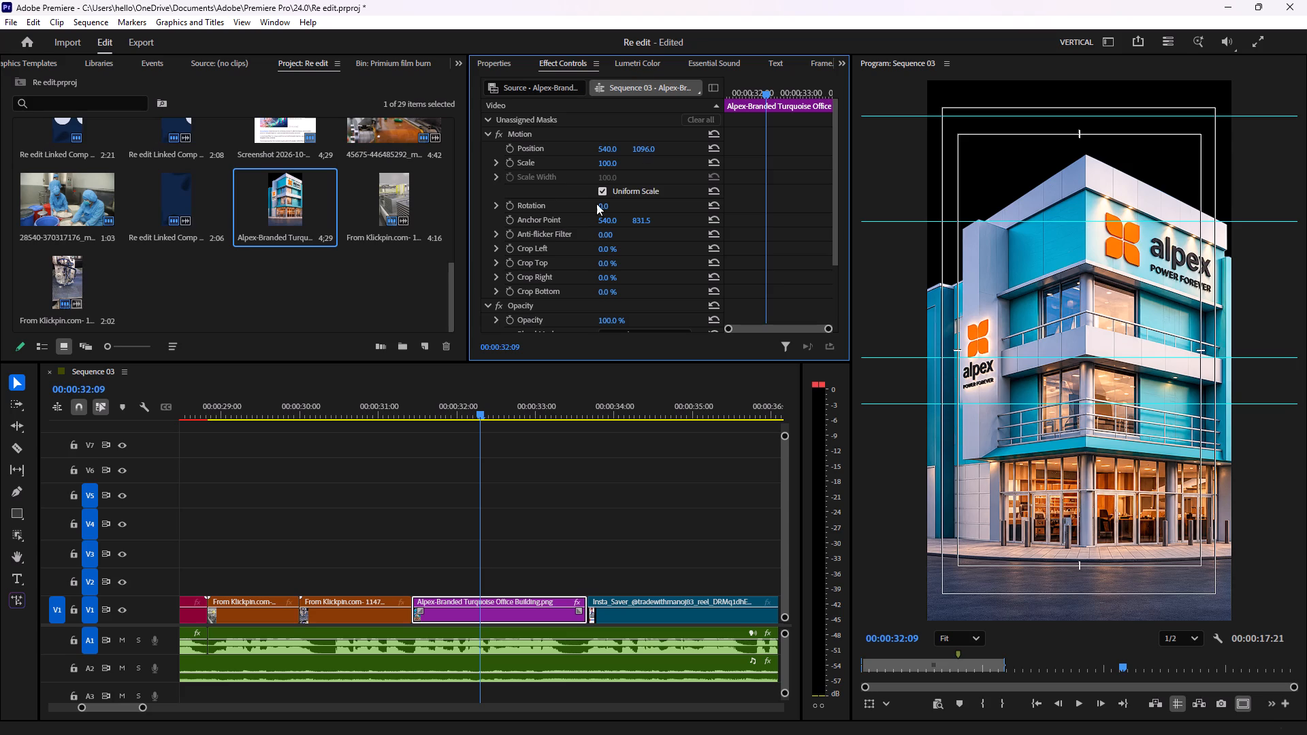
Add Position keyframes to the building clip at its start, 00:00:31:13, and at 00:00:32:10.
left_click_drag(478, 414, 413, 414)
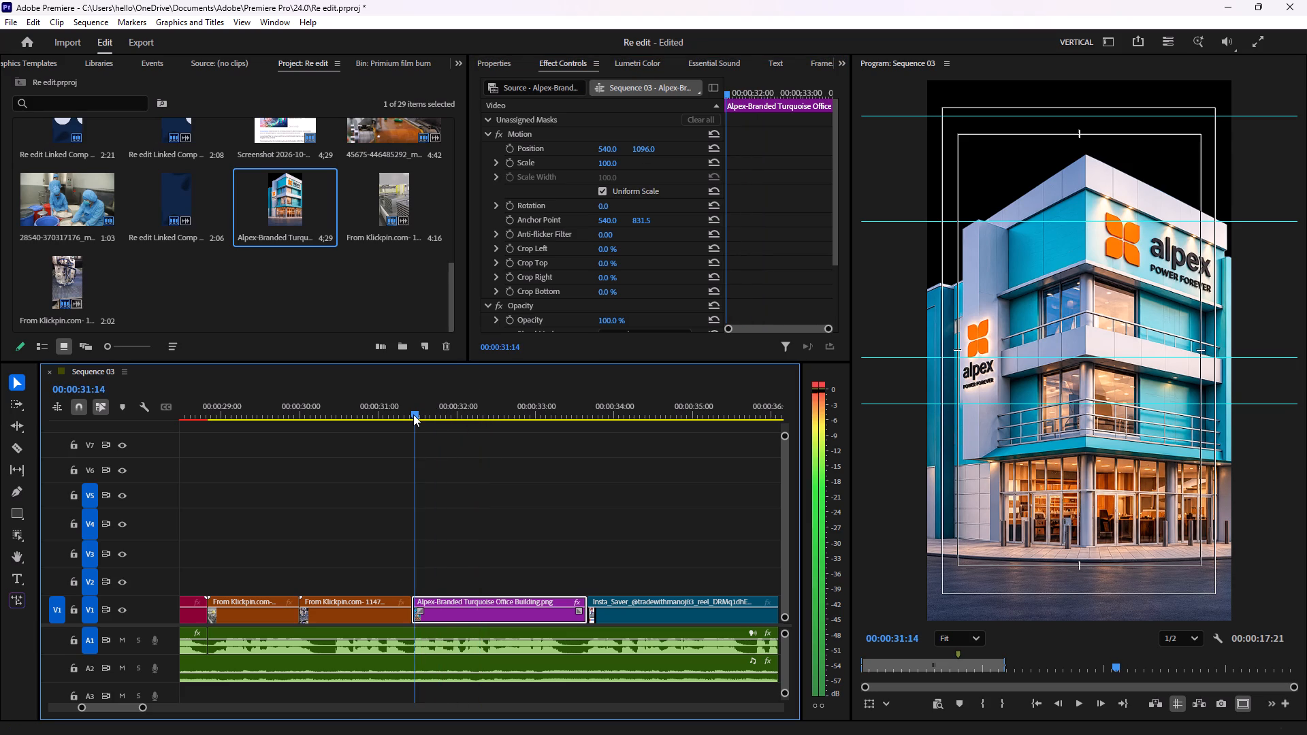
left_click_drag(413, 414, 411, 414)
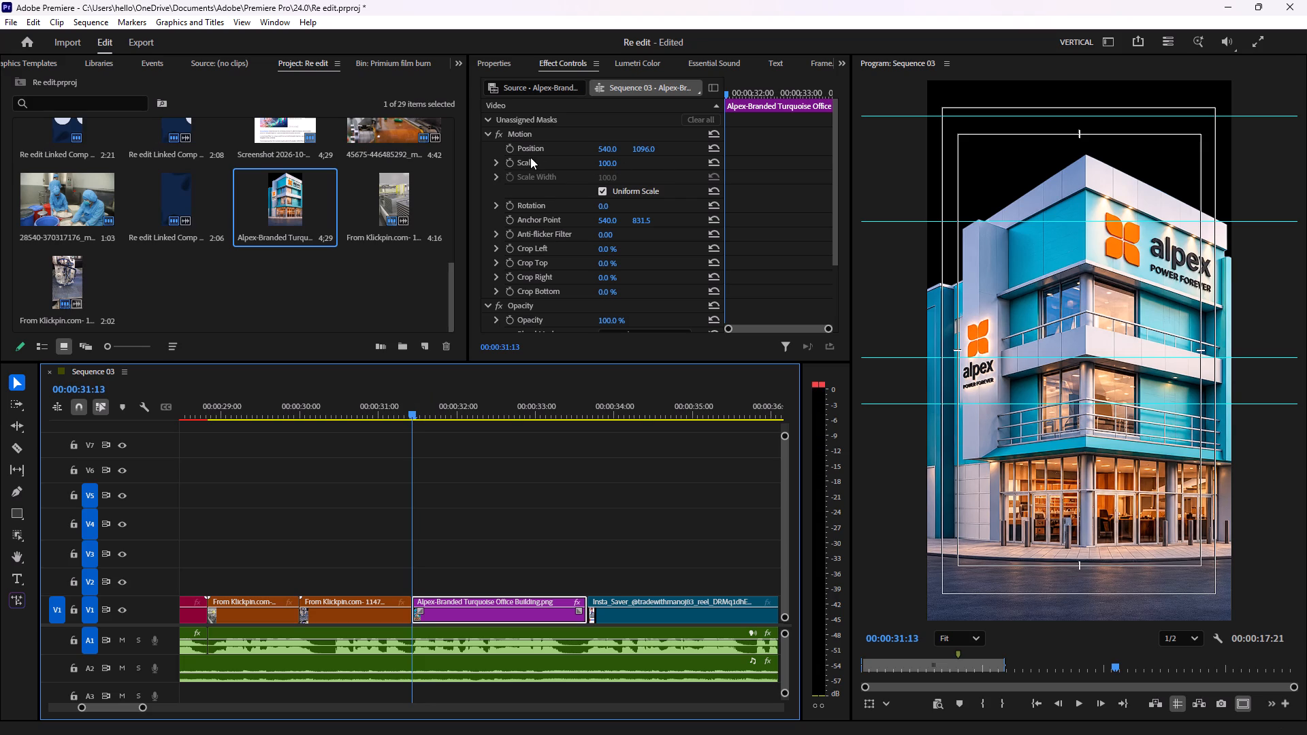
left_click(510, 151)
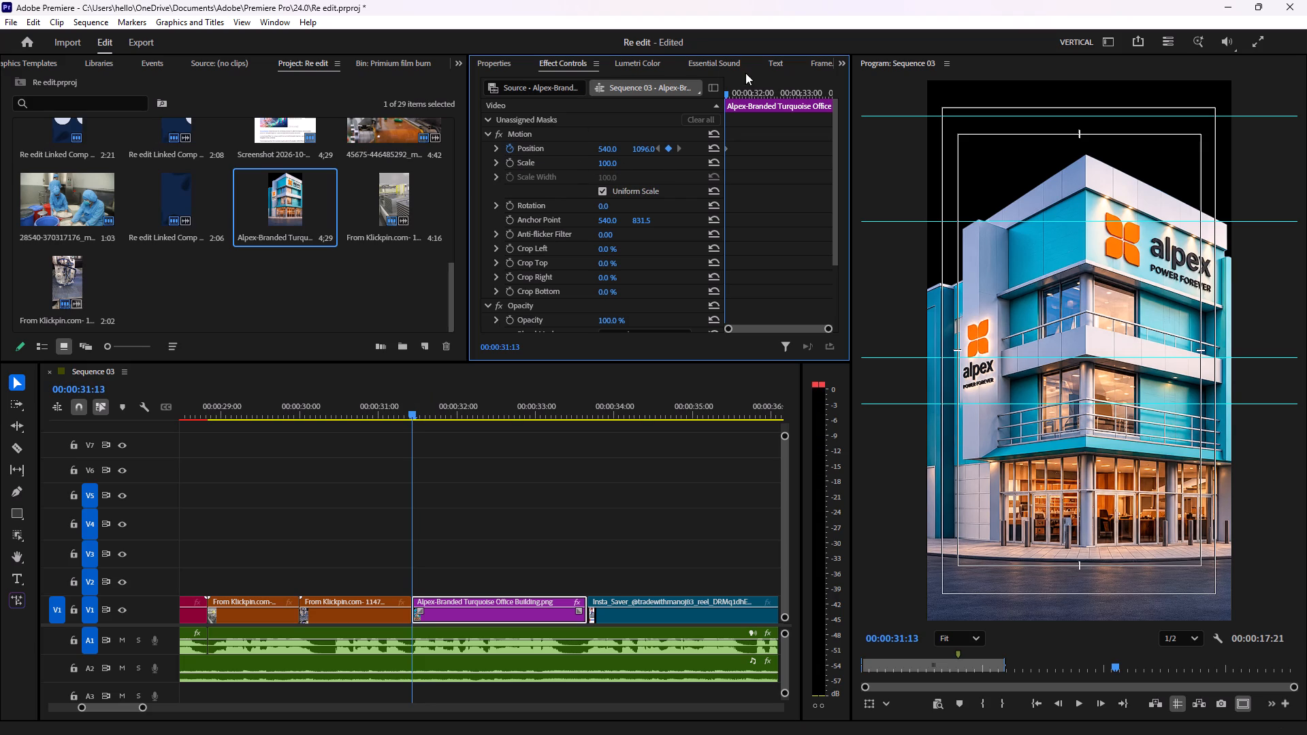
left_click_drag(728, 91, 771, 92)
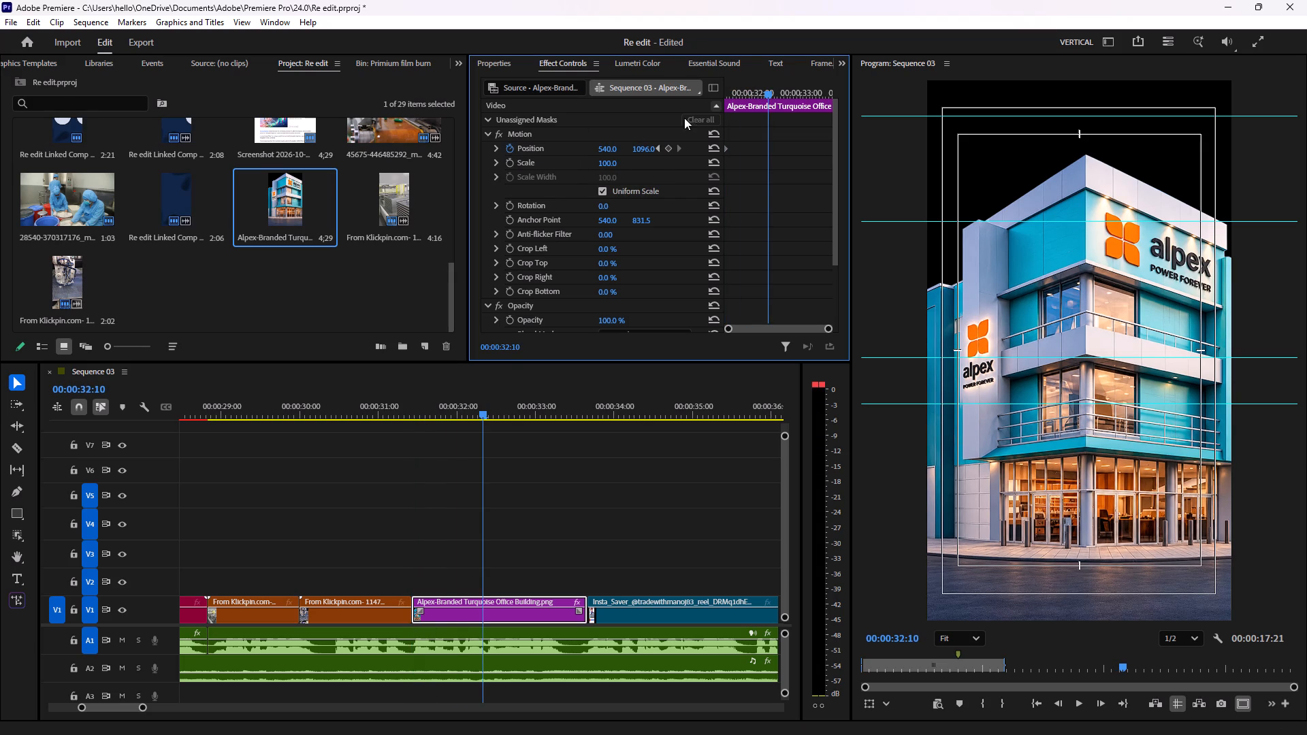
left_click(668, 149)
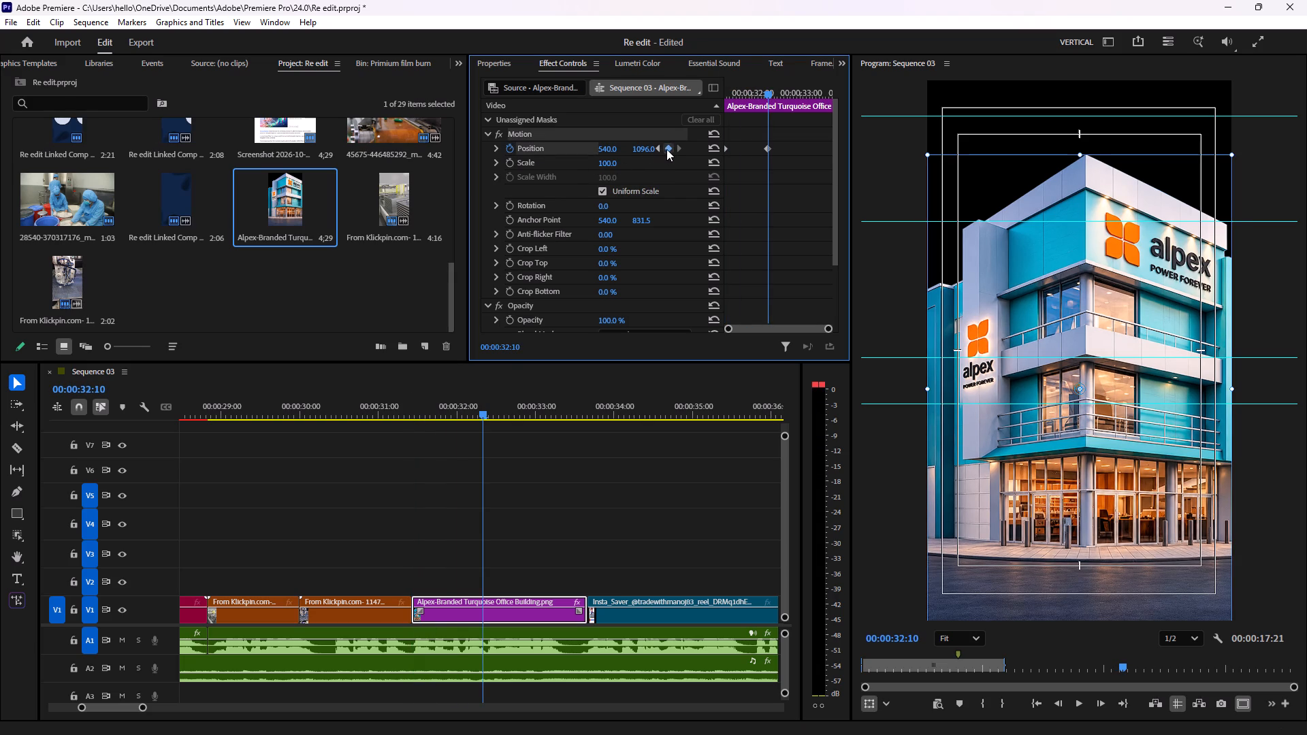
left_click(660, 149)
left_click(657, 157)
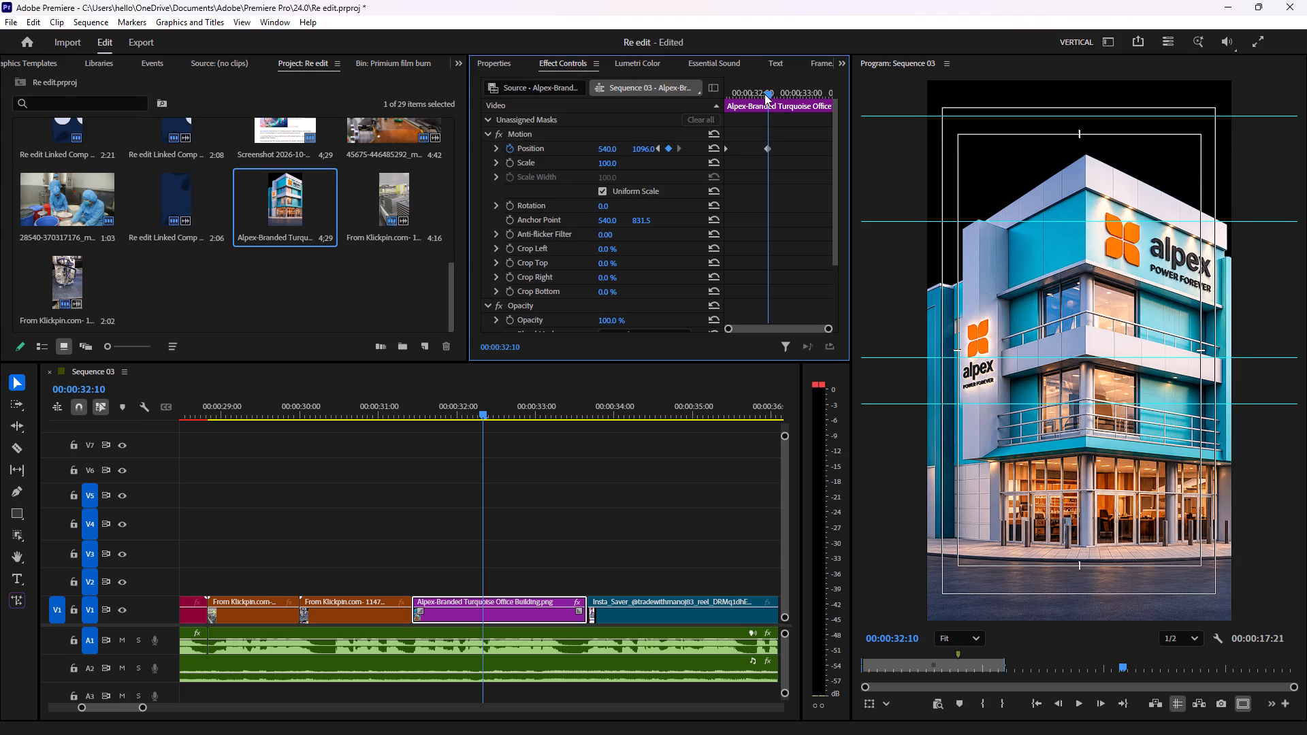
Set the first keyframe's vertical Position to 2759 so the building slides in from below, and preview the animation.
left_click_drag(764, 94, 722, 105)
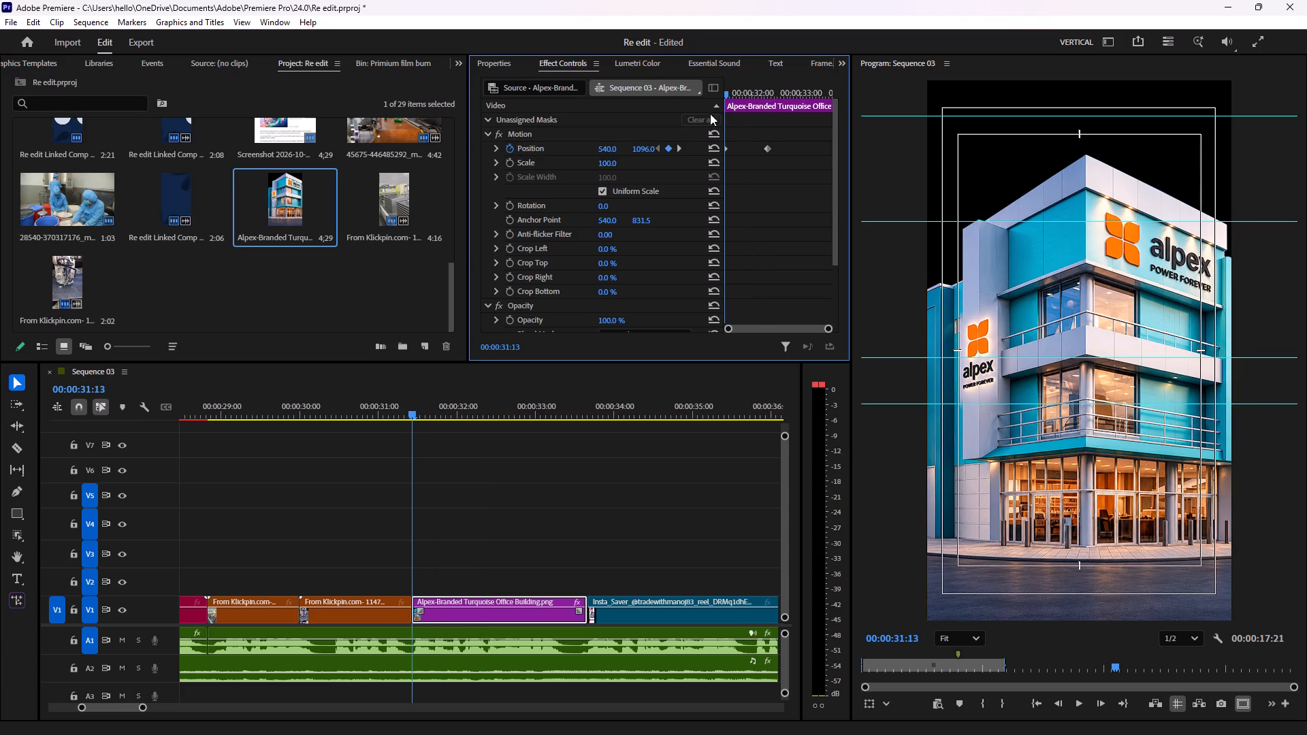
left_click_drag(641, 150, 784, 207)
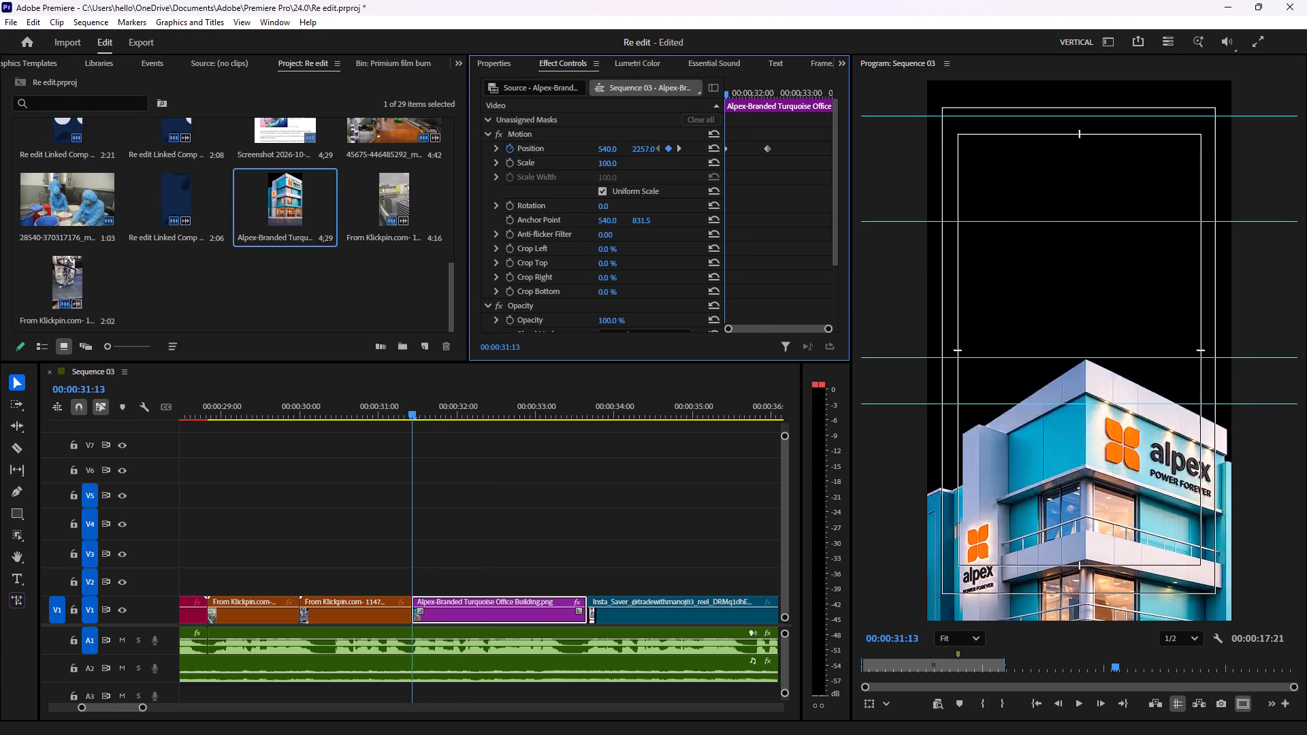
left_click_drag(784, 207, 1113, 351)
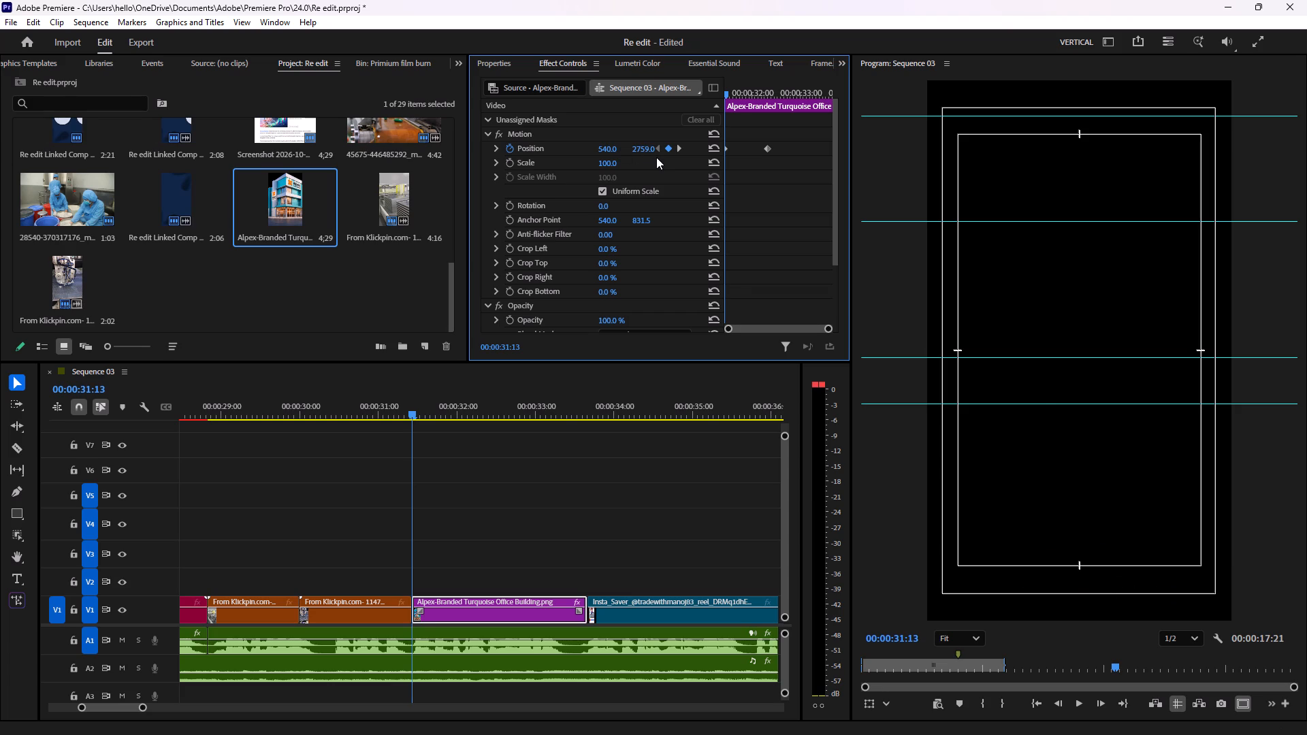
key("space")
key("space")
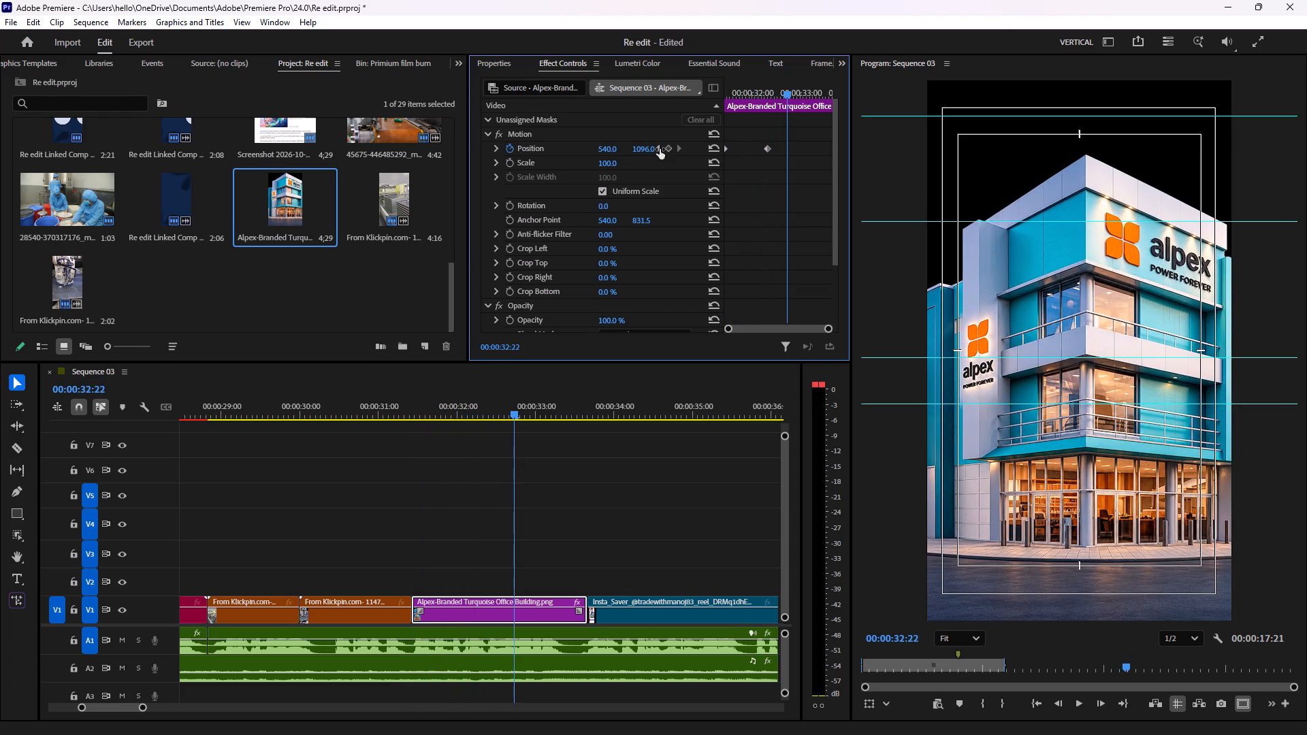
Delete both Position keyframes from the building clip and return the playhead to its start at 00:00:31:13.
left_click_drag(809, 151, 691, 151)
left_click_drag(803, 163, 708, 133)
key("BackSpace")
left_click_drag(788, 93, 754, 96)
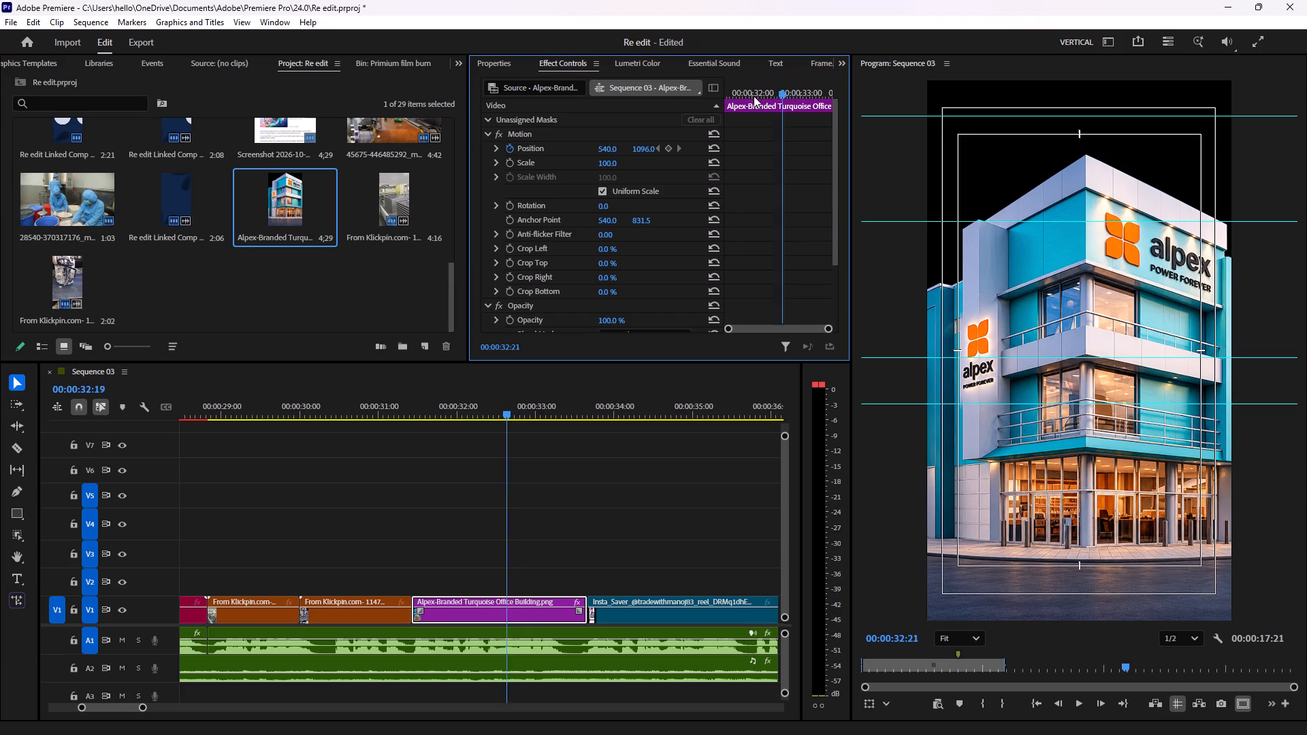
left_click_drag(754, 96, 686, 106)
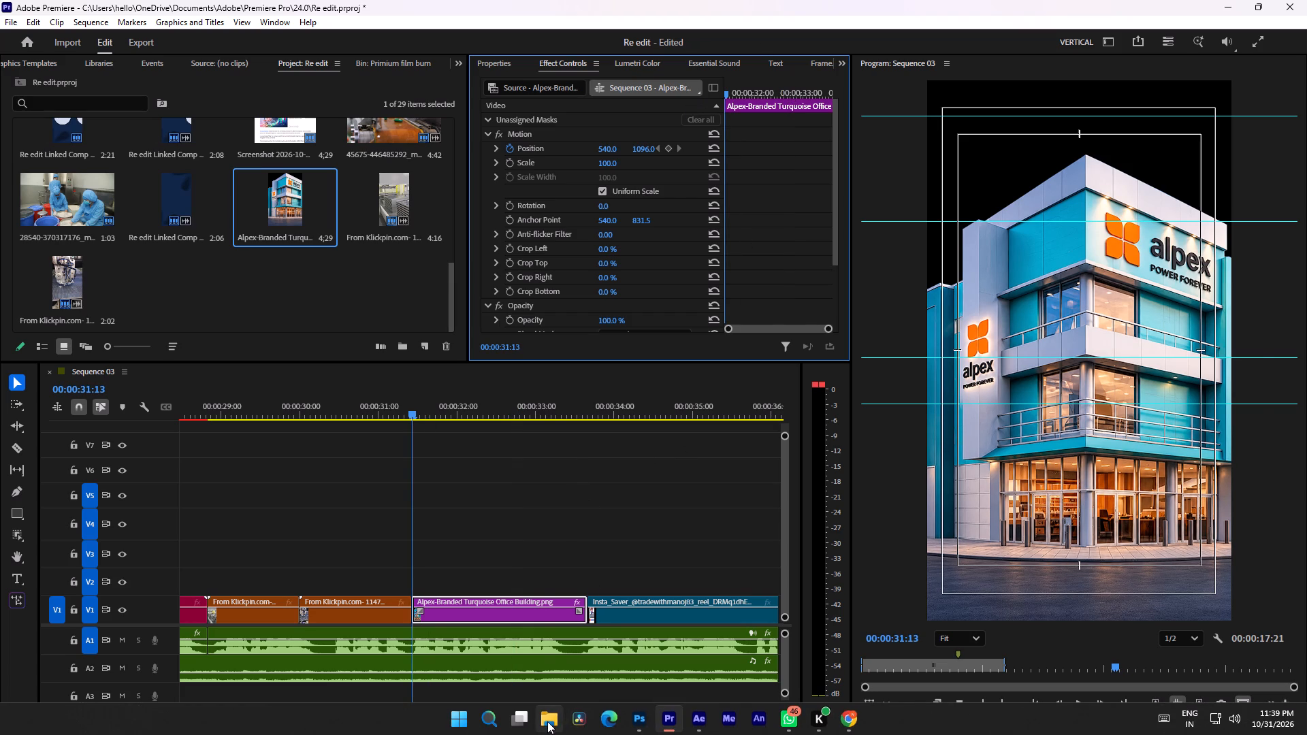
Switch to File Explorer and search the Downloads folder for "sky".
left_click(547, 721)
scroll(413, 480, "up", 3)
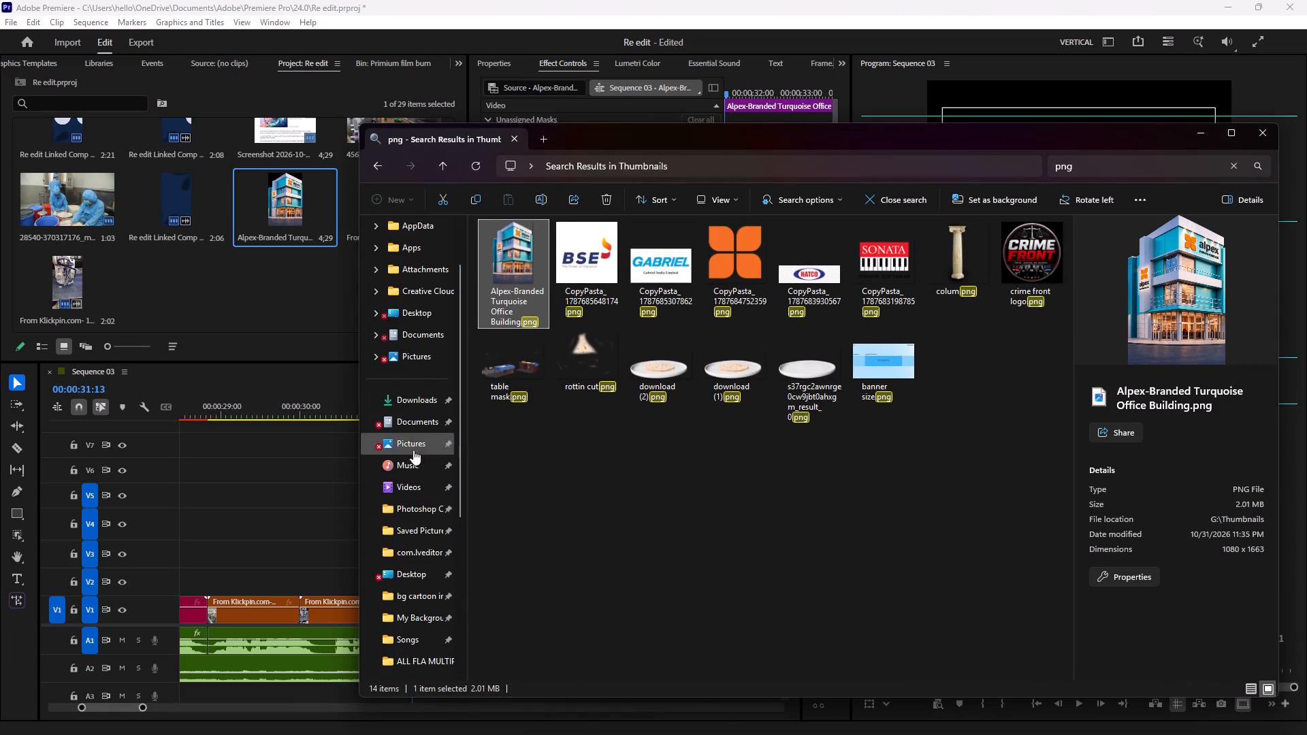
left_click(413, 402)
left_click(1113, 163)
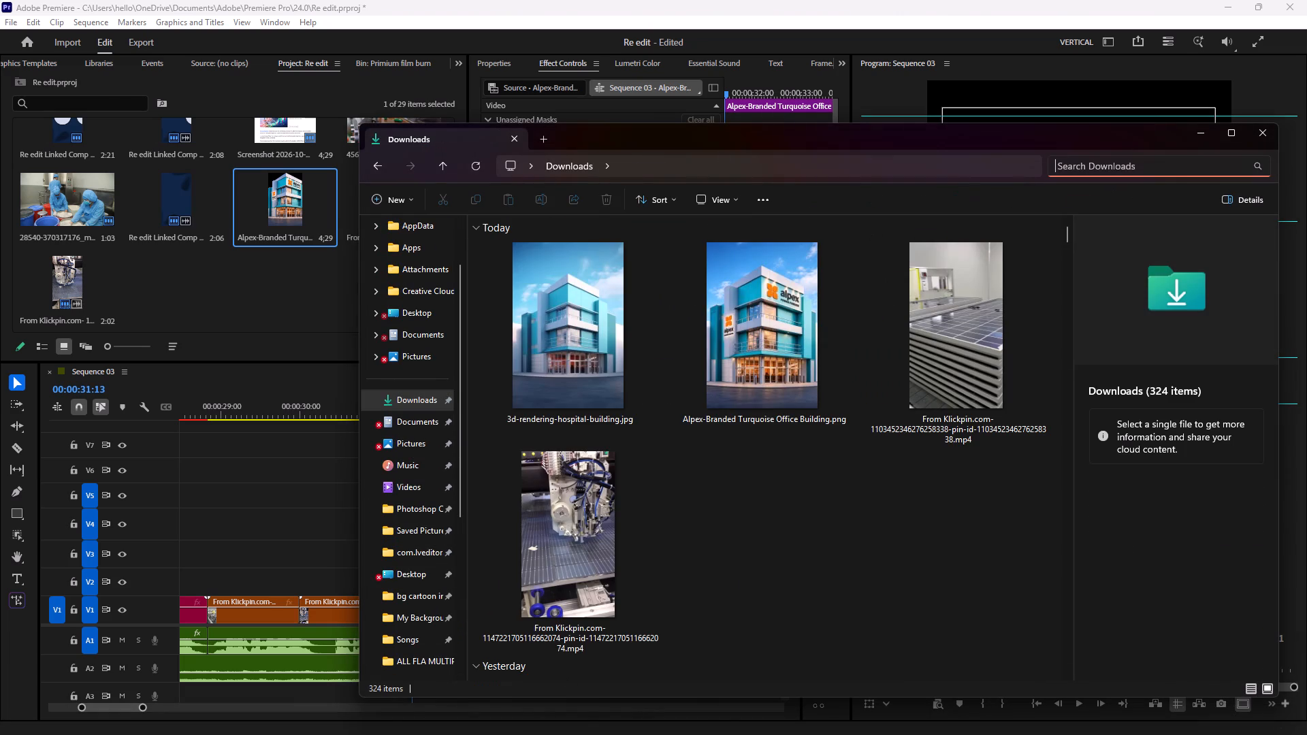
key("s")
type("ky")
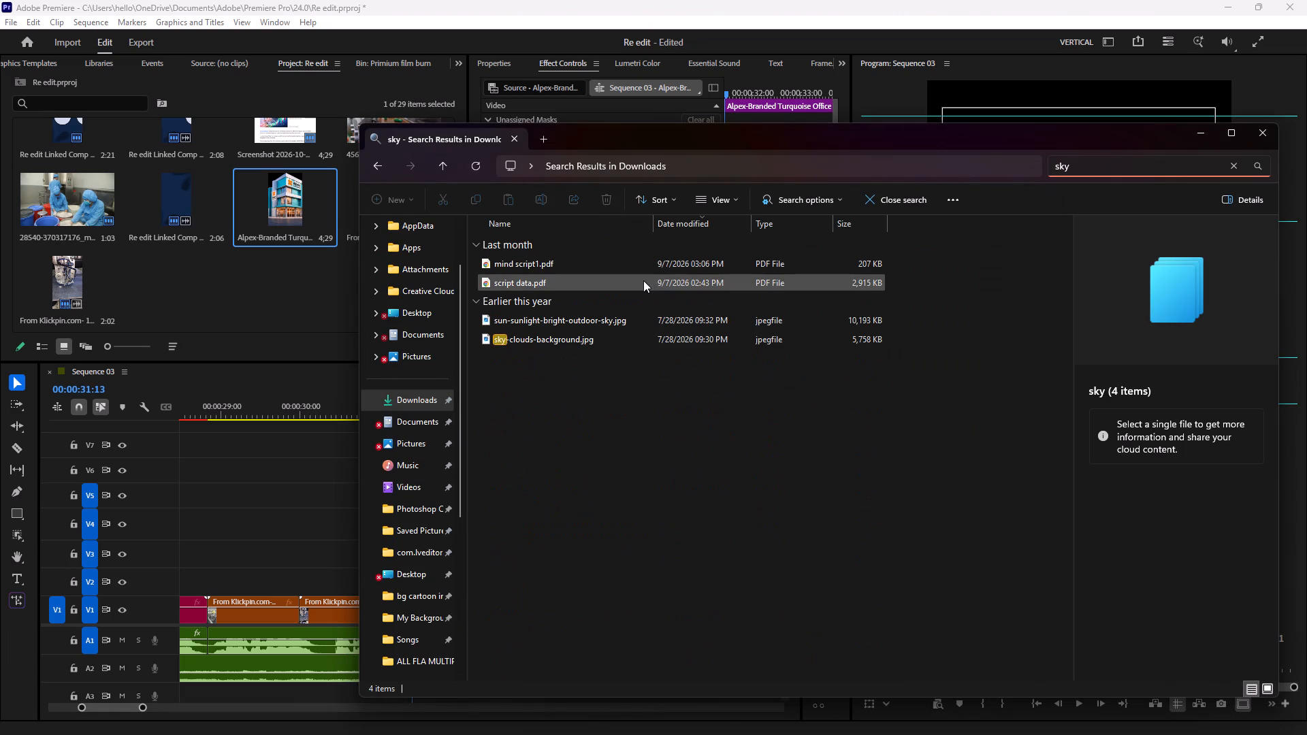
Preview the sky images sun-sunlight-bright-outdoor-sky.jpg and sky-clouds-background.jpg at full size, closing each one after viewing.
left_click(577, 345)
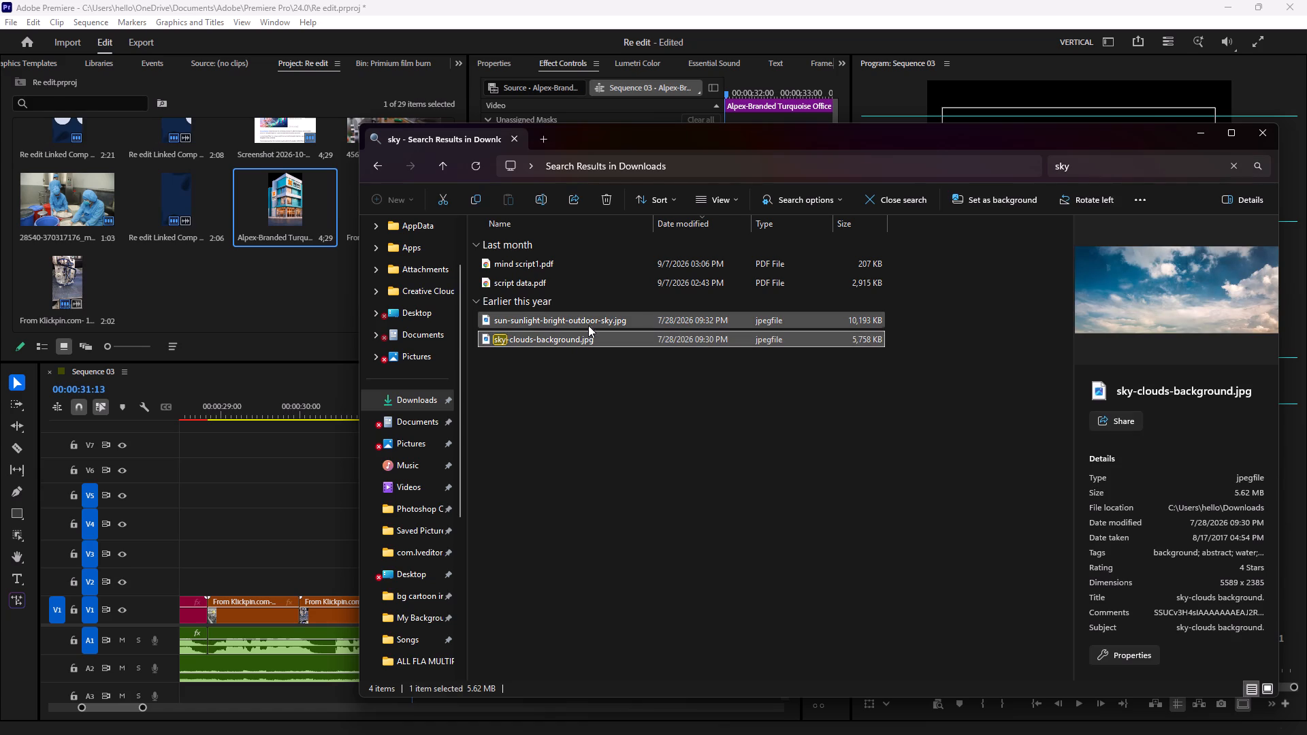
left_click(589, 323)
double_click(589, 323)
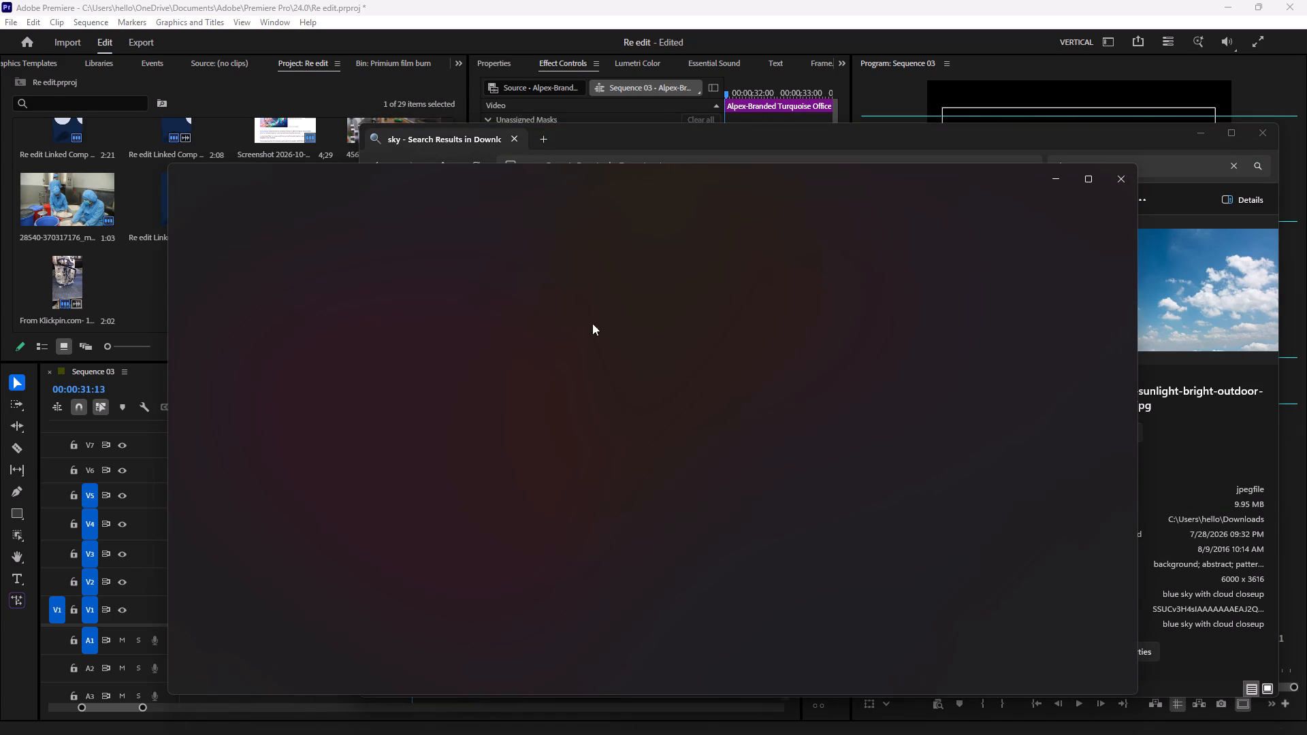
left_click(1114, 186)
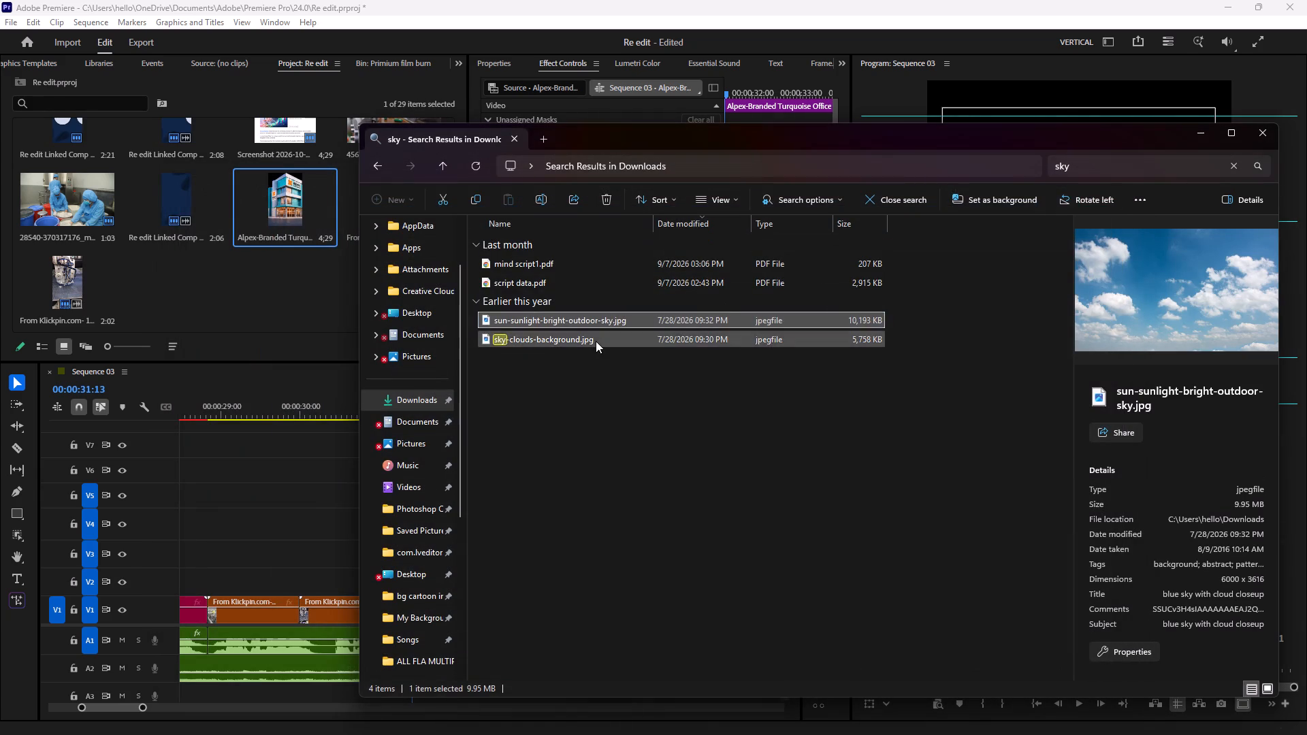
double_click(596, 341)
left_click(1110, 179)
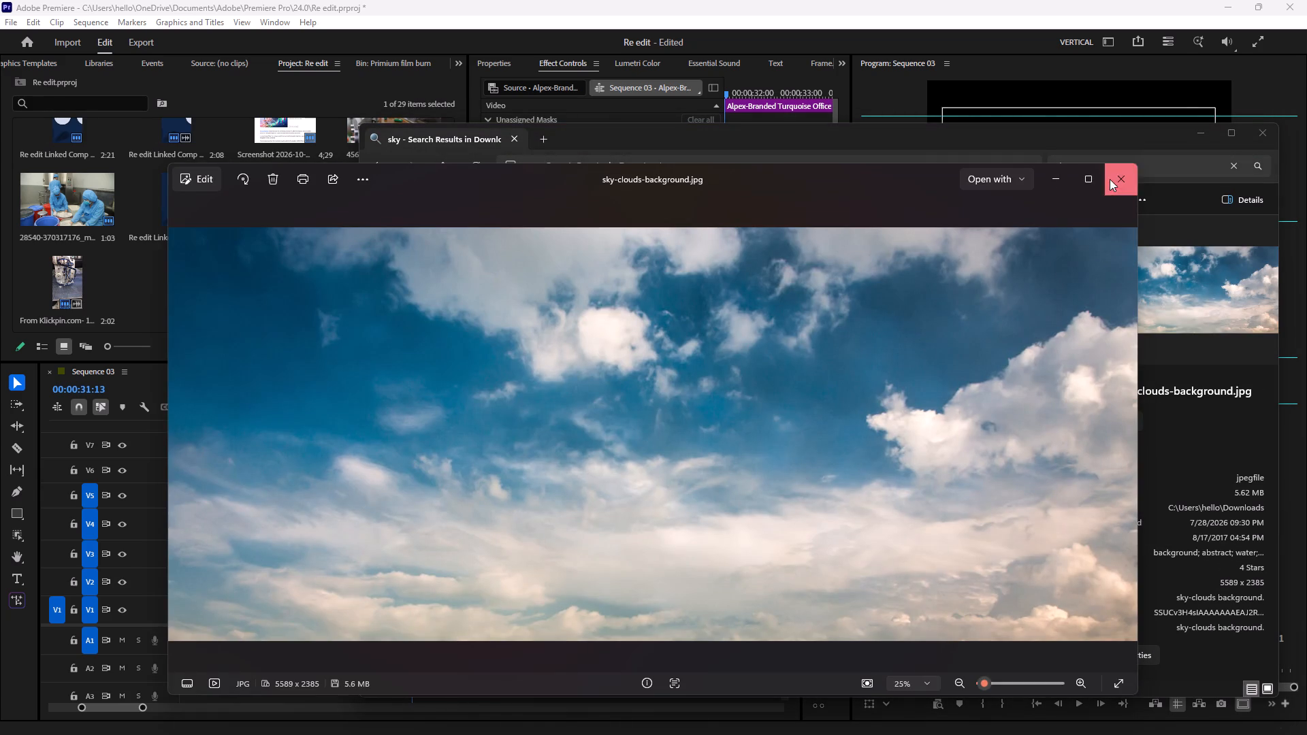
Clear the "sky" search and look through the thumbnails of the whole Downloads folder for a suitable background image.
left_click(1084, 165)
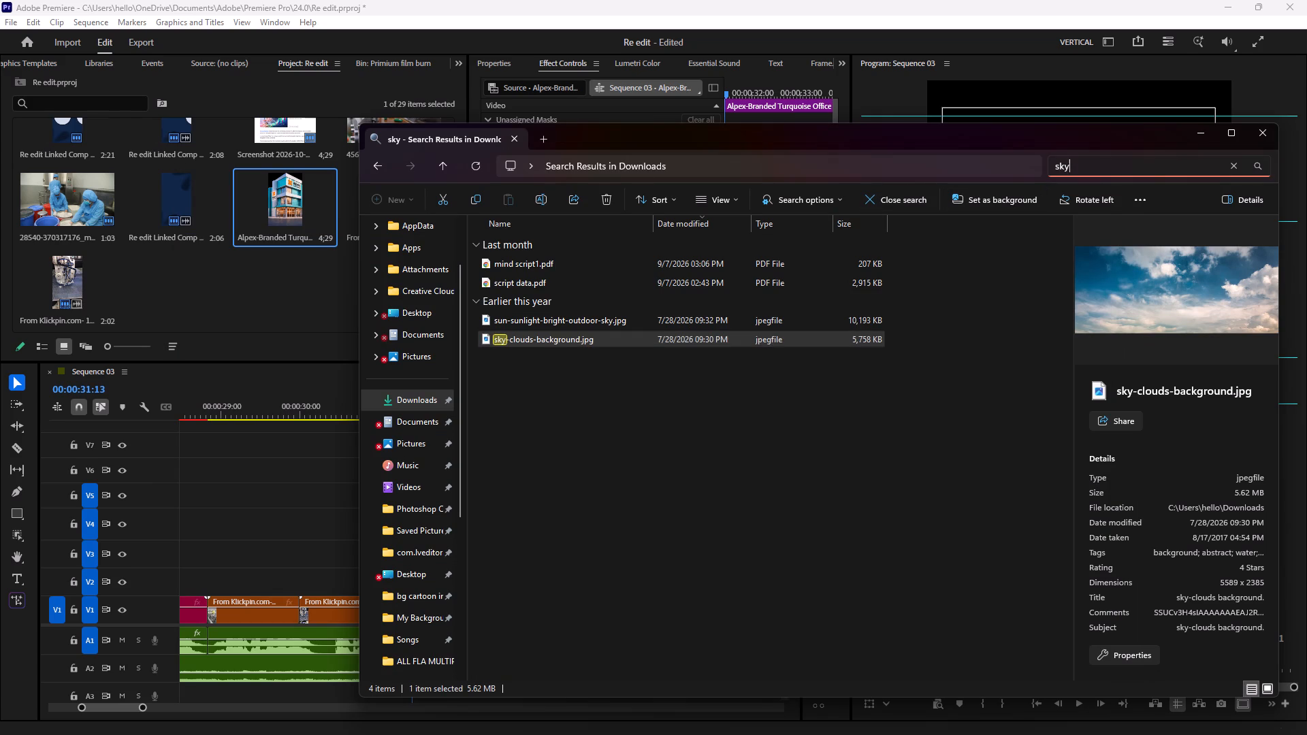
key("BackSpace")
key("BackSpace")
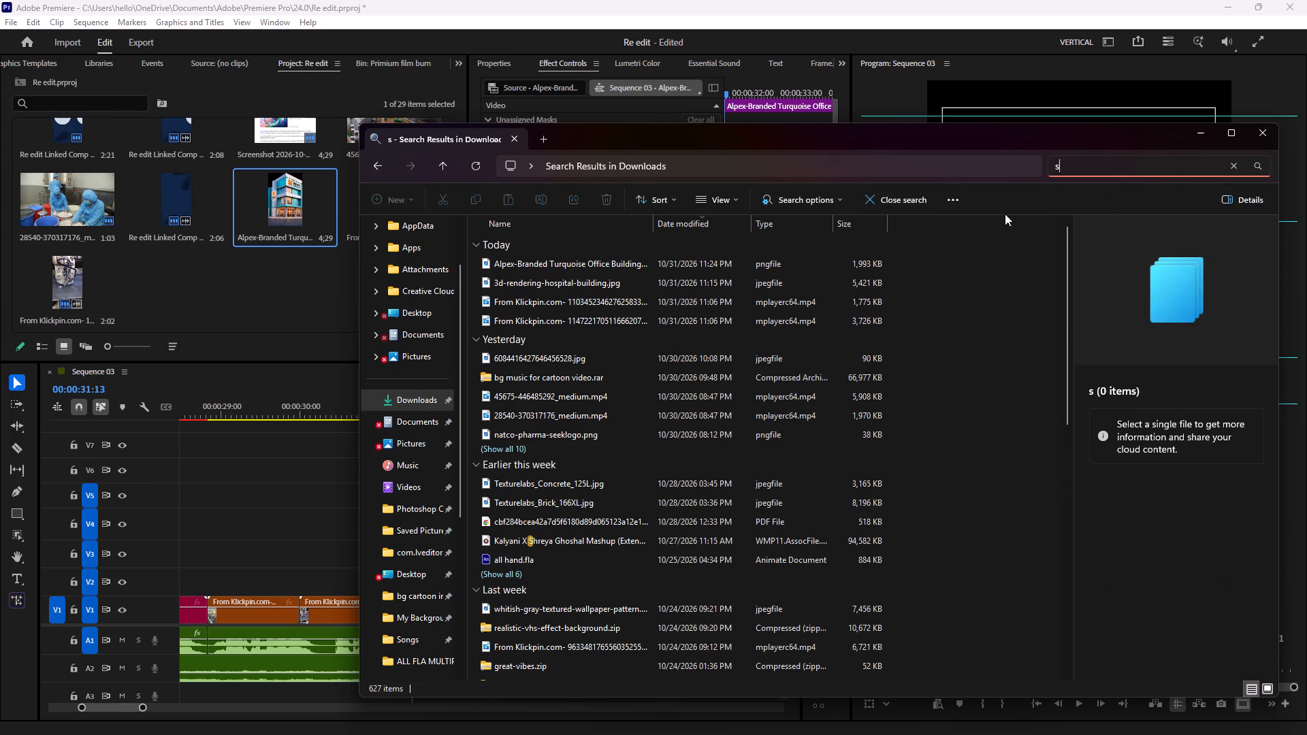
key("BackSpace")
scroll(632, 327, "down", 1)
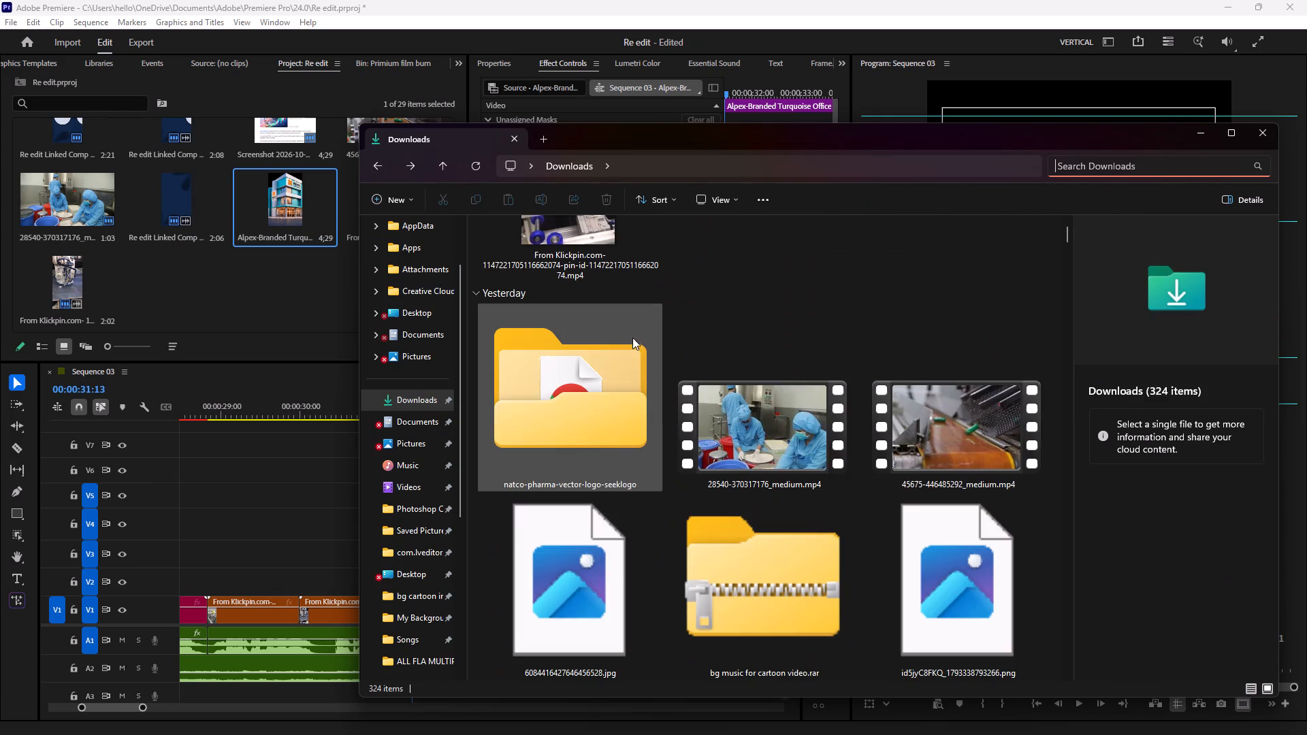
scroll(636, 385, "down", 5)
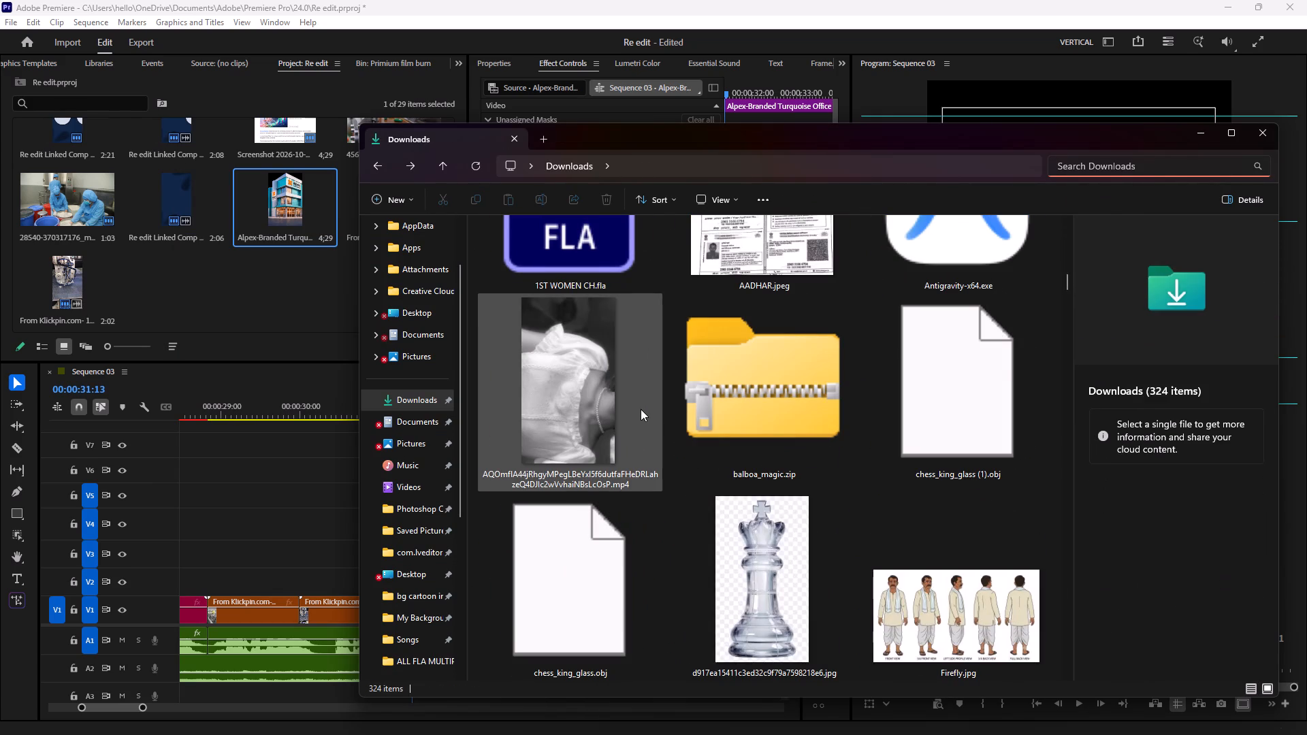
scroll(658, 416, "down", 5)
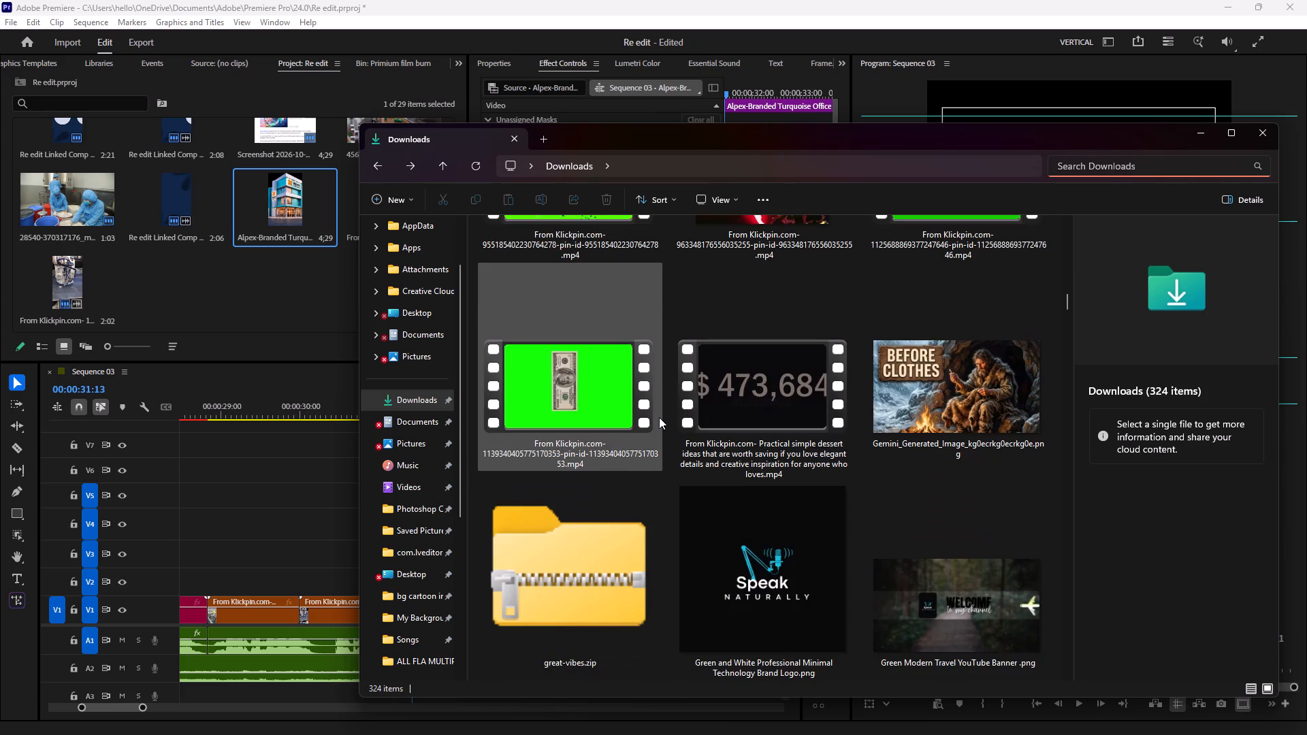
scroll(659, 417, "down", 7)
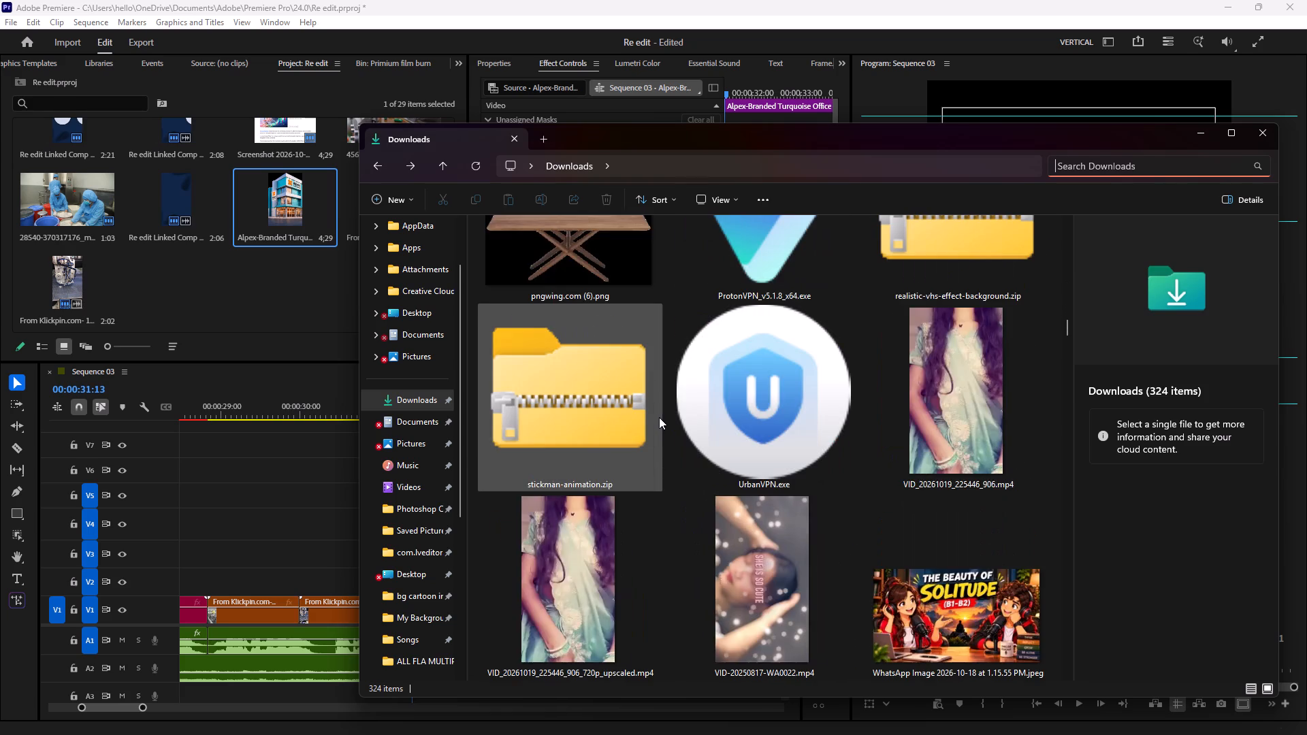
scroll(659, 417, "down", 5)
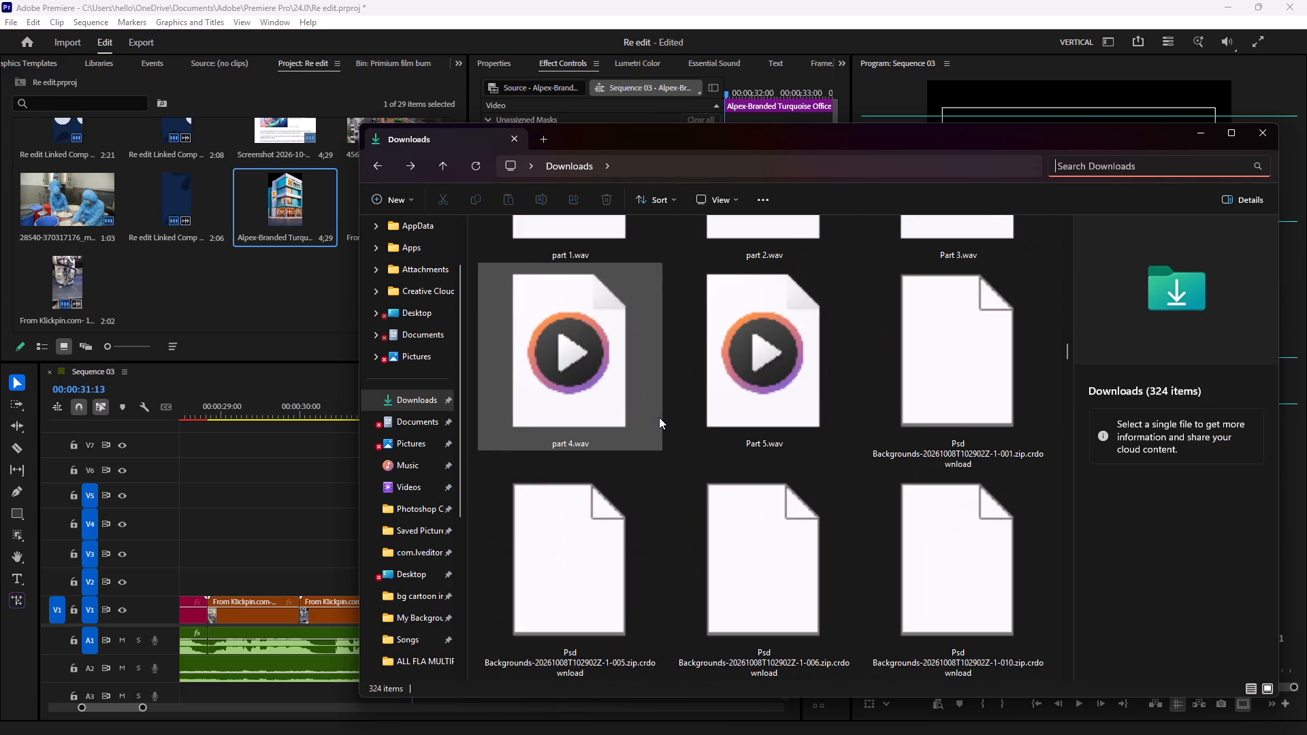
scroll(659, 417, "down", 4)
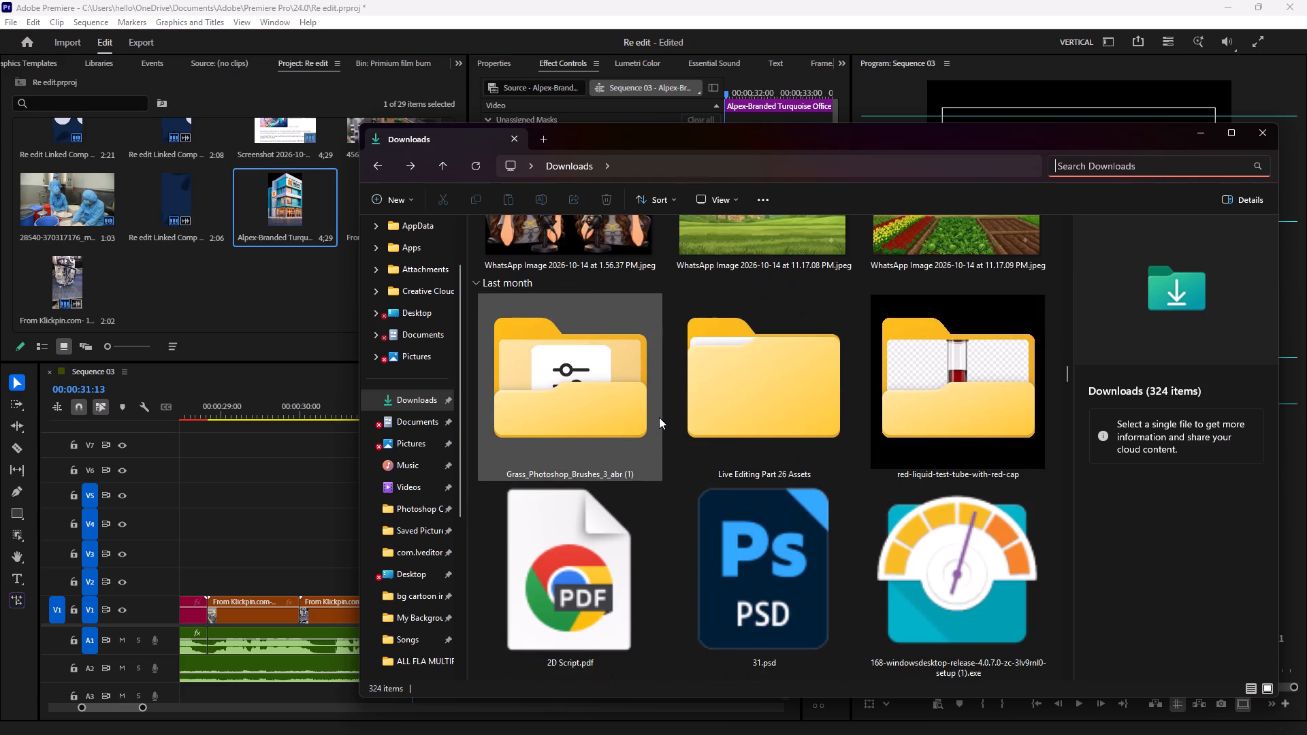
scroll(659, 417, "down", 4)
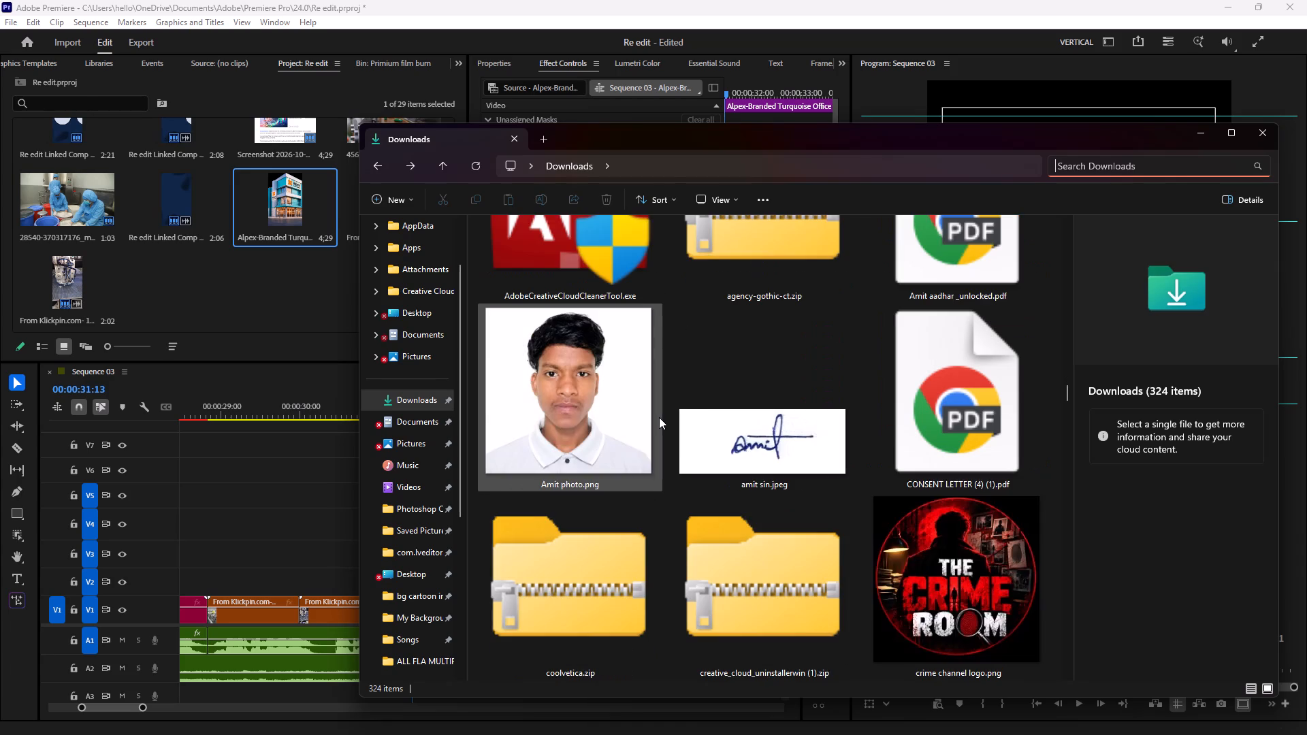
scroll(659, 417, "down", 5)
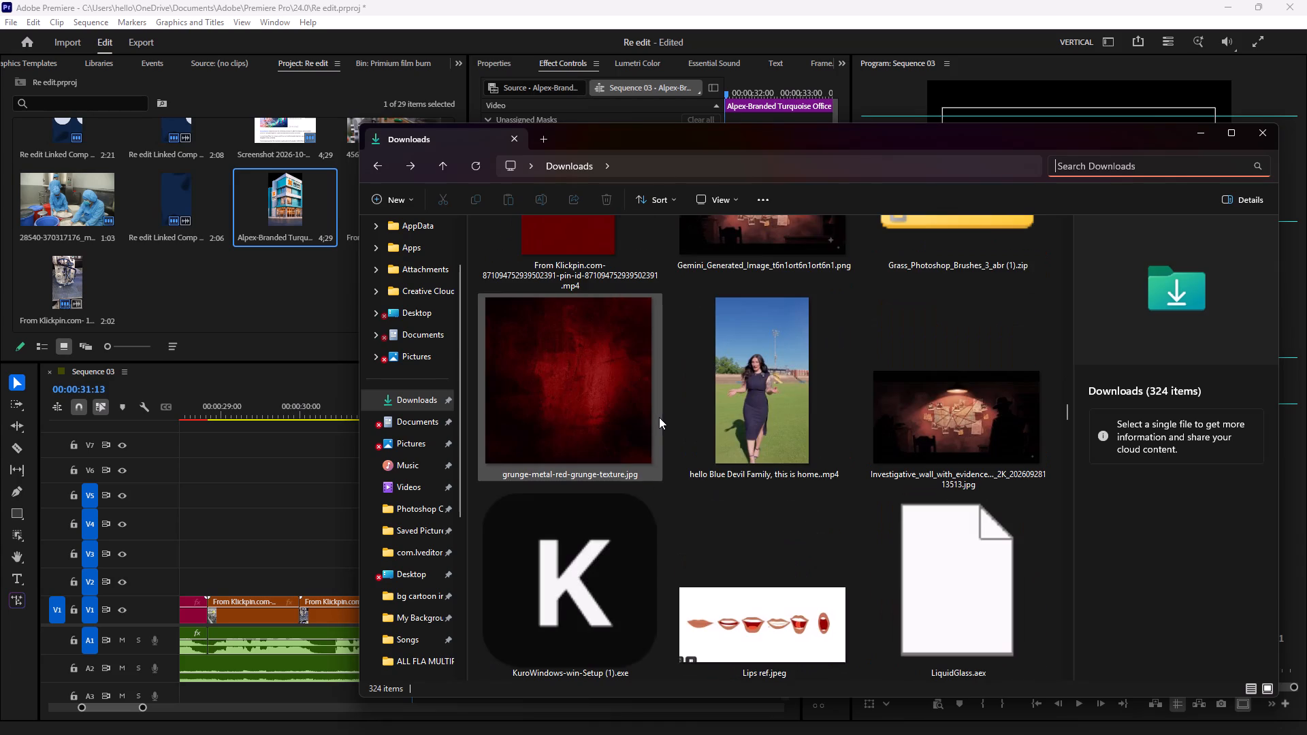
scroll(659, 417, "down", 1)
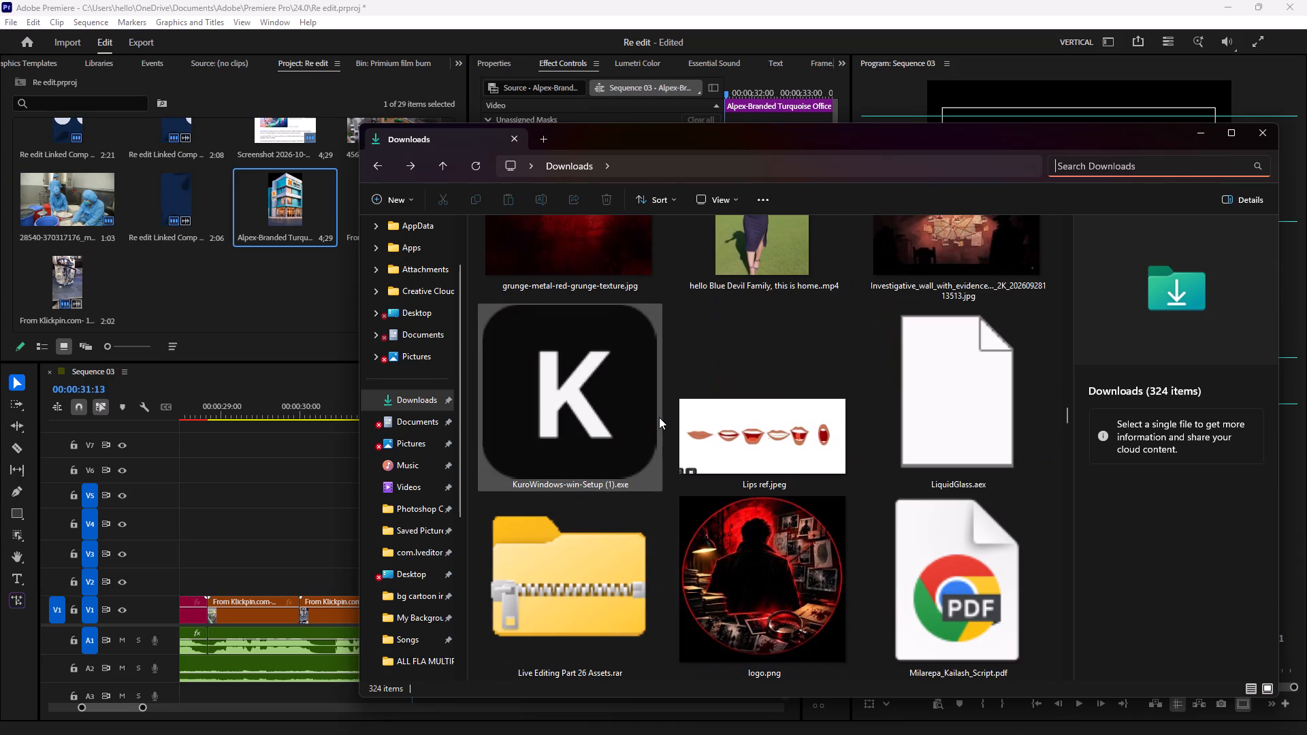
scroll(659, 417, "down", 2)
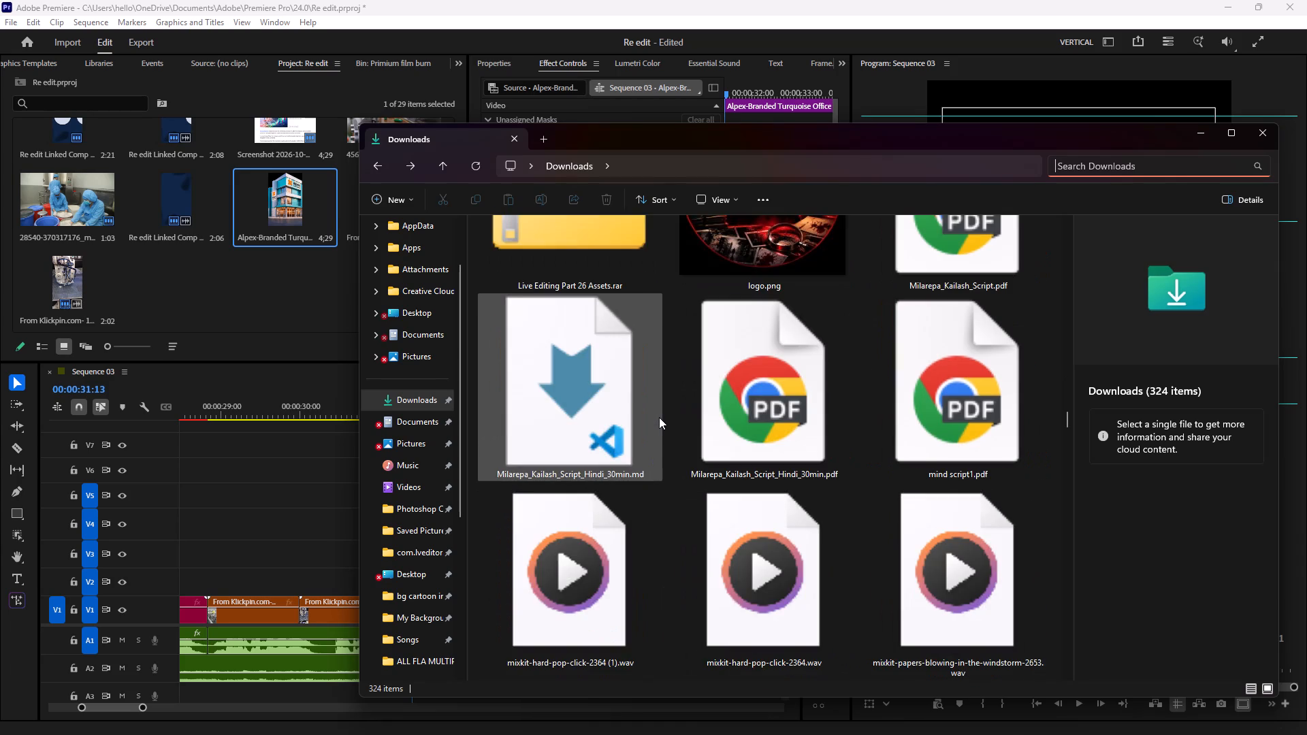
scroll(659, 417, "down", 5)
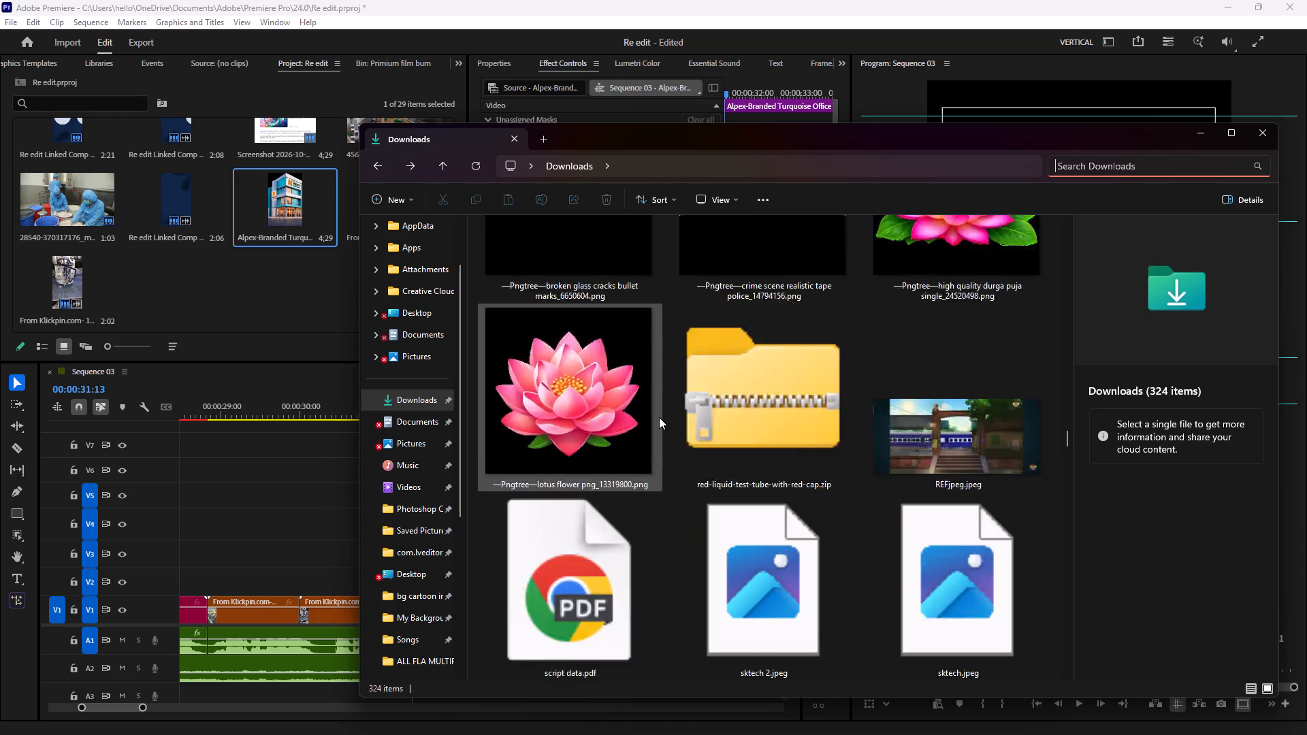
scroll(659, 417, "down", 1)
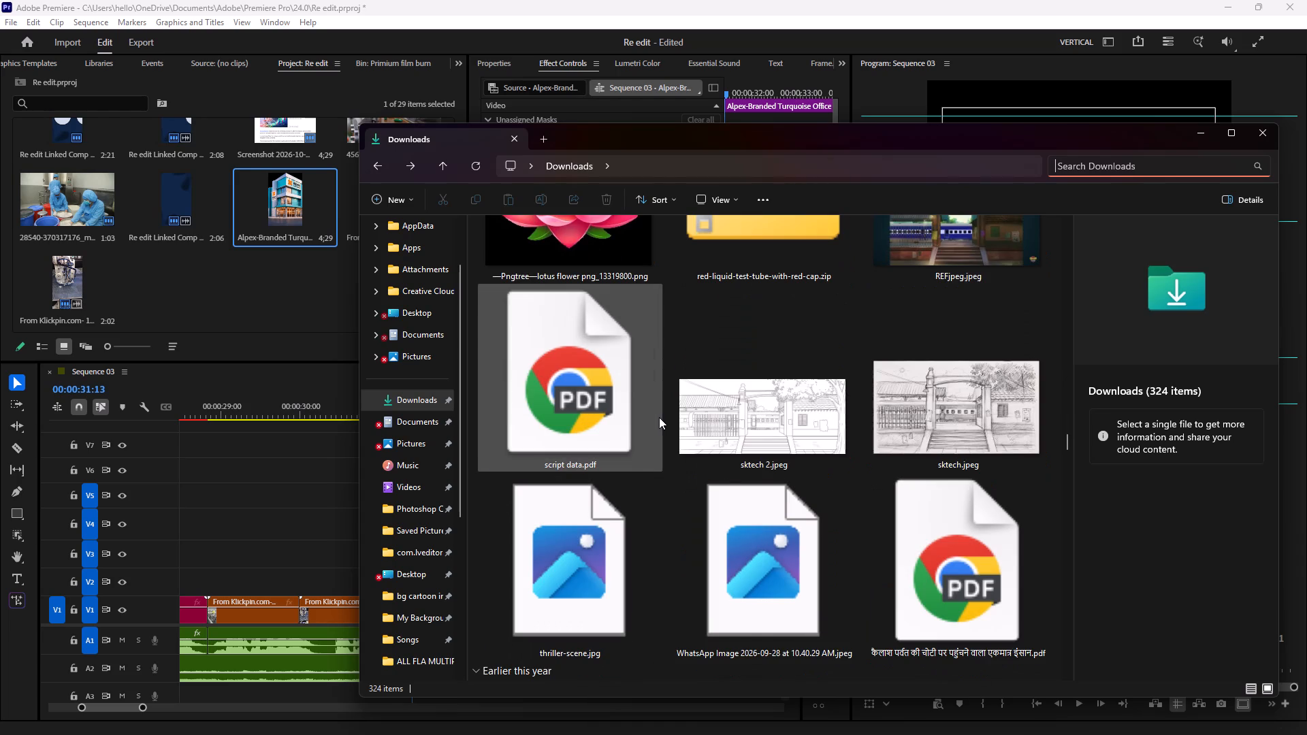
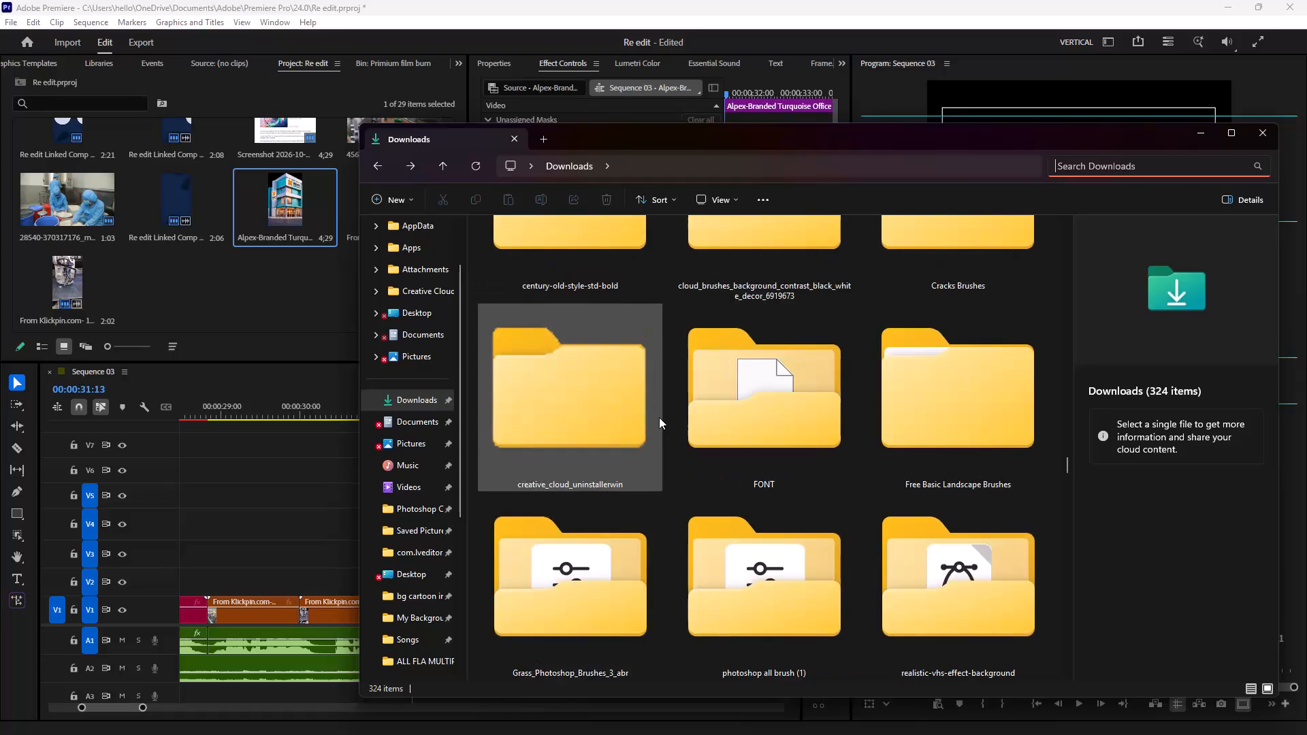
Look through the remaining thumbnails in the Downloads folder for a suitable background image, and return to Premiere.
scroll(659, 417, "down", 1)
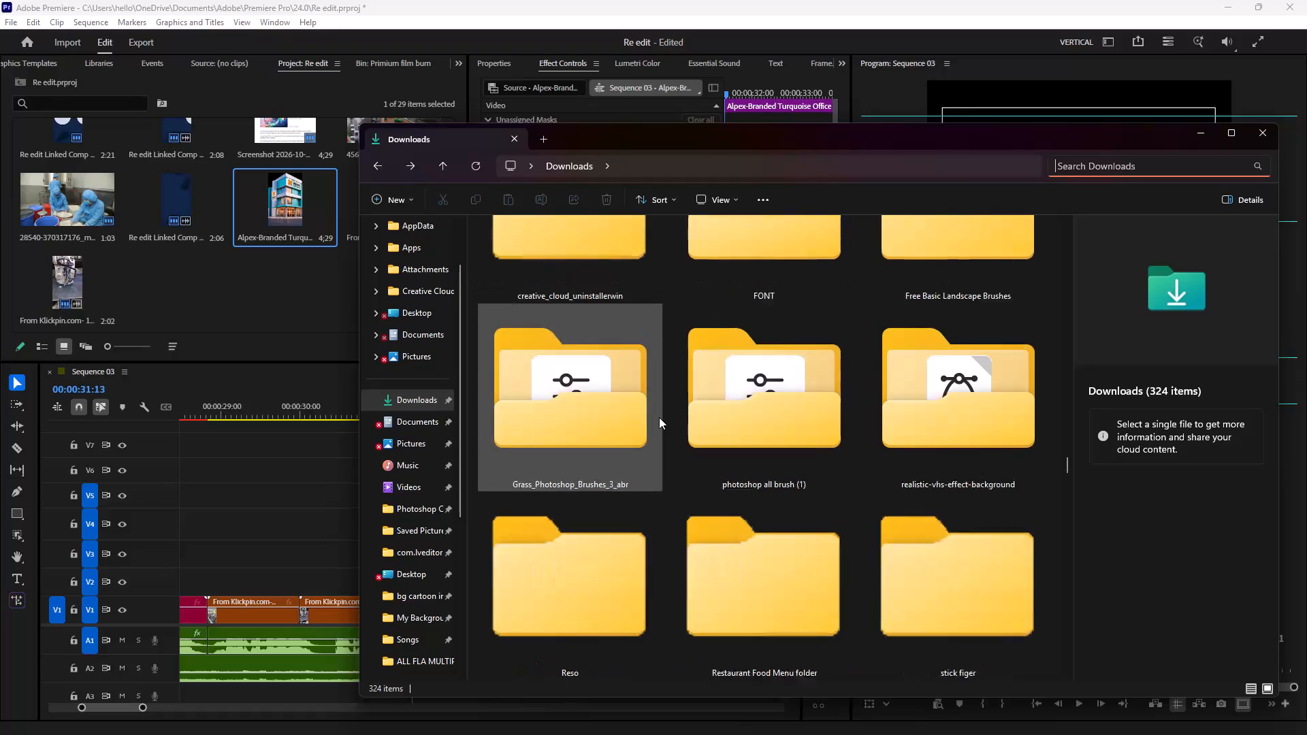
scroll(659, 417, "down", 9)
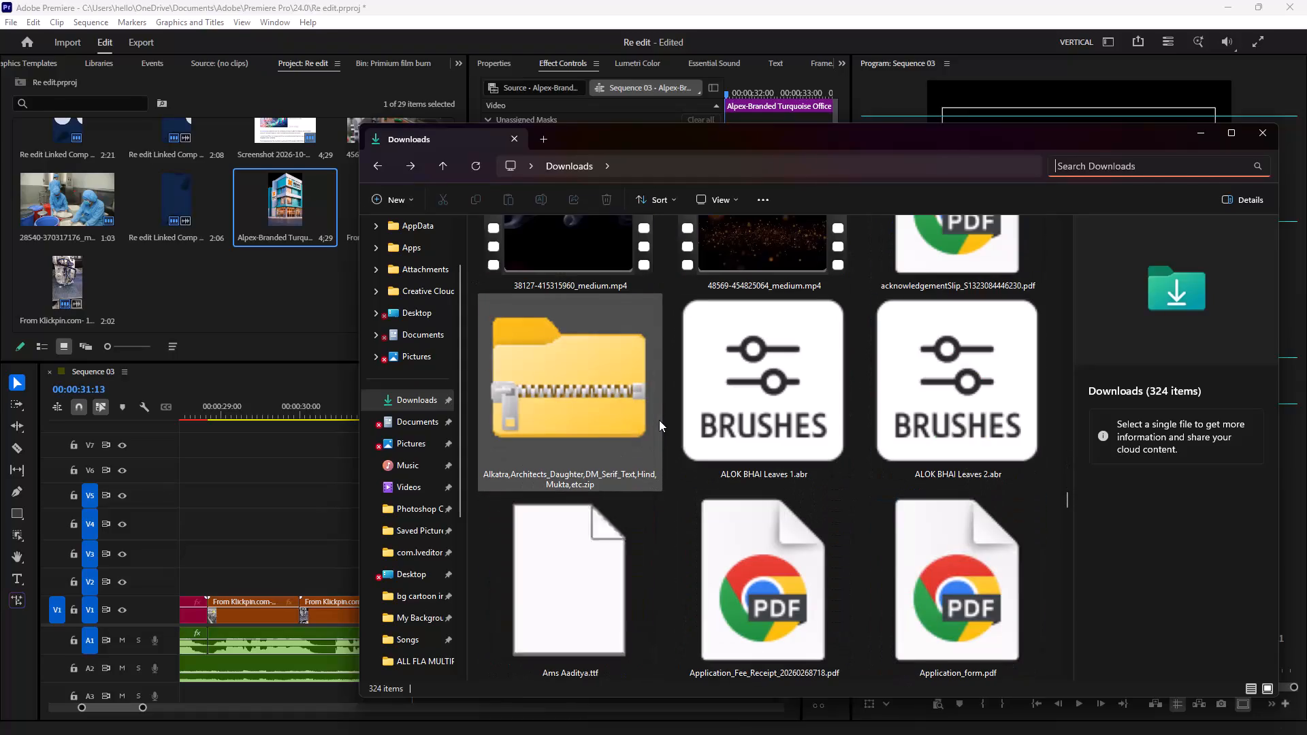
scroll(659, 420, "down", 4)
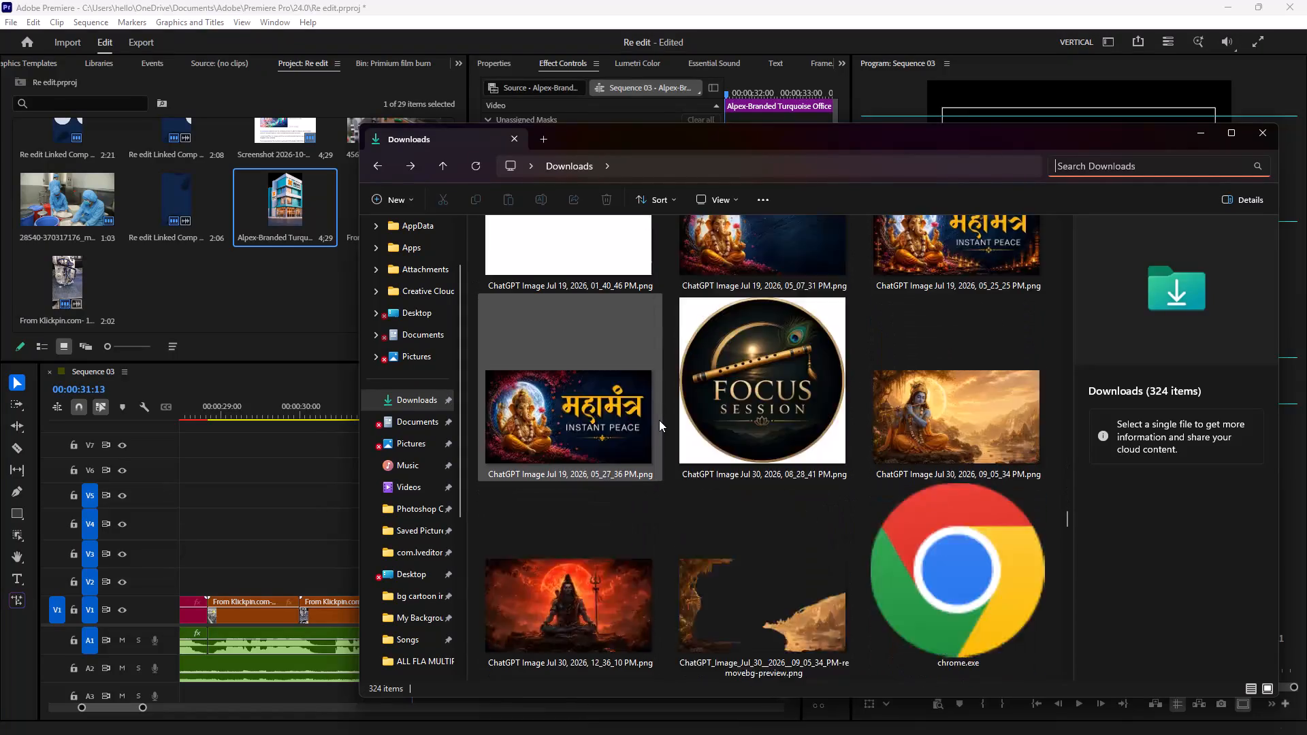
scroll(659, 420, "down", 5)
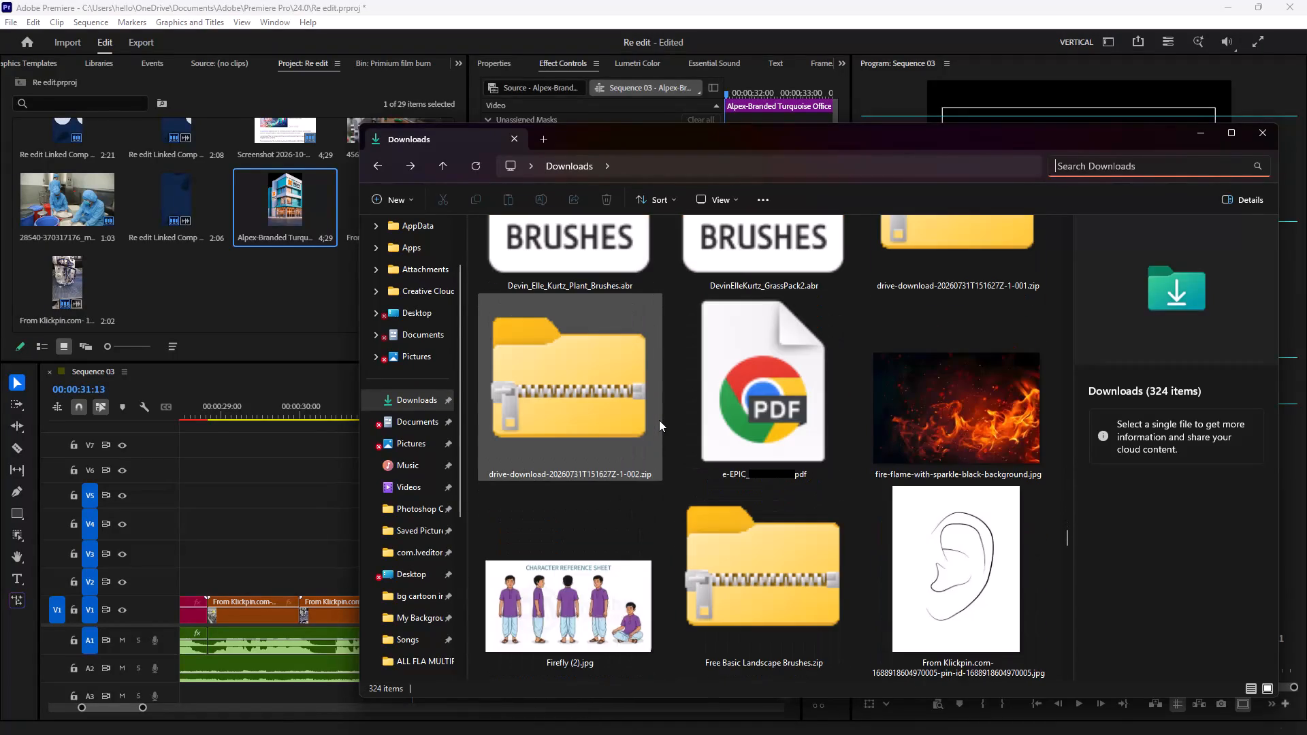
scroll(659, 420, "down", 3)
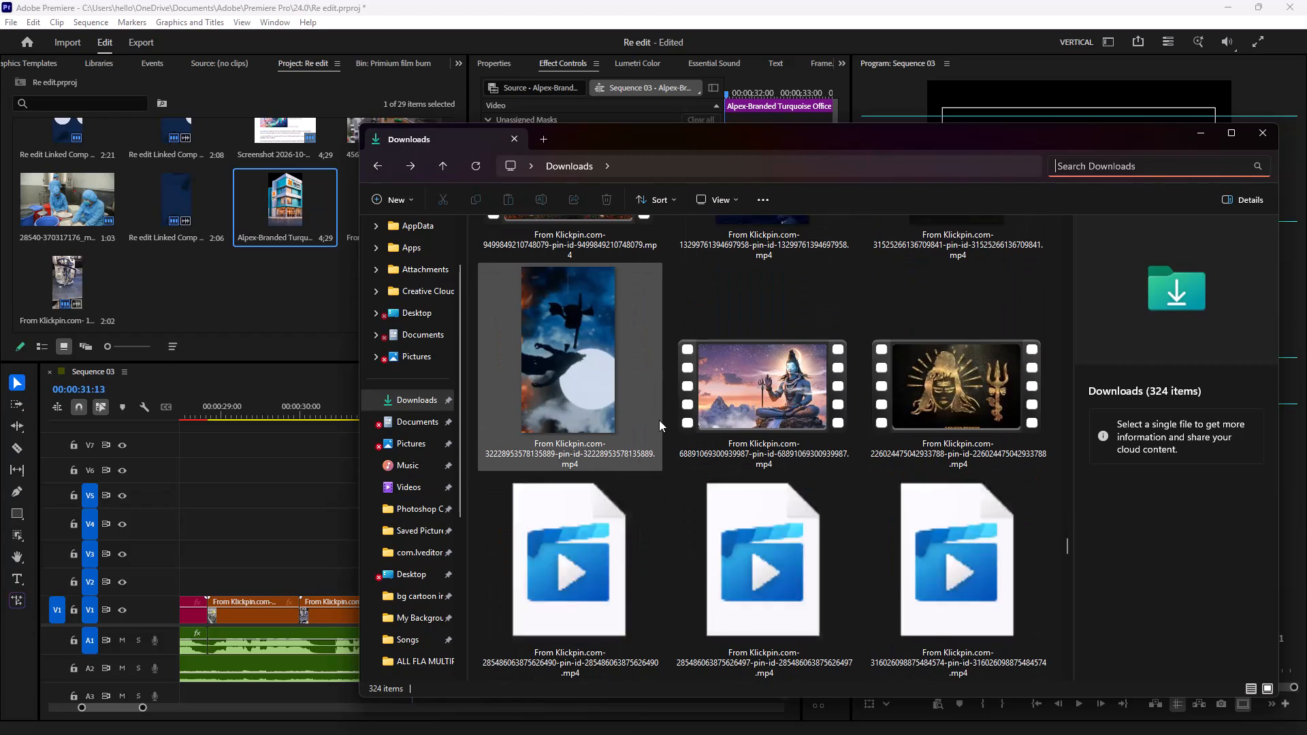
scroll(659, 420, "down", 3)
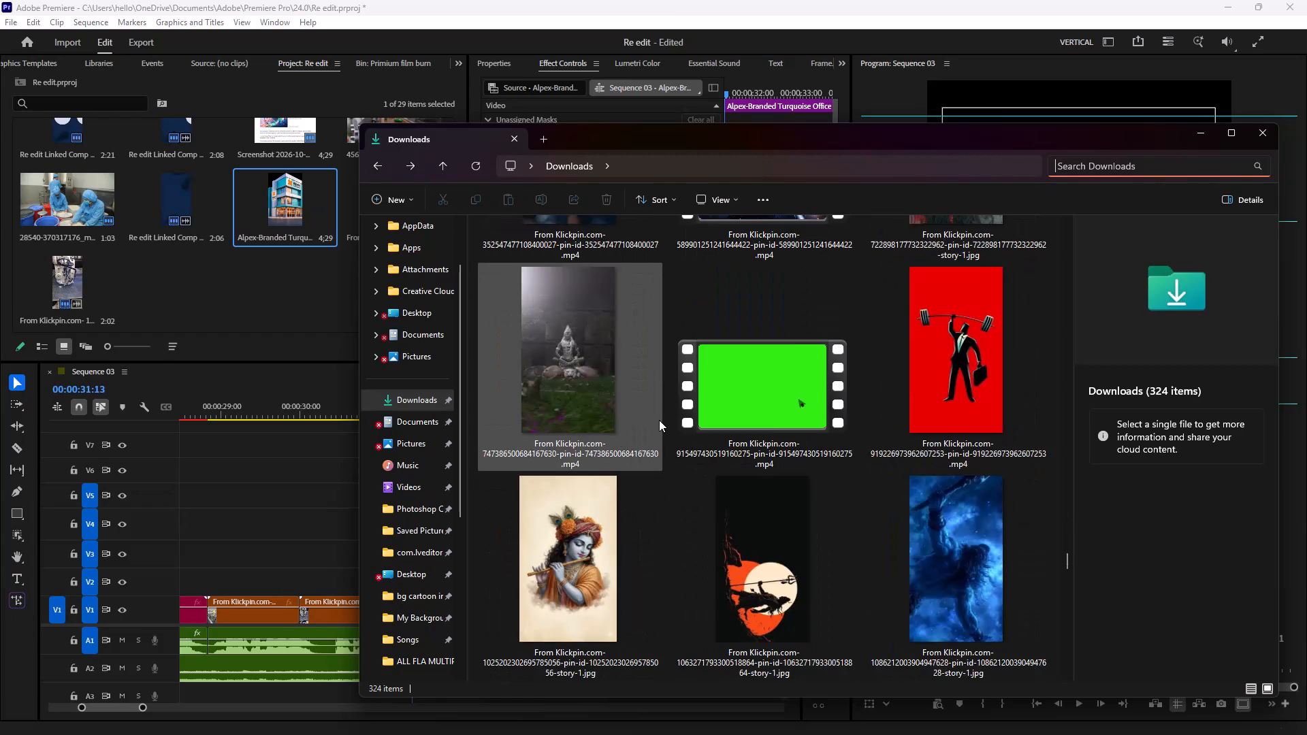
scroll(659, 420, "down", 5)
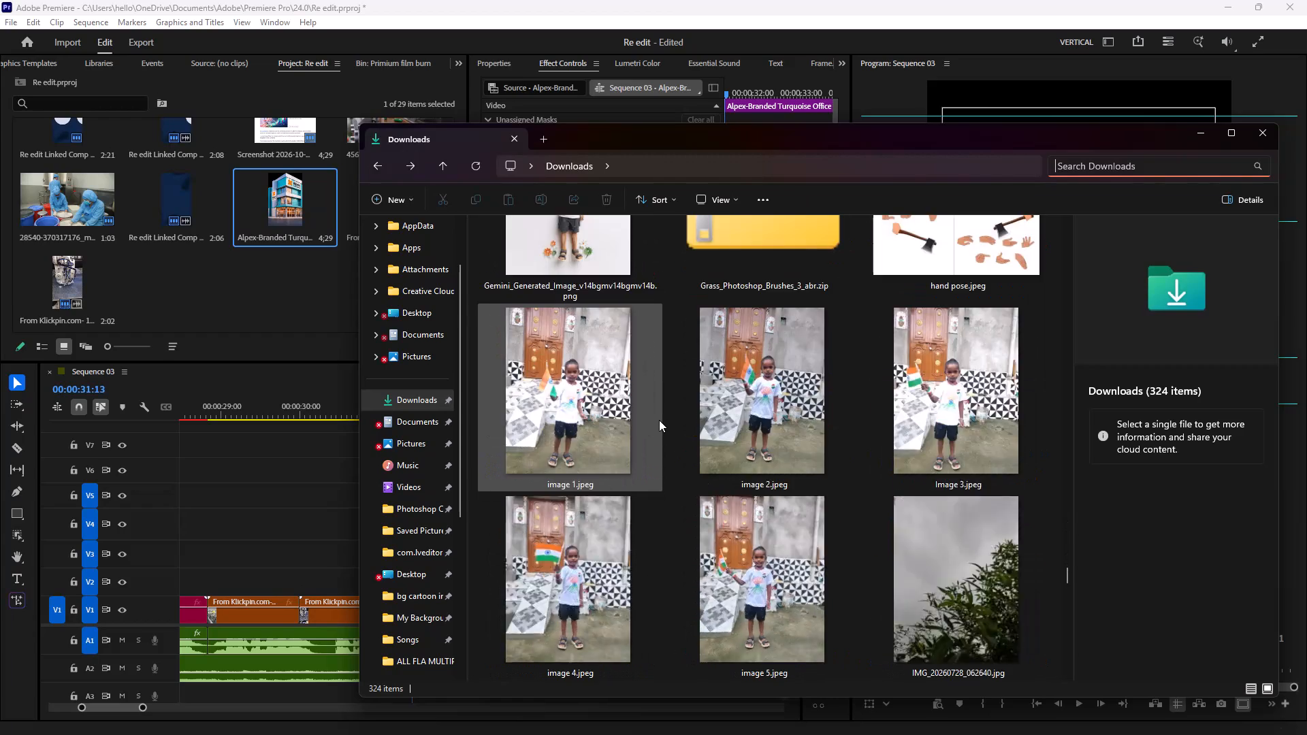
scroll(659, 420, "down", 3)
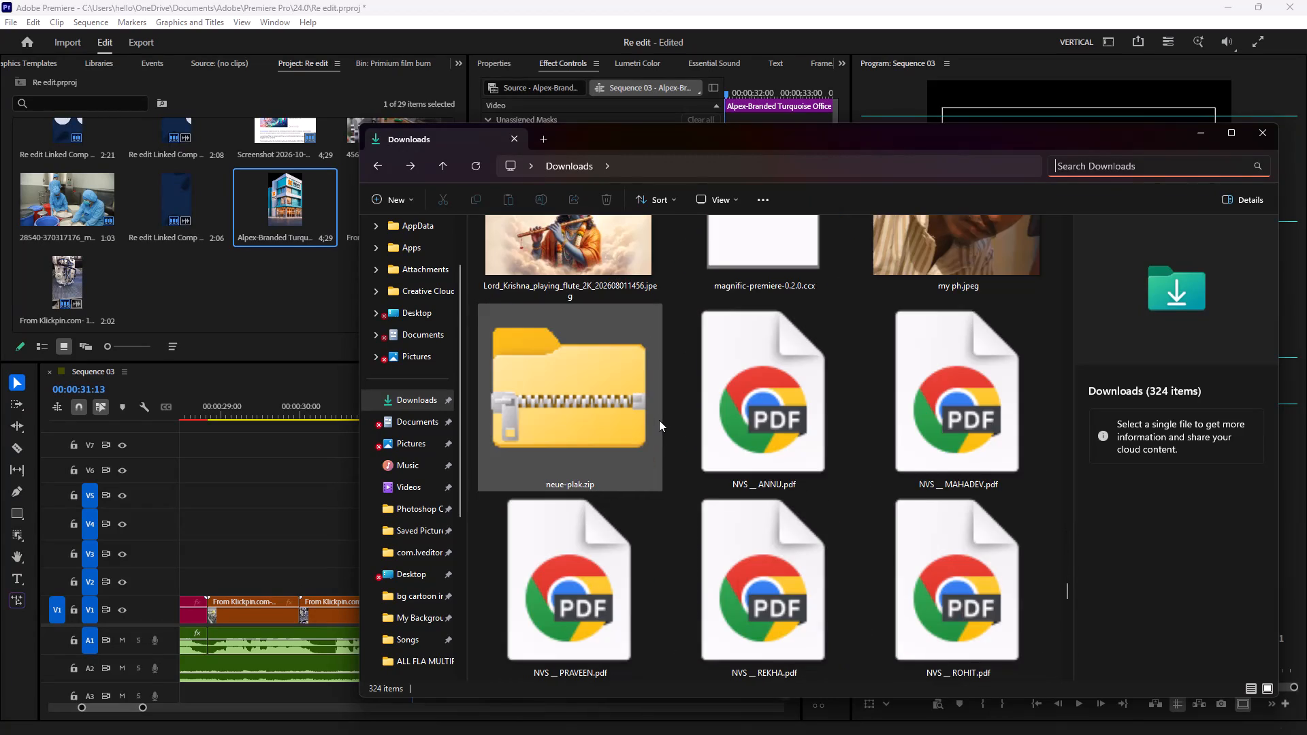
scroll(659, 420, "down", 8)
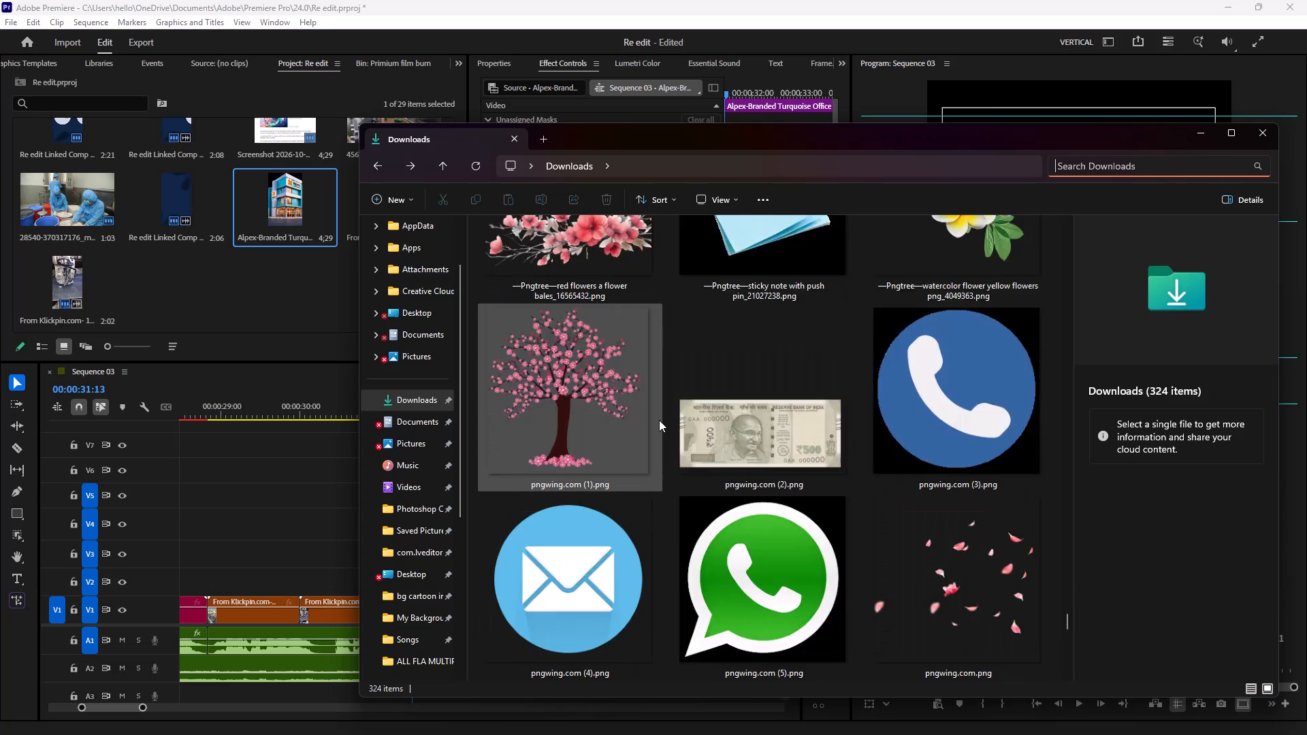
scroll(659, 420, "down", 4)
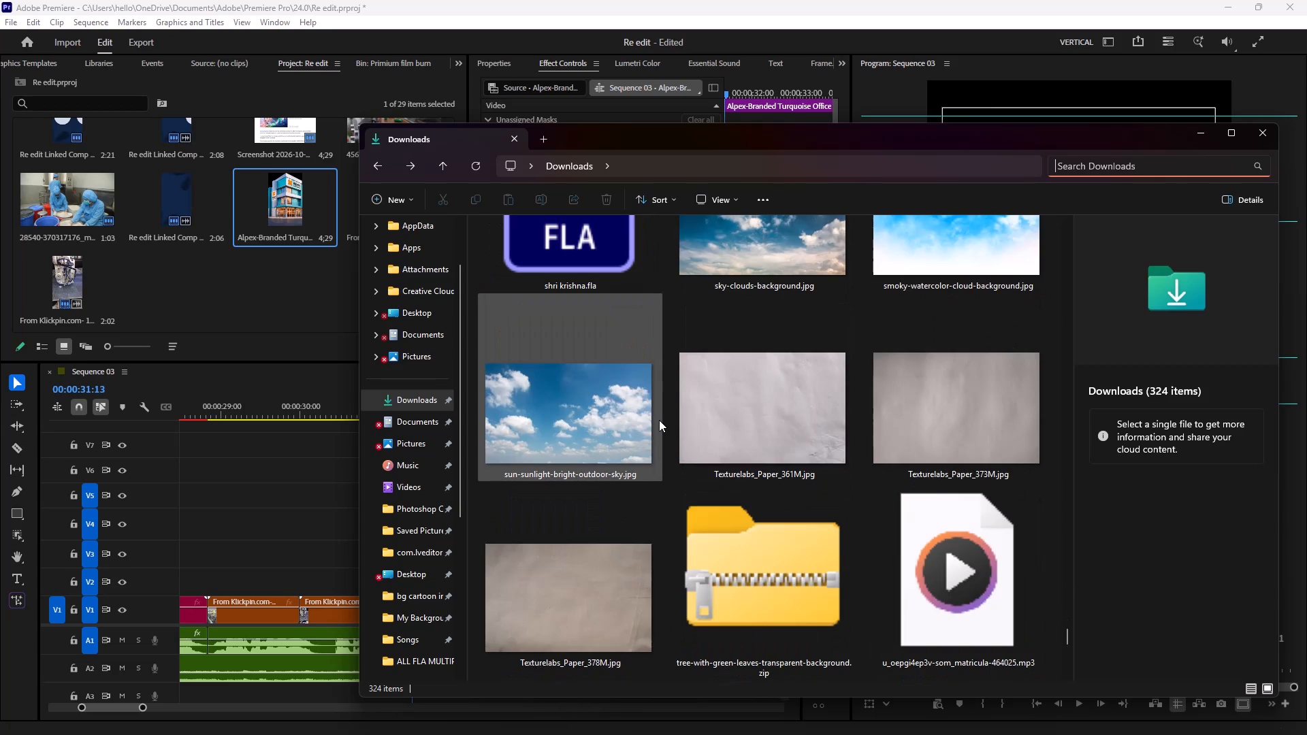
scroll(659, 420, "down", 4)
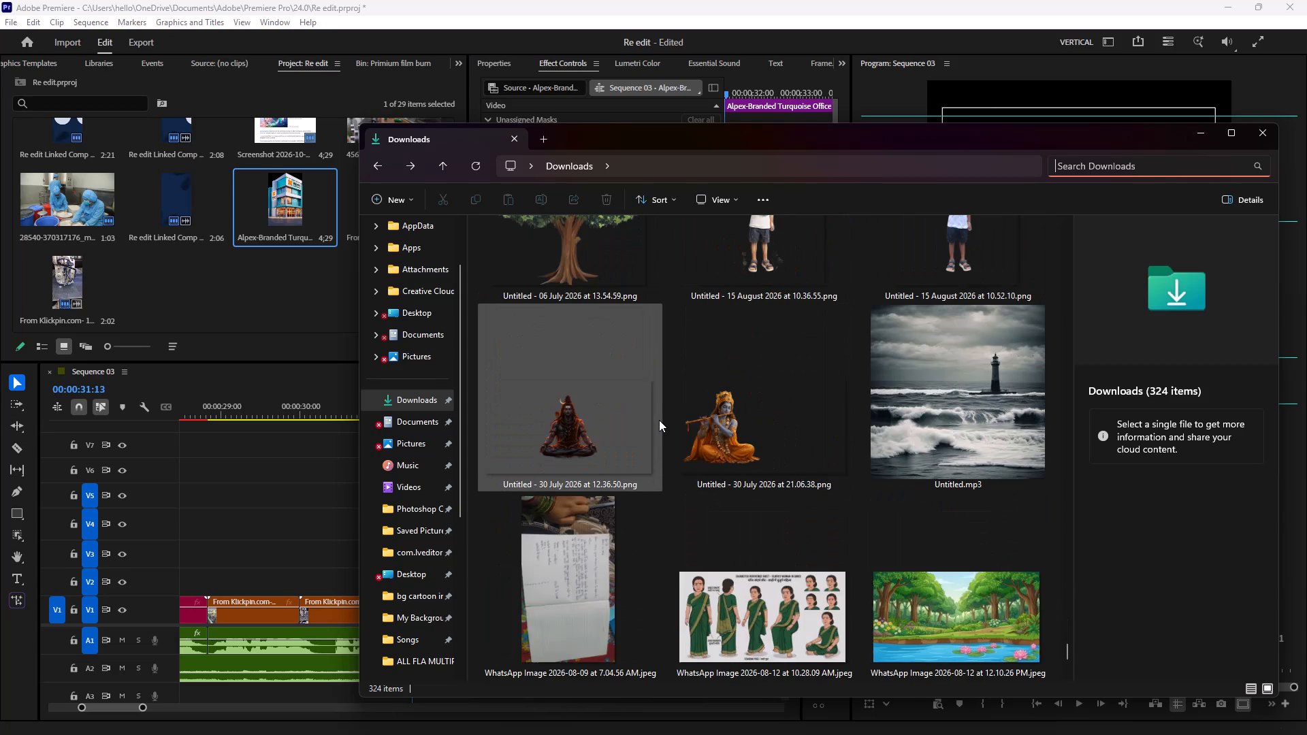
scroll(659, 420, "down", 5)
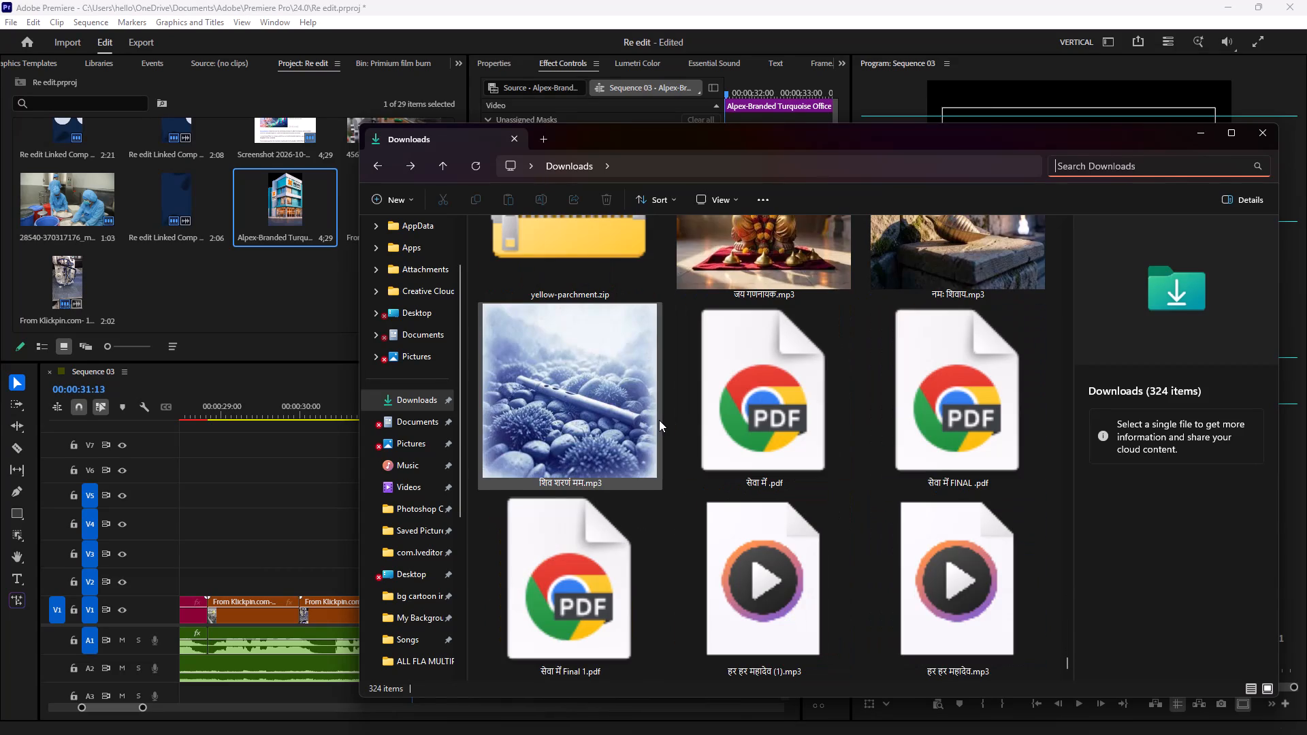
scroll(659, 420, "down", 4)
scroll(855, 453, "down", 4)
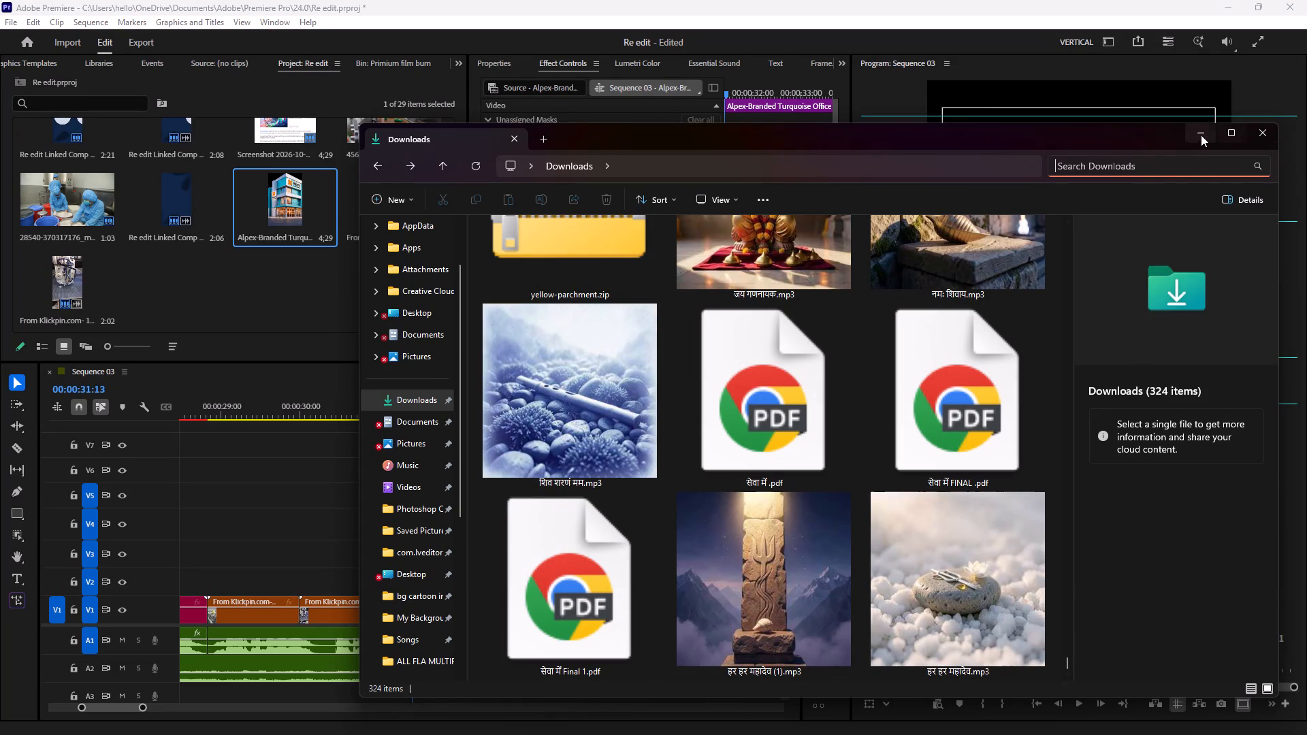
left_click(1197, 137)
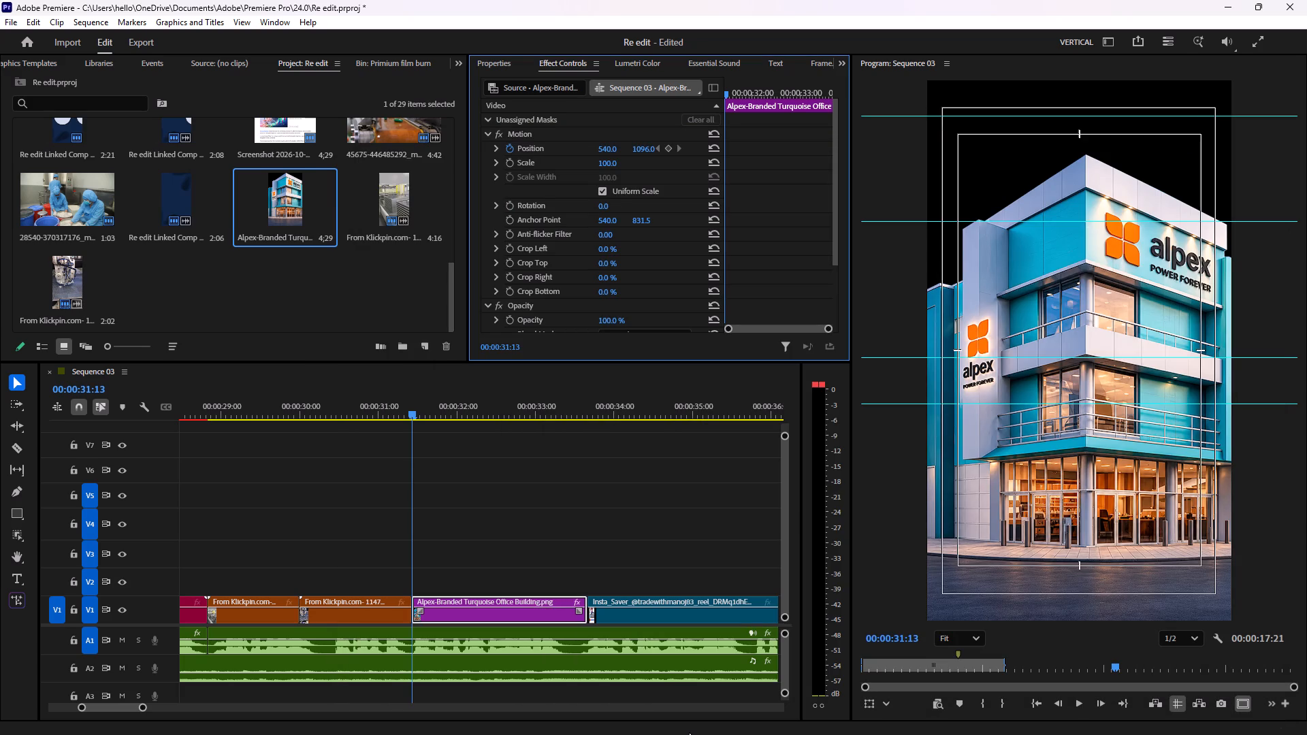
Move the Alpex building clip in Sequence 03 from track V1 straight up to V3, keeping its start at 00:00:31:13.
left_click(485, 600)
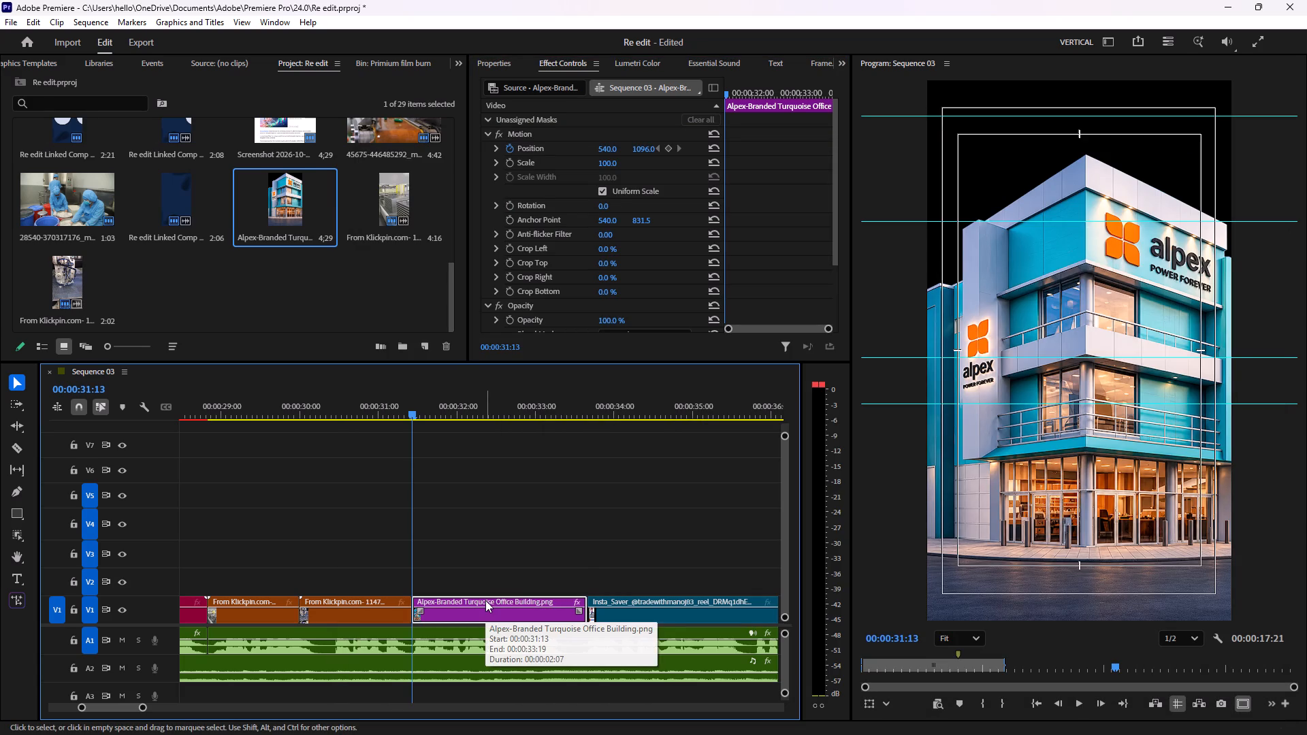
left_click_drag(485, 600, 485, 556)
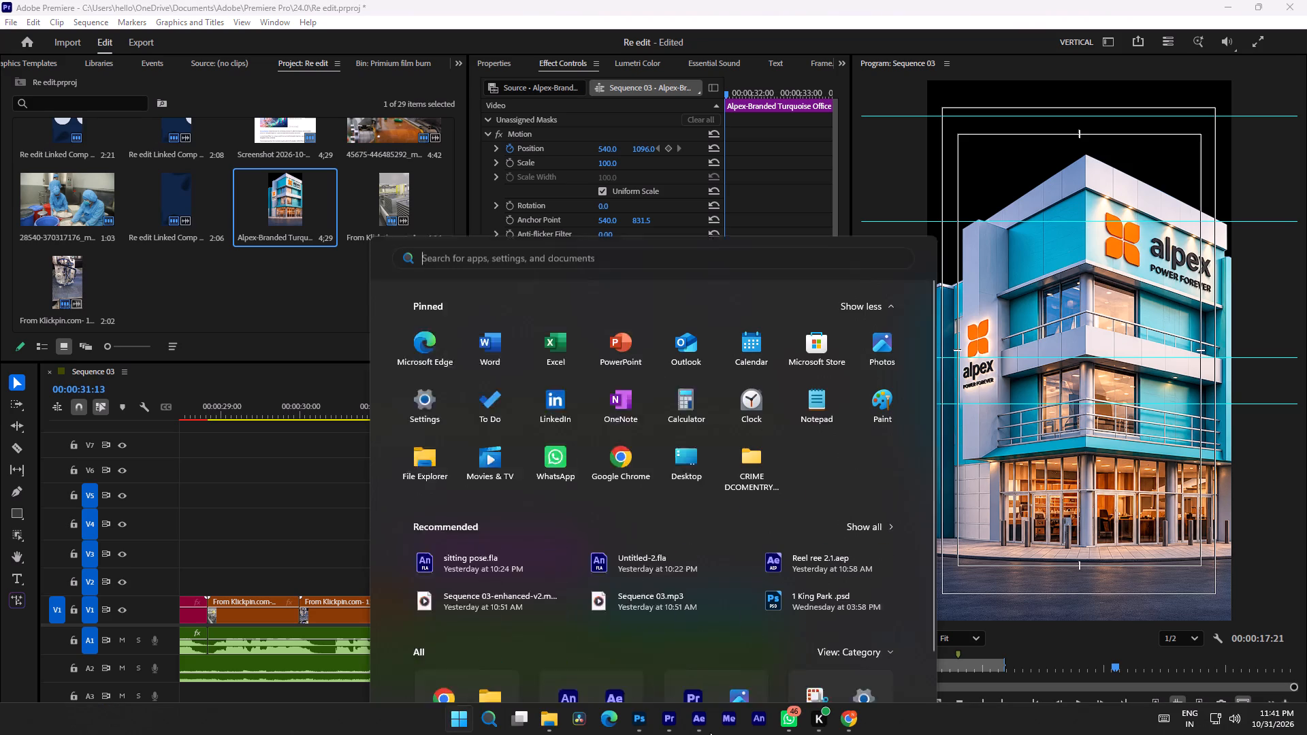
Switch to the open Google Chrome window.
left_click(850, 721)
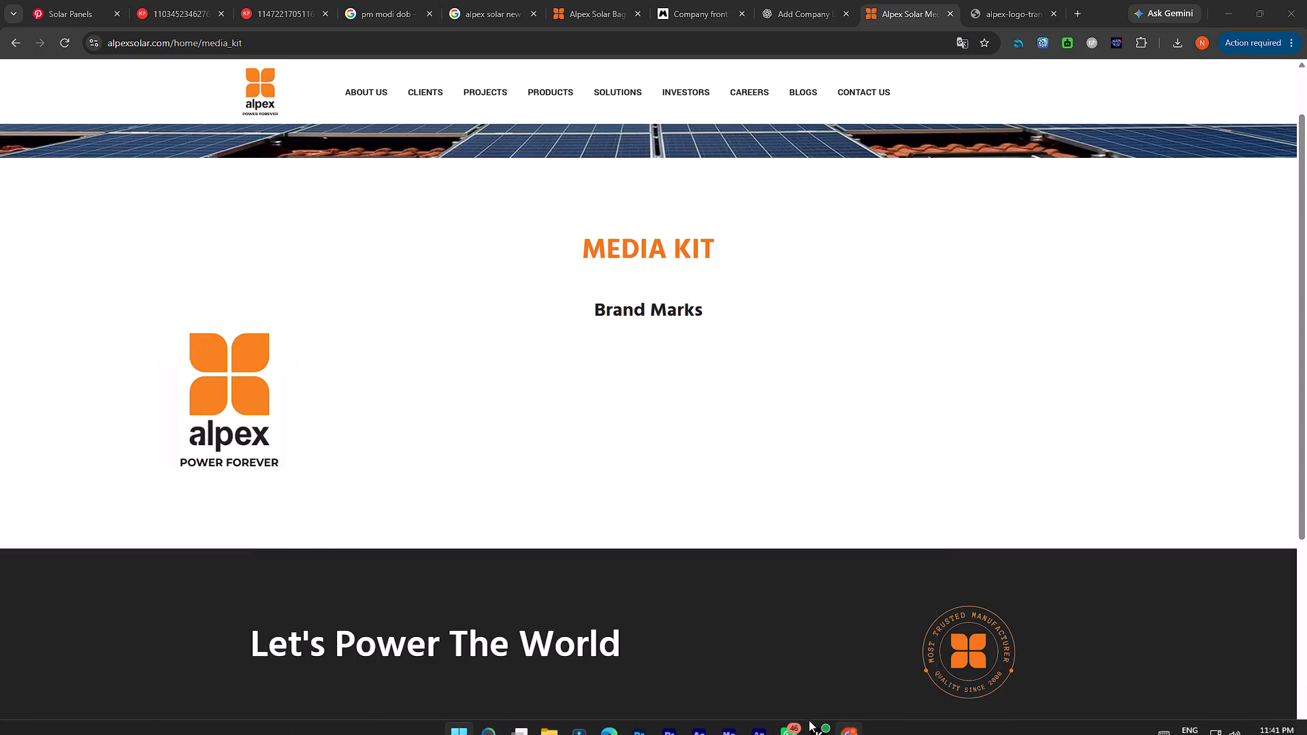
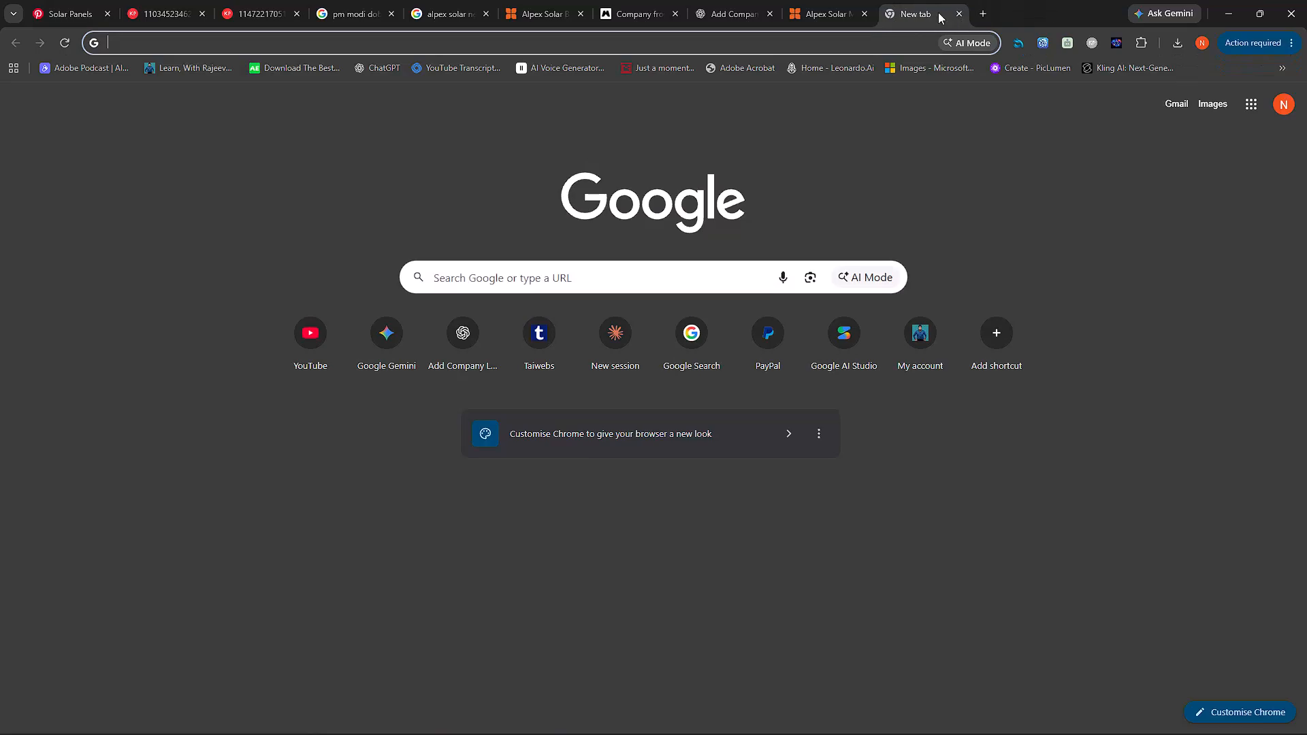
Search Google for "sky video" and open Pixabay's free sky video downloads page.
left_click(590, 273)
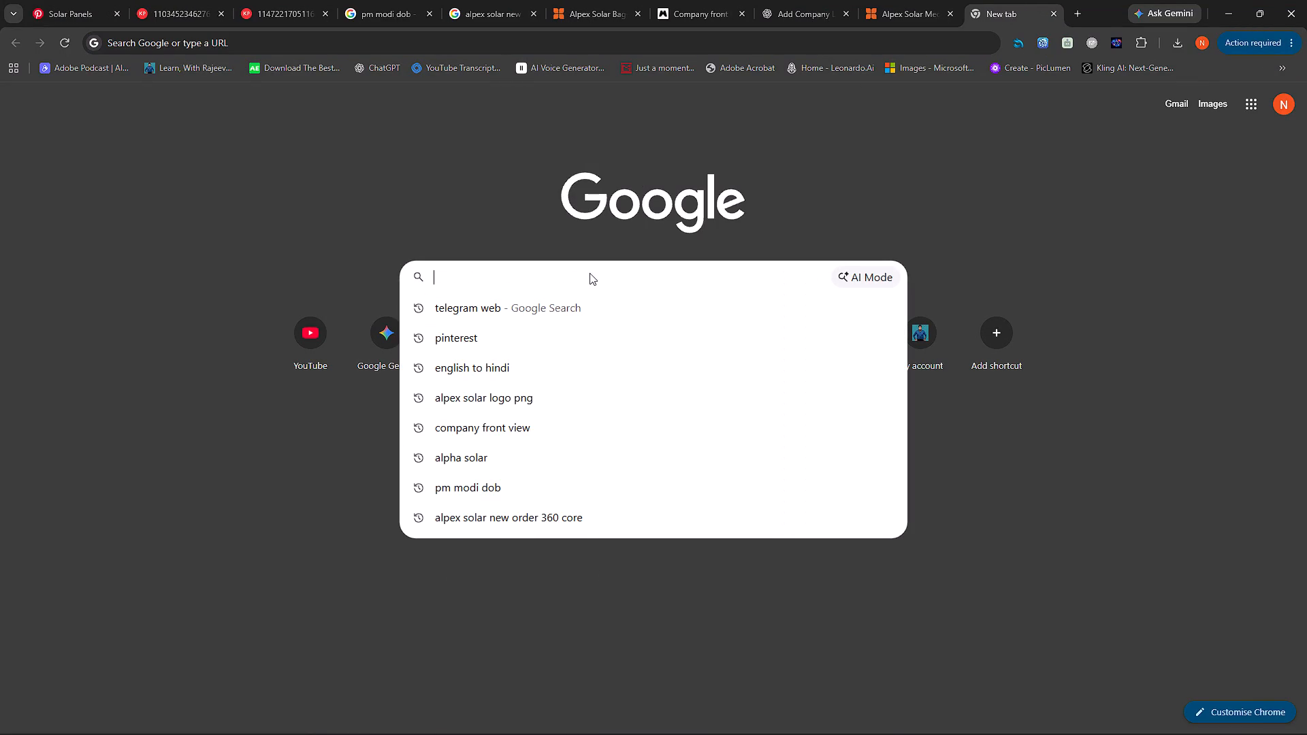
key("c")
type("lu")
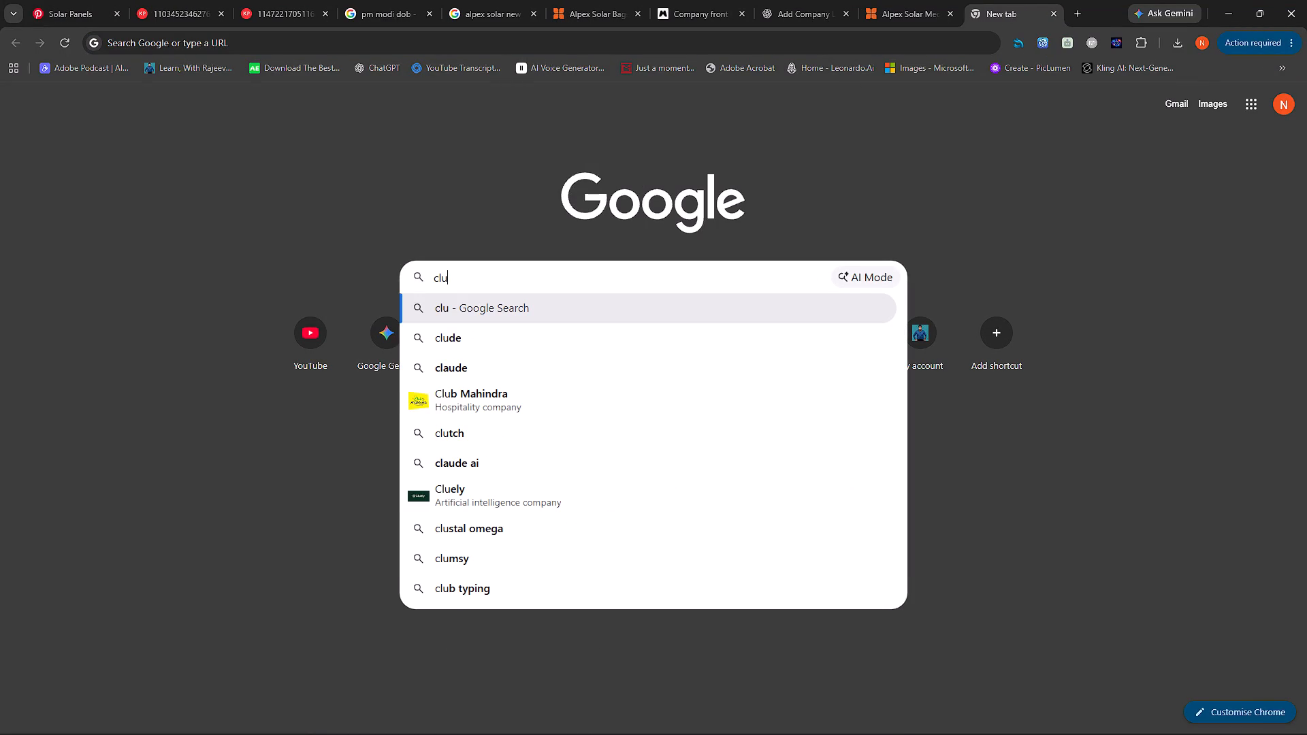
key("BackSpace")
key("BackSpace")
key("BackSpace")
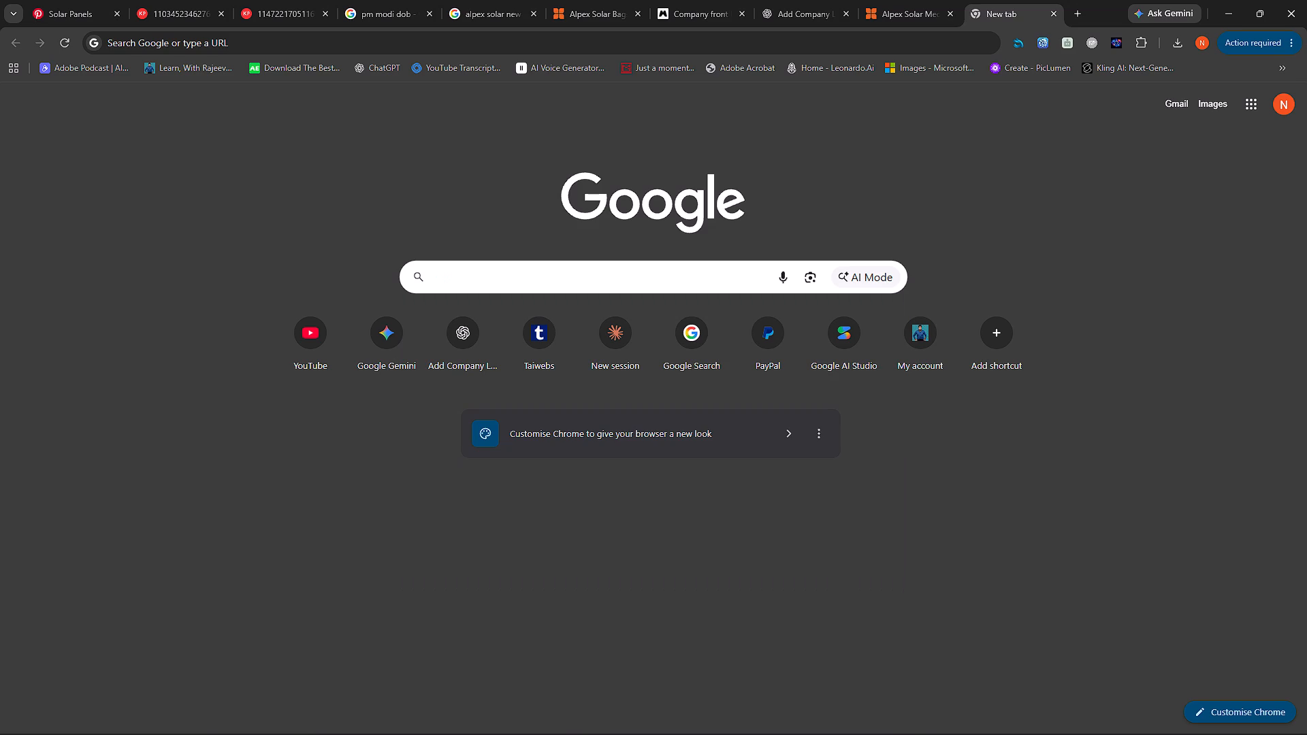
type("sky")
key("space")
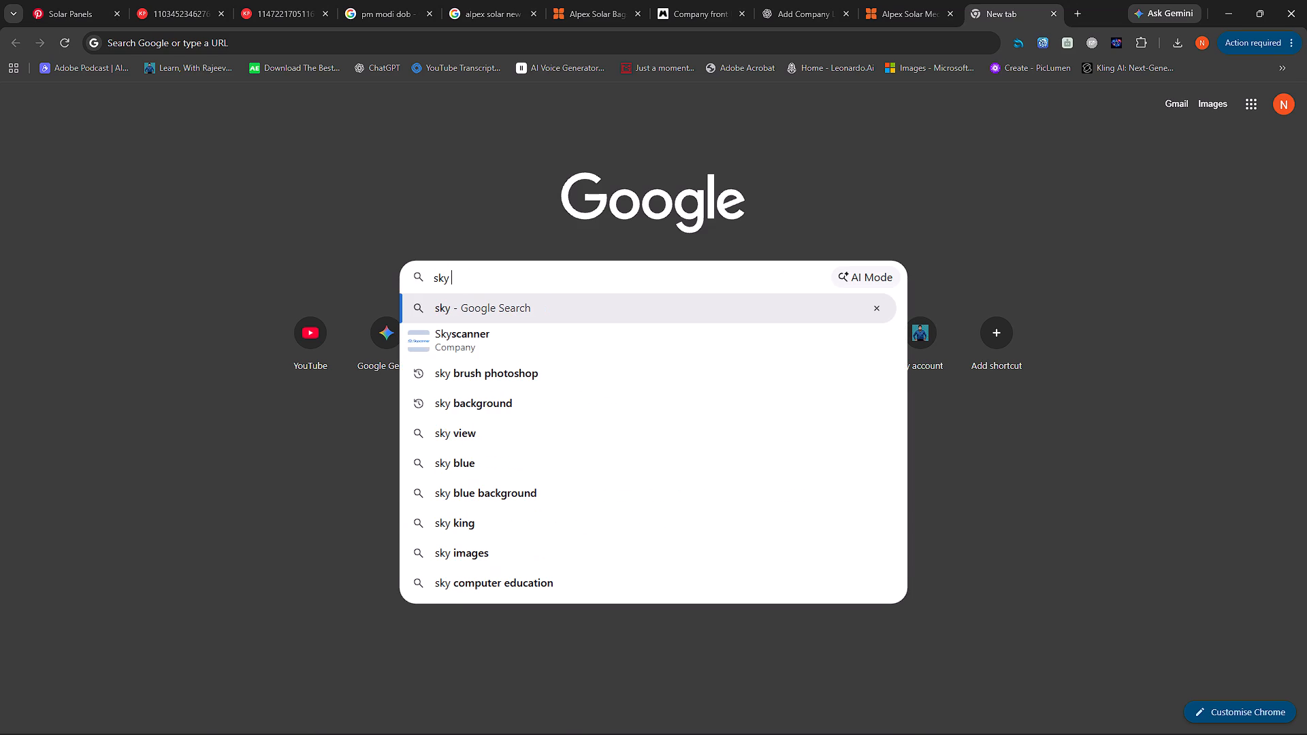
type("video")
key("Return")
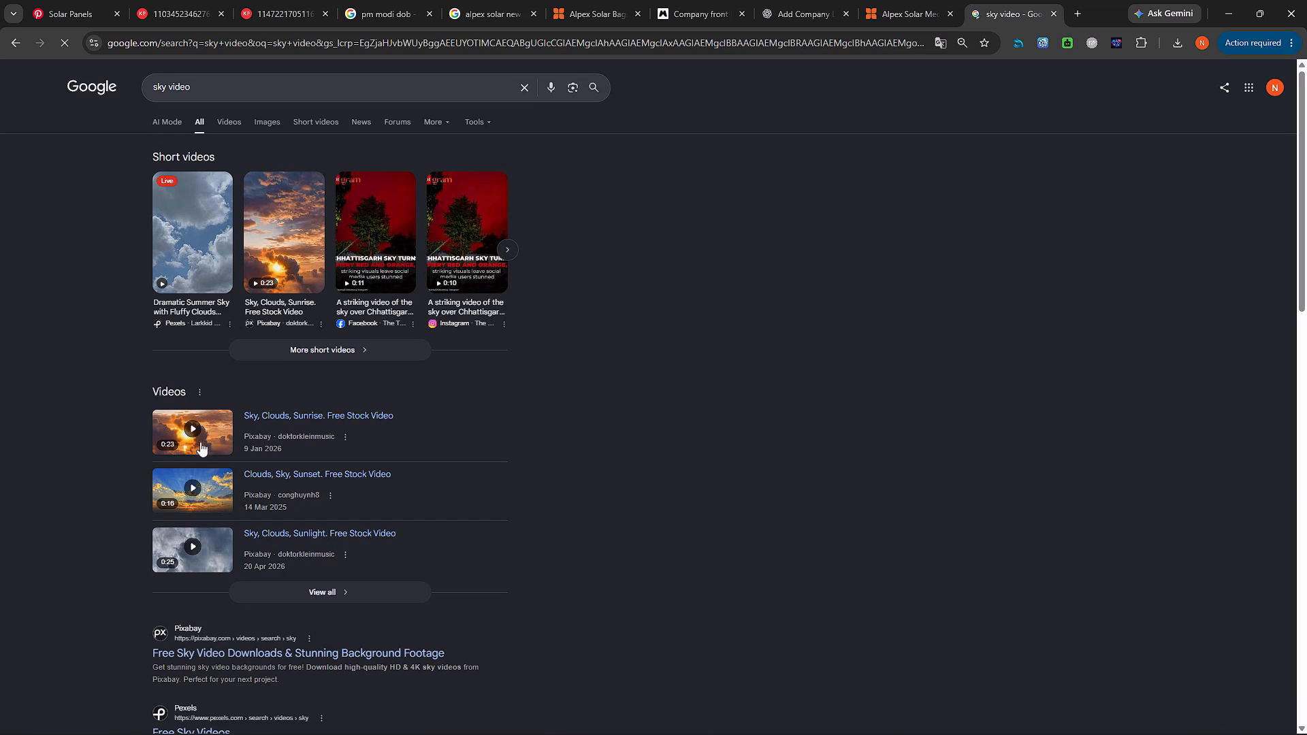
scroll(261, 506, "down", 4)
left_click(232, 380)
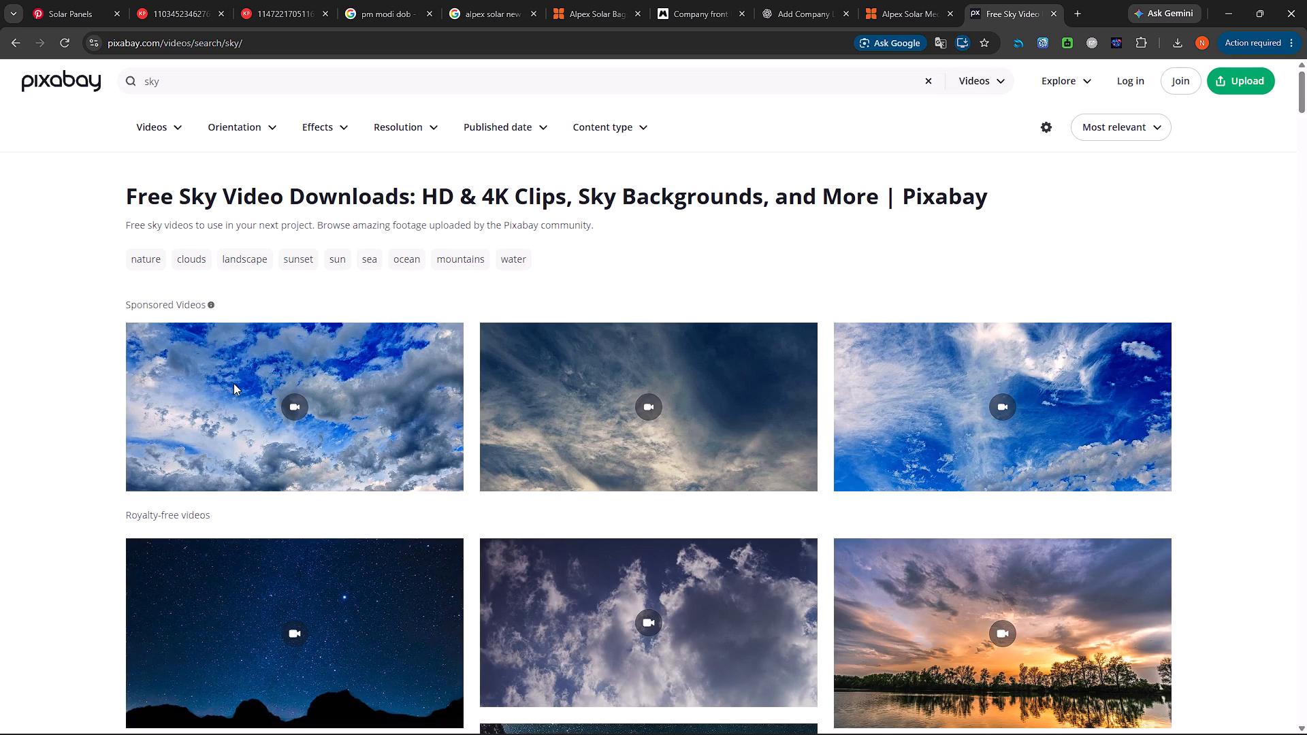
Look through Pixabay's sky video results for a daytime cloudy-sky clip that suits the building's background.
scroll(975, 418, "down", 2)
scroll(649, 501, "down", 2)
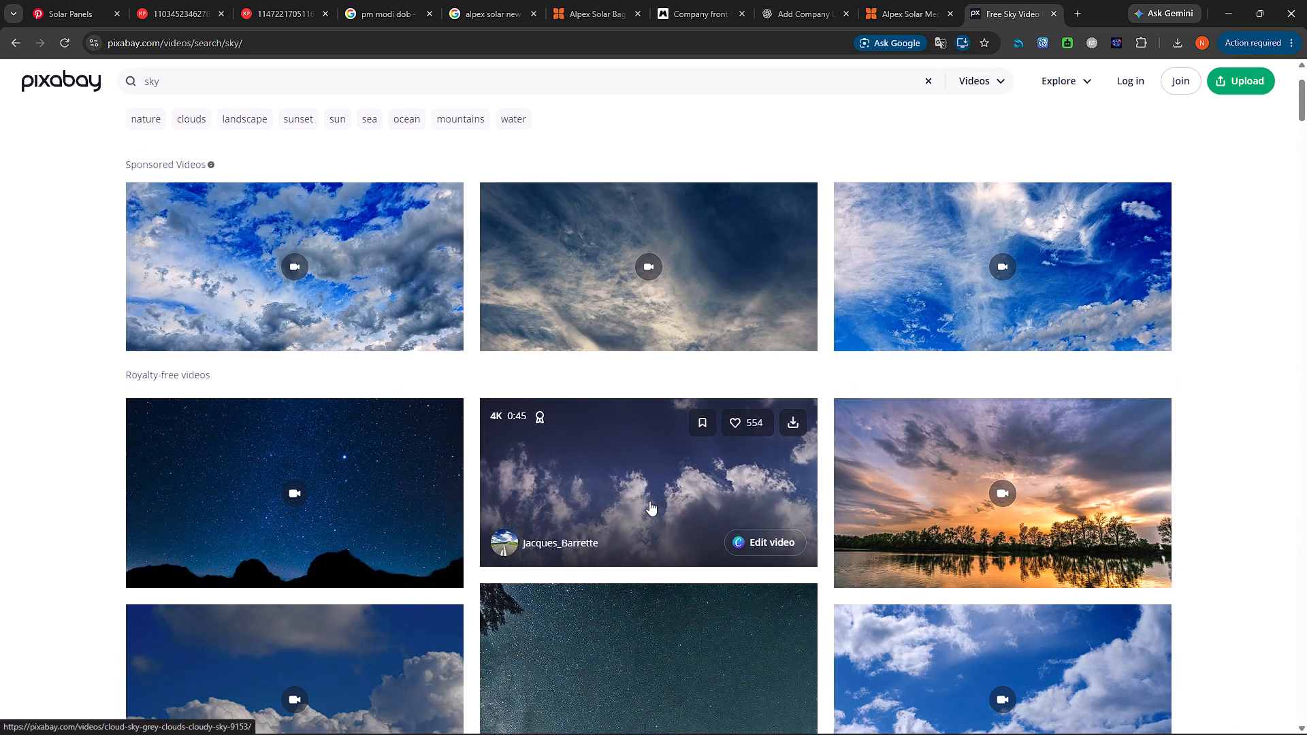
scroll(468, 514, "down", 1)
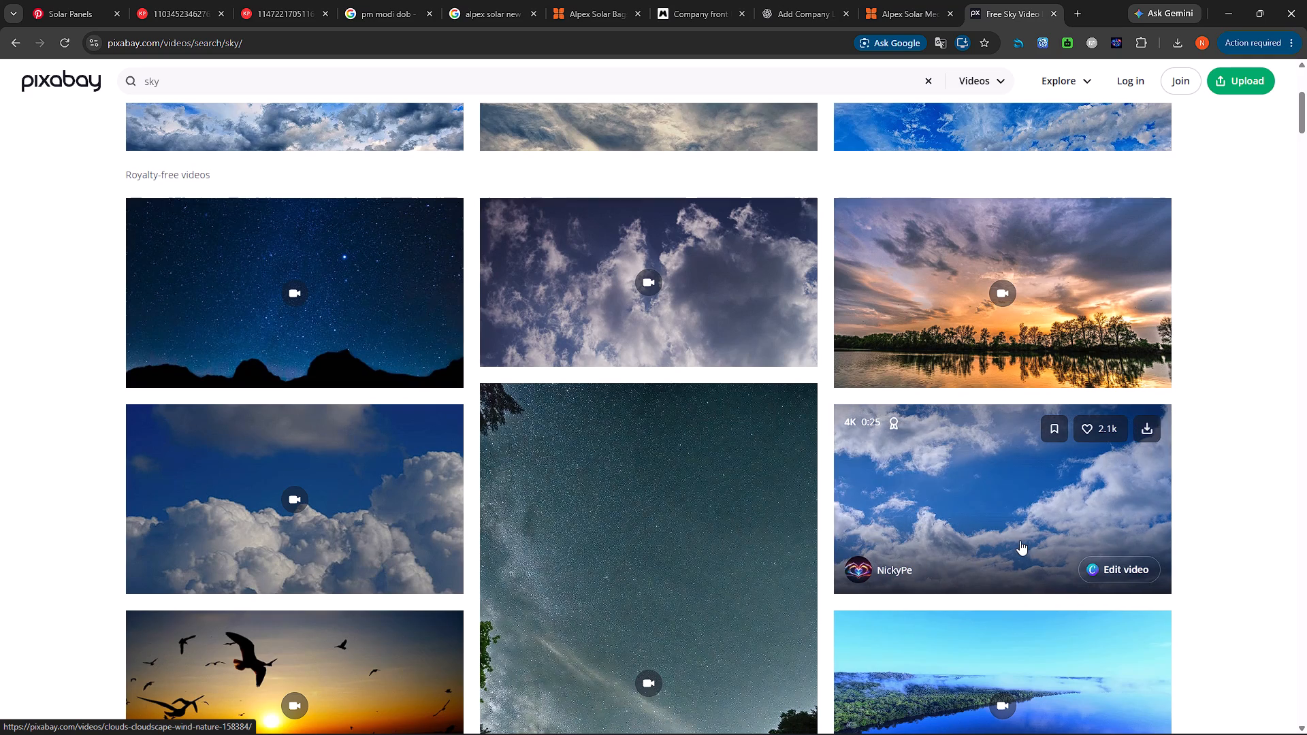
scroll(1013, 499, "down", 1)
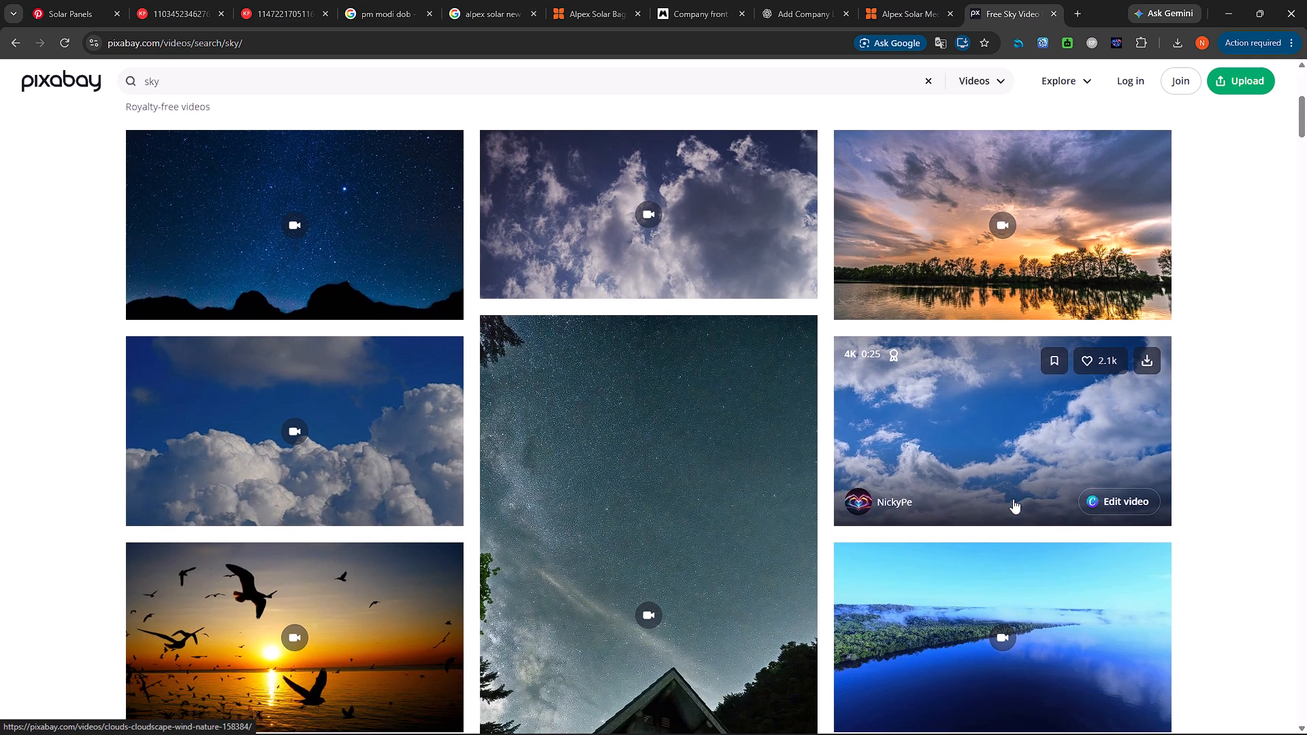
scroll(1013, 499, "down", 7)
scroll(365, 564, "down", 3)
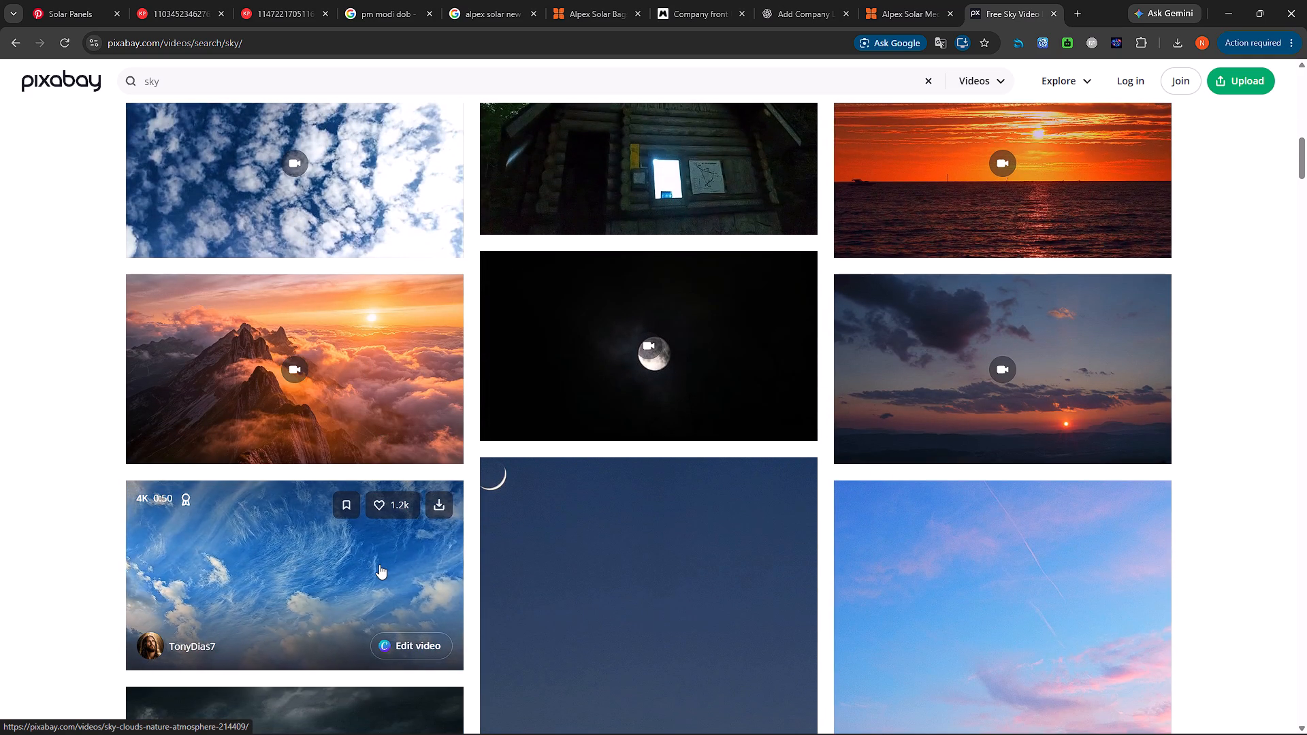
scroll(379, 564, "down", 9)
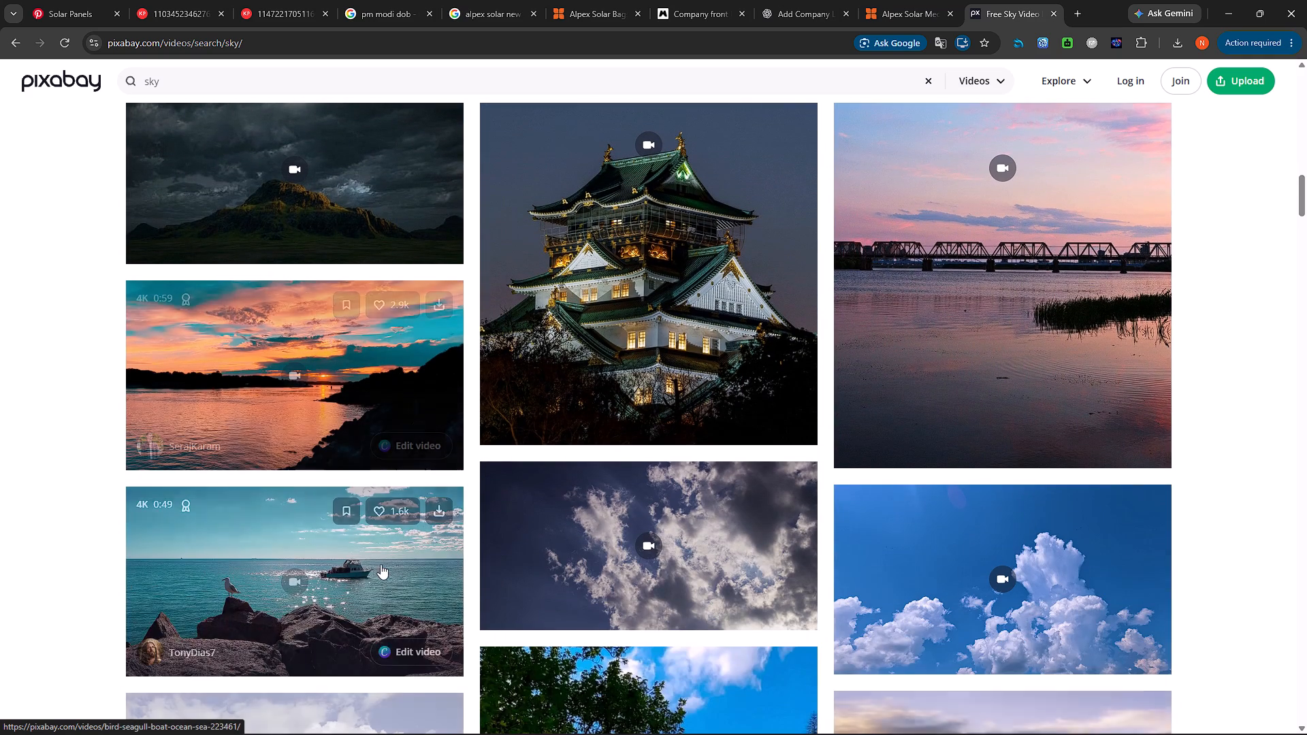
scroll(1037, 600, "down", 3)
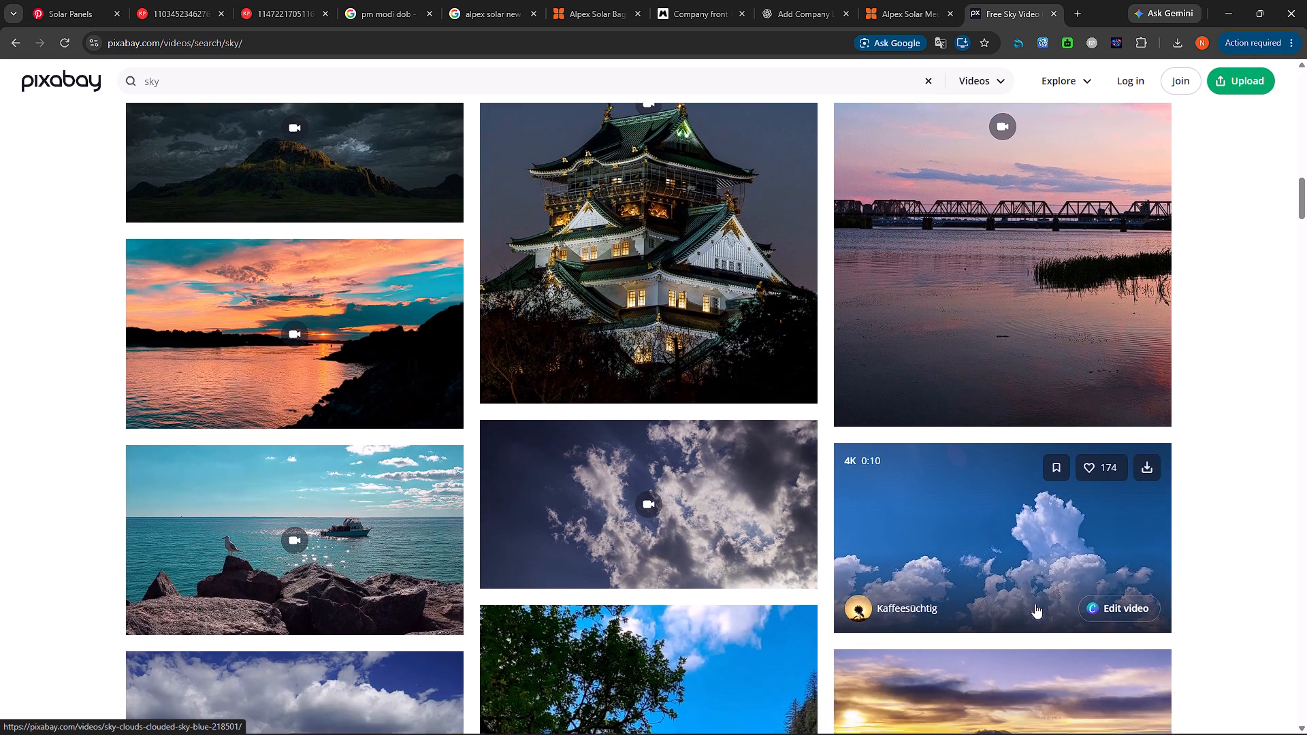
scroll(1033, 604, "down", 4)
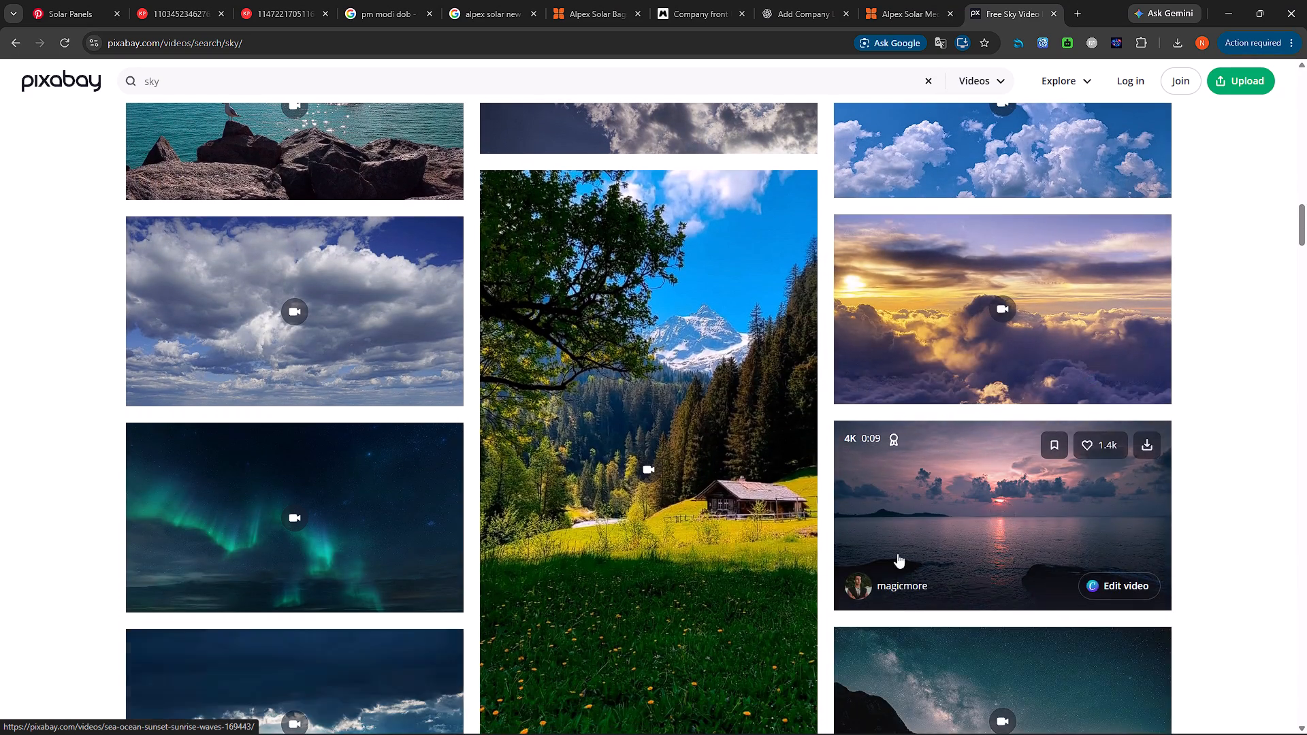
scroll(860, 549, "down", 5)
scroll(331, 476, "down", 7)
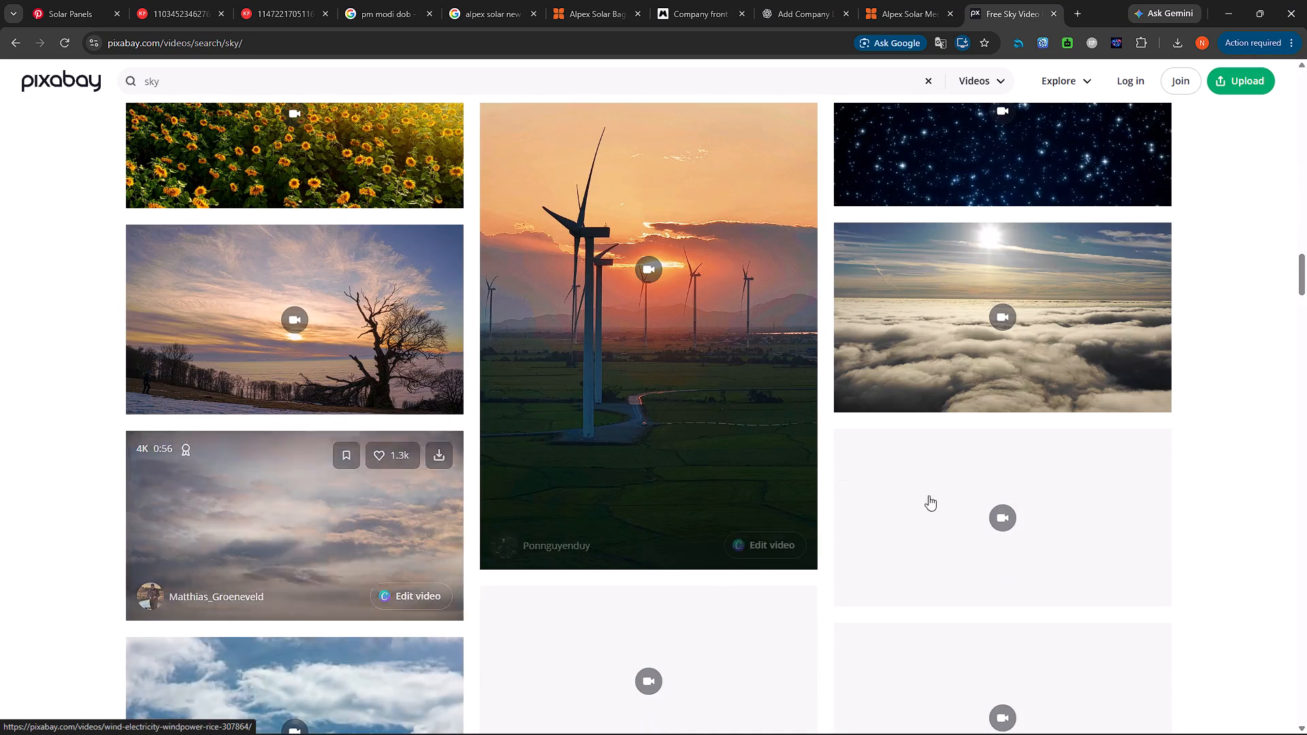
scroll(568, 465, "down", 3)
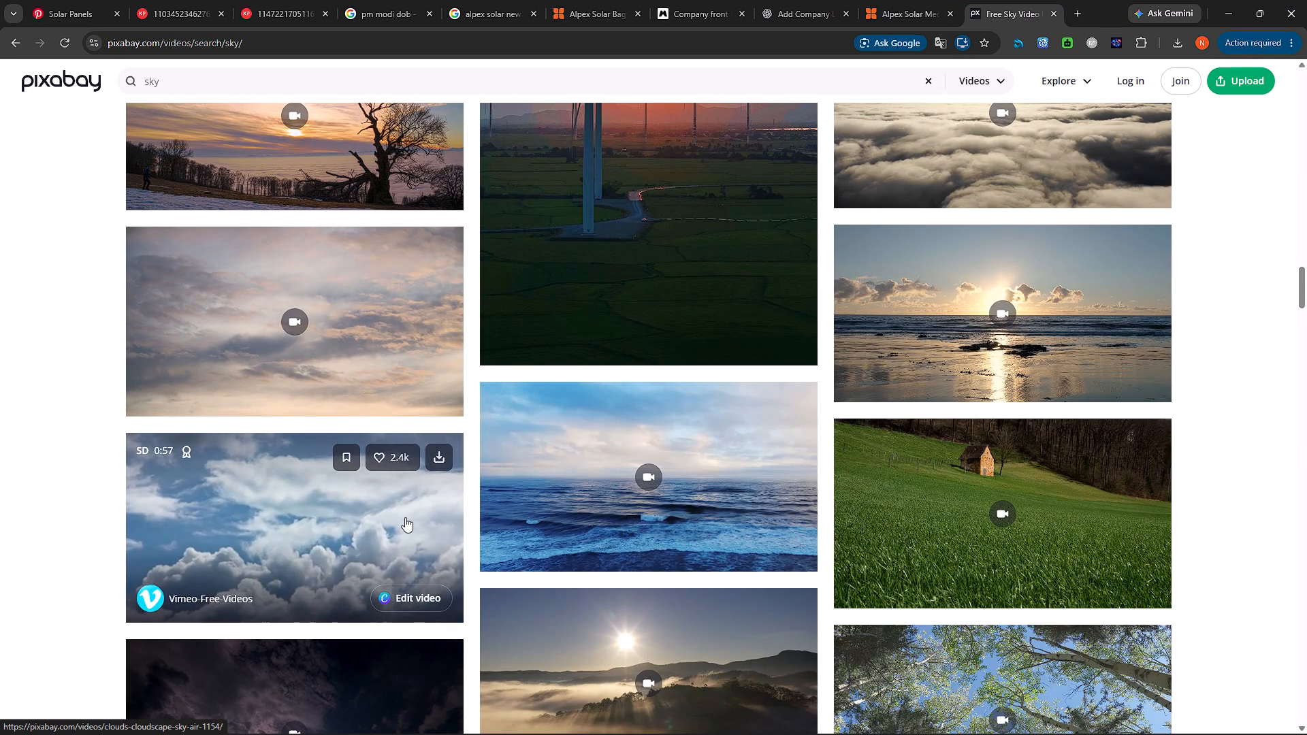
scroll(405, 517, "up", 7)
scroll(629, 416, "up", 9)
scroll(811, 313, "up", 9)
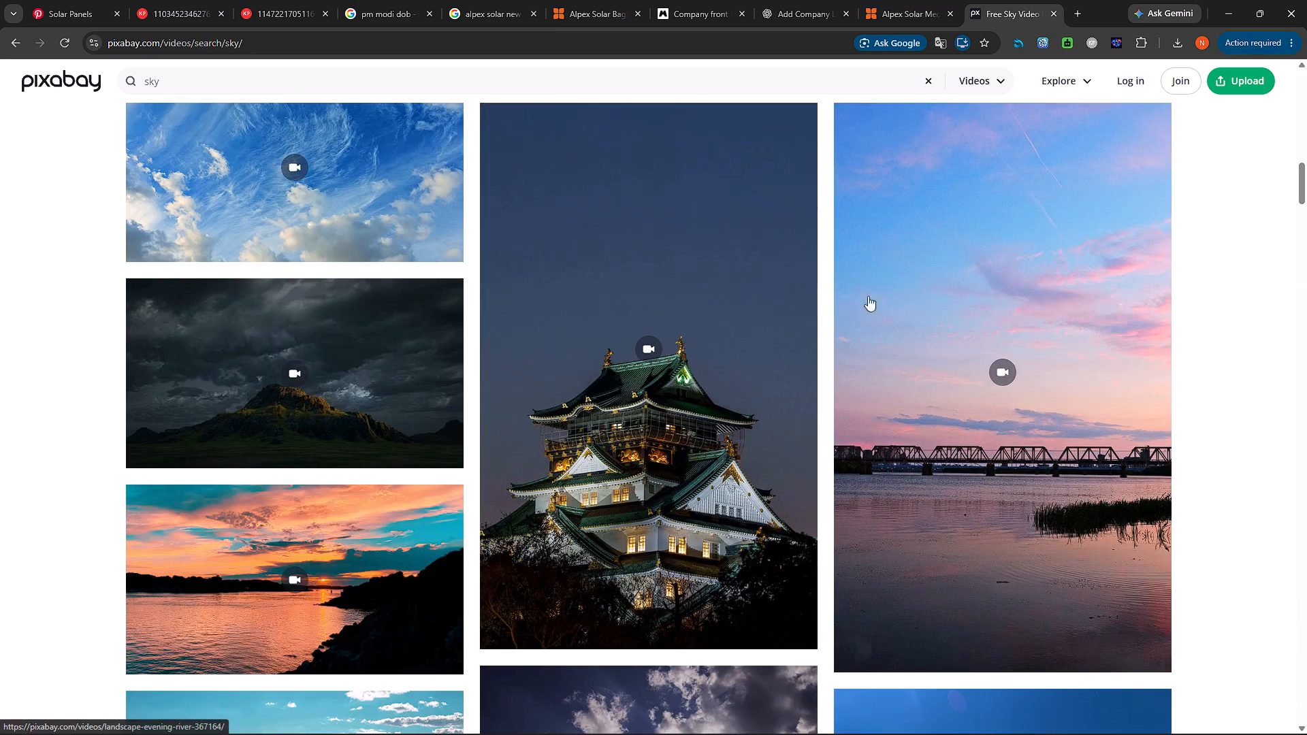
scroll(893, 296, "up", 16)
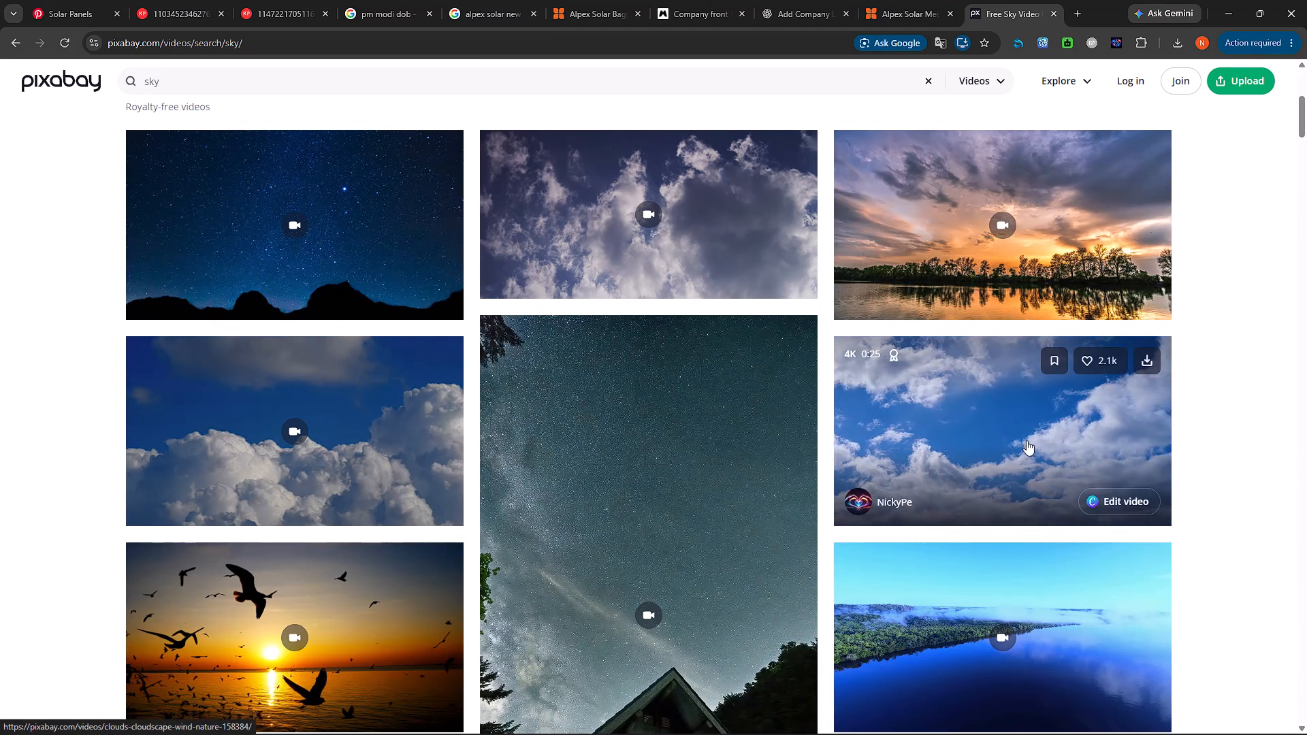
Download NickyPe's 25-second 4K clip of white clouds in a blue sky and dismiss the thank-you message.
left_click(1155, 365)
scroll(743, 442, "down", 4)
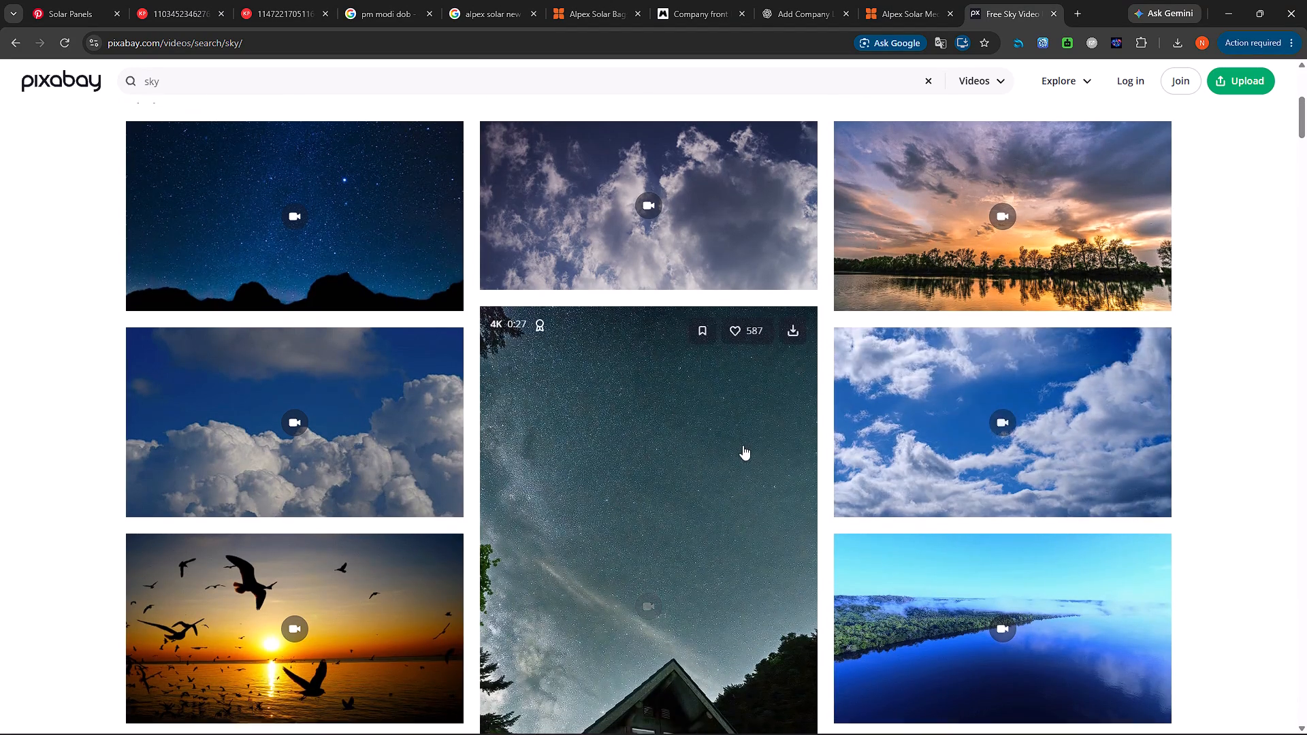
scroll(743, 445, "down", 1)
scroll(740, 455, "up", 7)
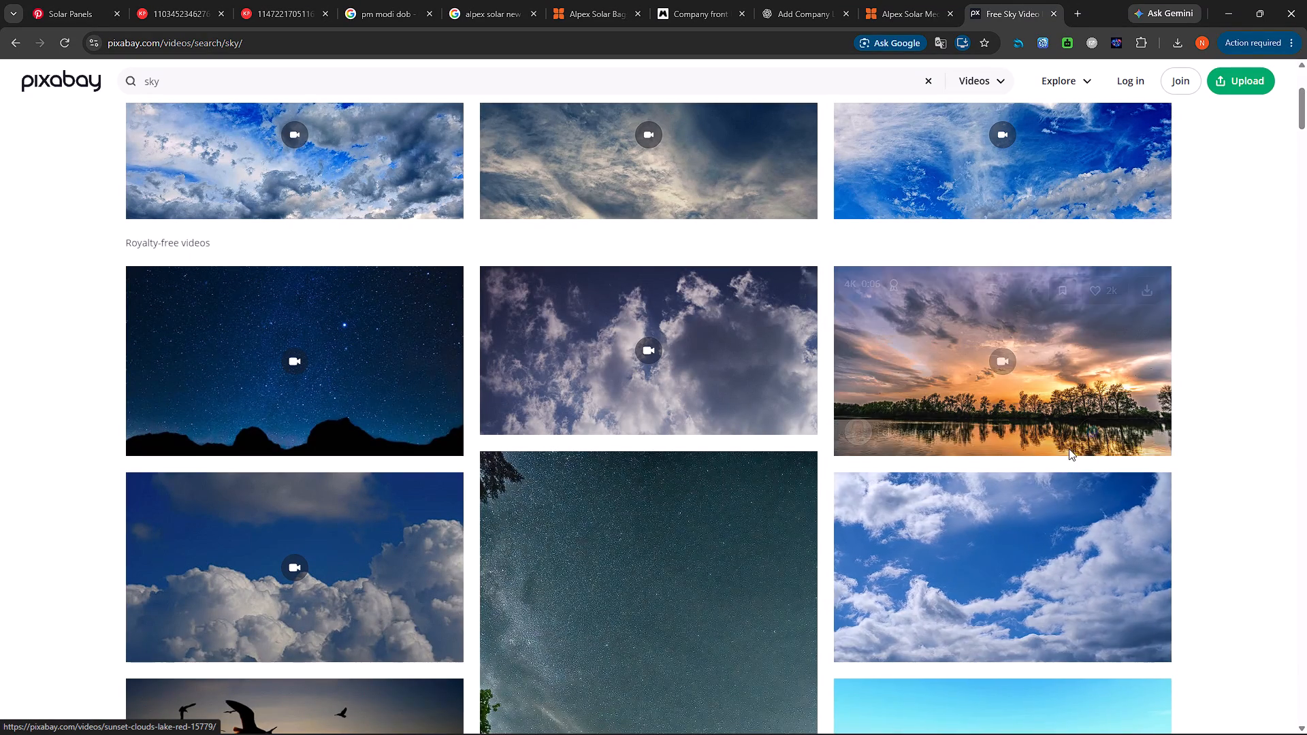
scroll(1069, 426, "up", 1)
scroll(1062, 442, "down", 7)
scroll(900, 581, "down", 8)
scroll(668, 575, "down", 3)
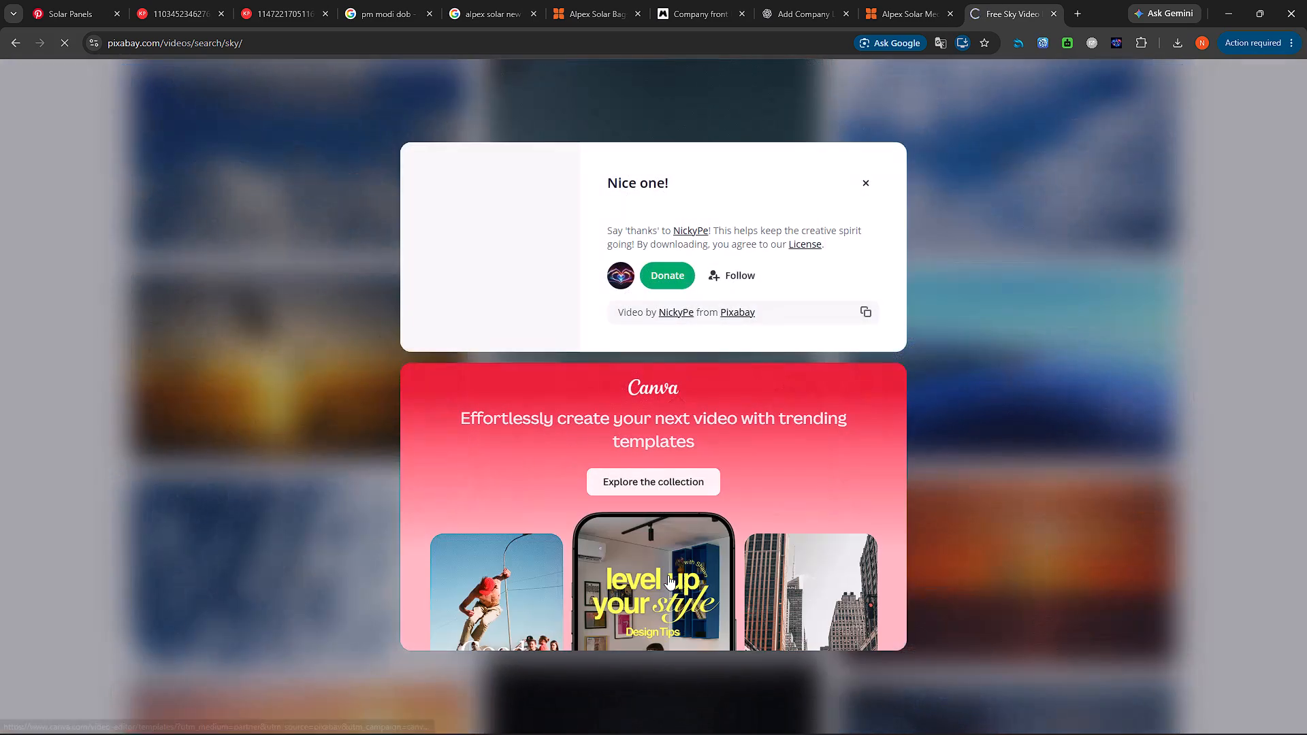
left_click(869, 184)
Look further through the Pixabay sky results for other usable blue-sky clips.
scroll(757, 487, "down", 7)
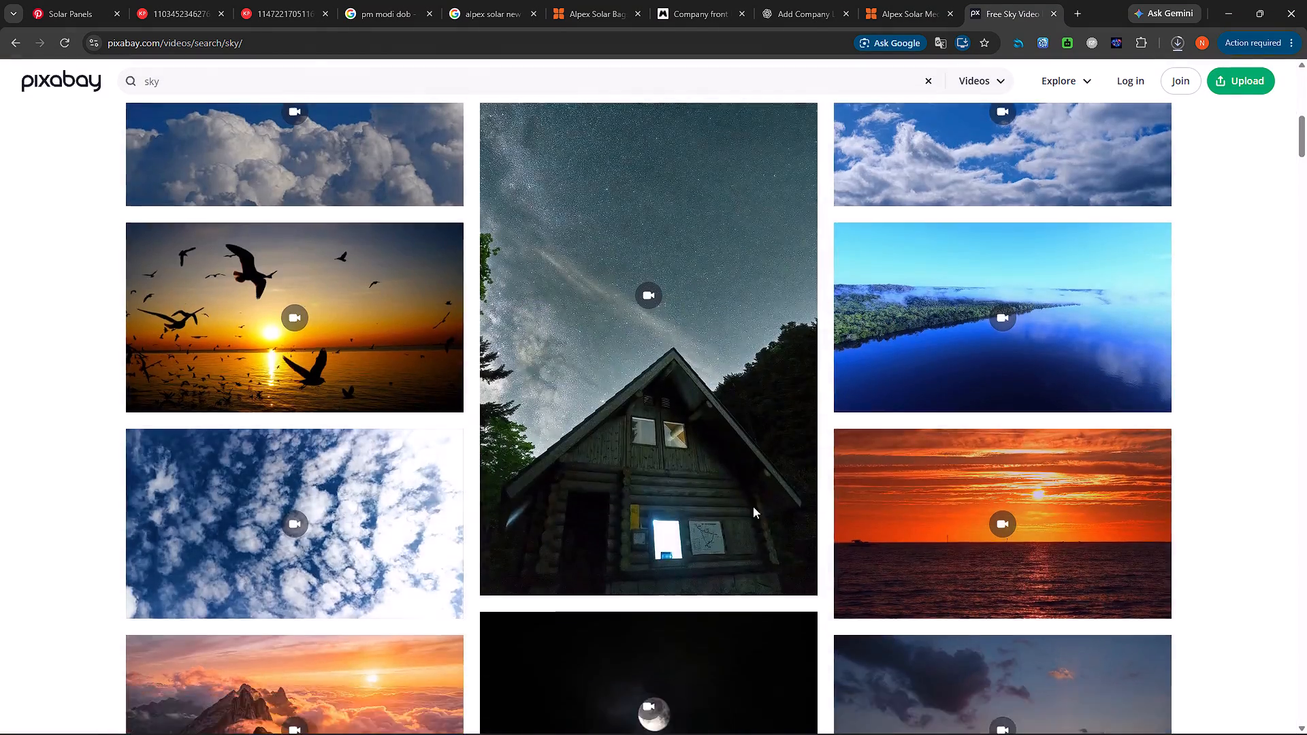
scroll(753, 506, "down", 16)
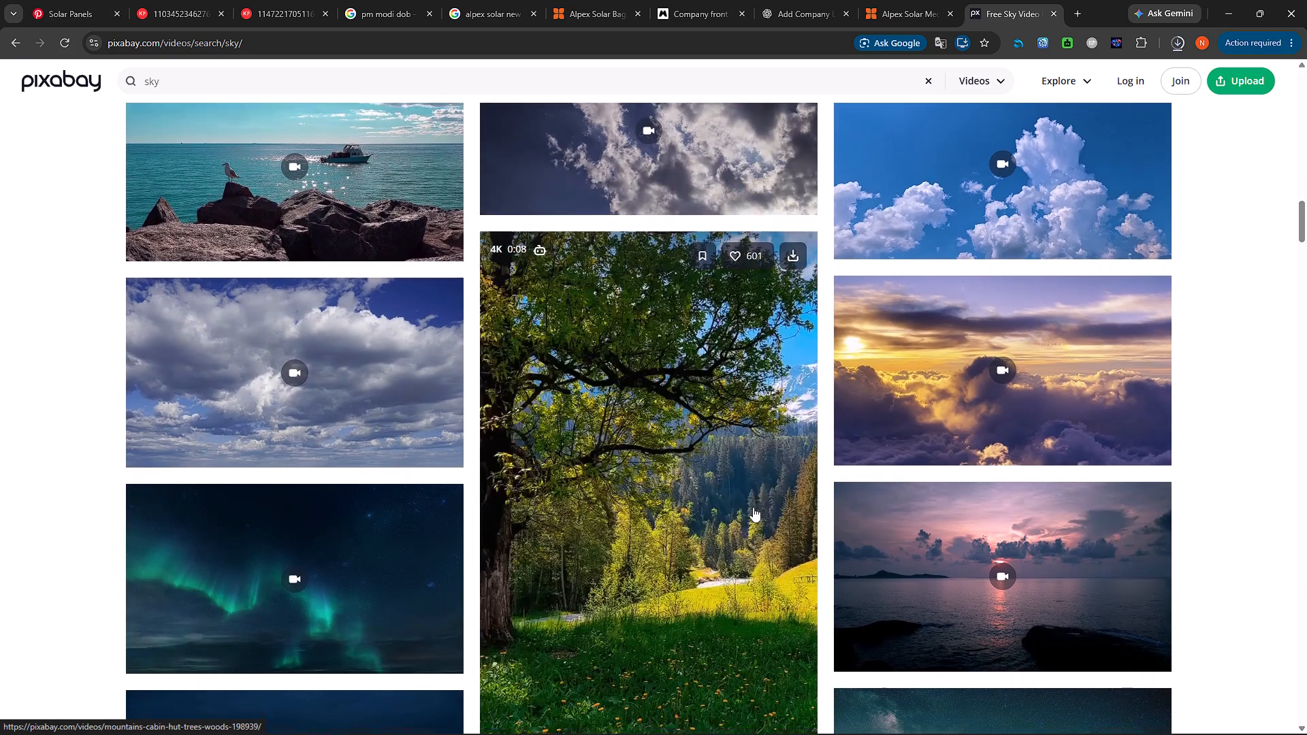
scroll(753, 507, "down", 18)
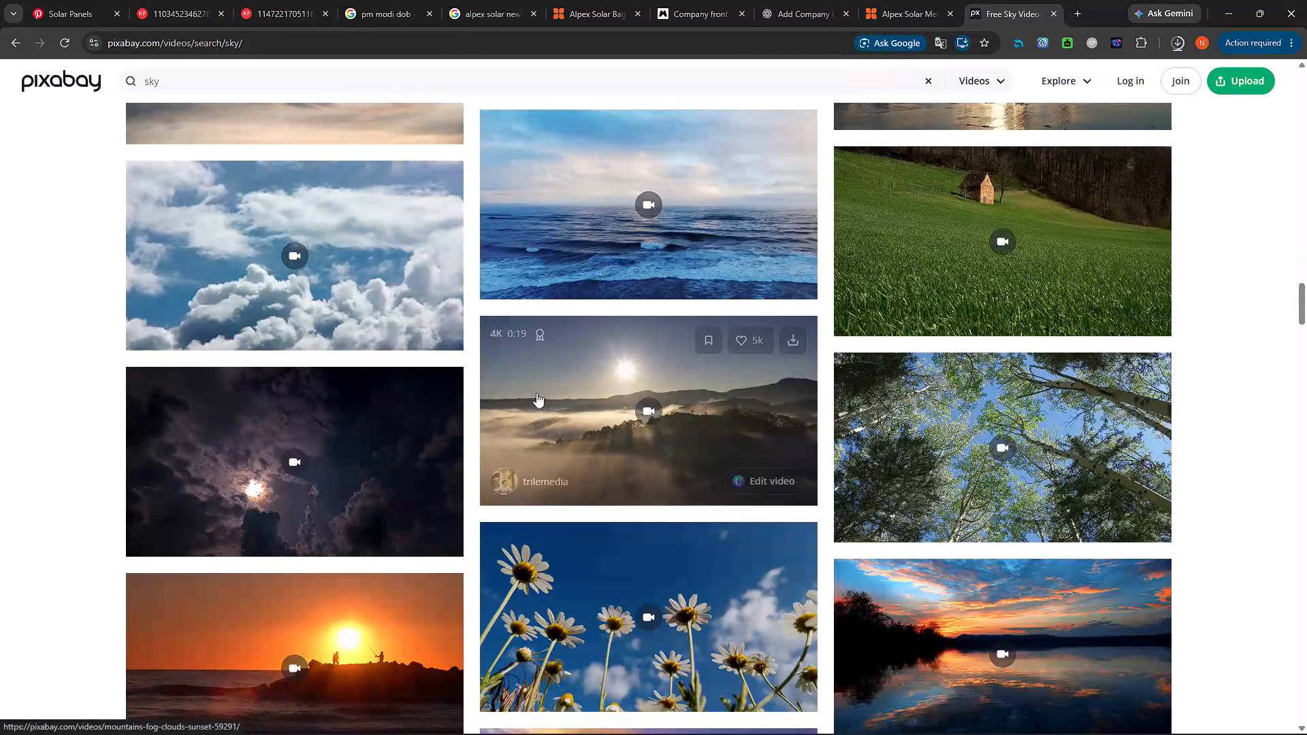
scroll(495, 374, "down", 12)
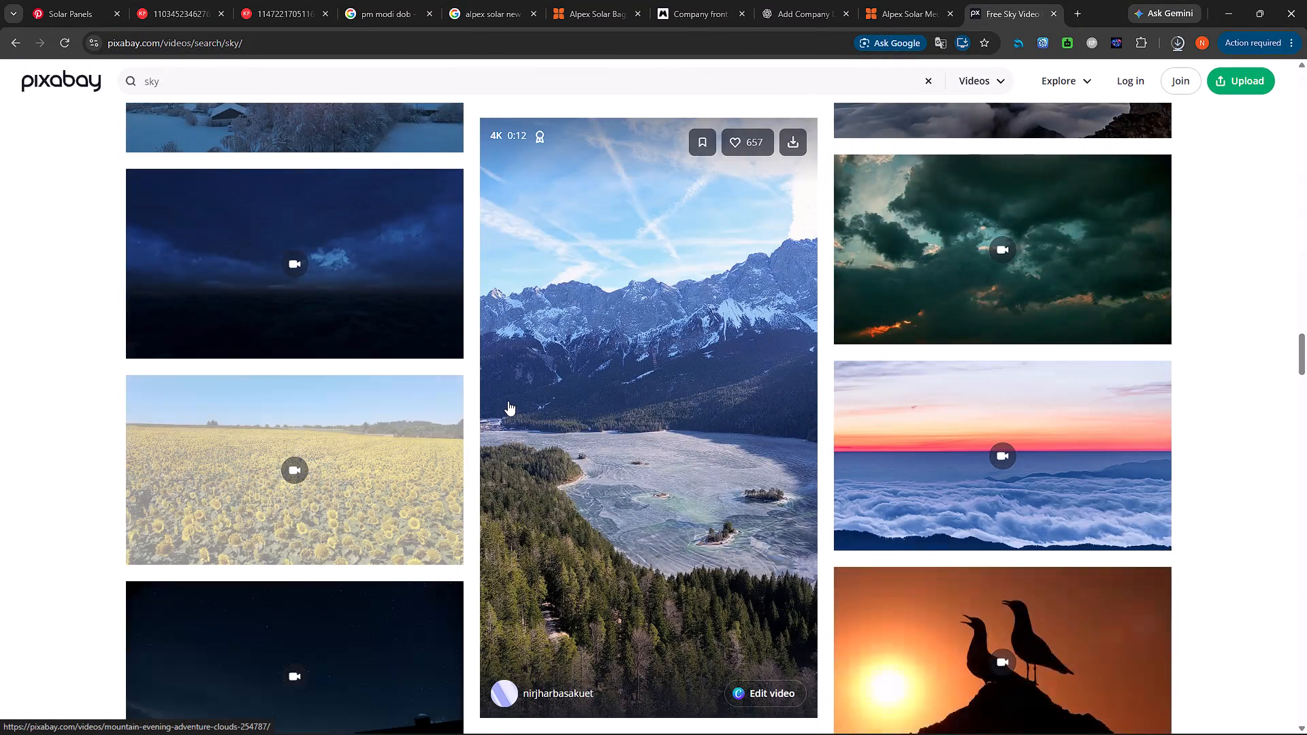
scroll(508, 401, "down", 15)
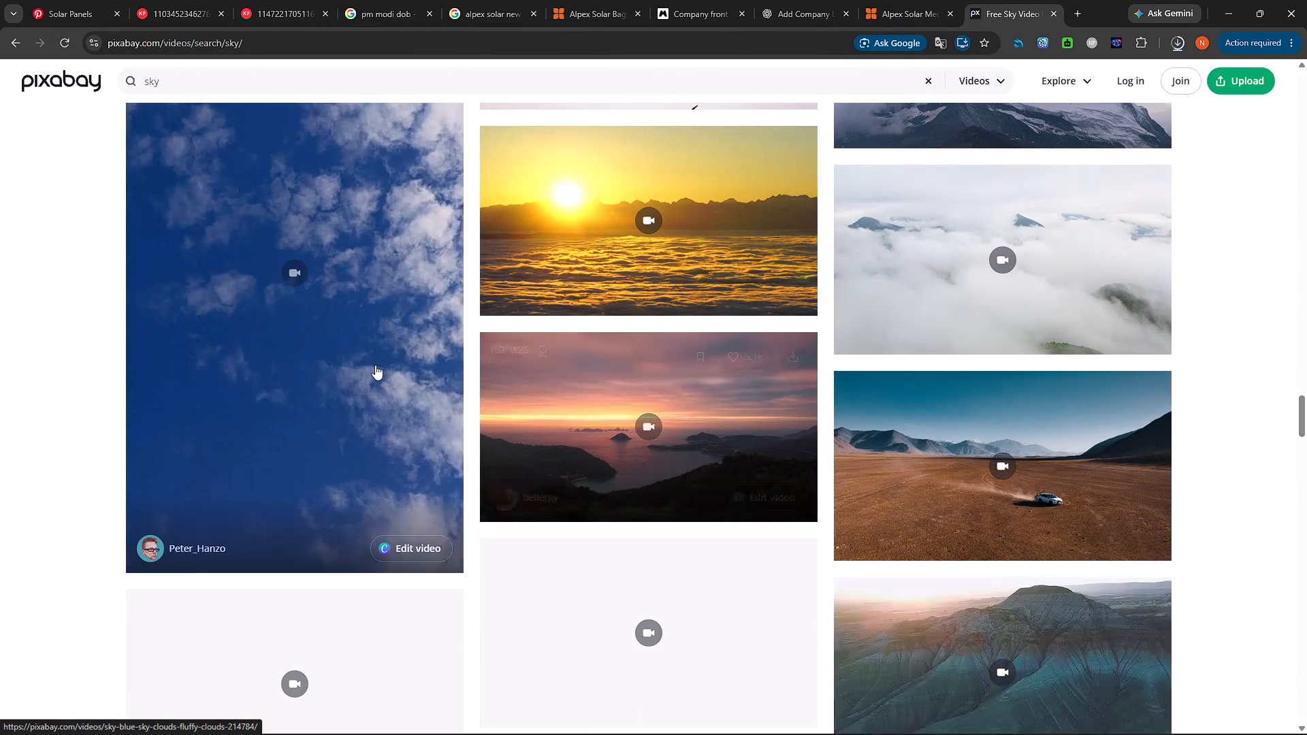
scroll(374, 363, "up", 1)
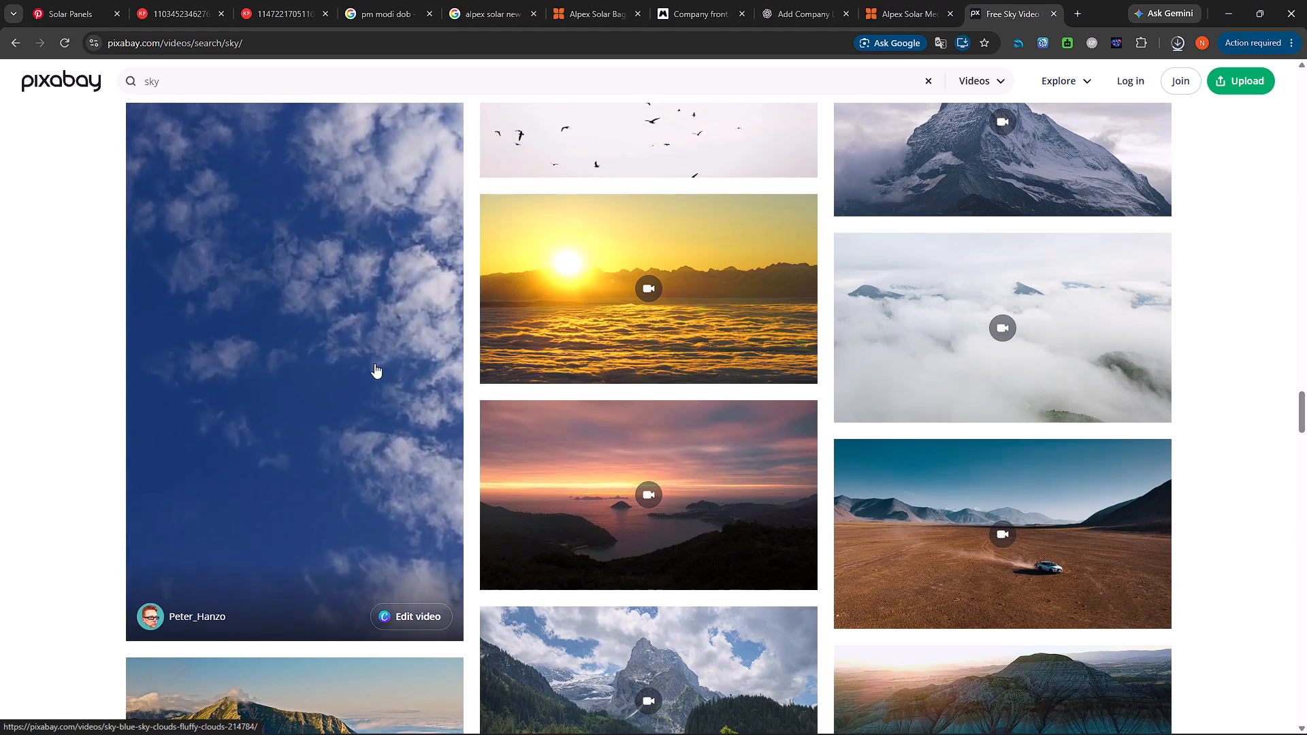
scroll(374, 363, "up", 2)
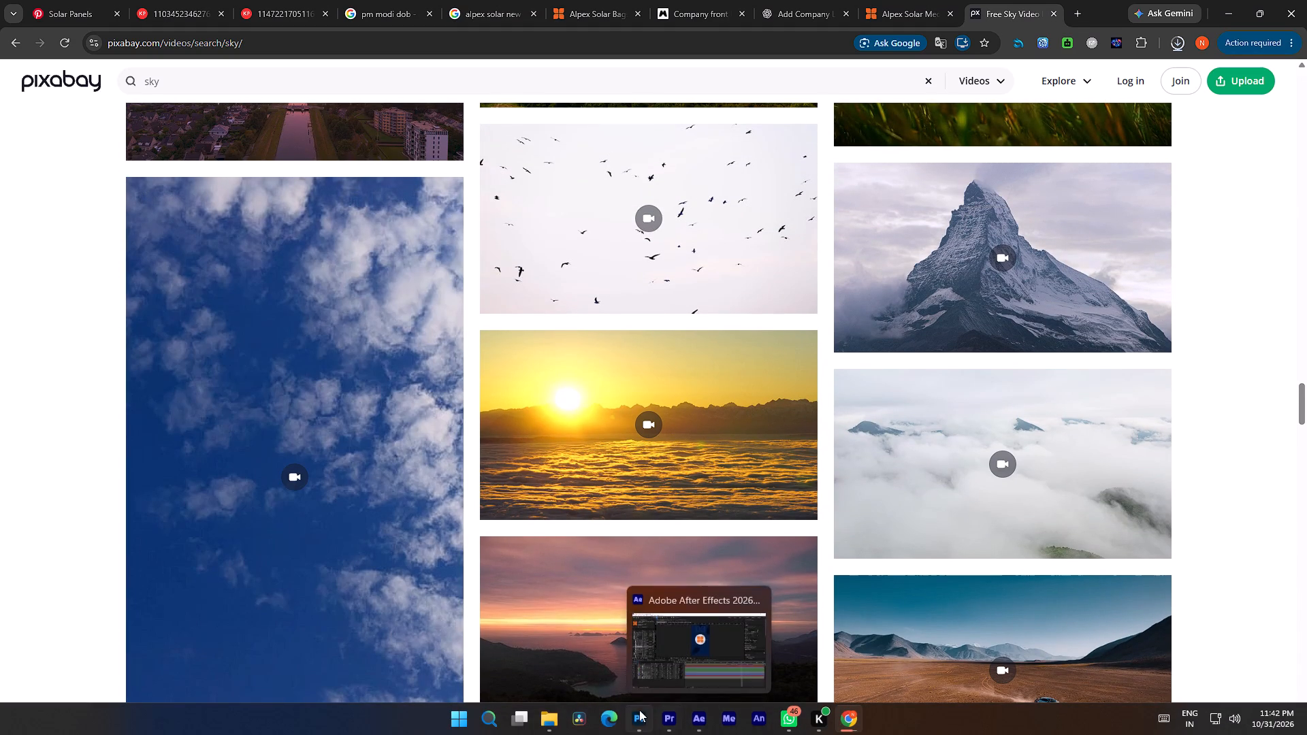
Switch to Premiere and check the Downloads folder for the new sky video, then minimise the folder window.
left_click(666, 721)
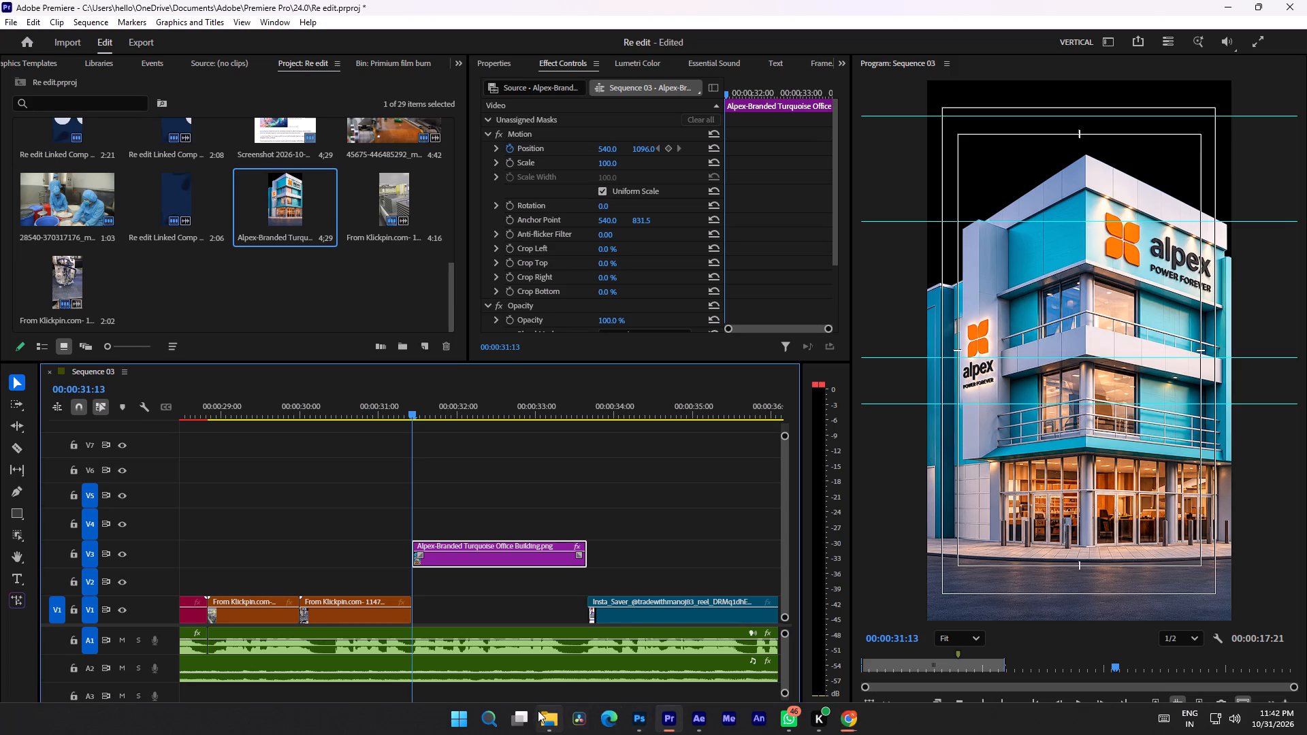
left_click(540, 710)
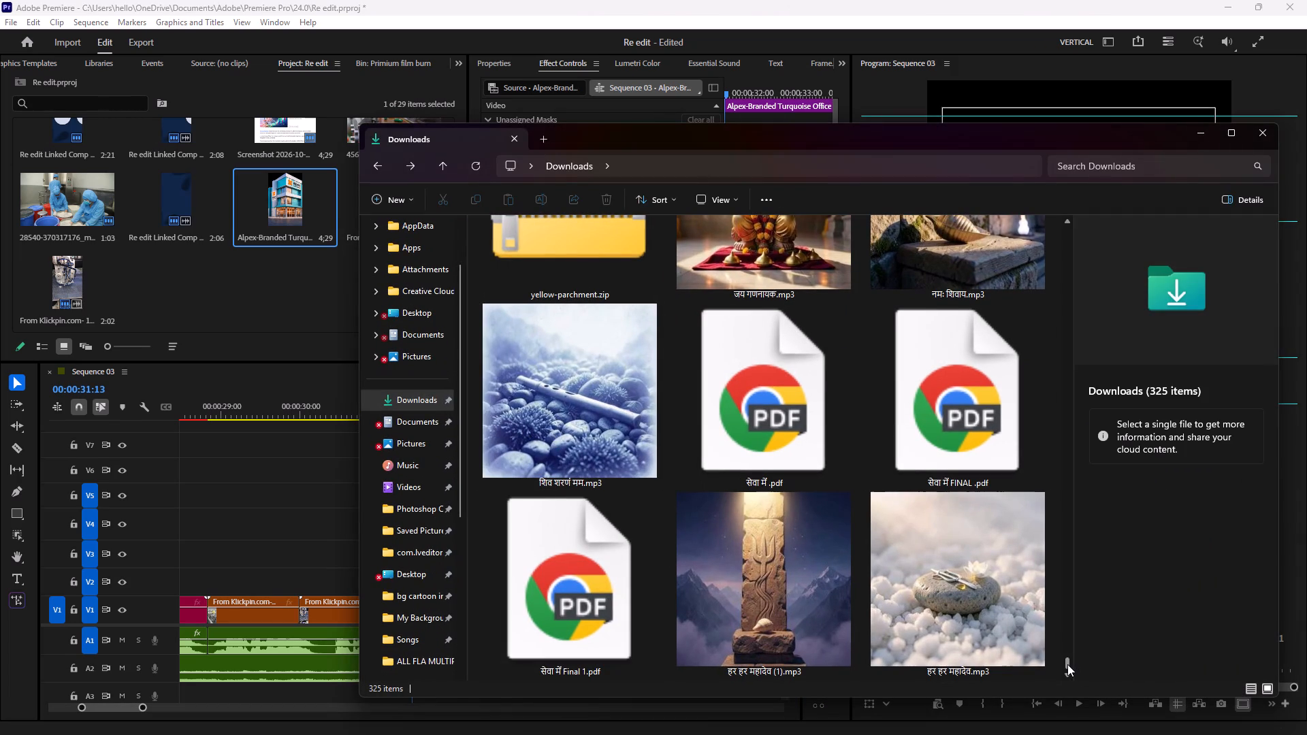
left_click_drag(1067, 664, 1104, 199)
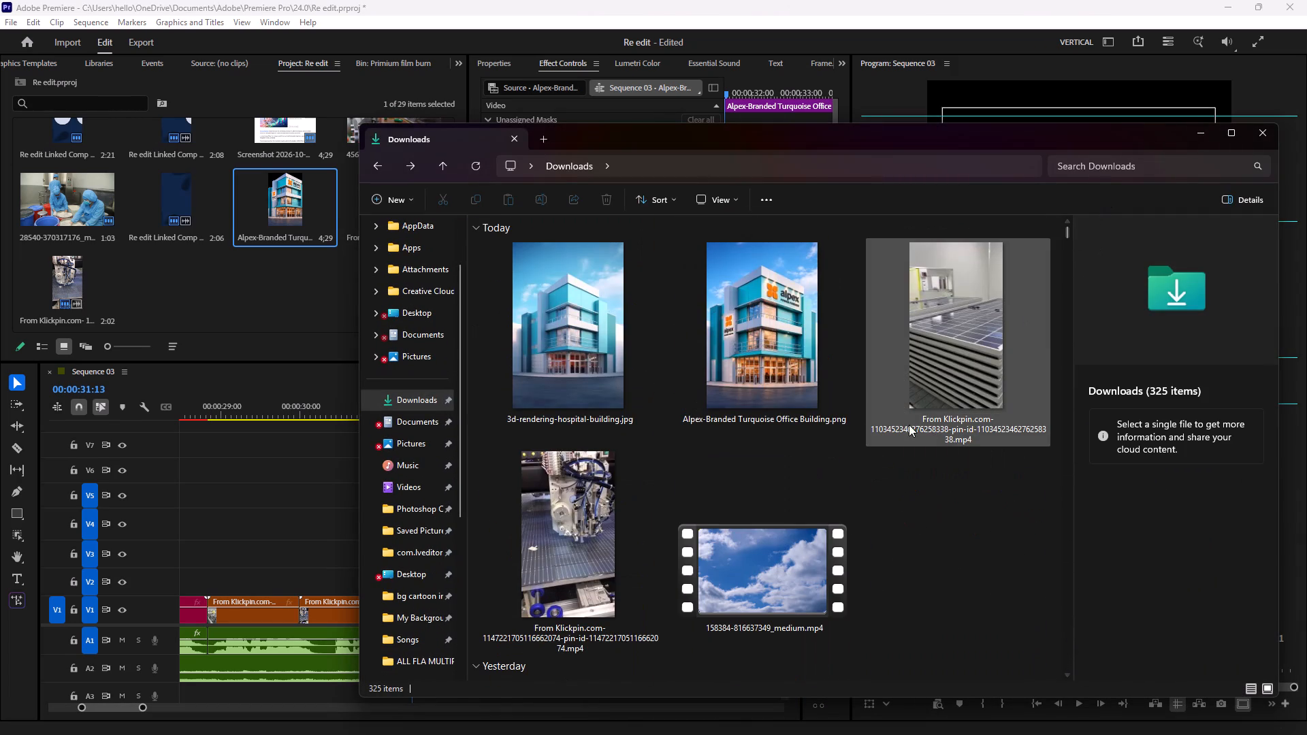
scroll(777, 475, "up", 7)
scroll(909, 367, "down", 2)
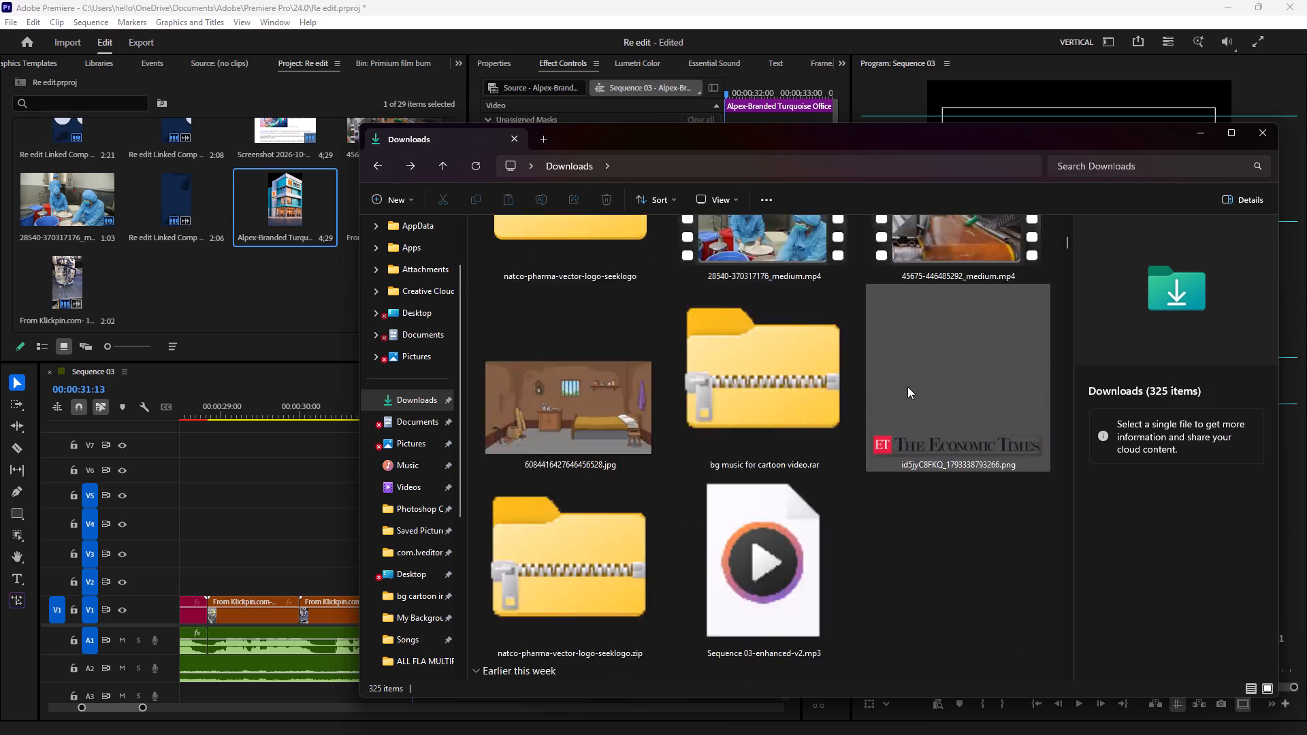
scroll(907, 387, "down", 1)
scroll(907, 388, "up", 10)
left_click(1199, 136)
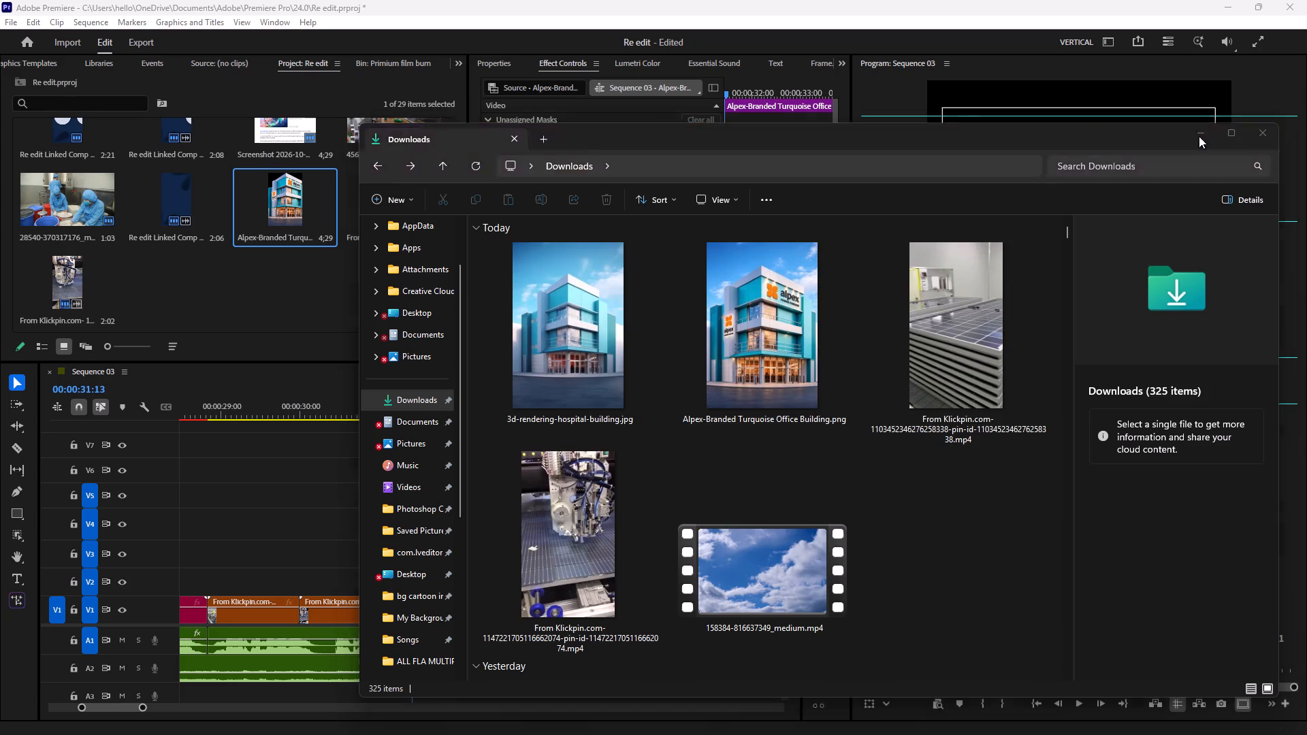
left_click(850, 723)
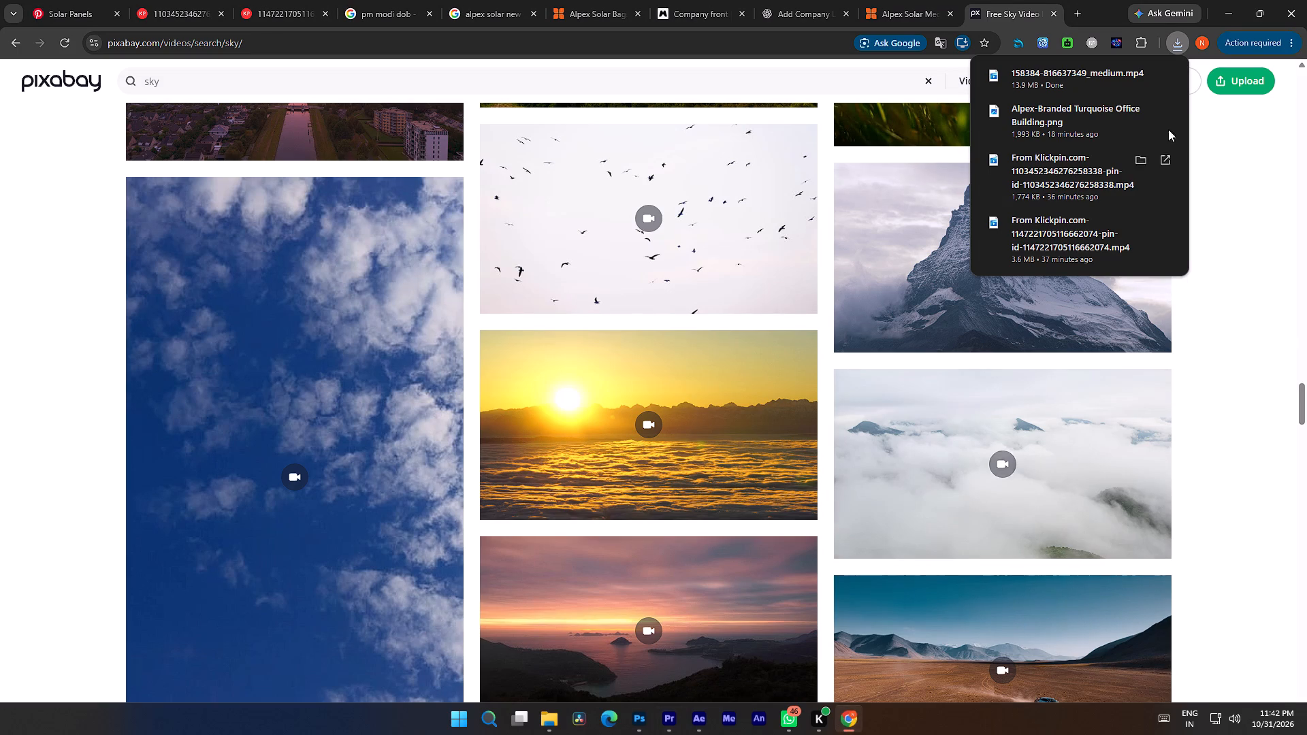
left_click(1144, 77)
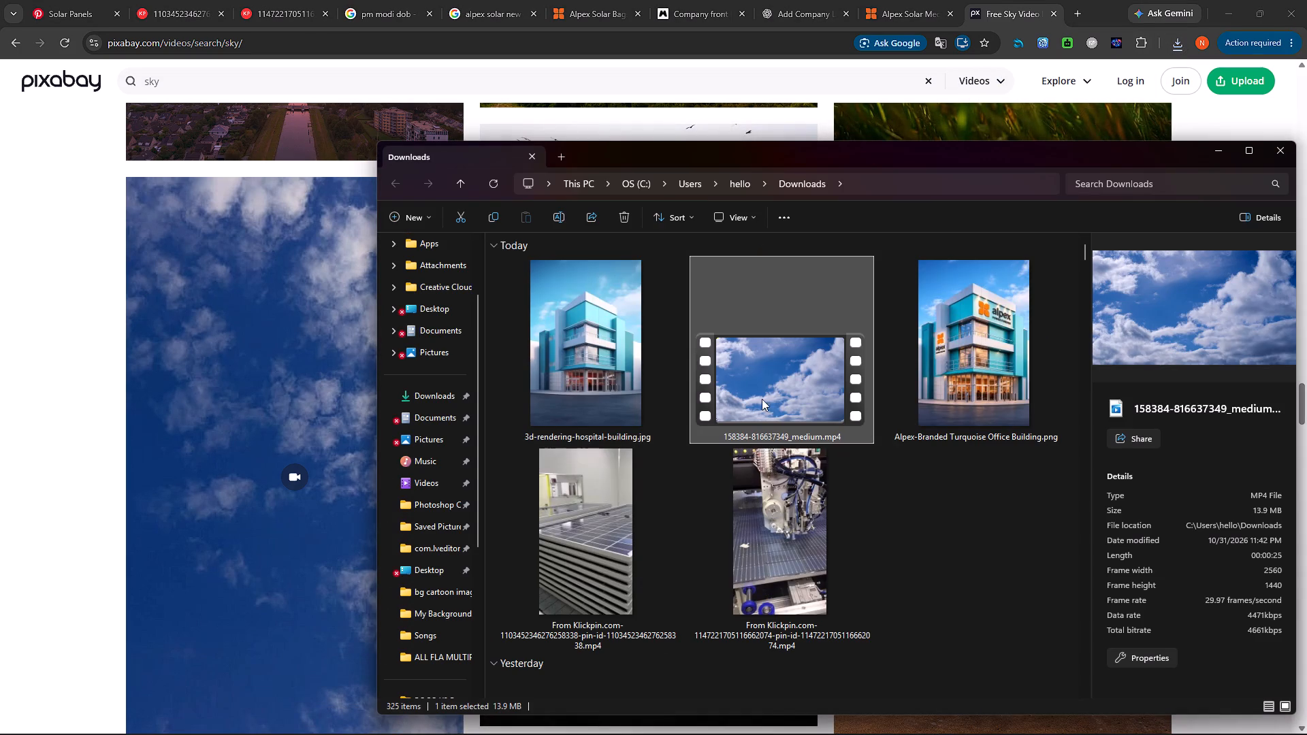
left_click_drag(780, 400, 666, 713)
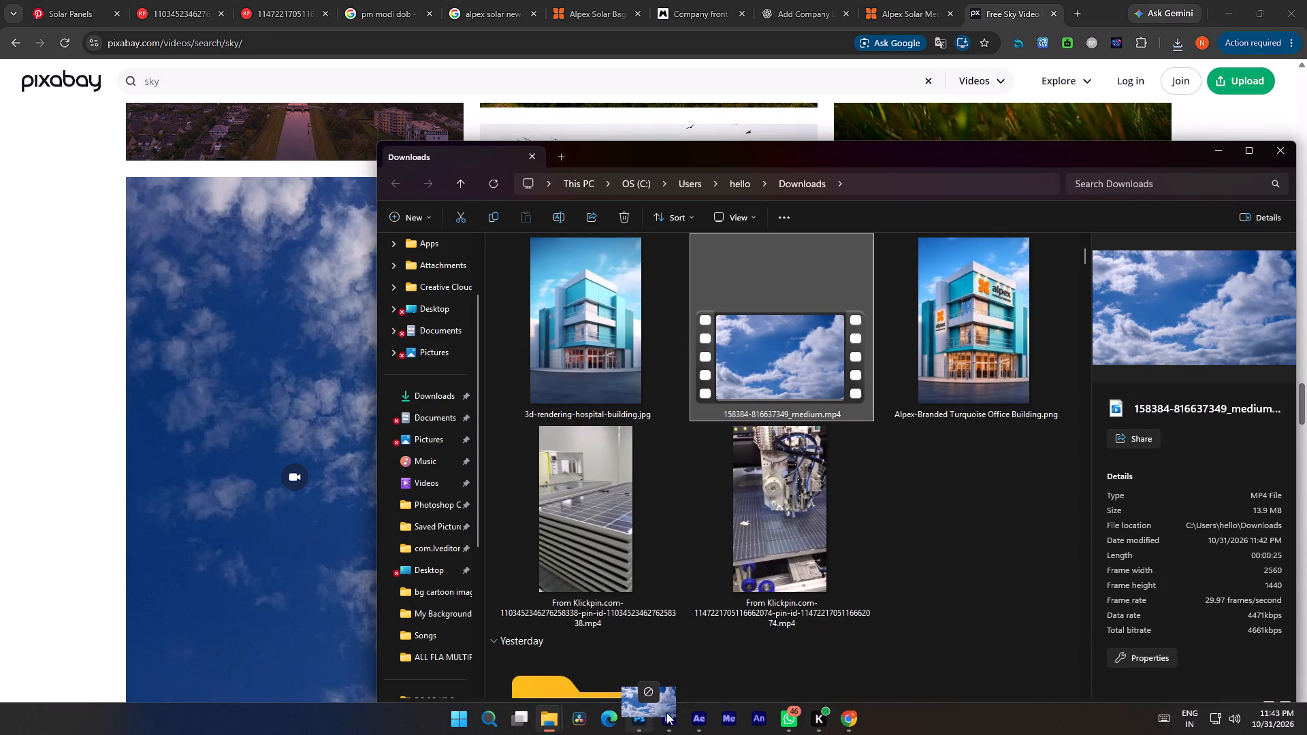
left_click_drag(666, 713, 184, 265)
Open the sky video in the Source monitor and mark the in point at 00:00:02:27 and out point at 00:00:17:25.
left_click_drag(174, 273, 462, 598)
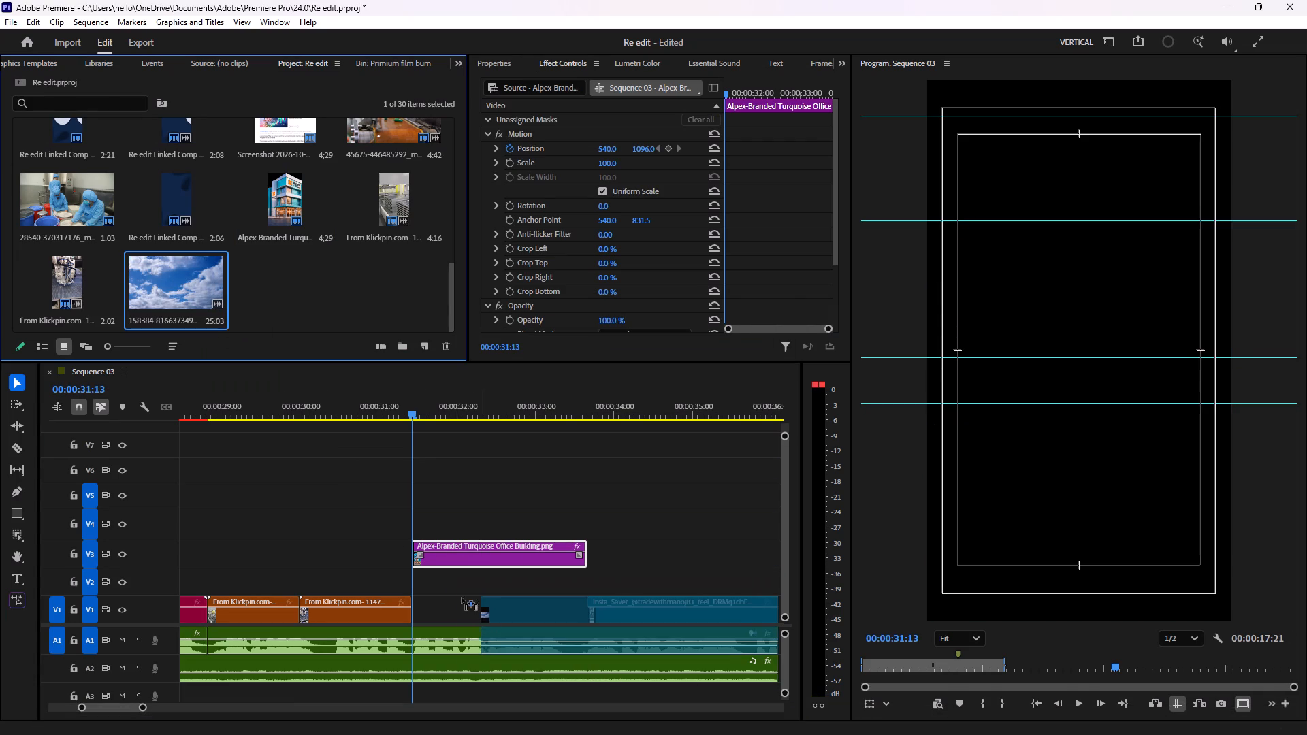
left_click_drag(462, 598, 288, 267)
double_click(178, 281)
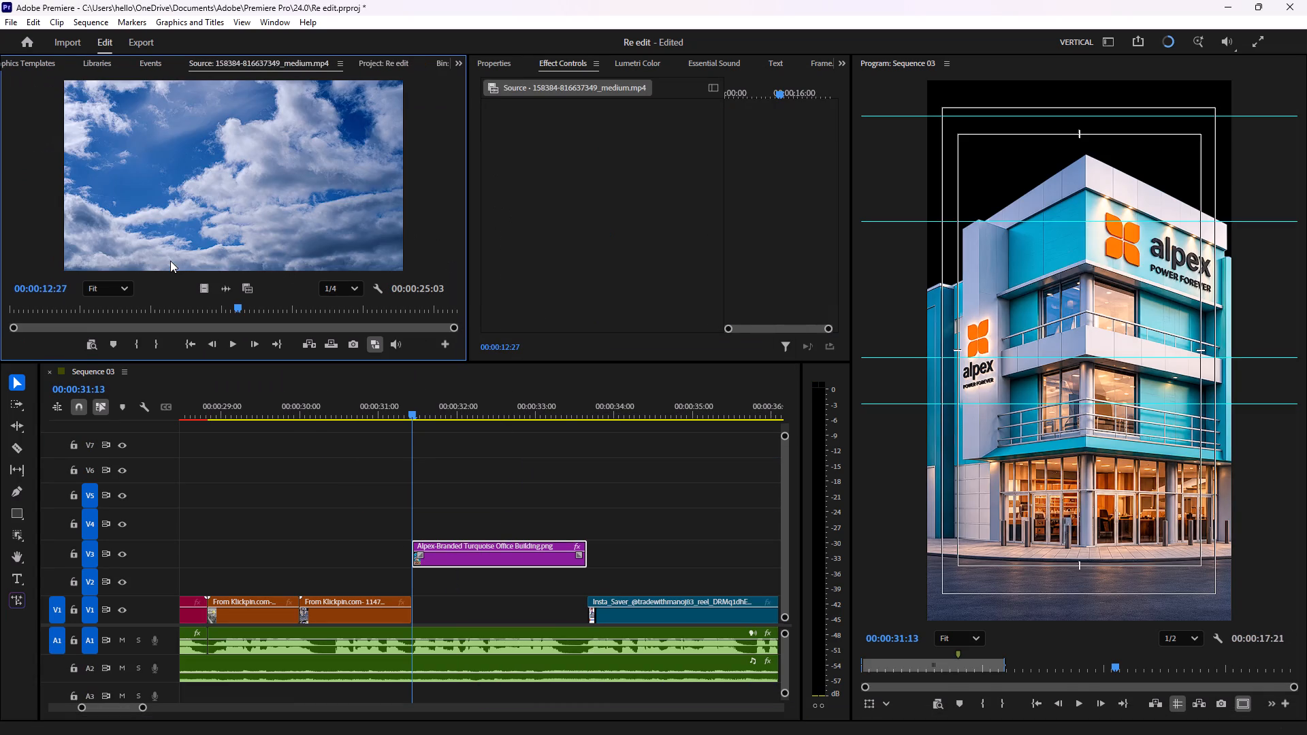
left_click_drag(238, 308, 0, 311)
key("space")
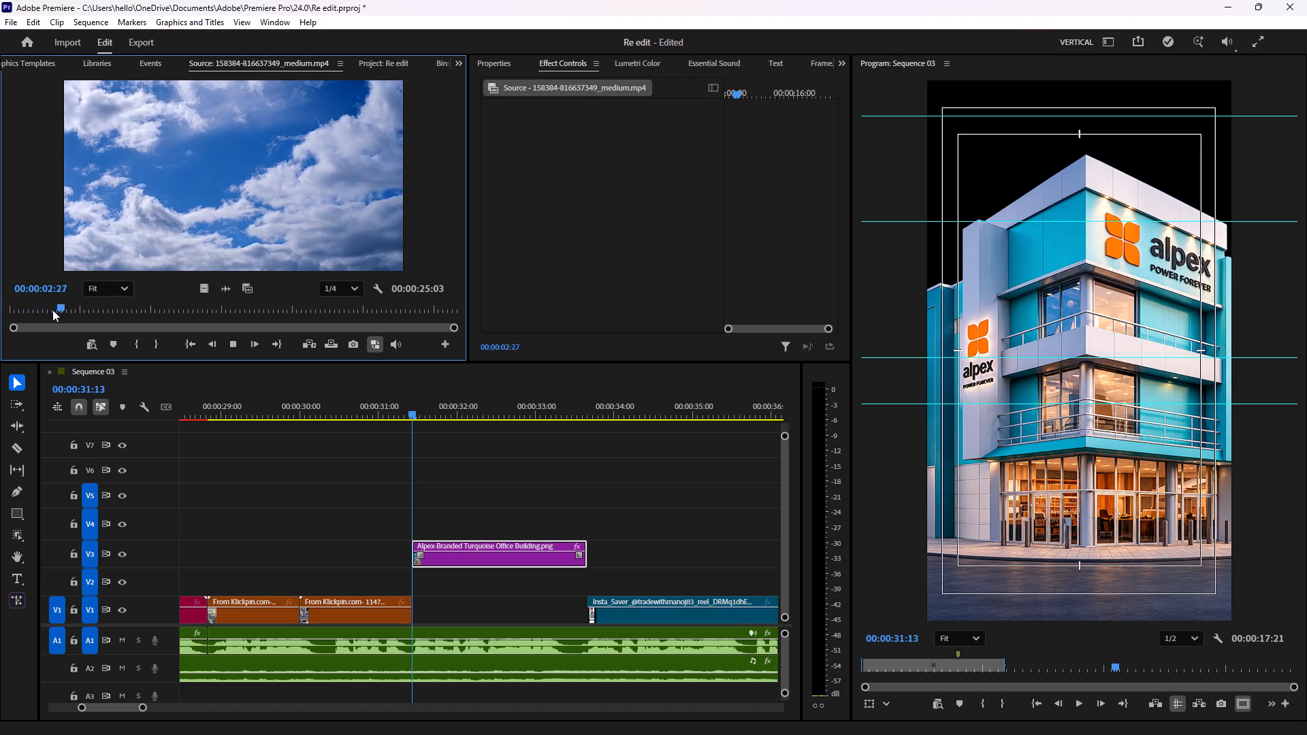
left_click_drag(52, 310, 142, 321)
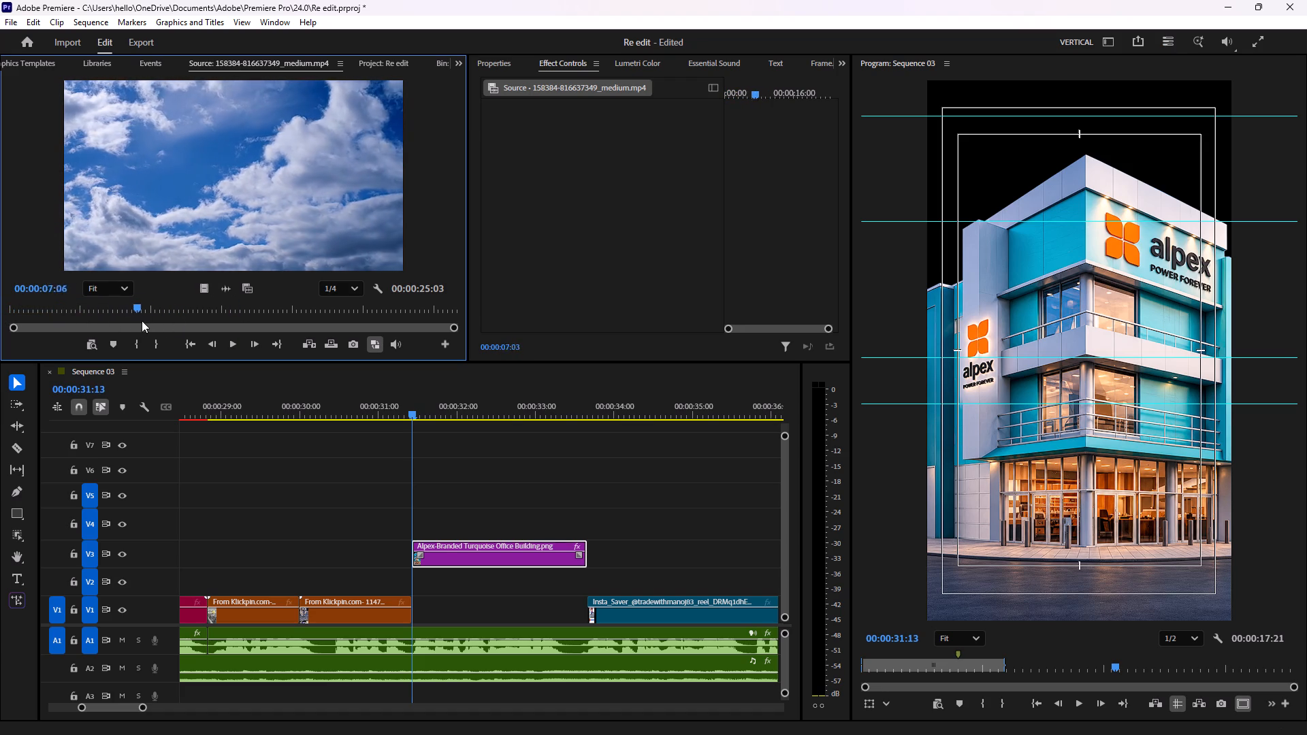
left_click_drag(142, 321, 63, 321)
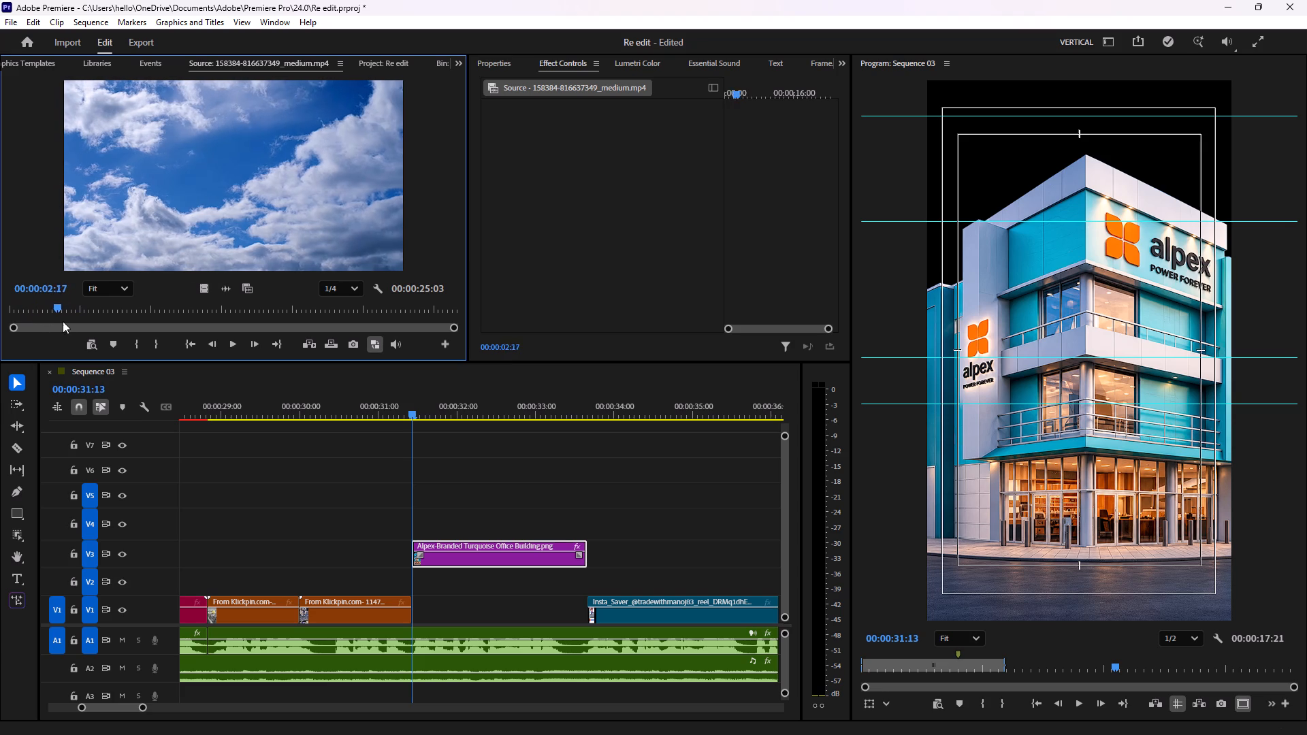
left_click_drag(63, 321, 63, 322)
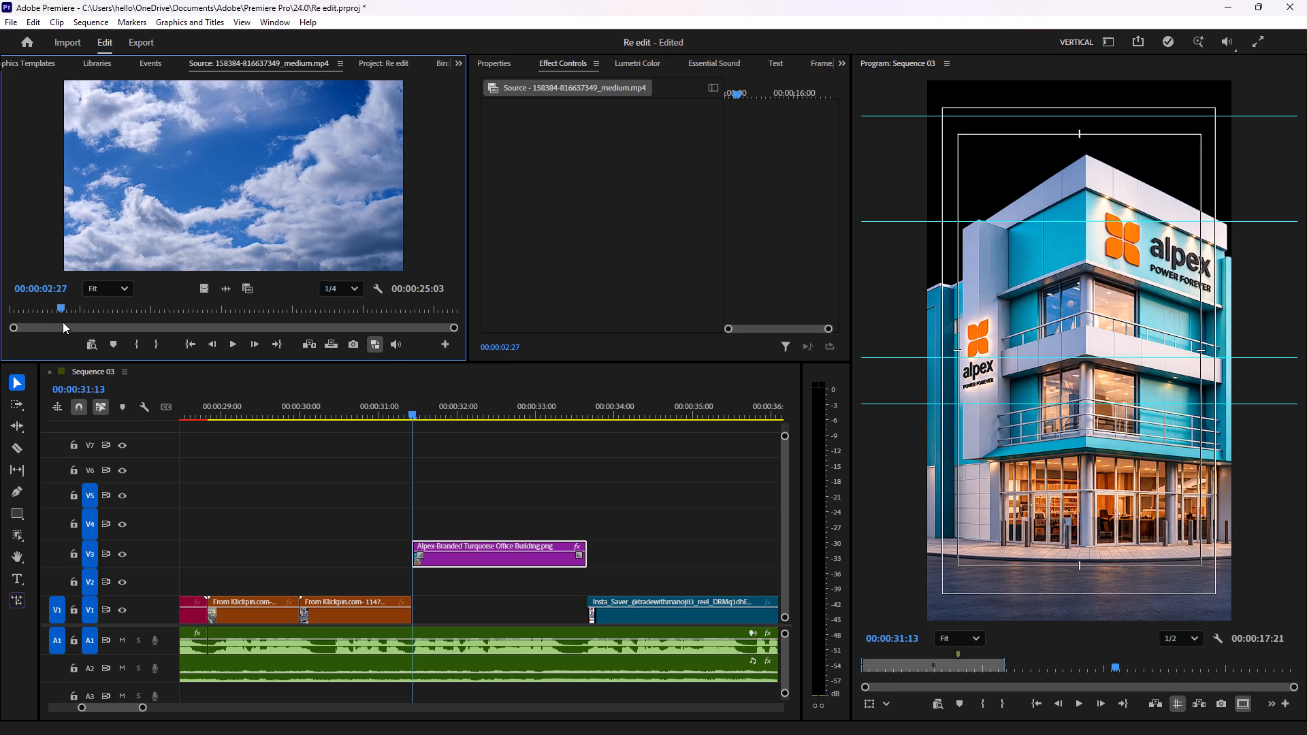
key("i")
left_click_drag(61, 308, 251, 327)
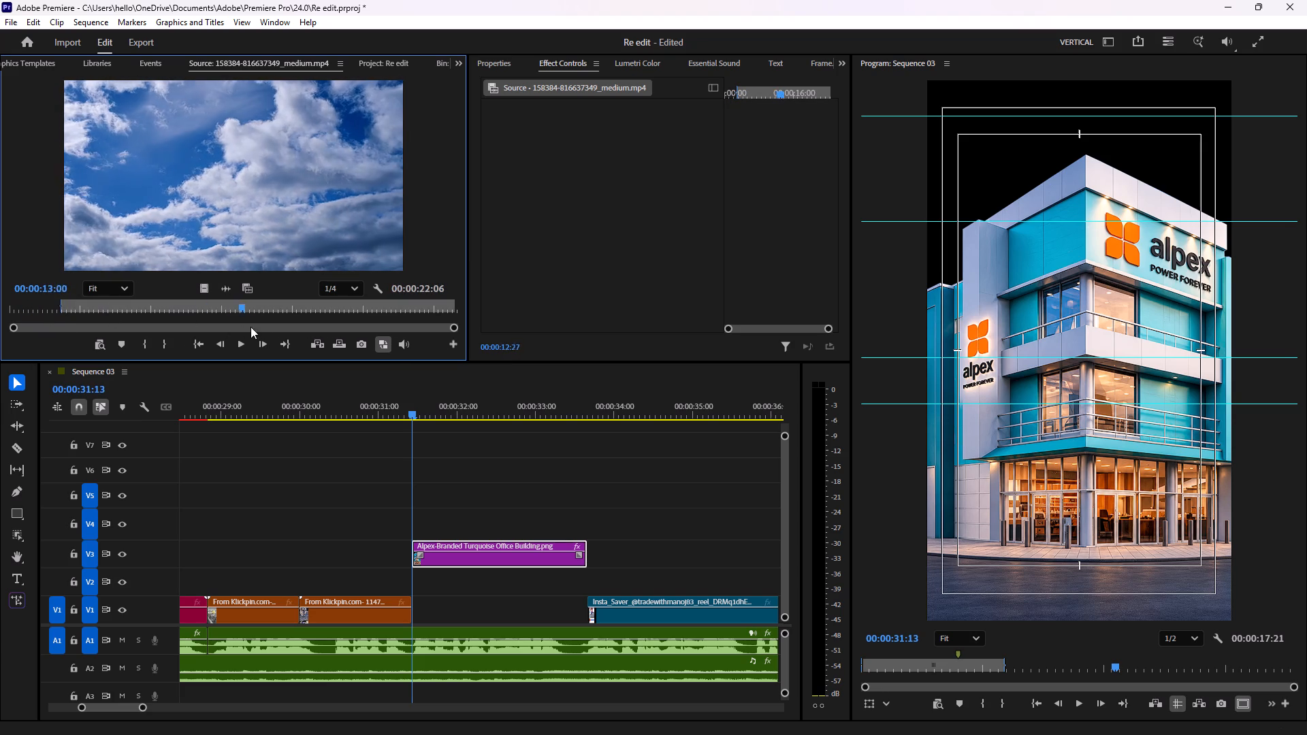
left_click_drag(251, 327, 325, 333)
key("o")
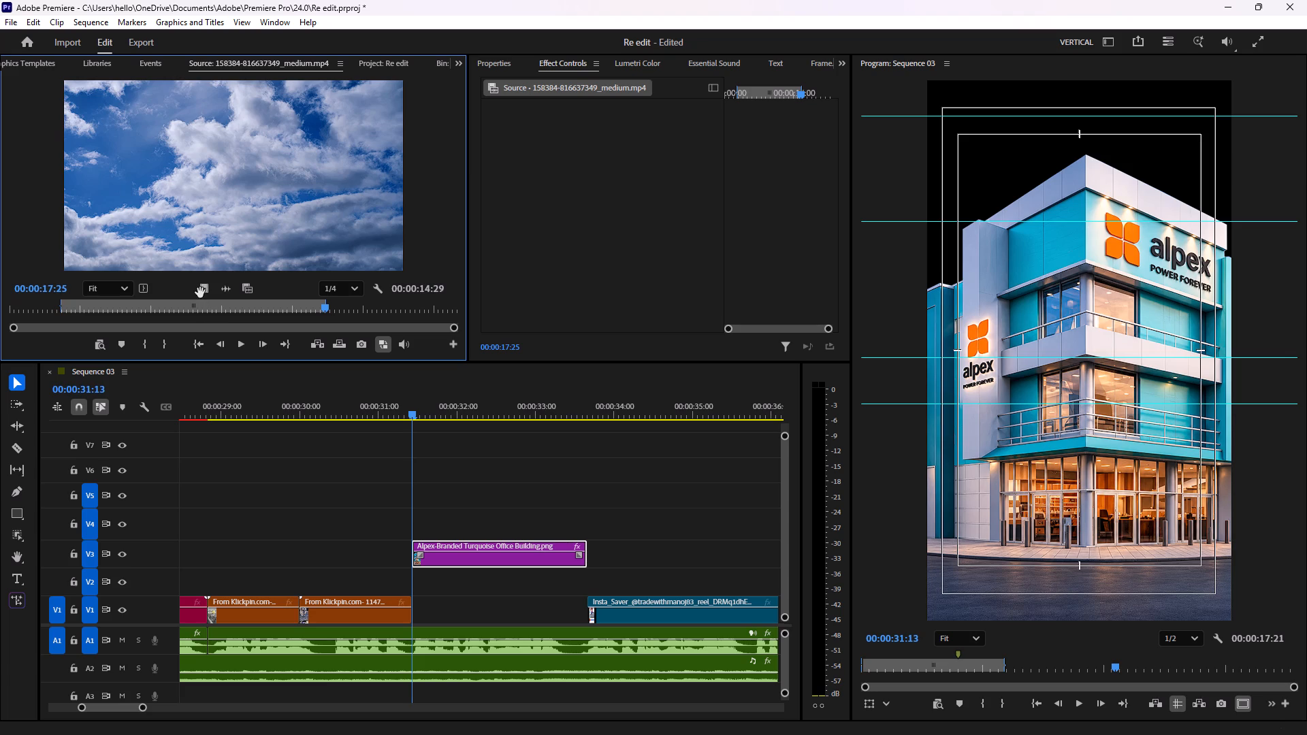
Place the marked sky range, video only, on V2 beneath the building clip, starting at 00:00:31:13, and play it briefly.
left_click_drag(200, 293, 421, 584)
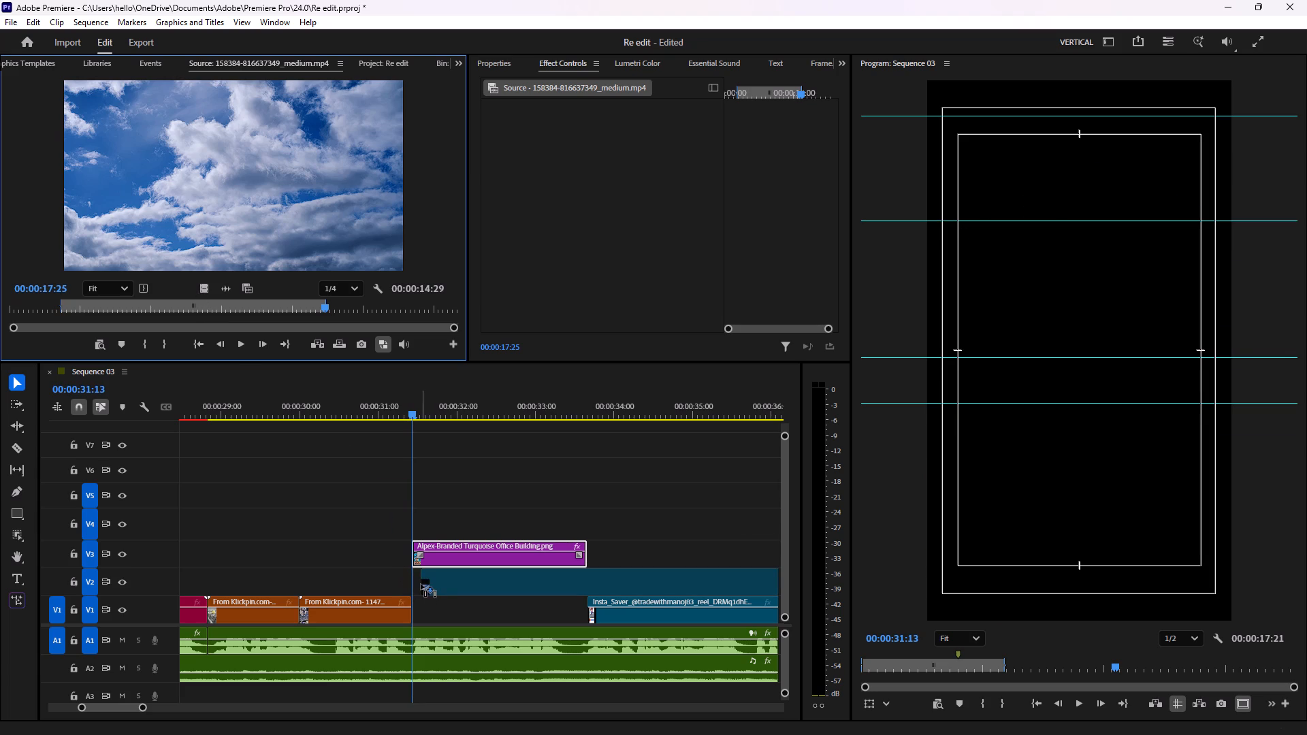
left_click_drag(421, 584, 417, 584)
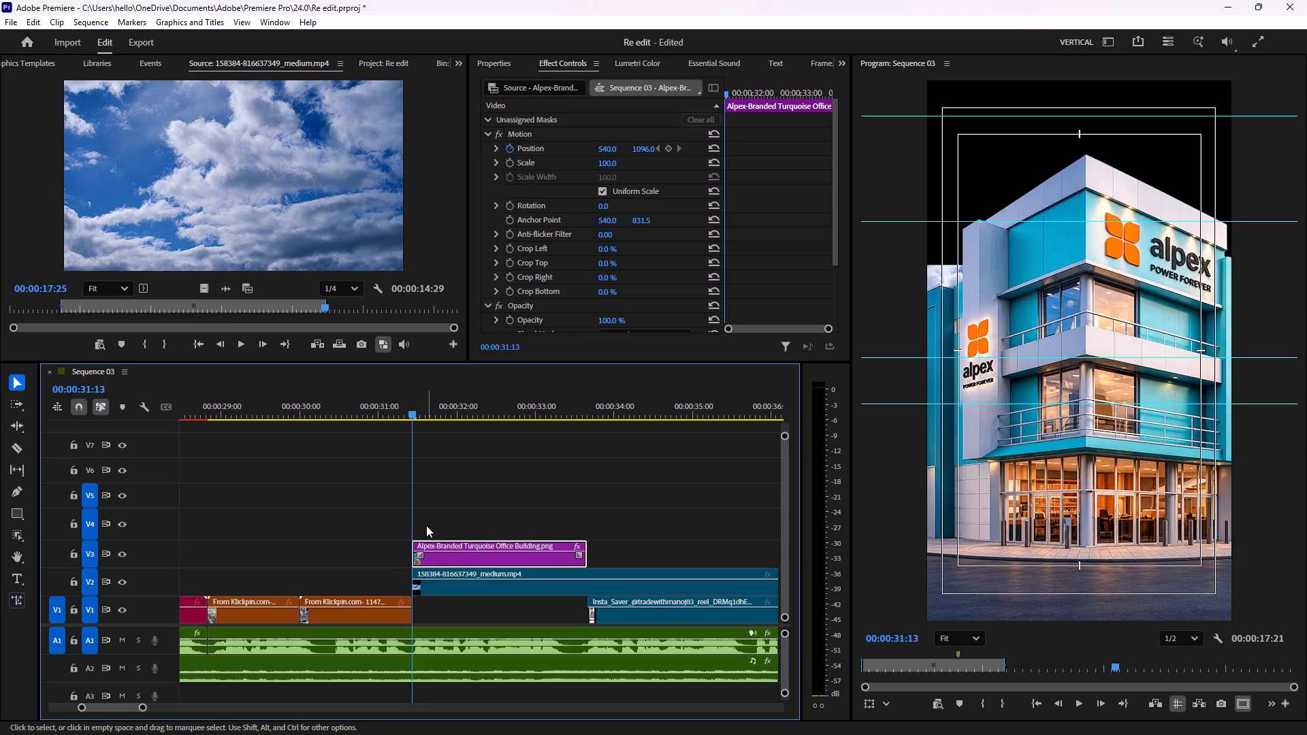
key("space")
key("space")
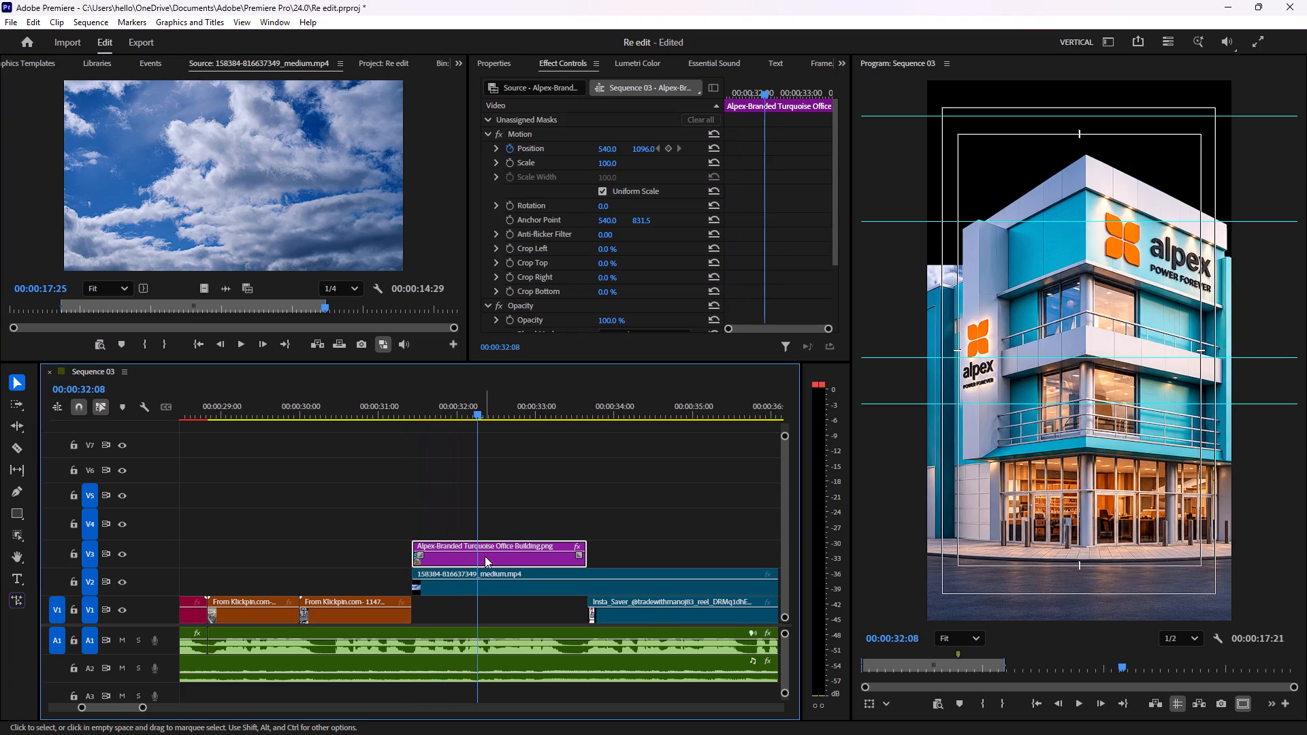
Scale the V2 sky clip to 336 so it fills the vertical frame, and scrub through the building shot.
left_click(522, 585)
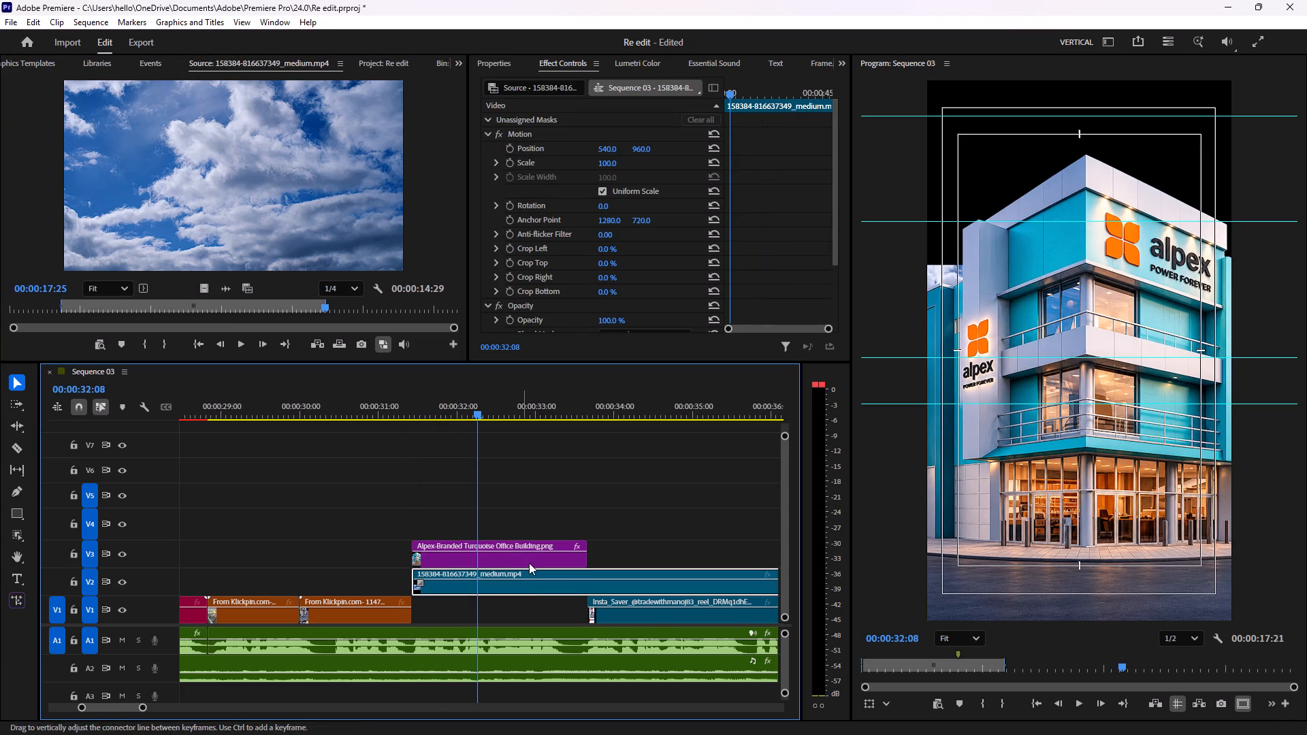
left_click_drag(611, 167, 686, 178)
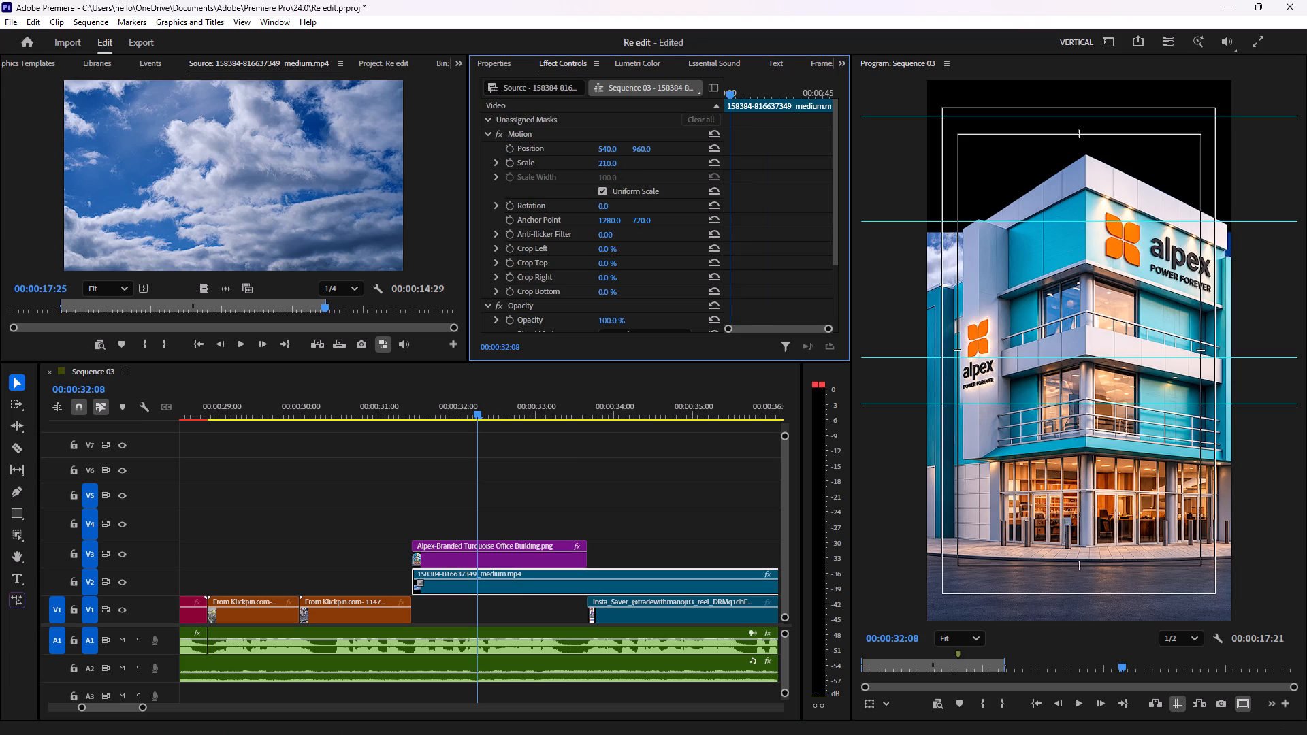
left_click_drag(686, 178, 777, 192)
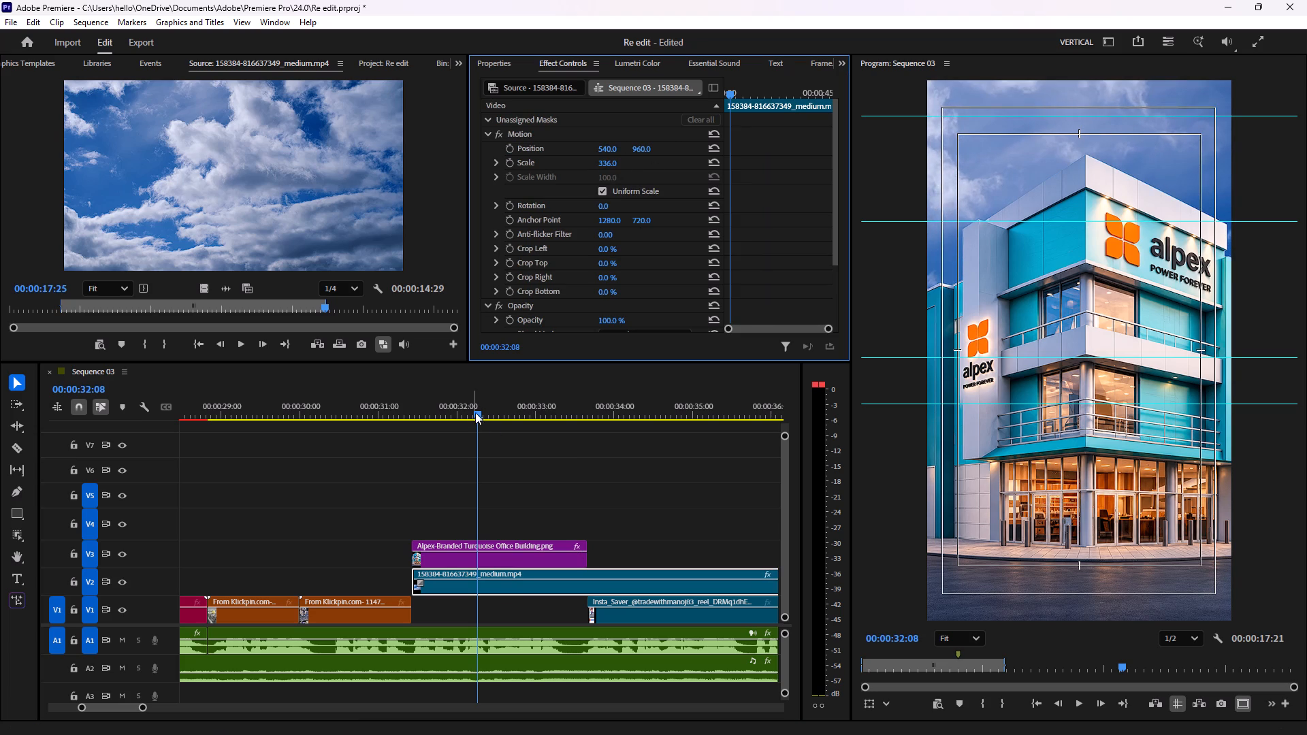
left_click_drag(475, 412, 513, 425)
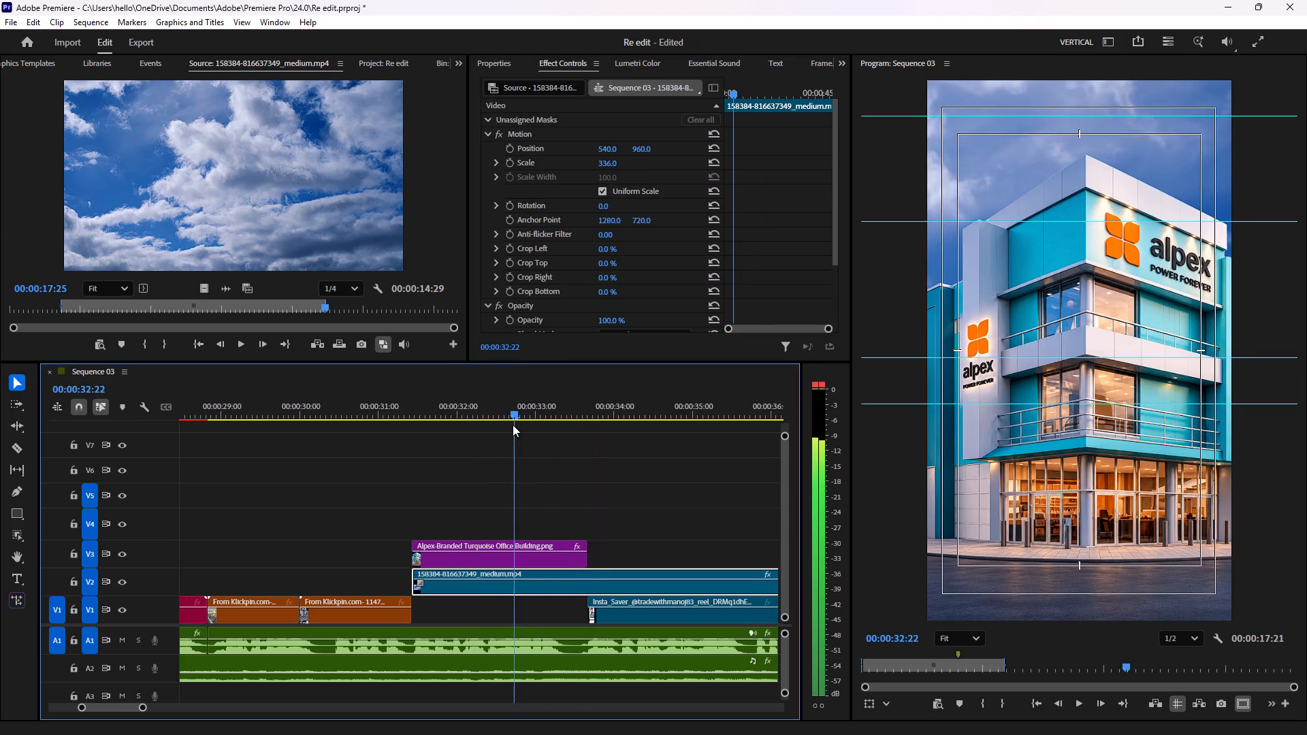
left_click_drag(513, 425, 527, 425)
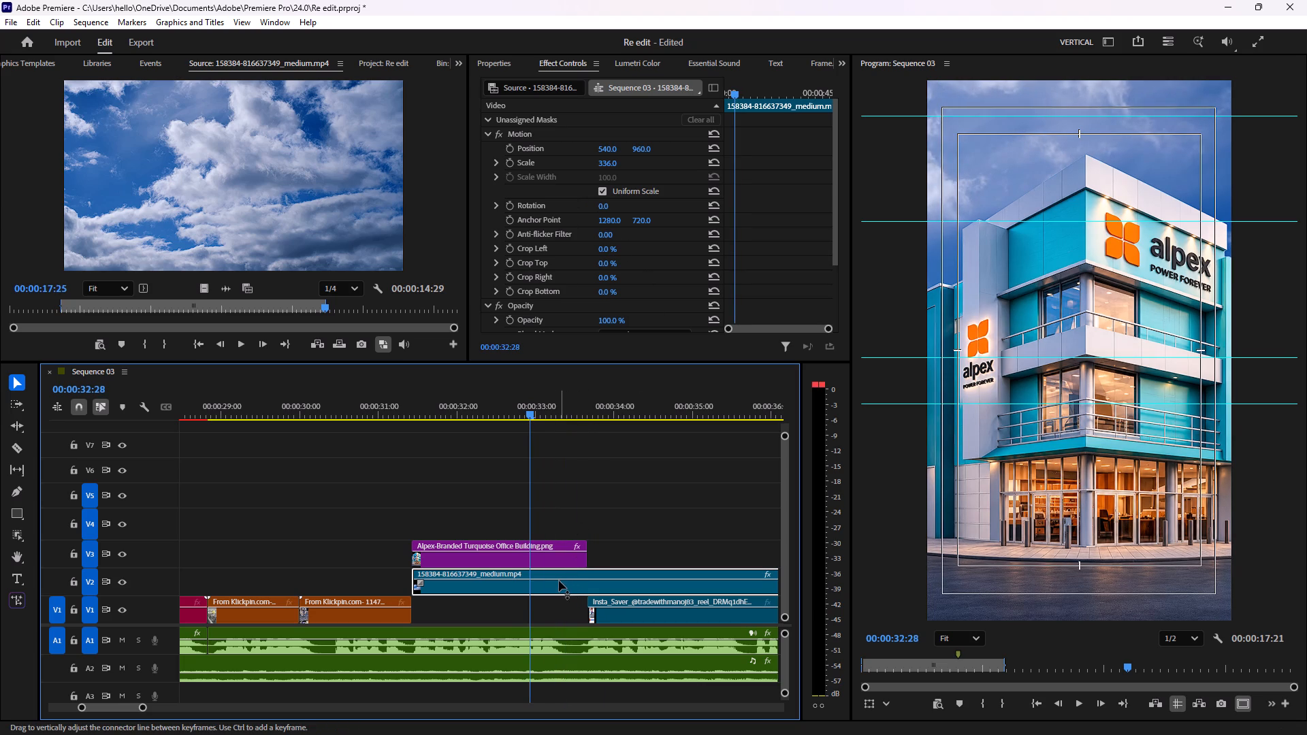
left_click_drag(543, 580, 543, 580)
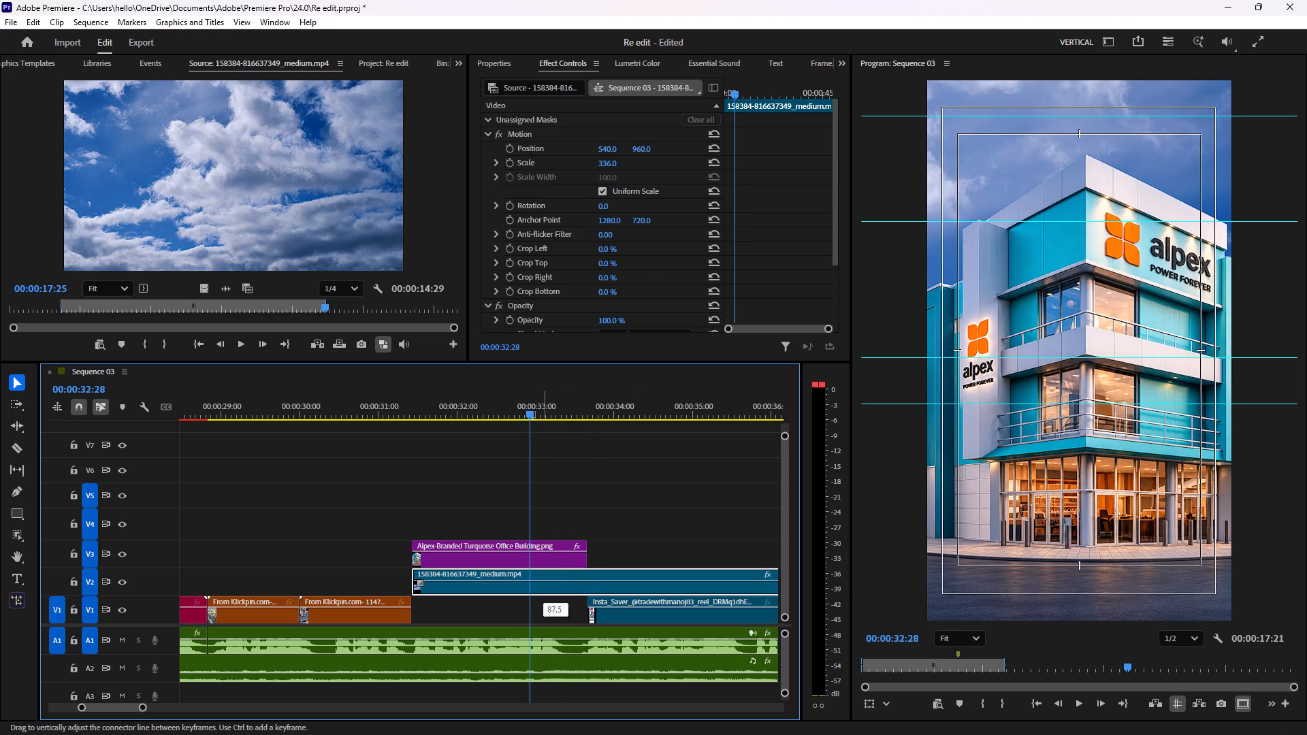
left_click_drag(543, 580, 548, 546)
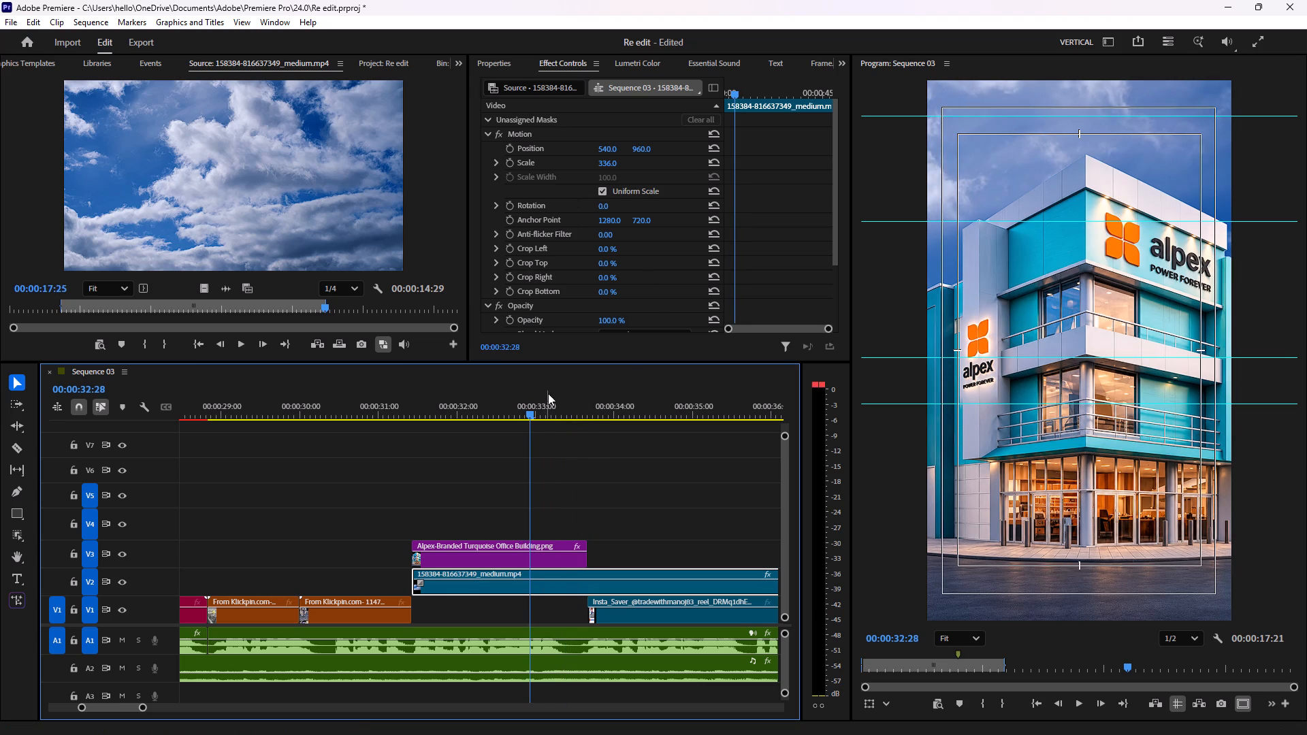
left_click_drag(534, 410, 524, 413)
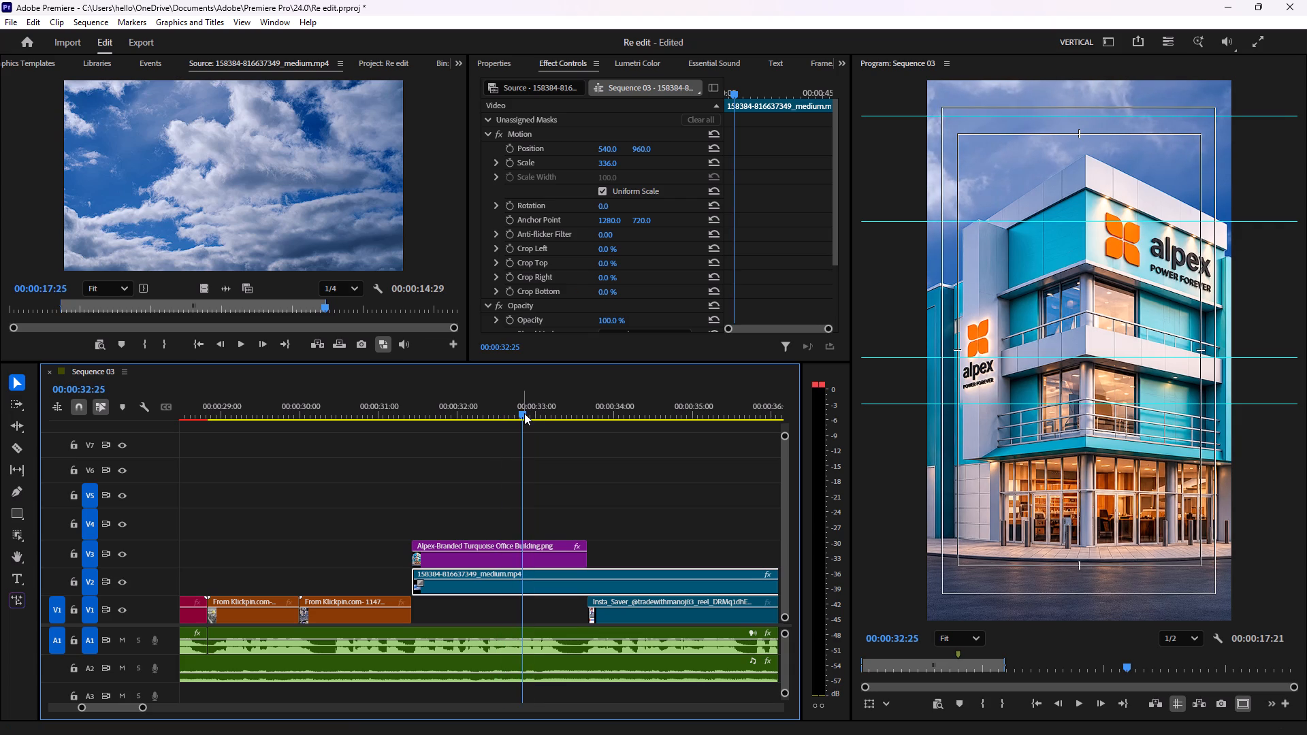
left_click_drag(524, 413, 498, 418)
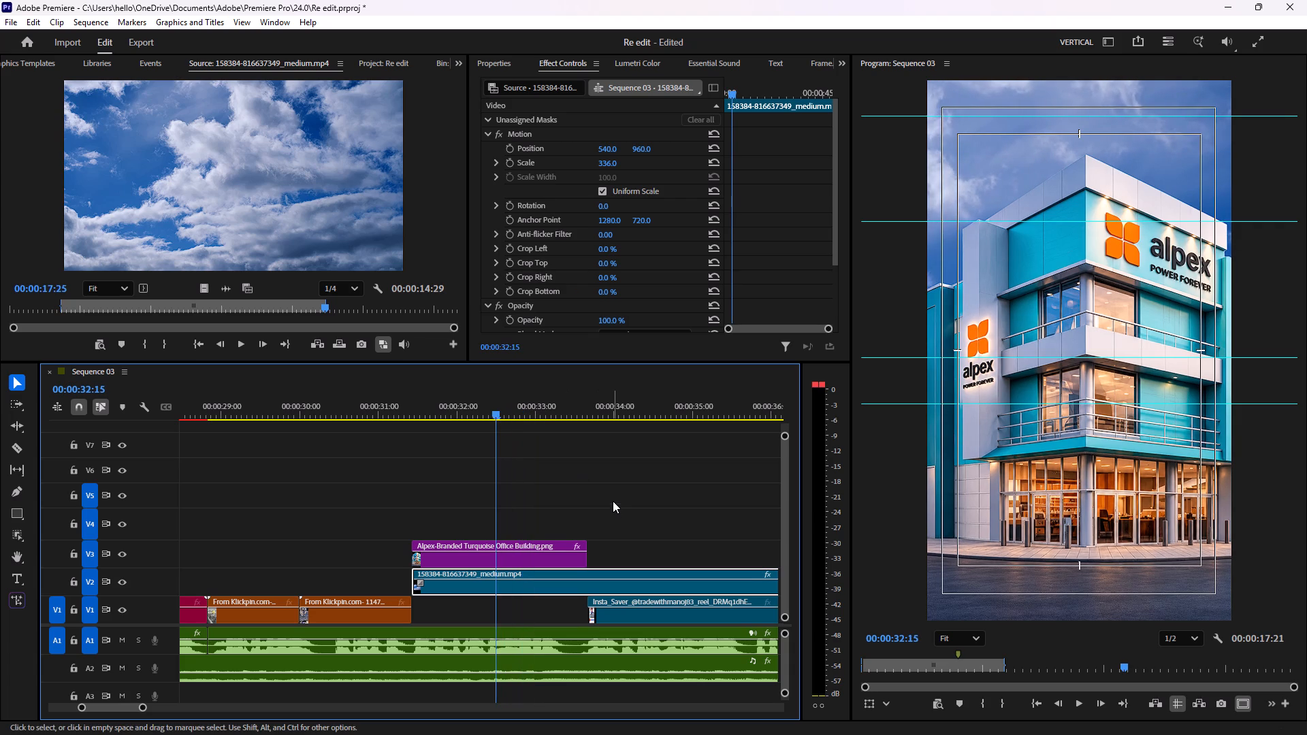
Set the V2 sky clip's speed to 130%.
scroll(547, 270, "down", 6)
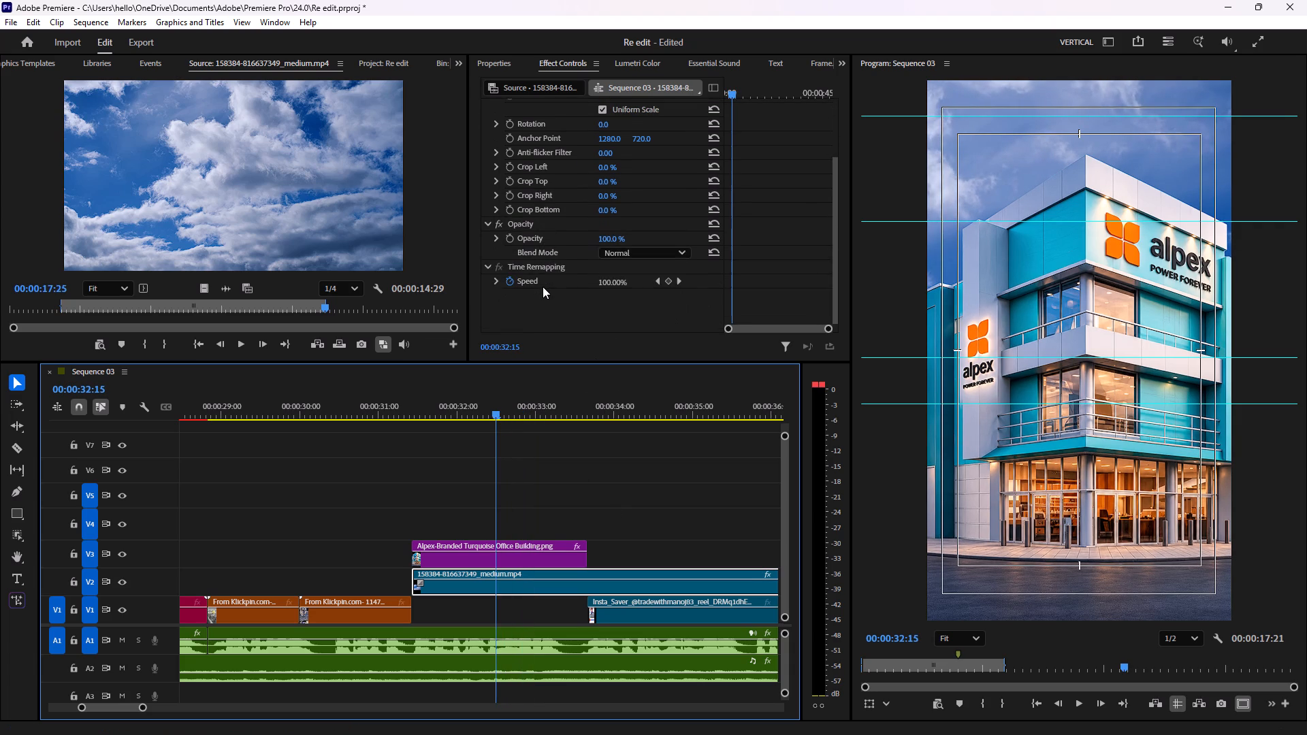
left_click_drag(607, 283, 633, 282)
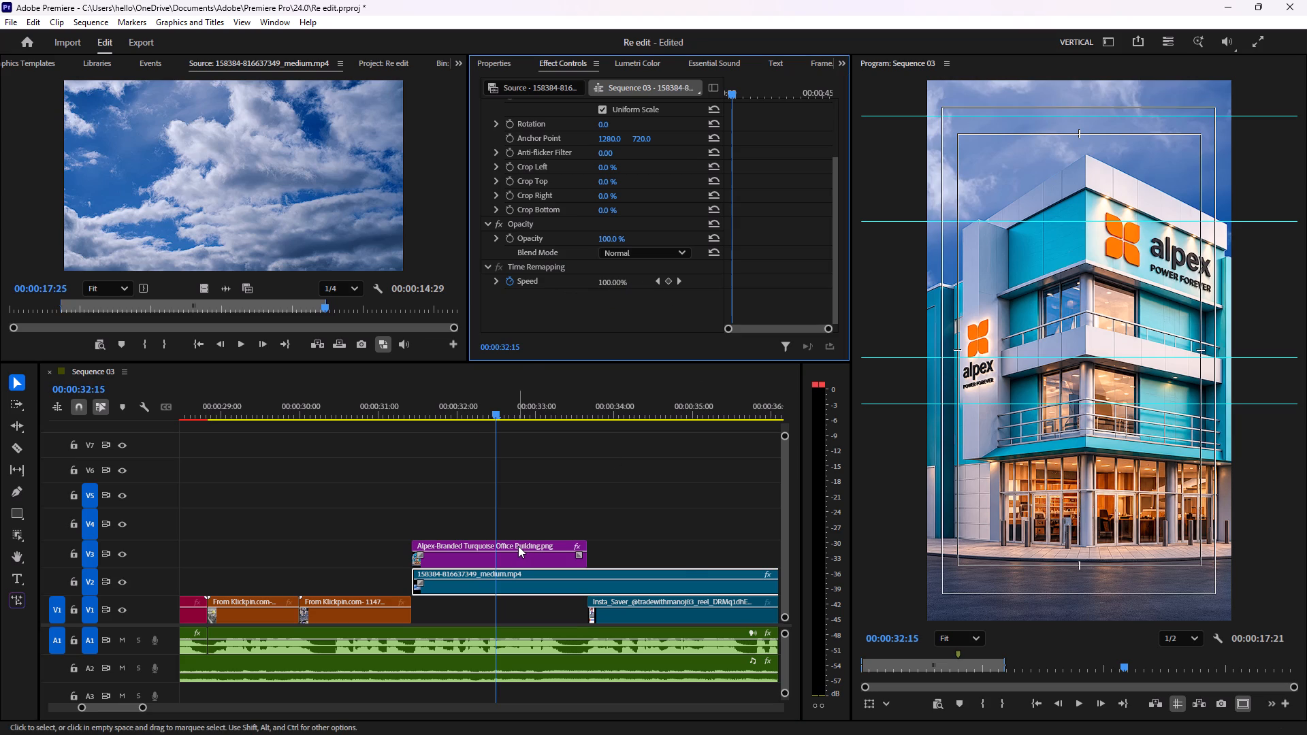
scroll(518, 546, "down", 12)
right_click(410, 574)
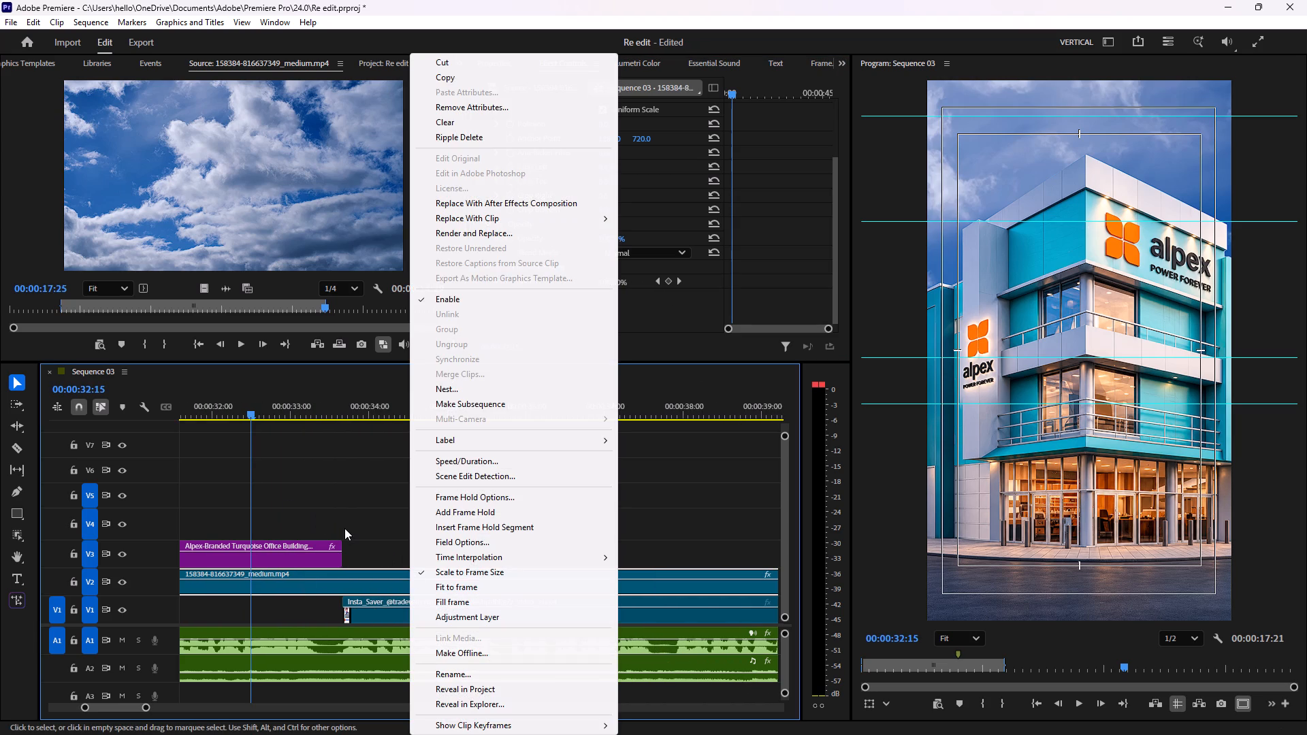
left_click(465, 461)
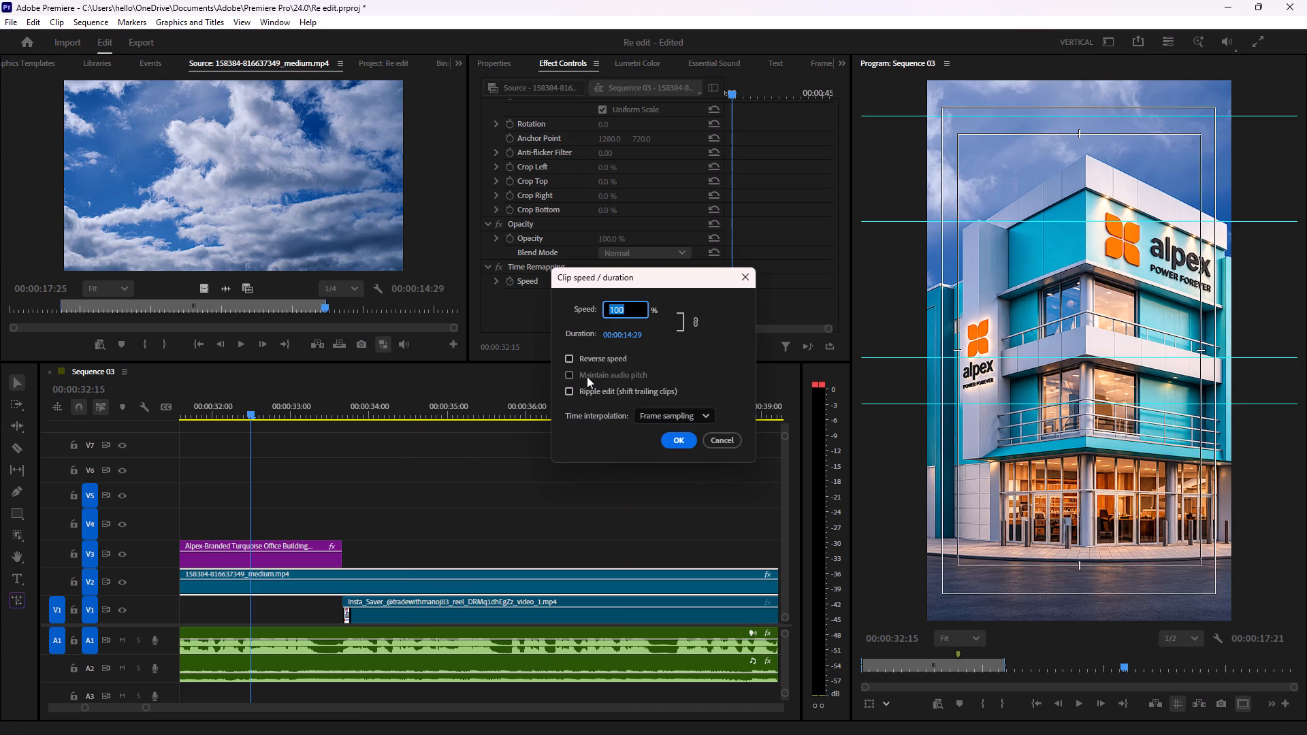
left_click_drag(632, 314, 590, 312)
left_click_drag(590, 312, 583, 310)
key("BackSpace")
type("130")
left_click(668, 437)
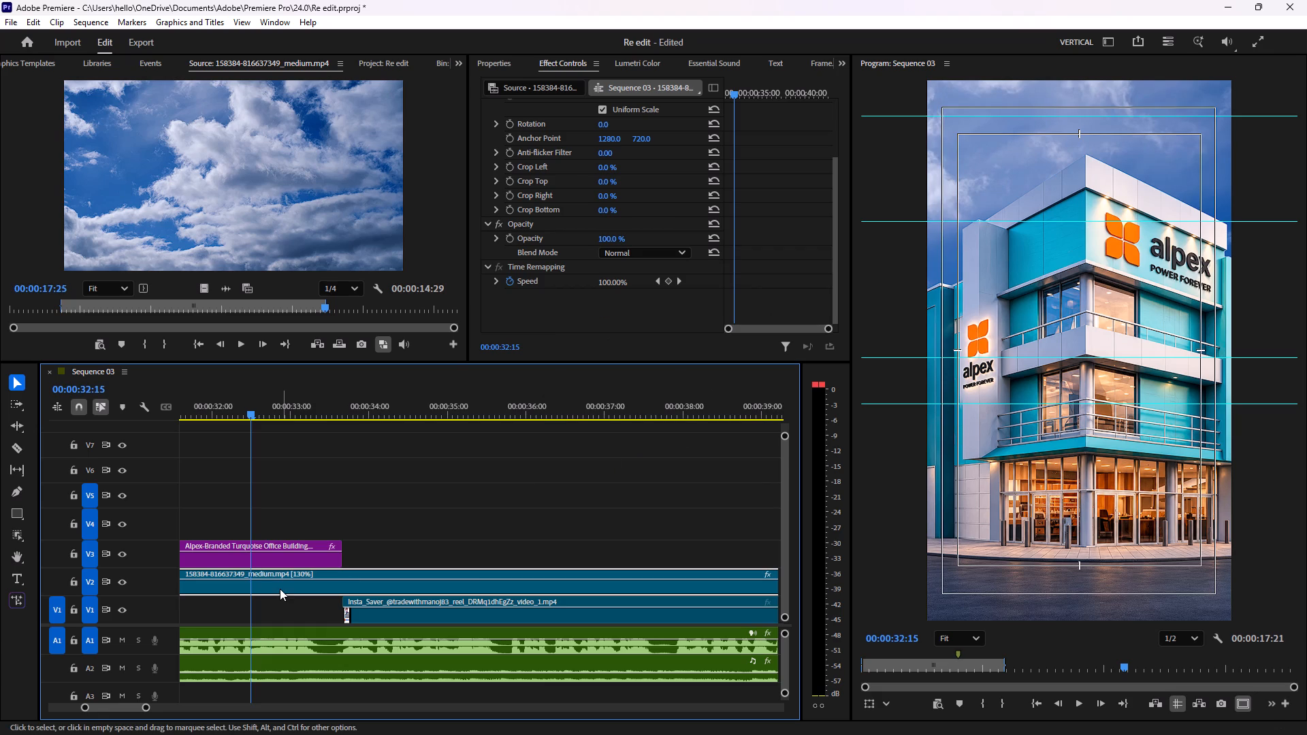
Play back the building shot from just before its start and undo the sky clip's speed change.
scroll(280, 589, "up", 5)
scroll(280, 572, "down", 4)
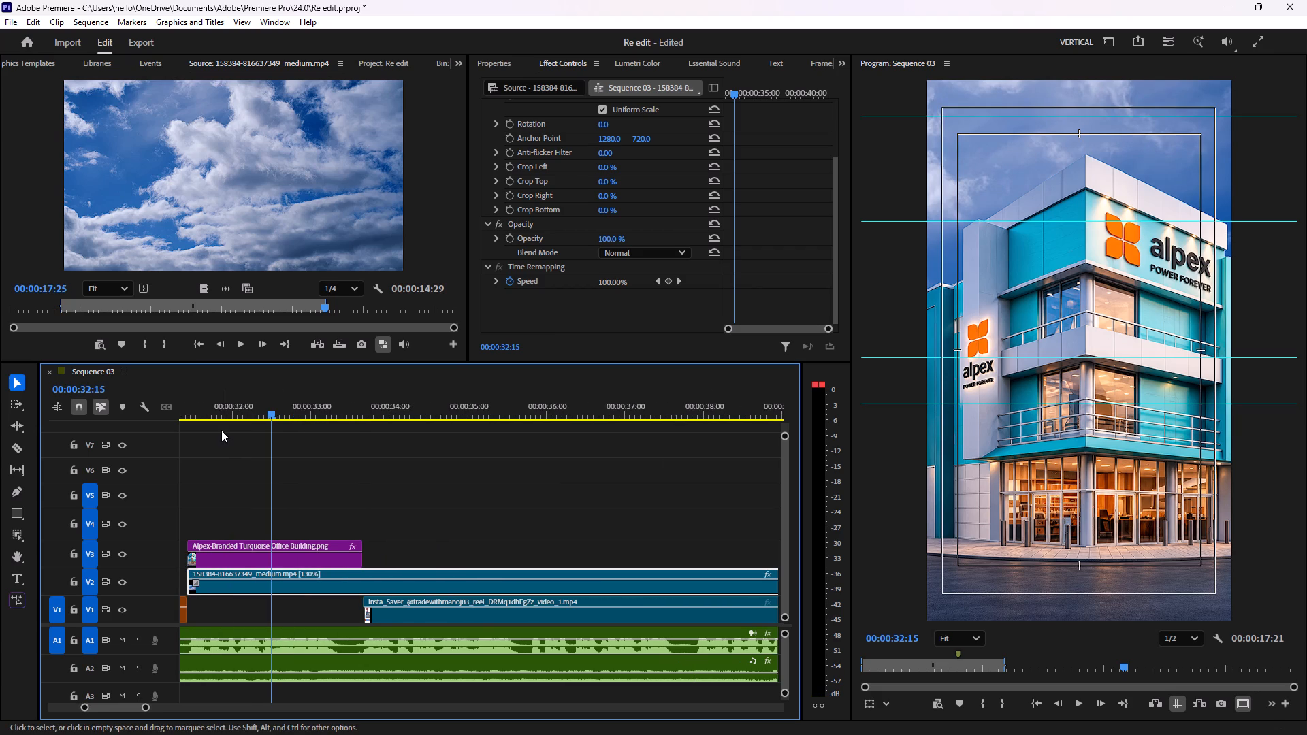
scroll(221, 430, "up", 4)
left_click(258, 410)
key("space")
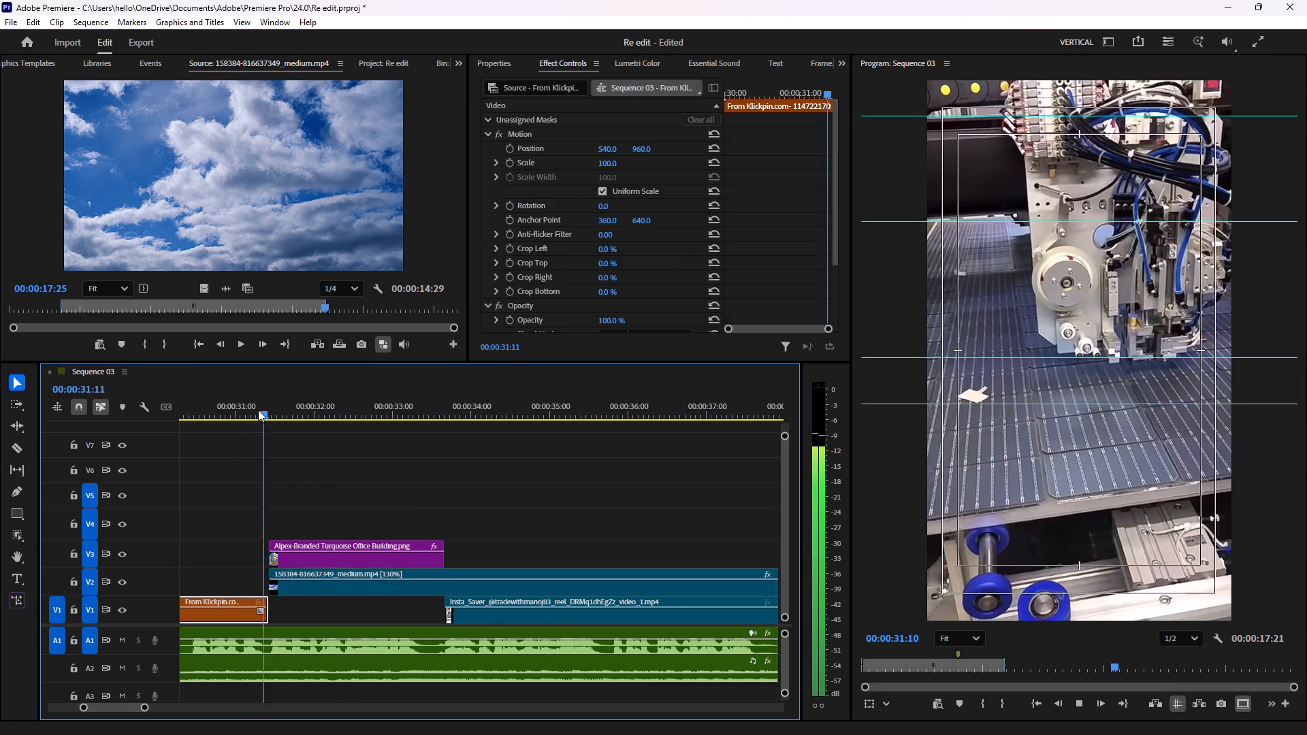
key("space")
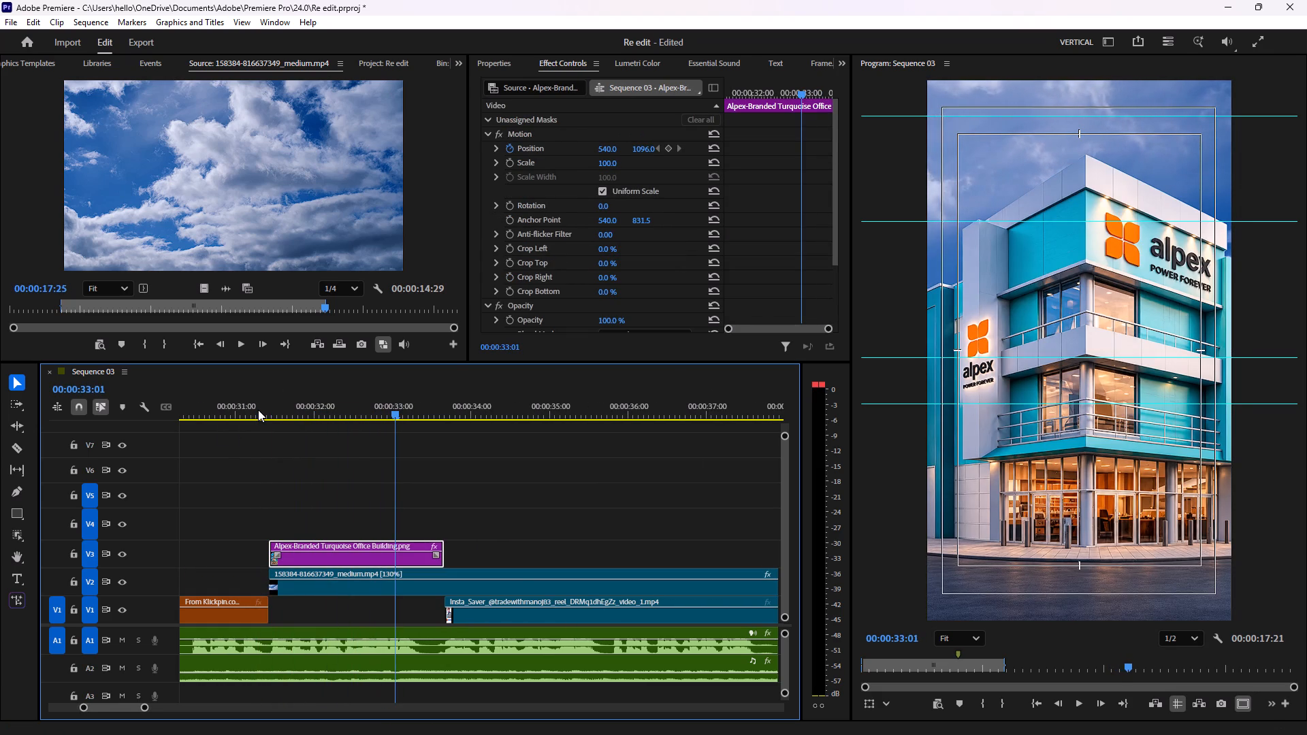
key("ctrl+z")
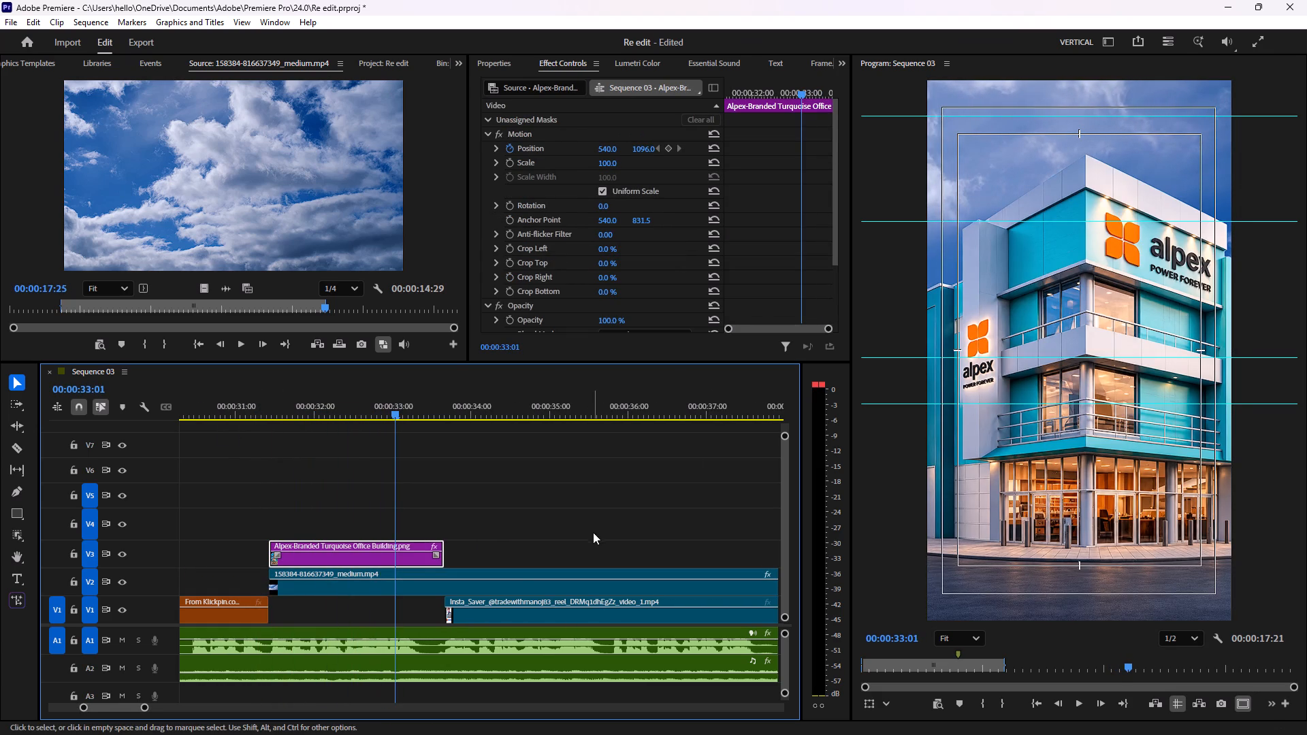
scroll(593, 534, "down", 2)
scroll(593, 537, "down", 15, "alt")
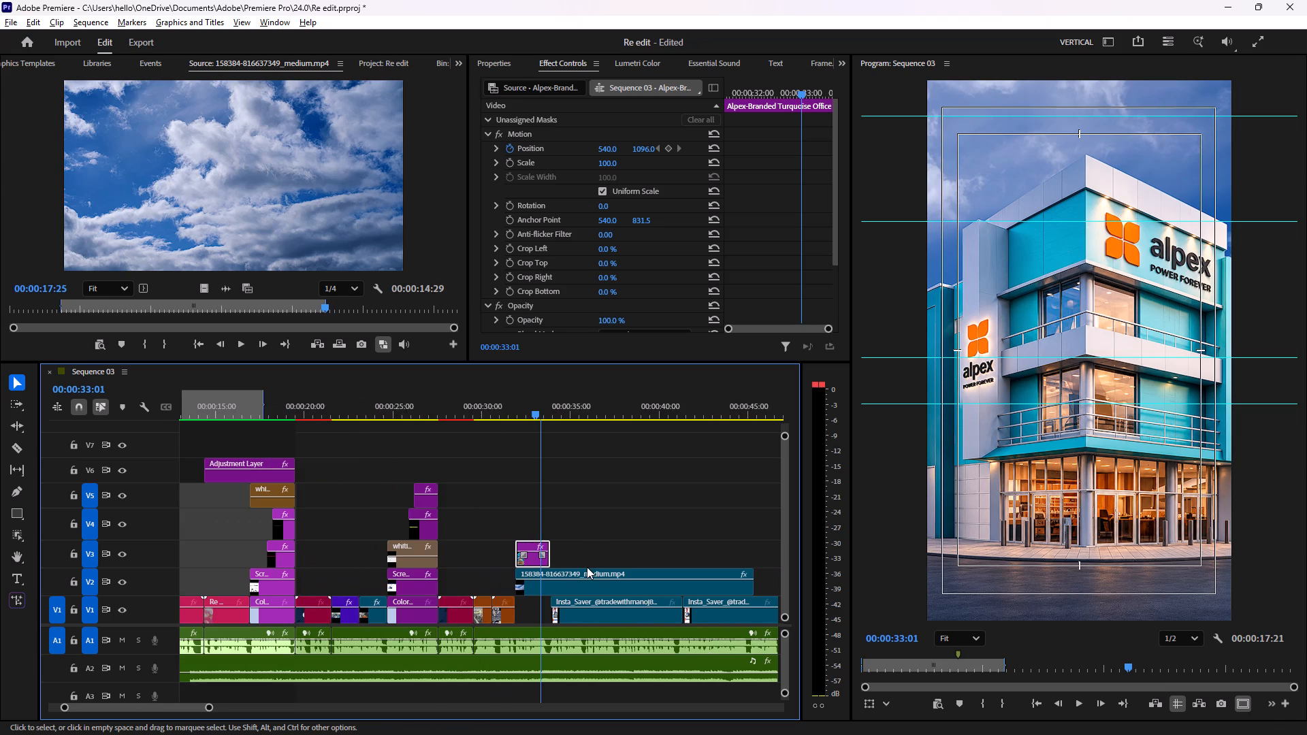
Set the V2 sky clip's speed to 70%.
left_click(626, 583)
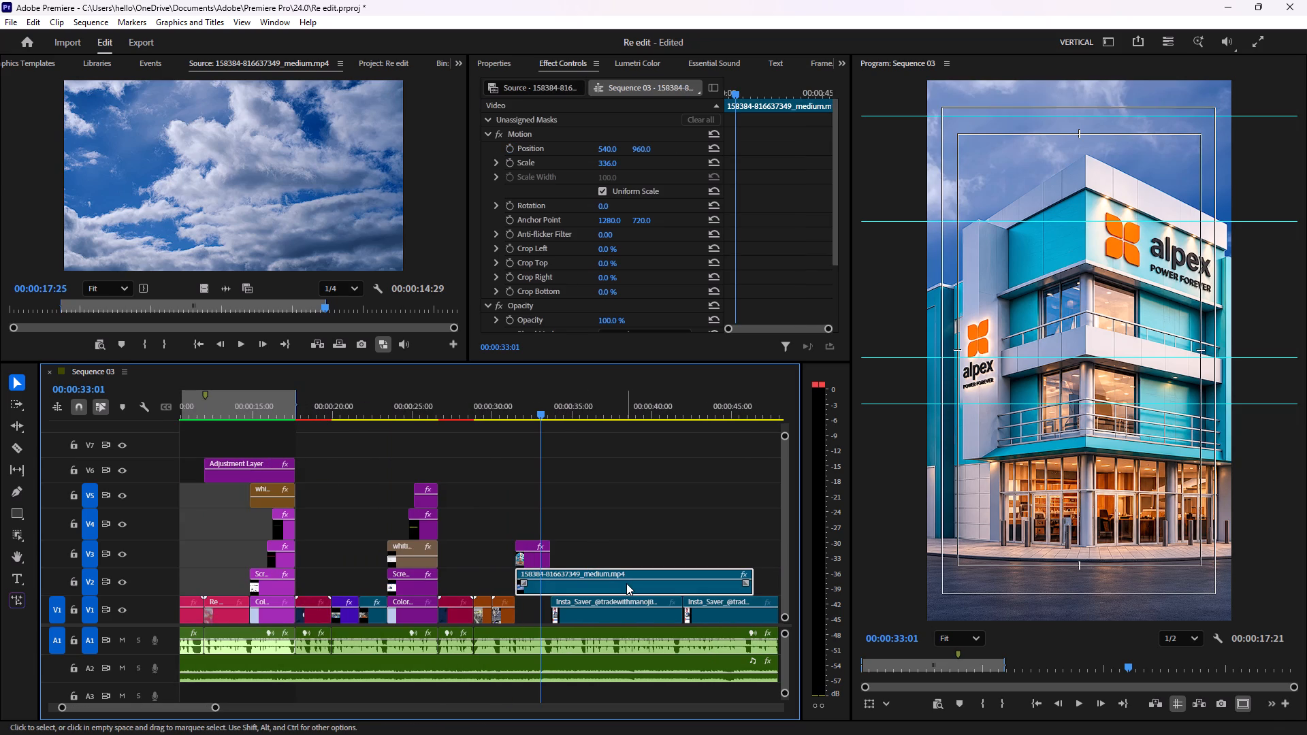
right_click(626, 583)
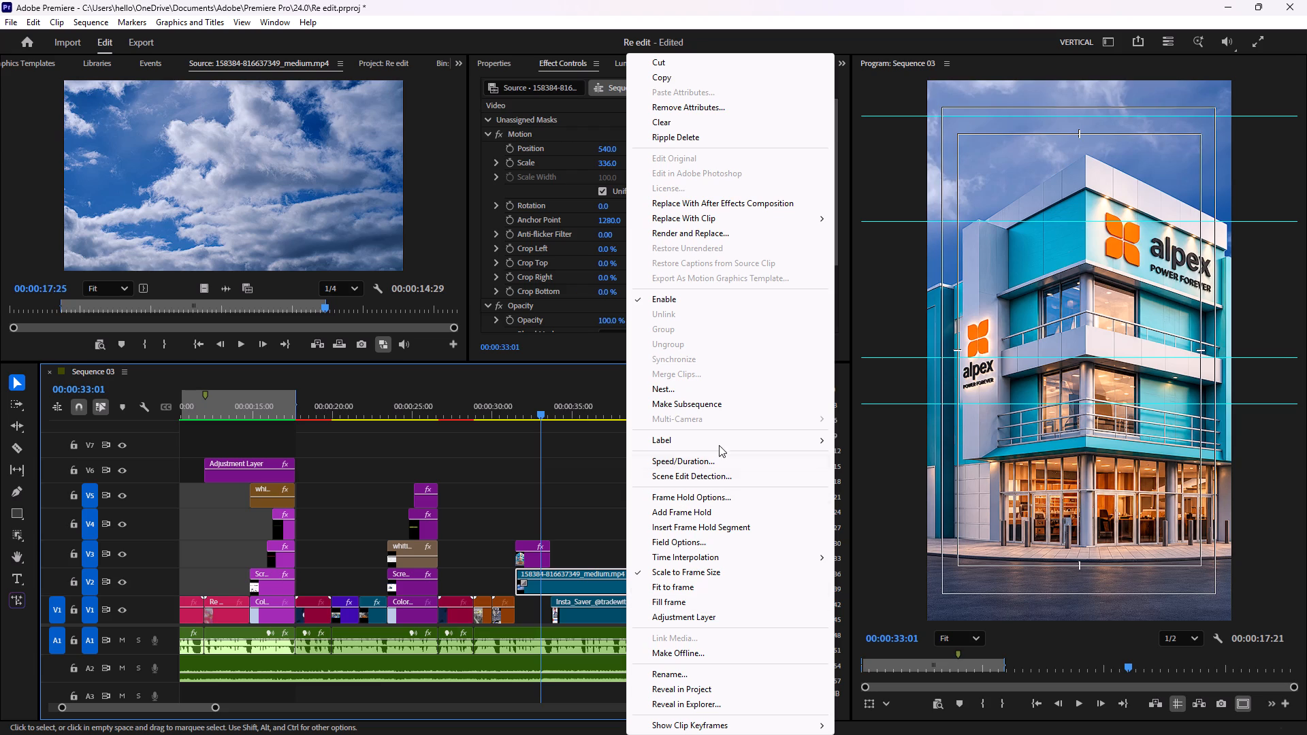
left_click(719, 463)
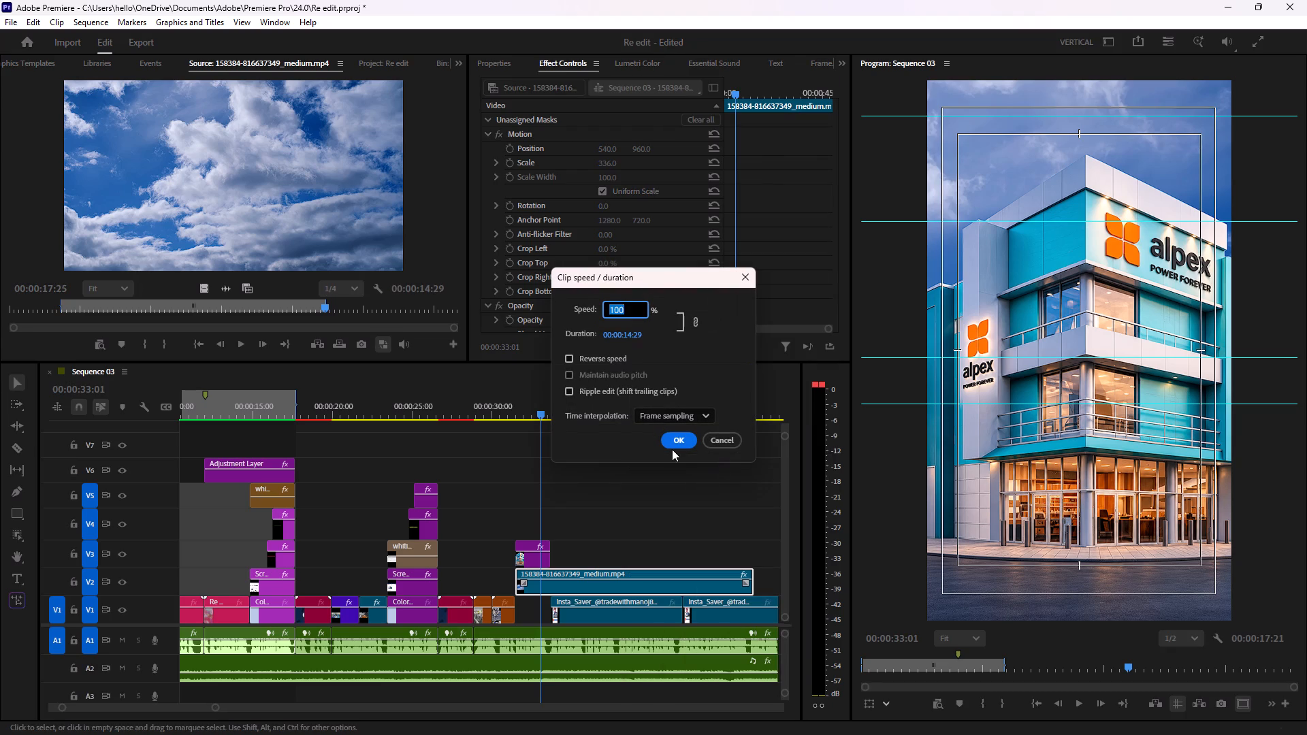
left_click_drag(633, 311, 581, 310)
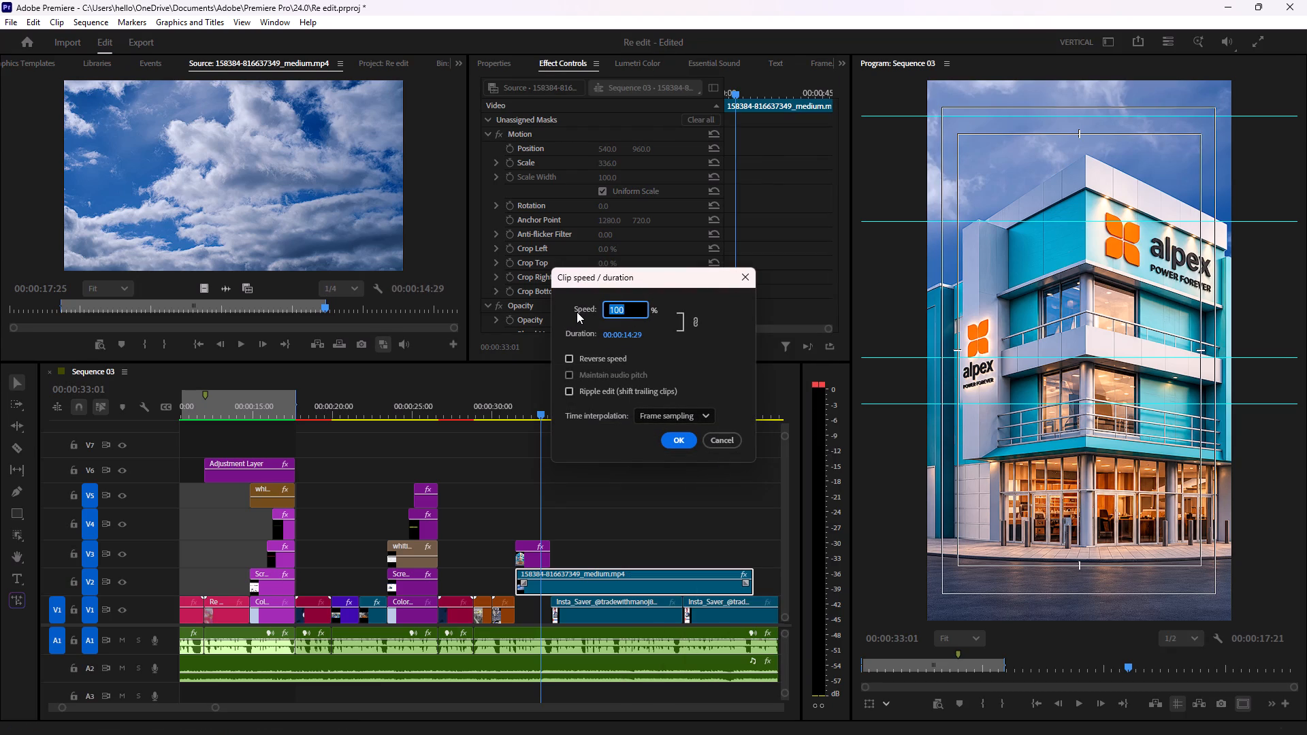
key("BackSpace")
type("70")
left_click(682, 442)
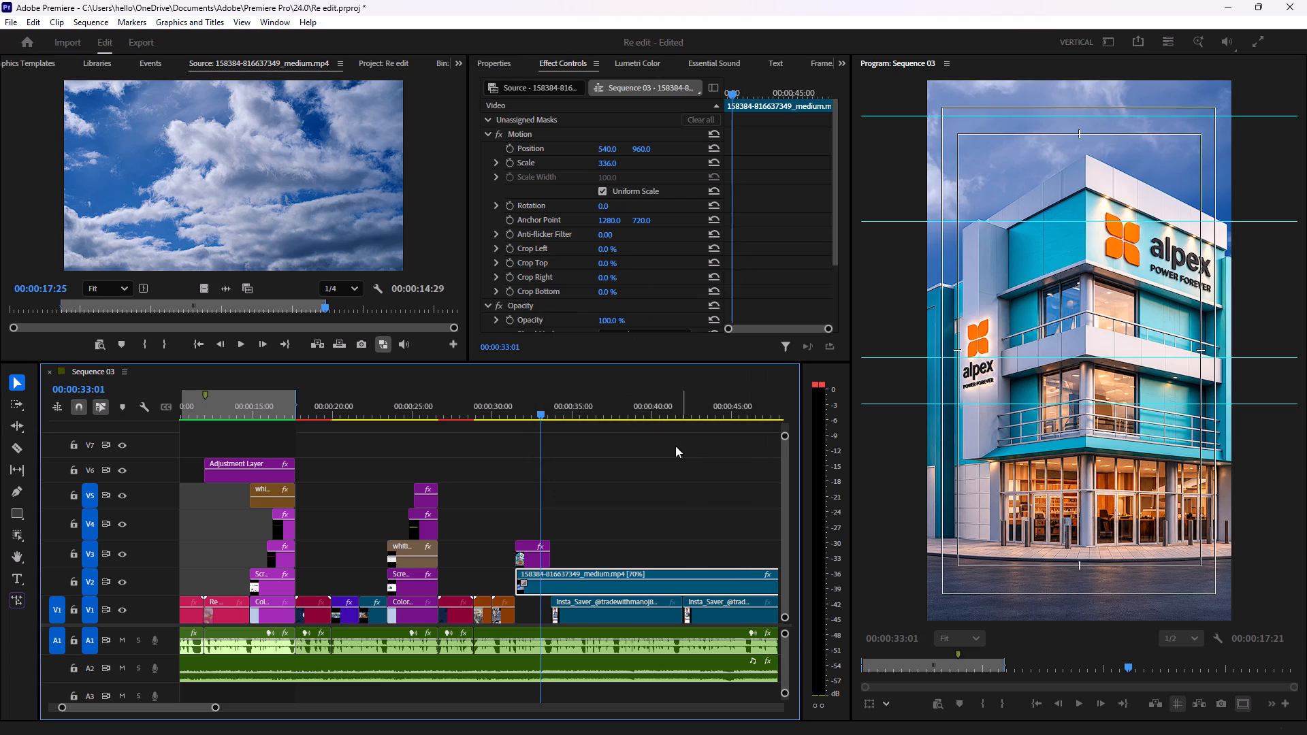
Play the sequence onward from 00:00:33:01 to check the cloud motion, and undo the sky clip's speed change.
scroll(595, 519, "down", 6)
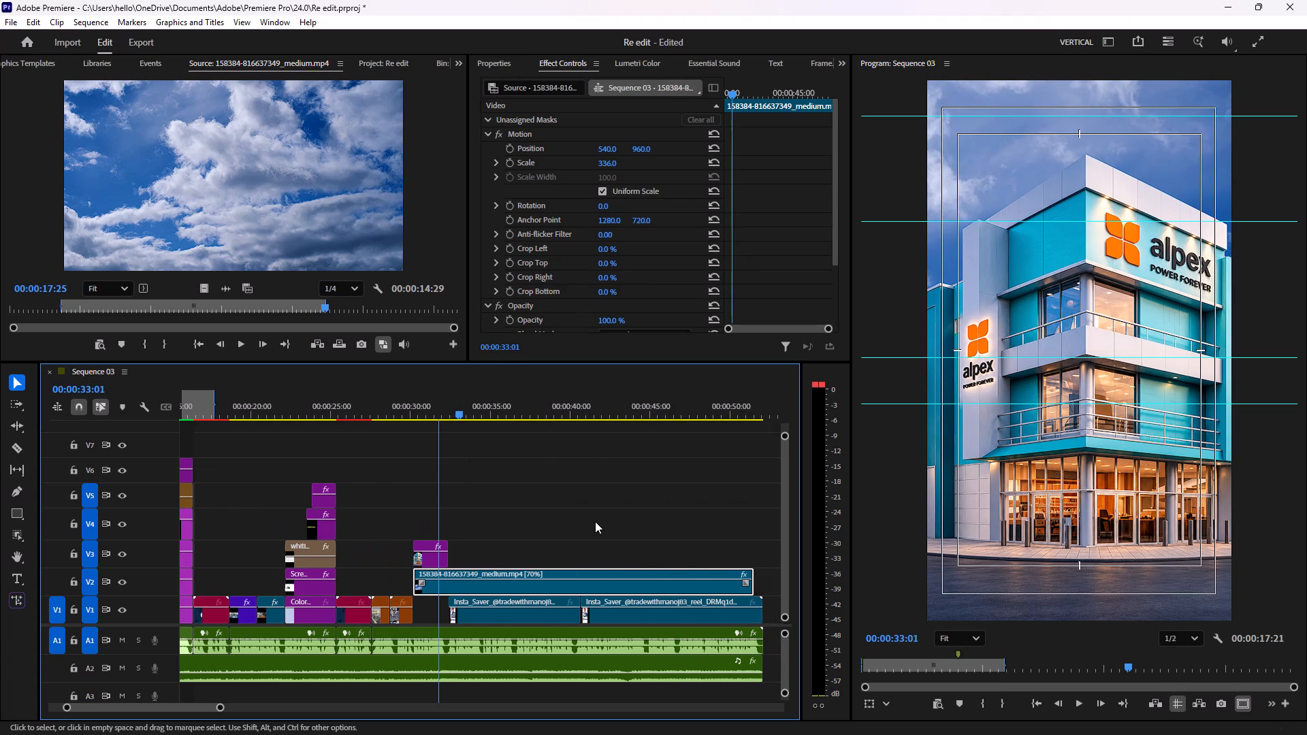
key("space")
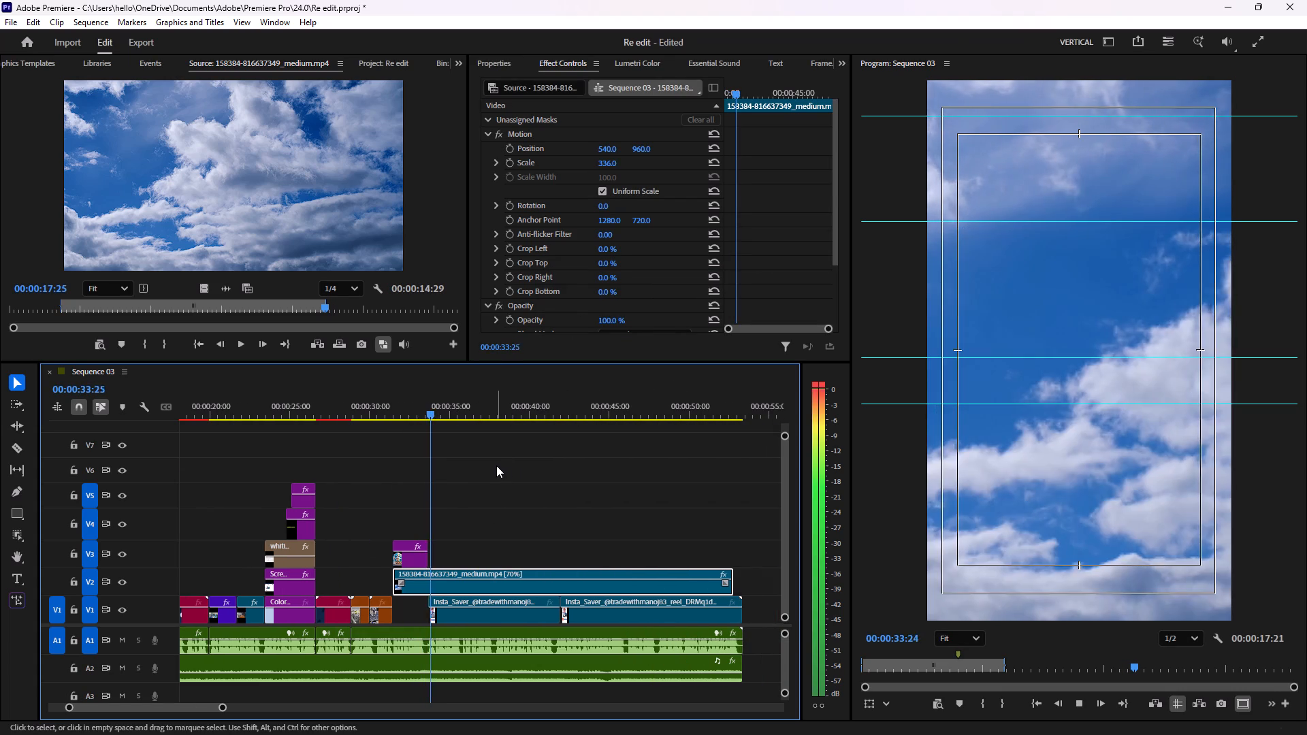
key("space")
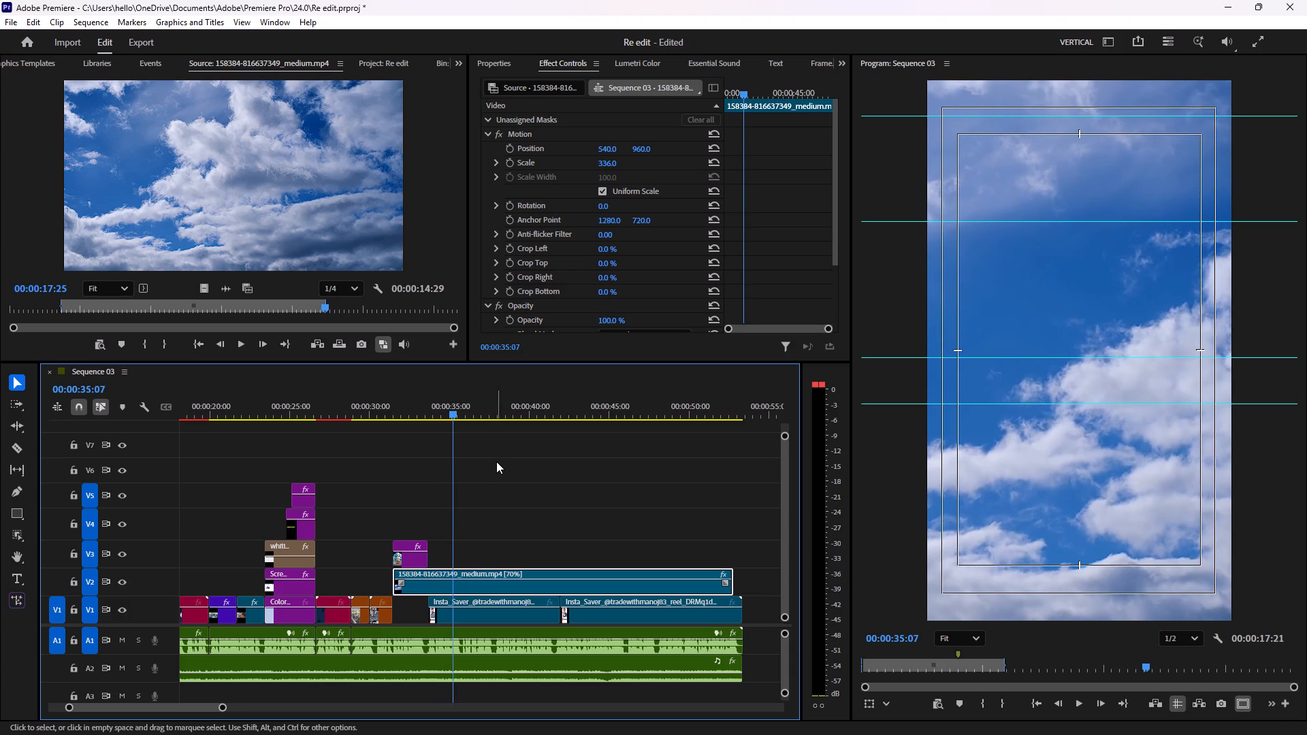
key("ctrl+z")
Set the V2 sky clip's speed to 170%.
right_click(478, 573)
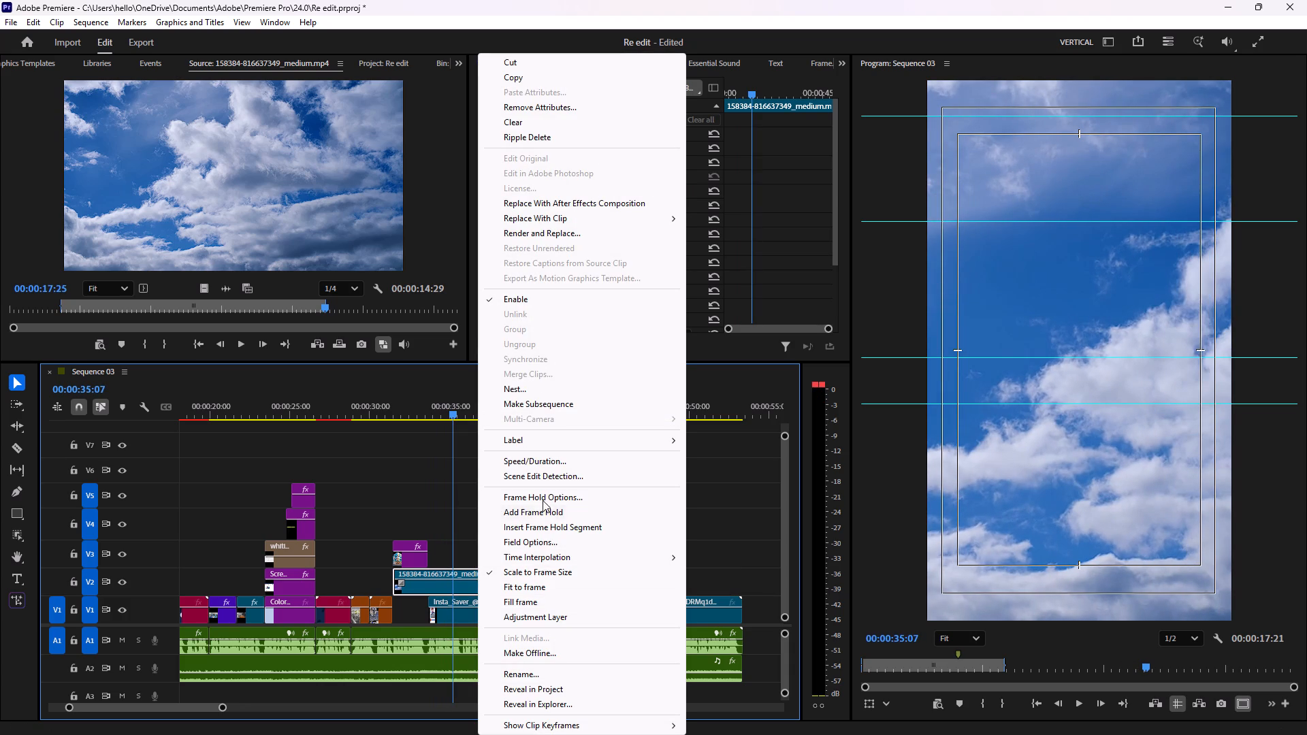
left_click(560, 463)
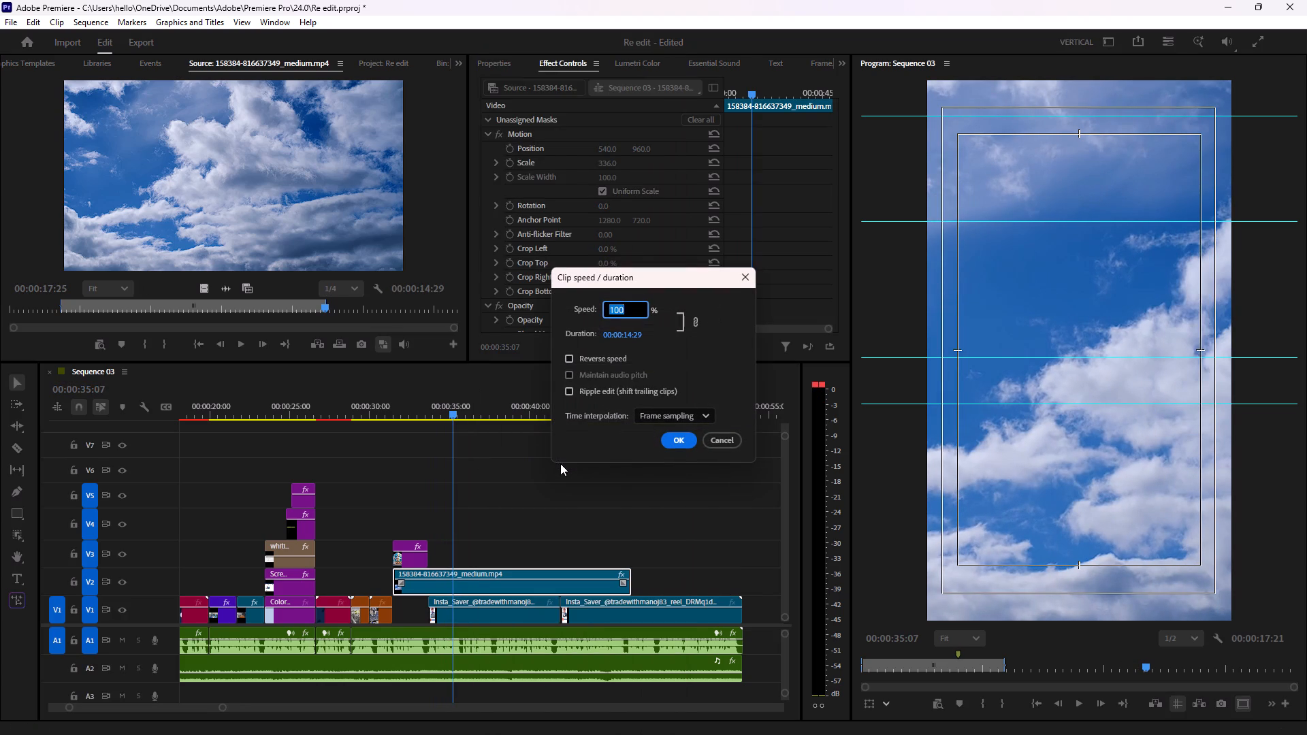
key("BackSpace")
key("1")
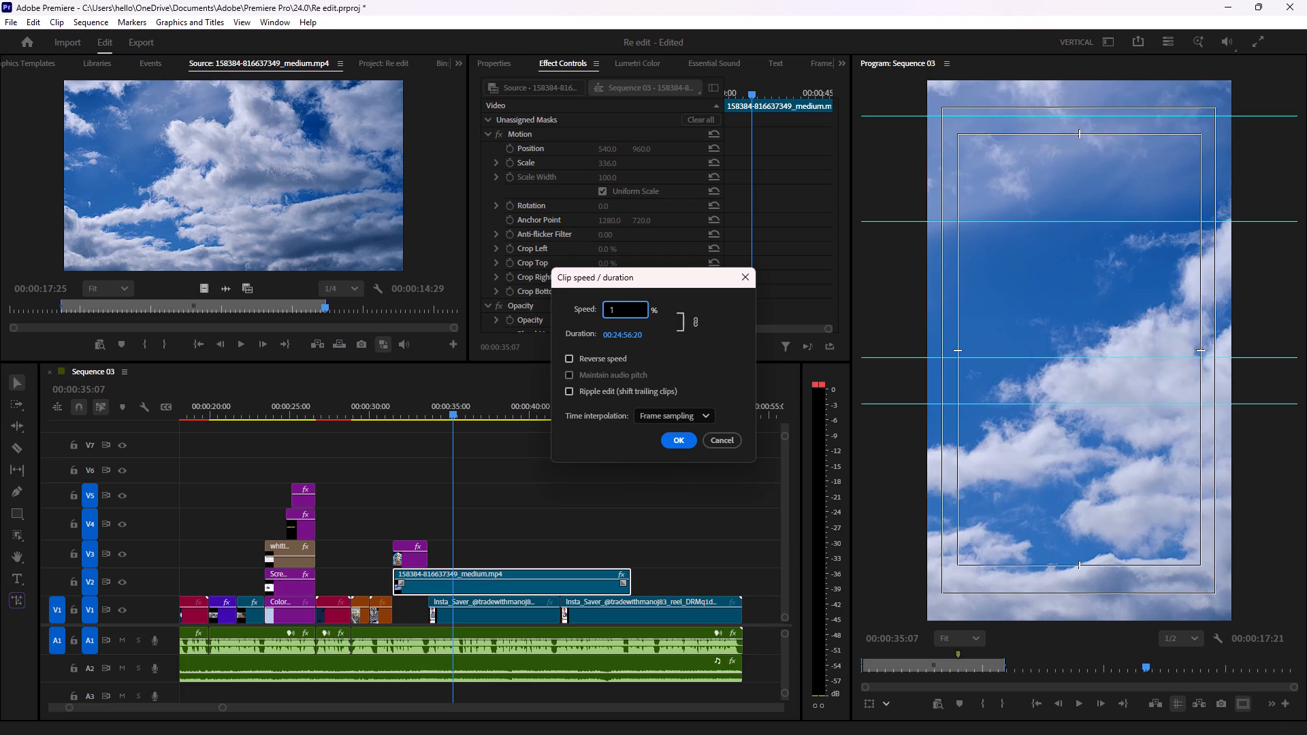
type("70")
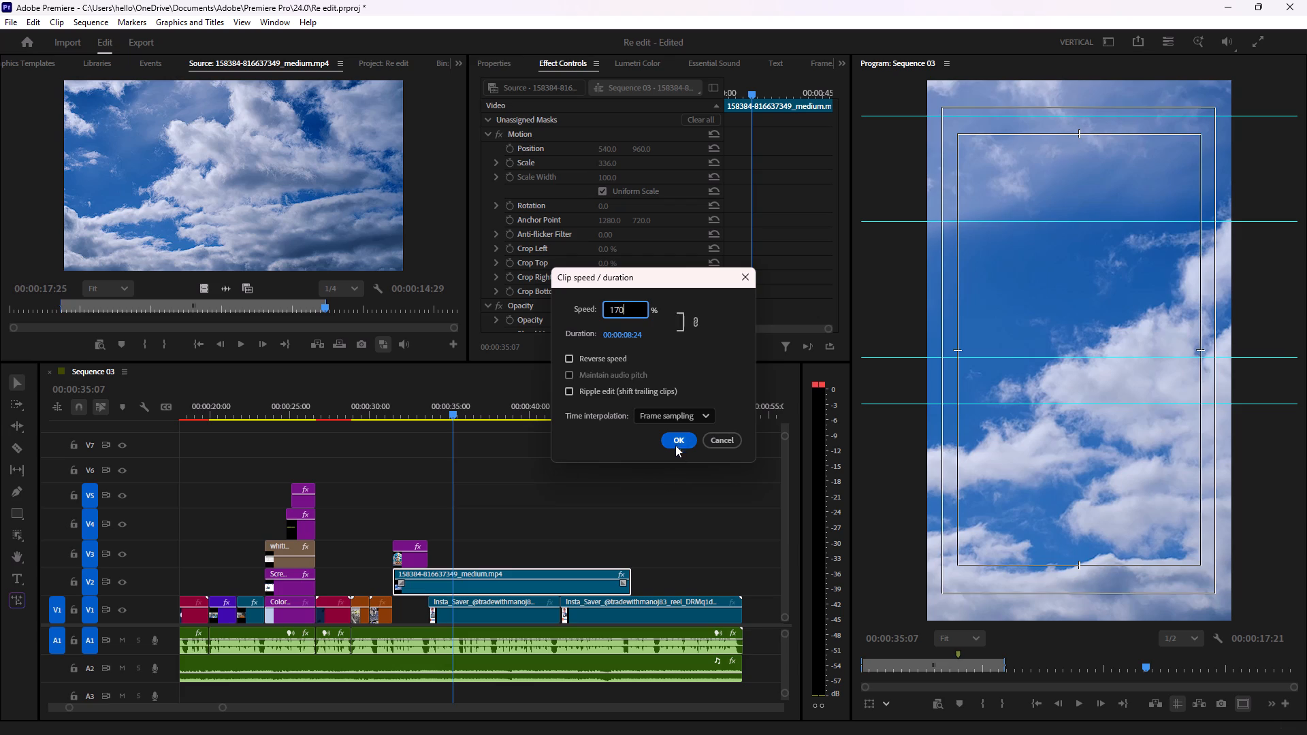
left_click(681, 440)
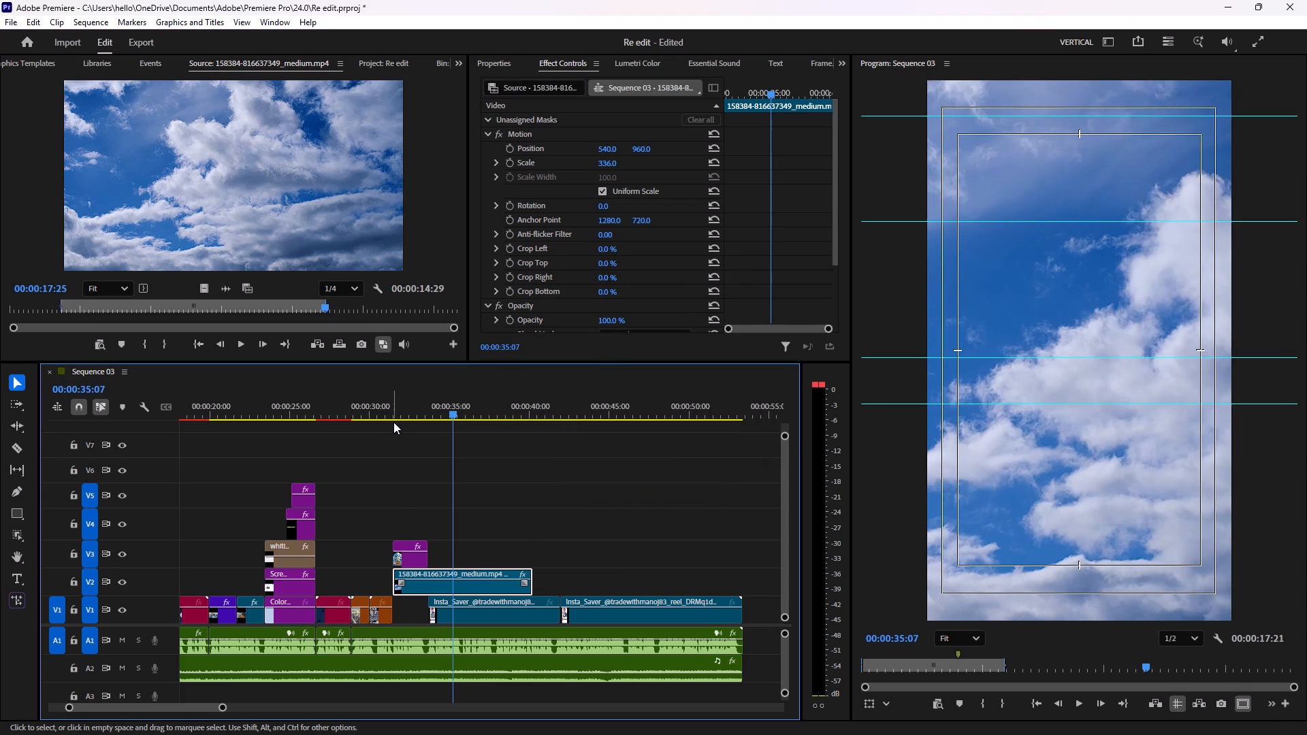
Play back the building shot repeatedly from just before its start to judge how fast the clouds move.
left_click(391, 420)
left_click(376, 412)
key("space")
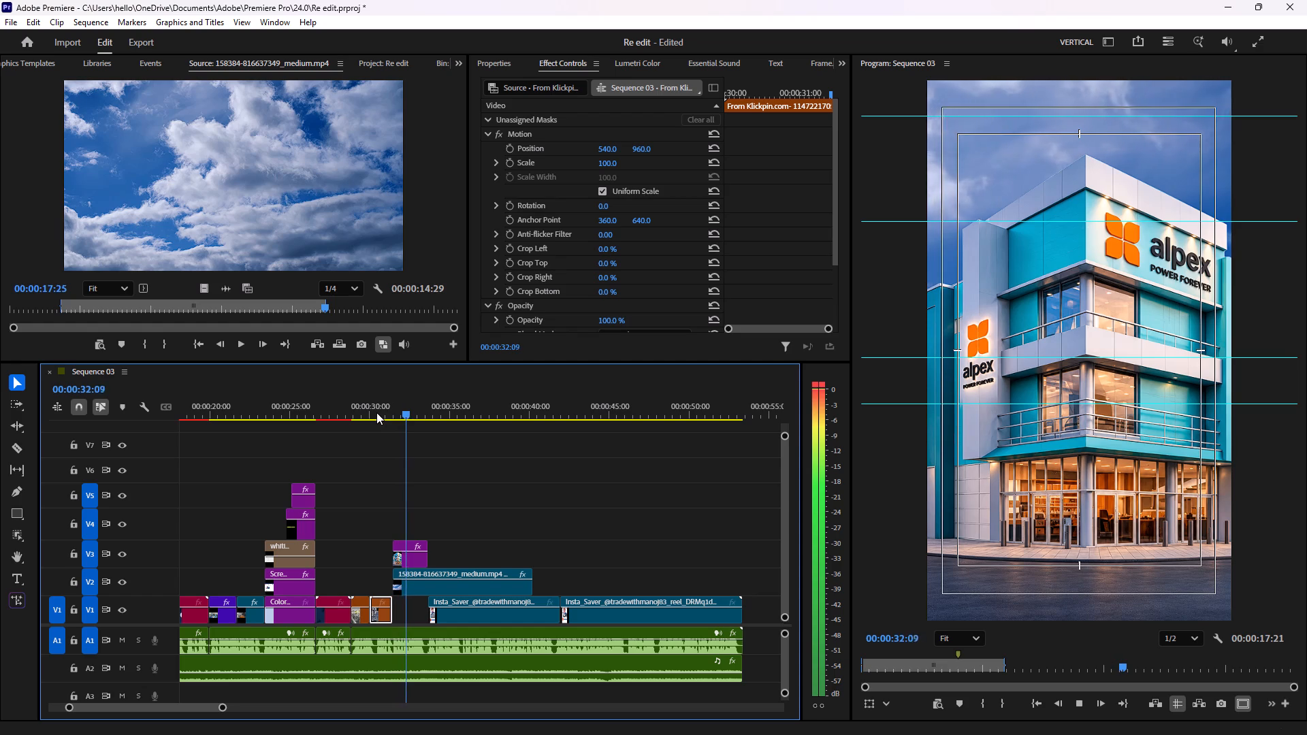
key("space")
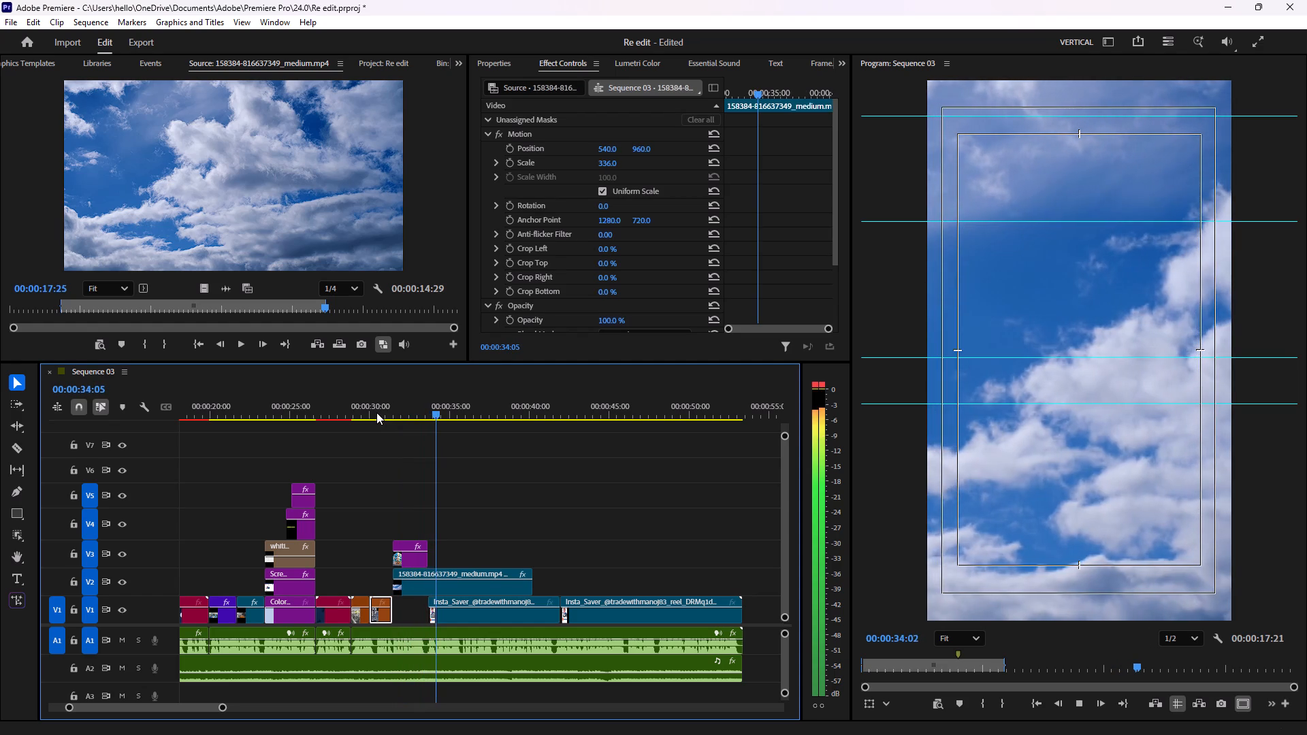
left_click(376, 412)
key("space")
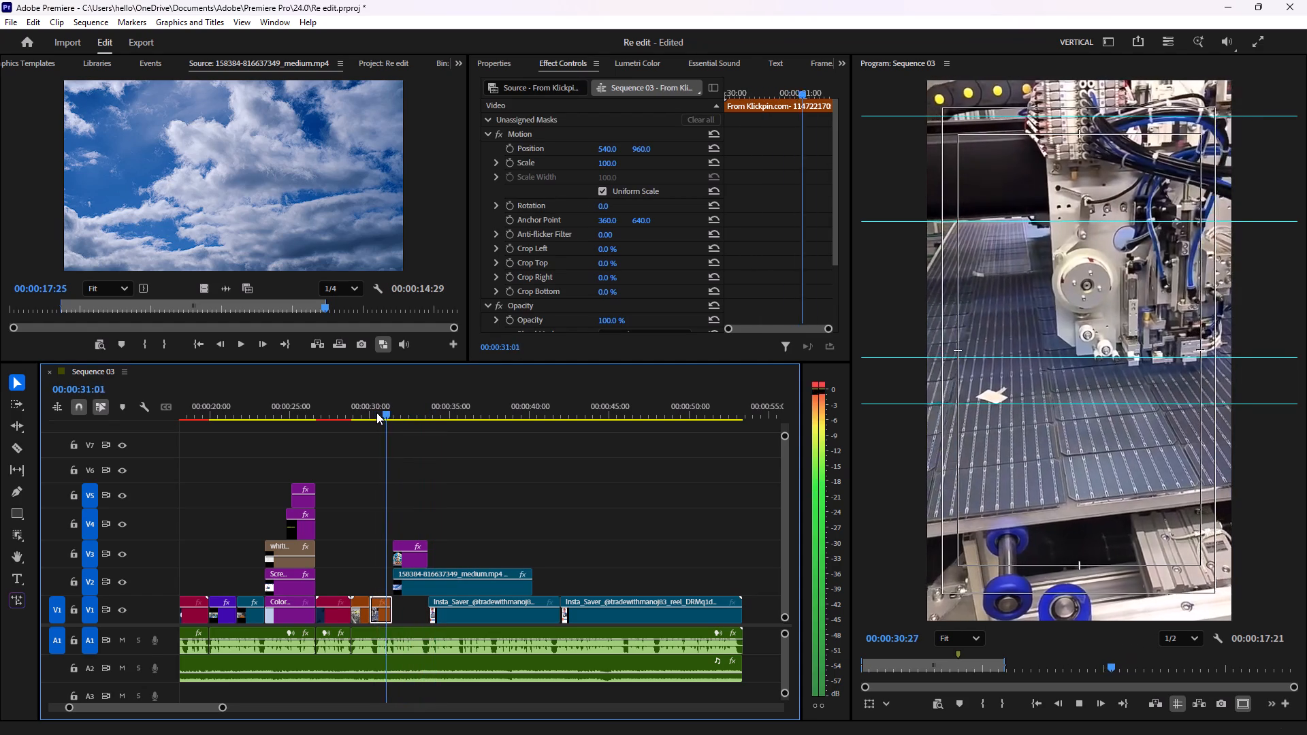
key("space")
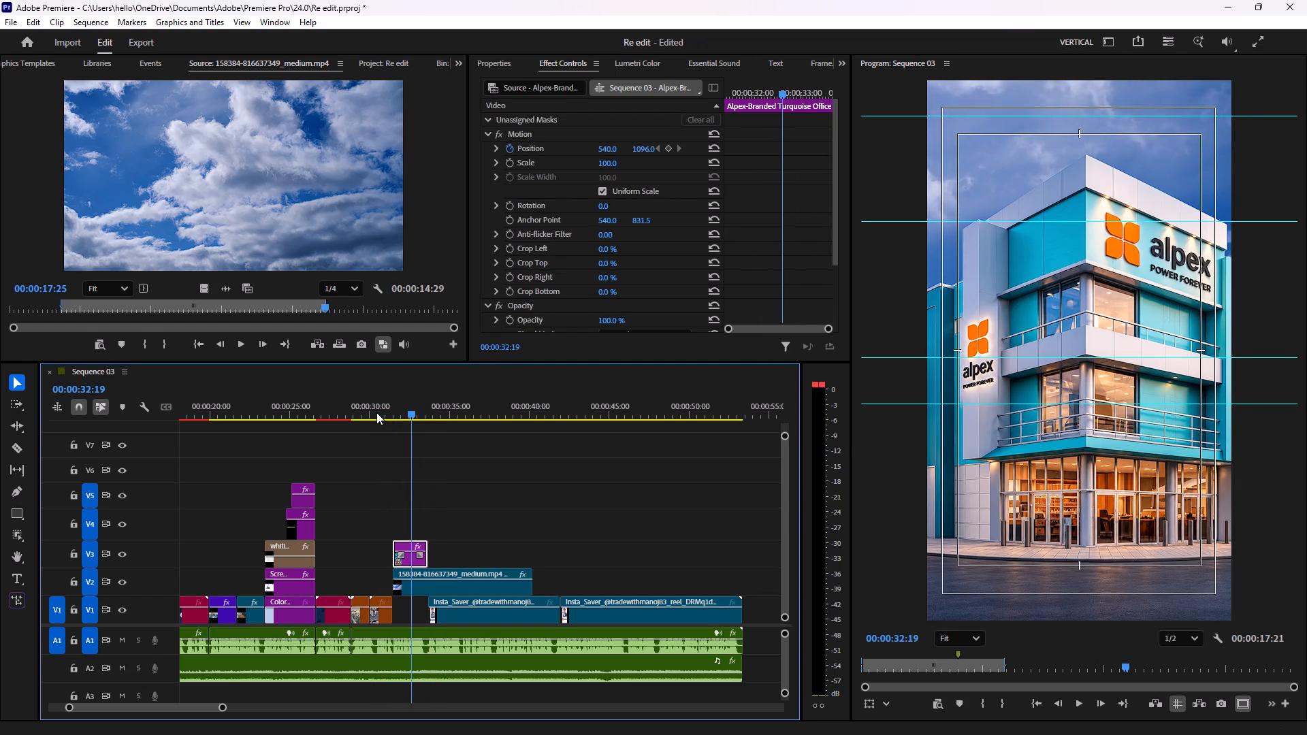
key("space")
key("space")
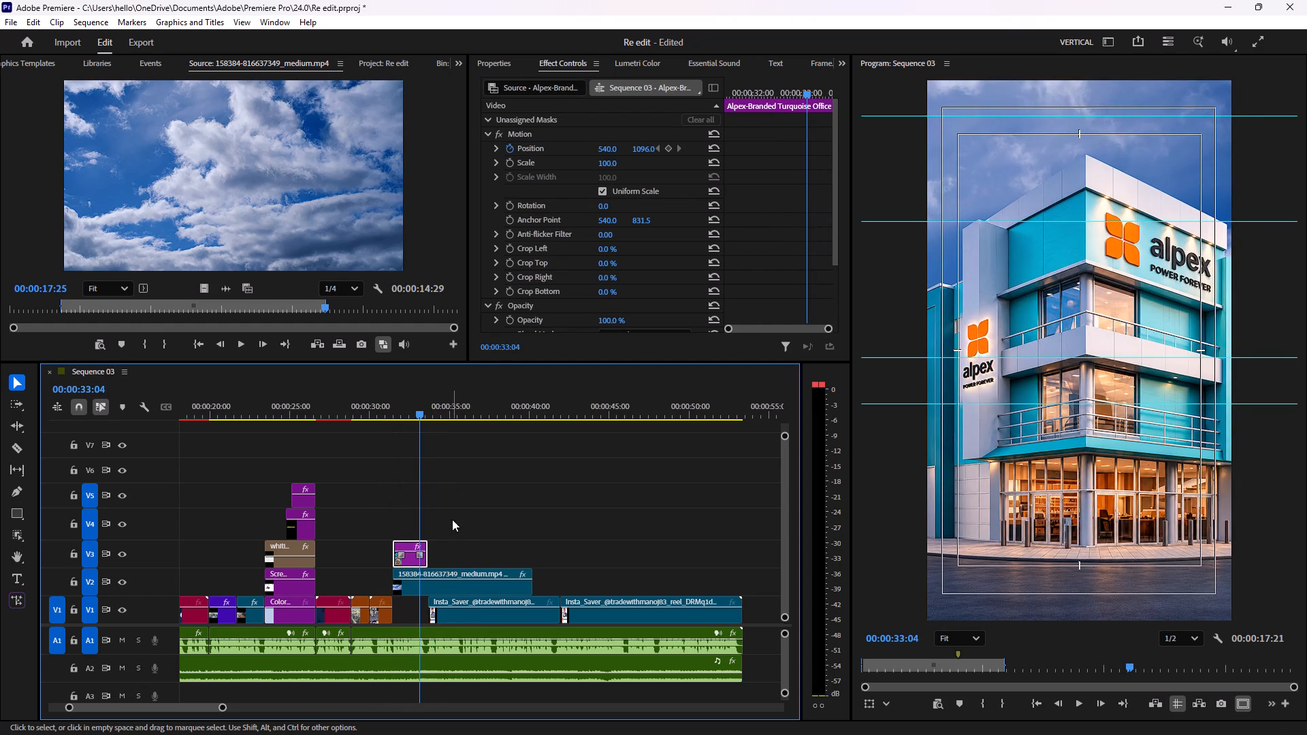
Set the V2 sky clip's speed to 220%.
left_click(483, 582)
right_click(483, 582)
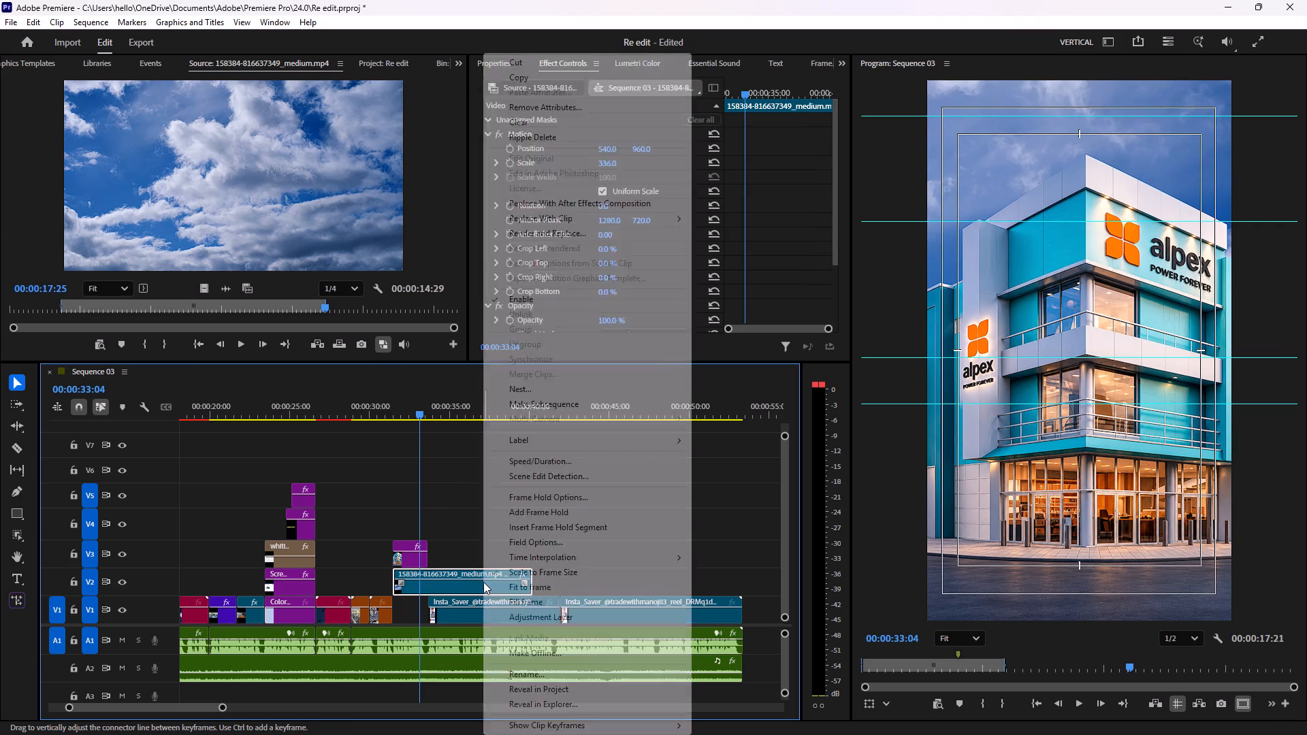
left_click(543, 459)
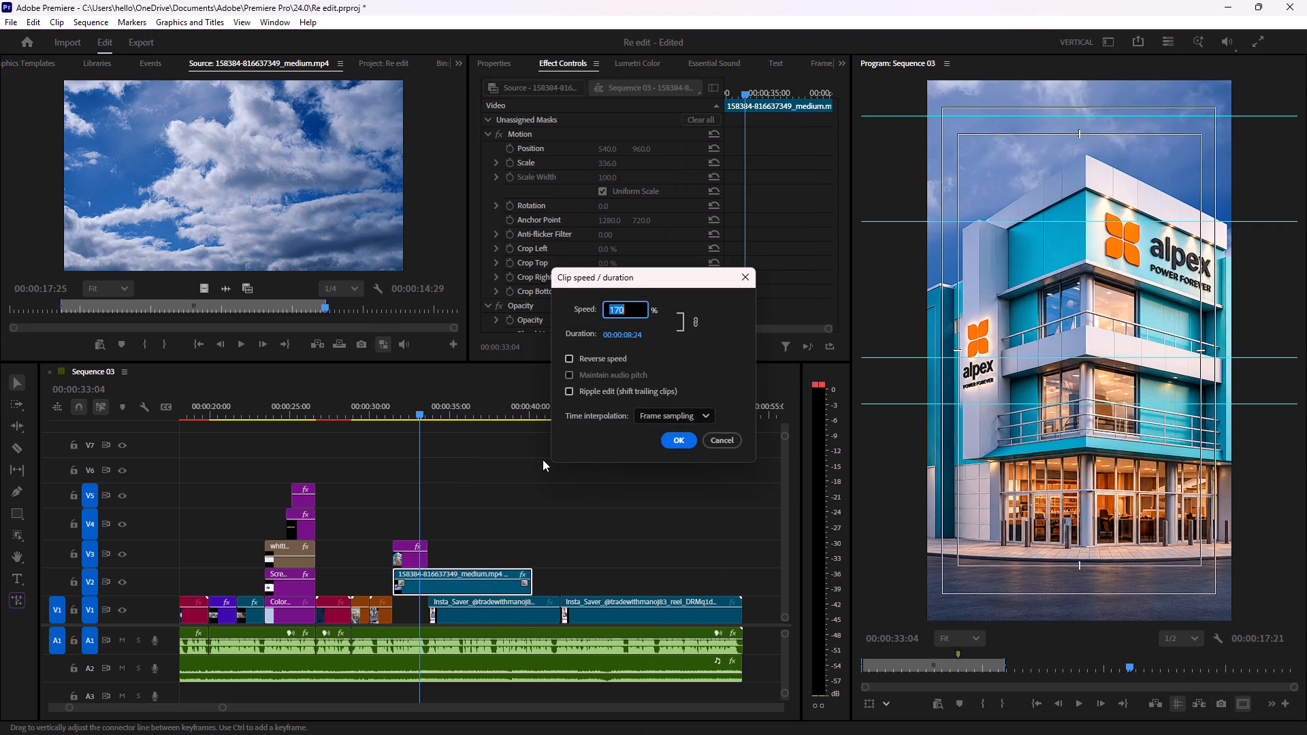
key("BackSpace")
key("BackSpace")
key("BackSpace")
type("220")
left_click(679, 440)
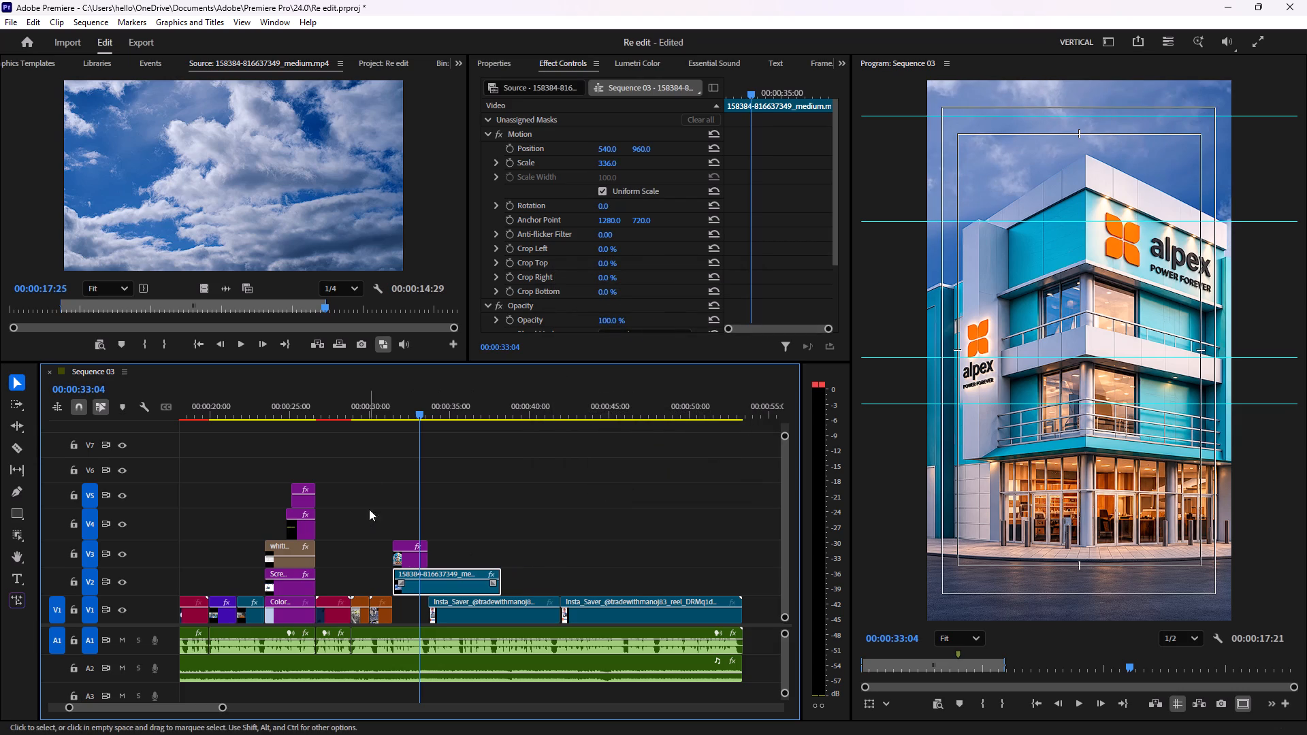
Play back the building shot from just before its start and on into the remaining sky footage.
left_click(390, 416)
key("space")
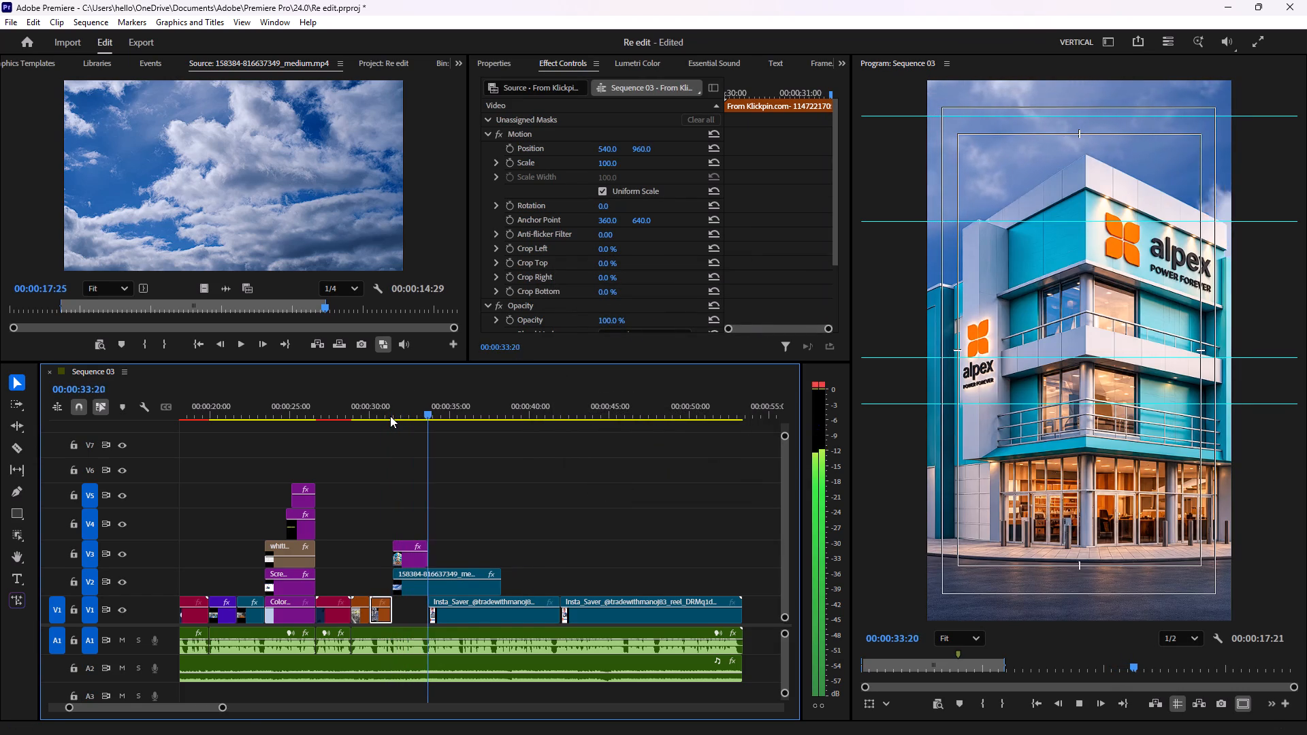
key("space")
key("space")
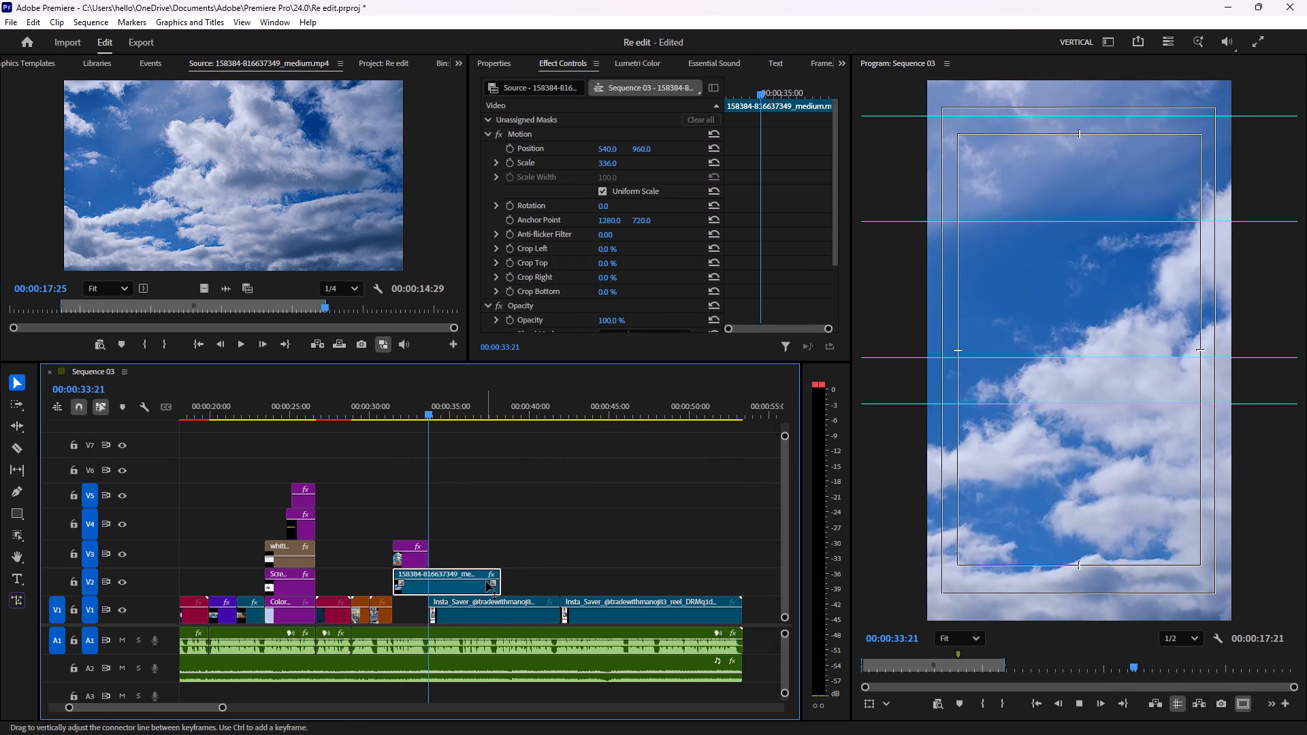
key("space")
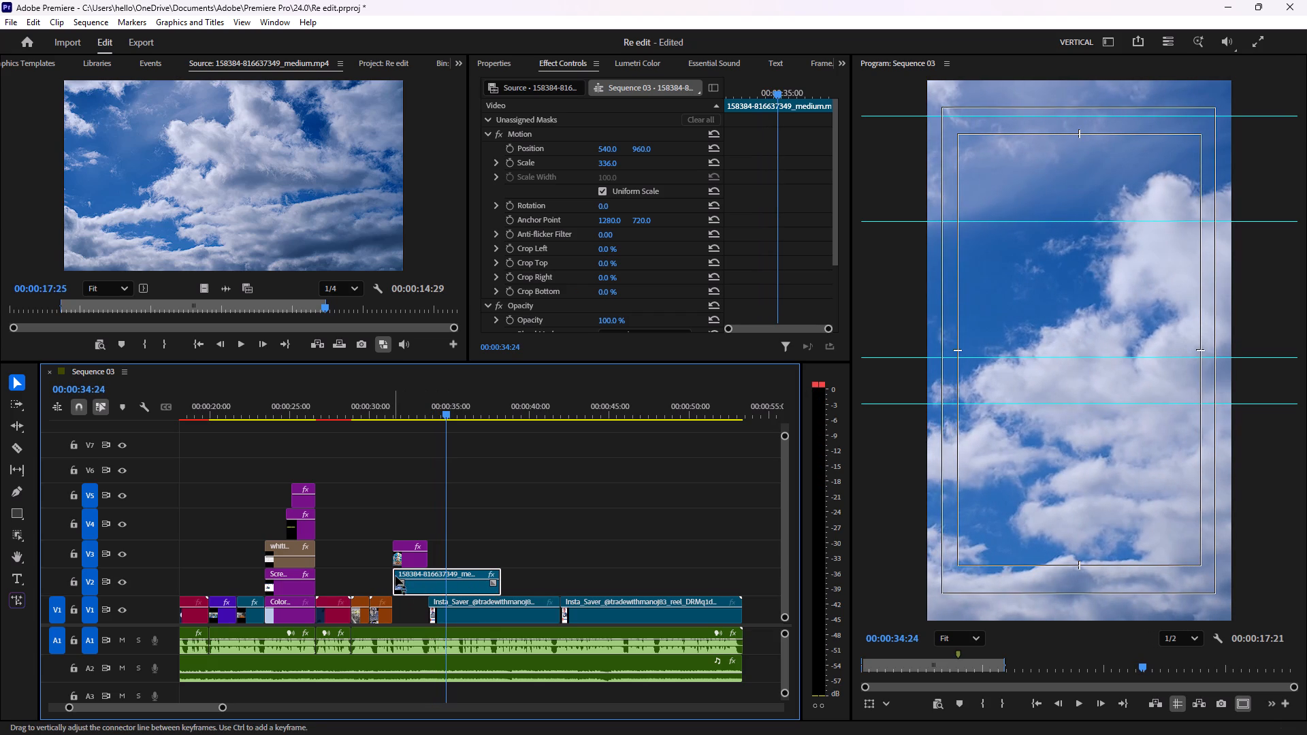
Trim the V2 sky clip's start to about 00:00:34:24 and slide the clip back to begin together with the building clip.
left_click_drag(392, 569, 440, 570)
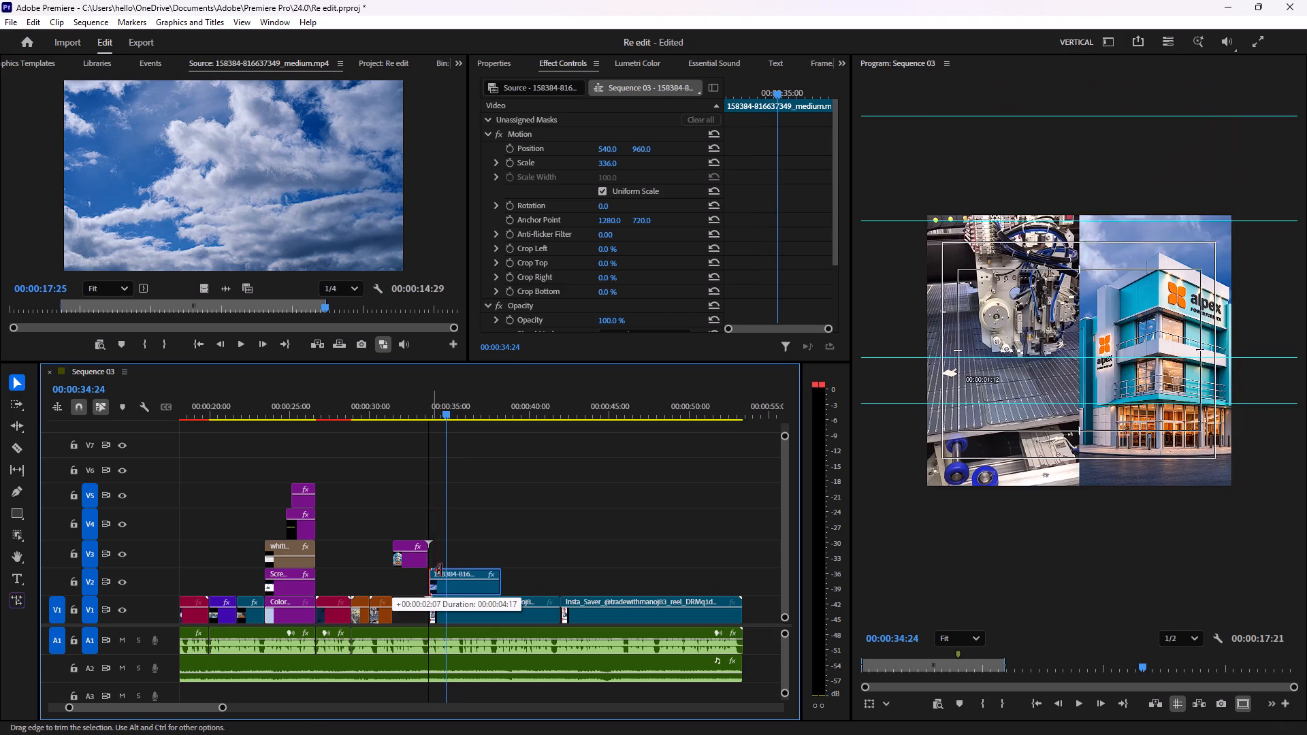
left_click_drag(440, 570, 443, 570)
left_click_drag(475, 575, 441, 575)
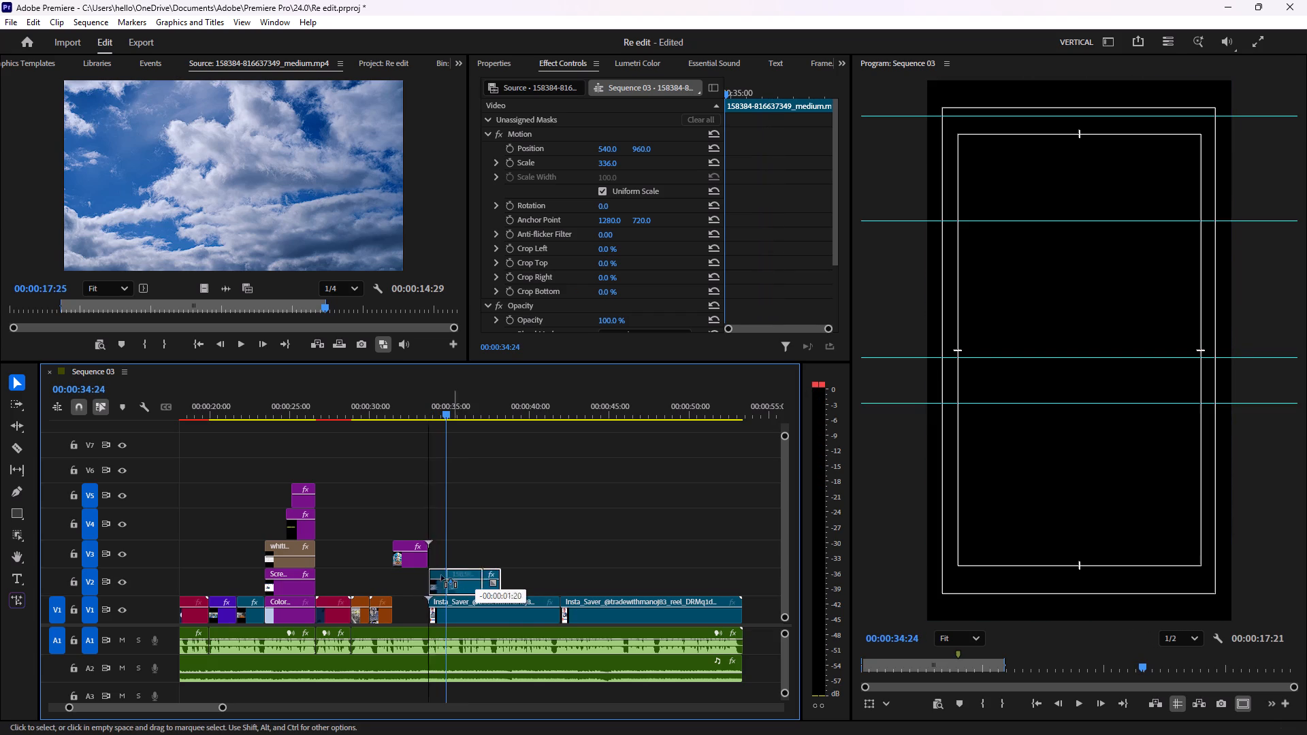
left_click_drag(441, 575, 422, 575)
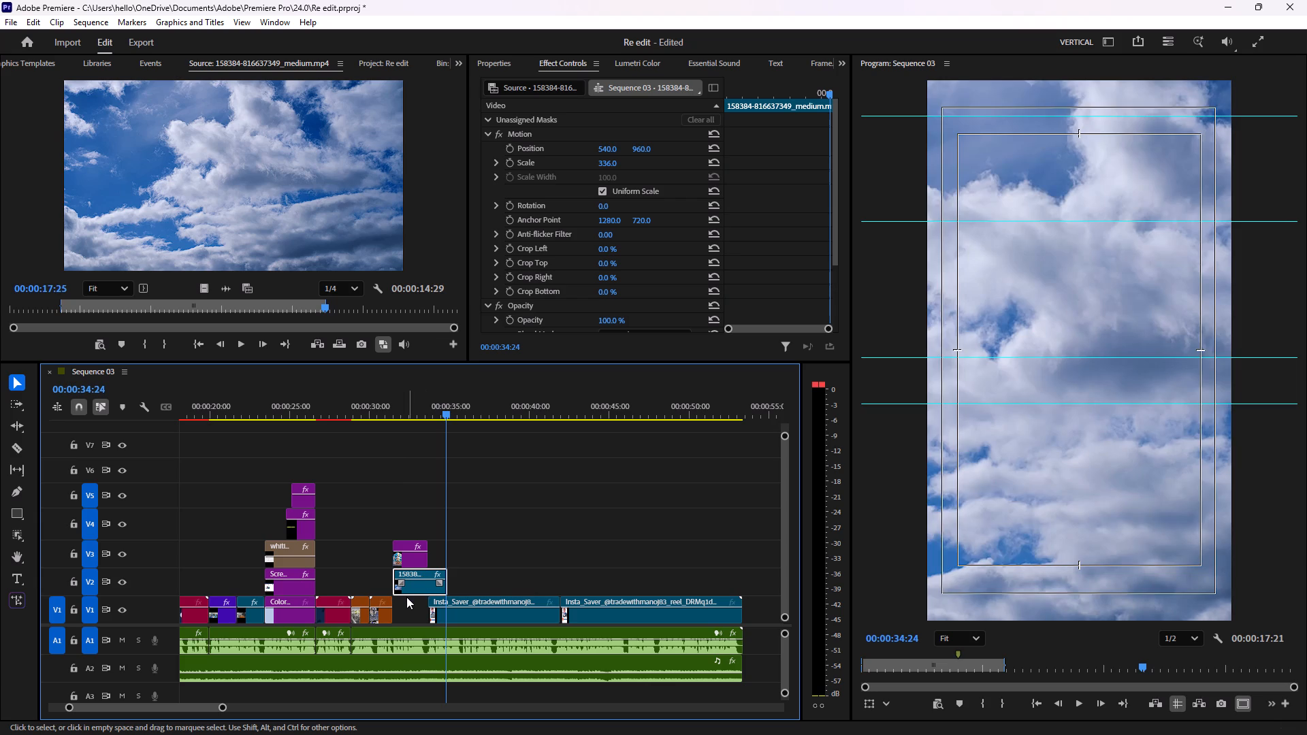
Trim the end of the V2 sky clip to match the end of the building clip above it.
scroll(406, 597, "up", 6, "ctrl")
scroll(406, 597, "up", 2, "alt")
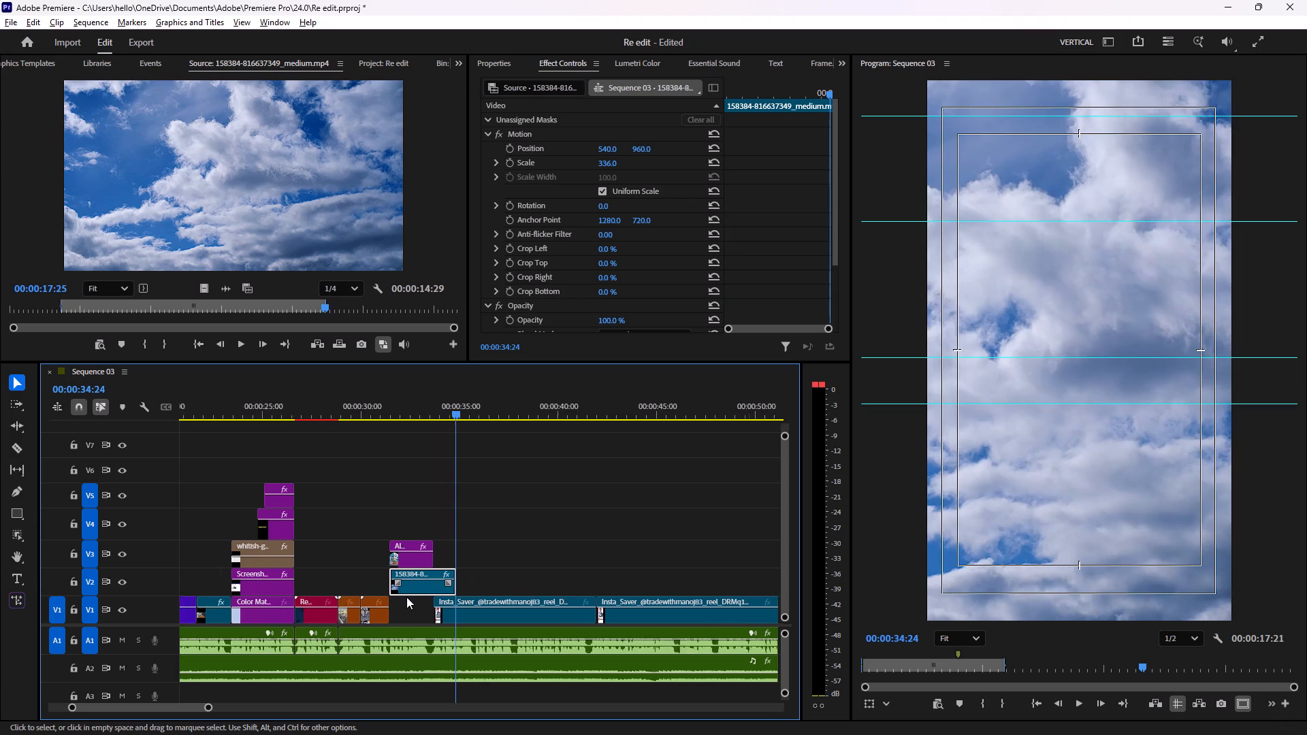
scroll(406, 597, "up", 15, "alt")
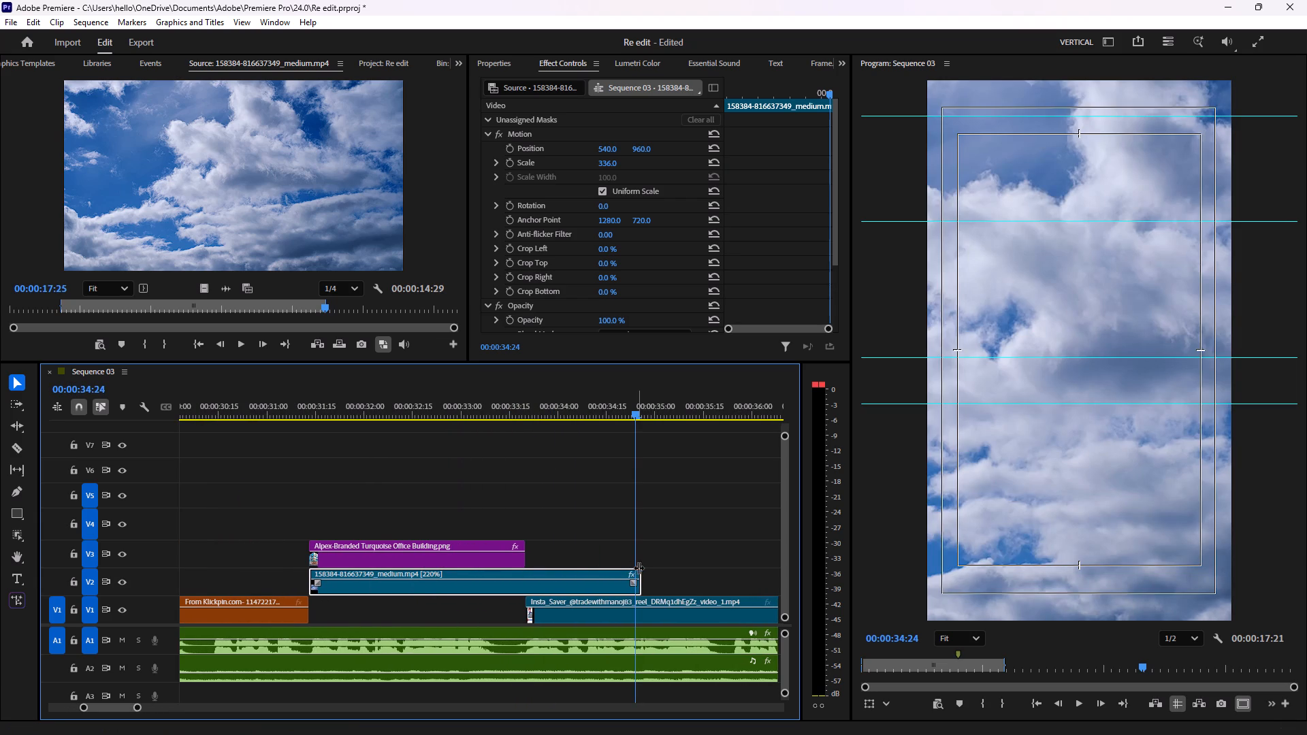
left_click_drag(642, 575, 527, 583)
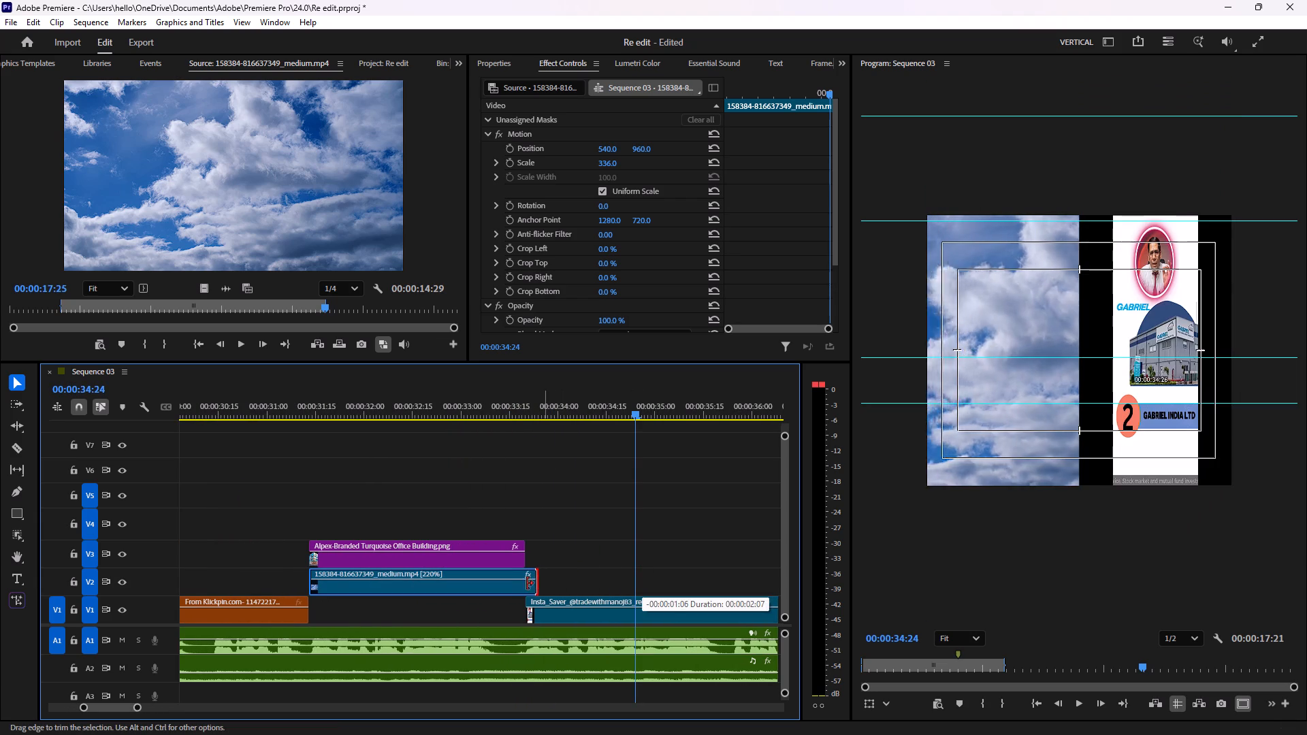
left_click_drag(527, 583, 528, 585)
Move the sky clip down to V1 and the Alpex building clip down to V2, keeping their timing.
left_click_drag(456, 573, 456, 589)
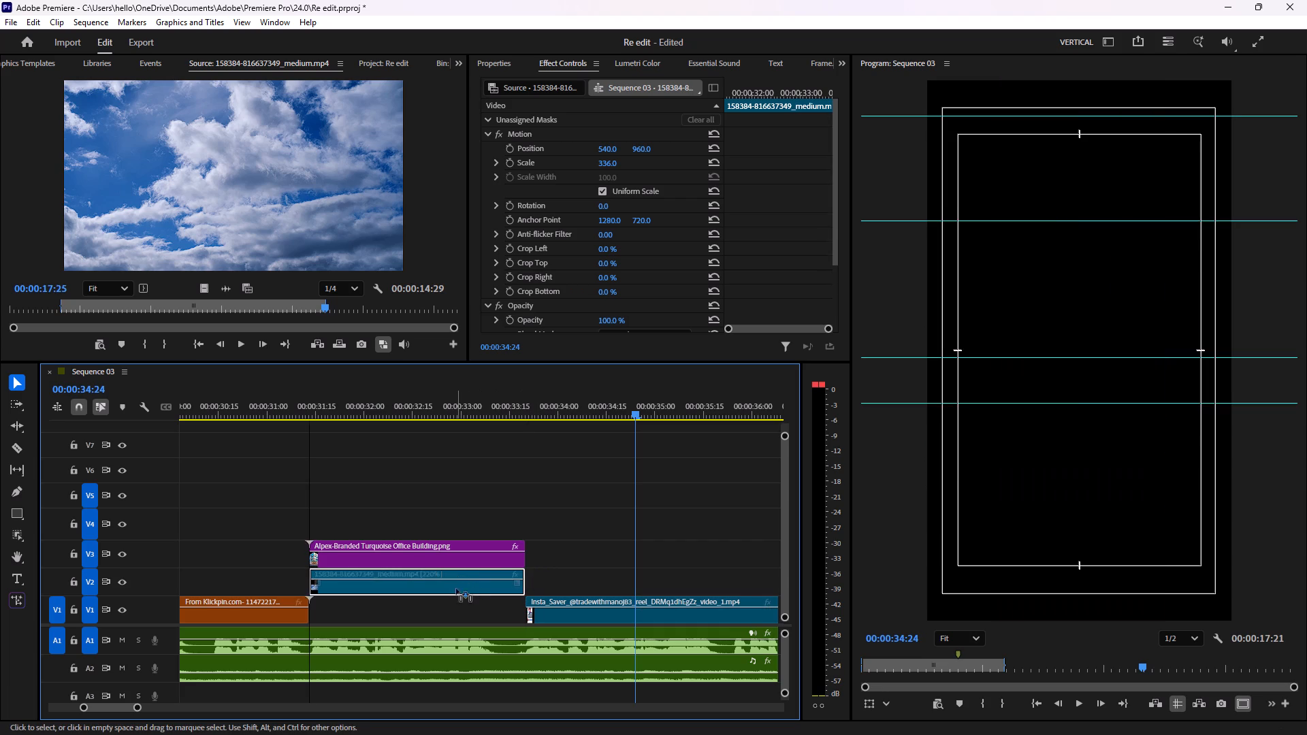
left_click_drag(456, 589, 456, 600)
left_click_drag(421, 490, 455, 568)
left_click_drag(445, 546, 445, 572)
Play back the transition from the solar-panel clip into the Alpex building shot several times to check the composite.
left_click(292, 416)
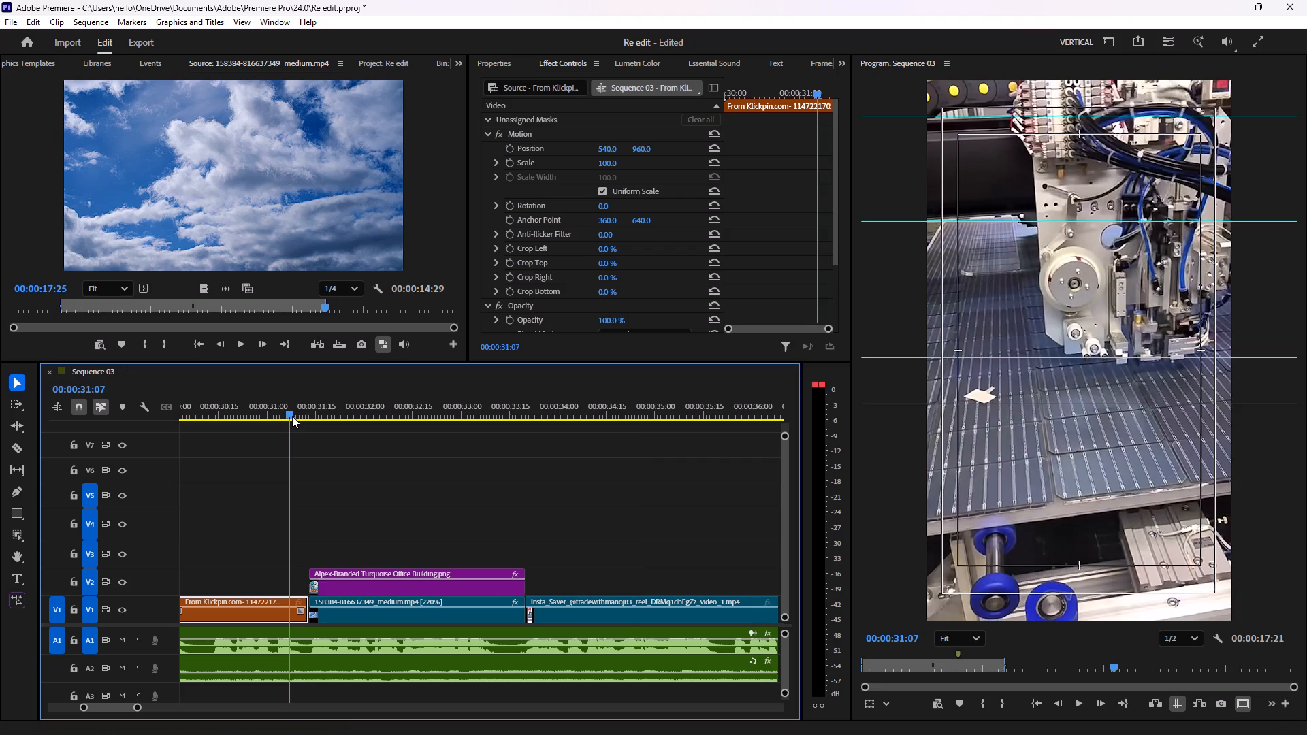
key("space")
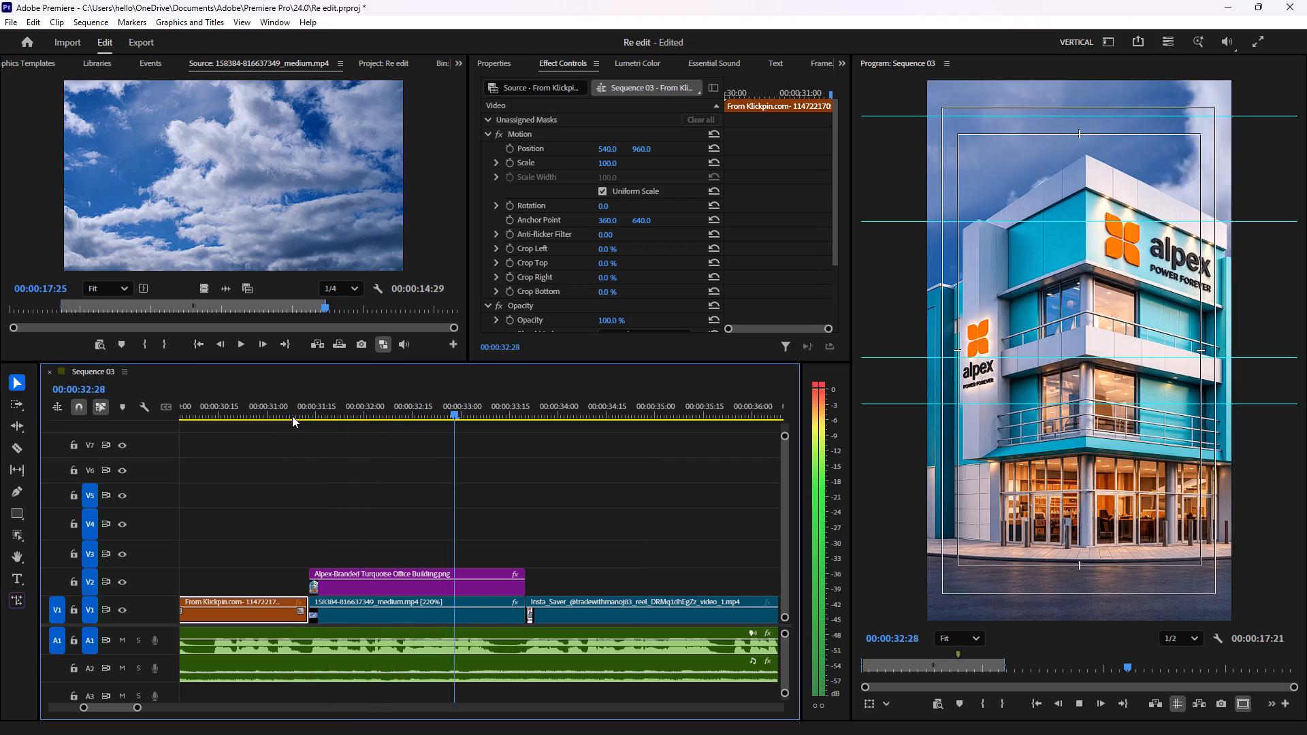
key("space")
left_click(285, 416)
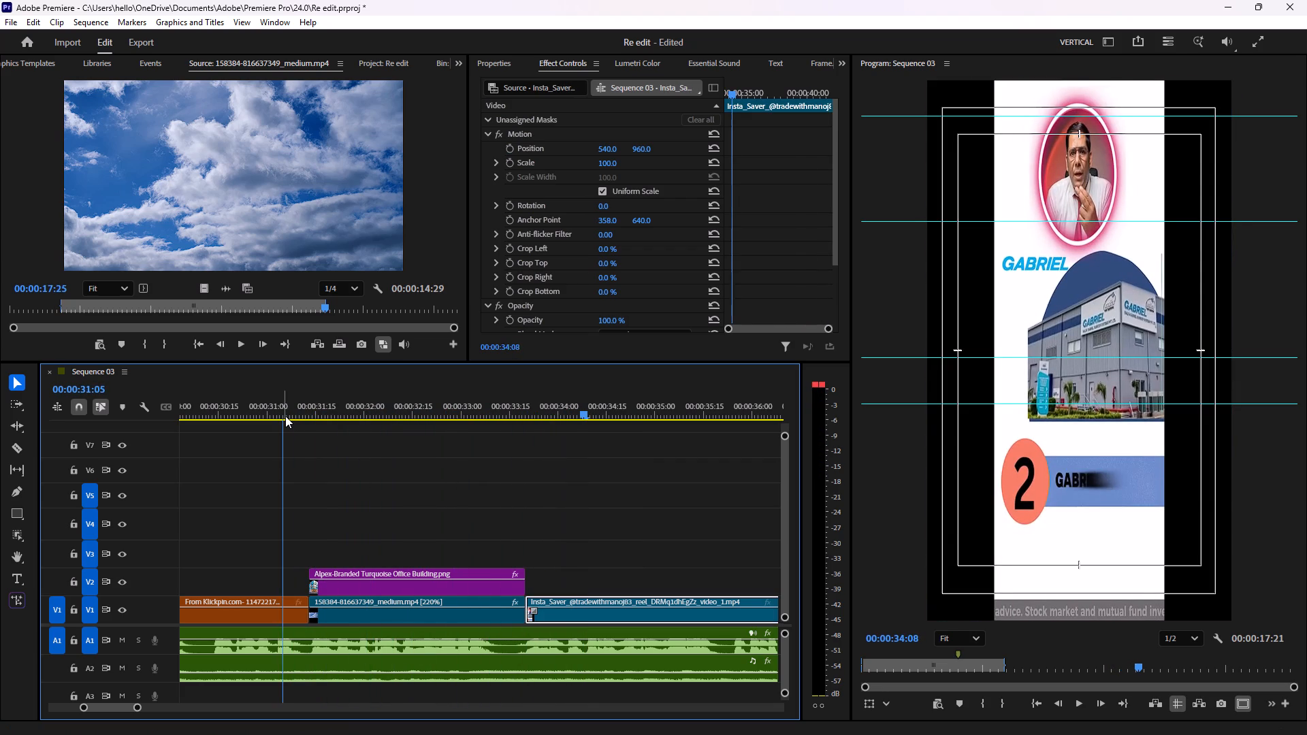
key("space")
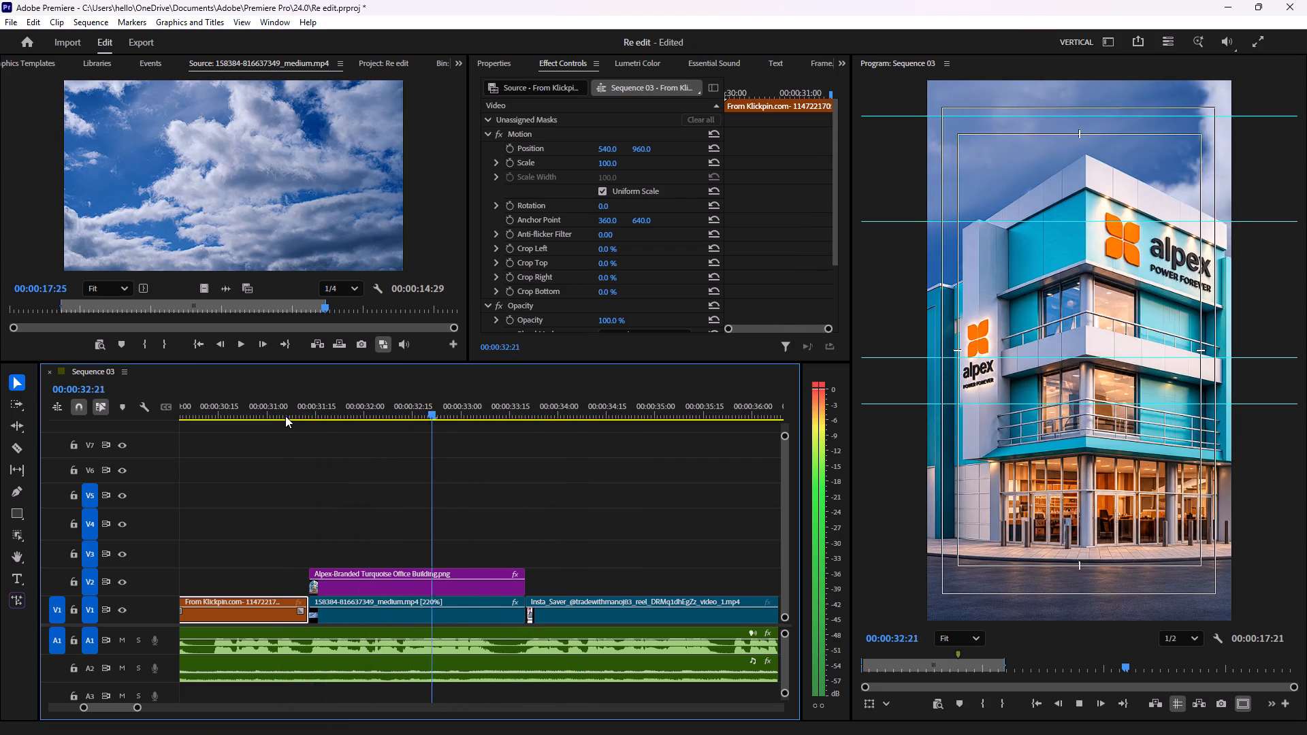
key("space")
left_click(285, 416)
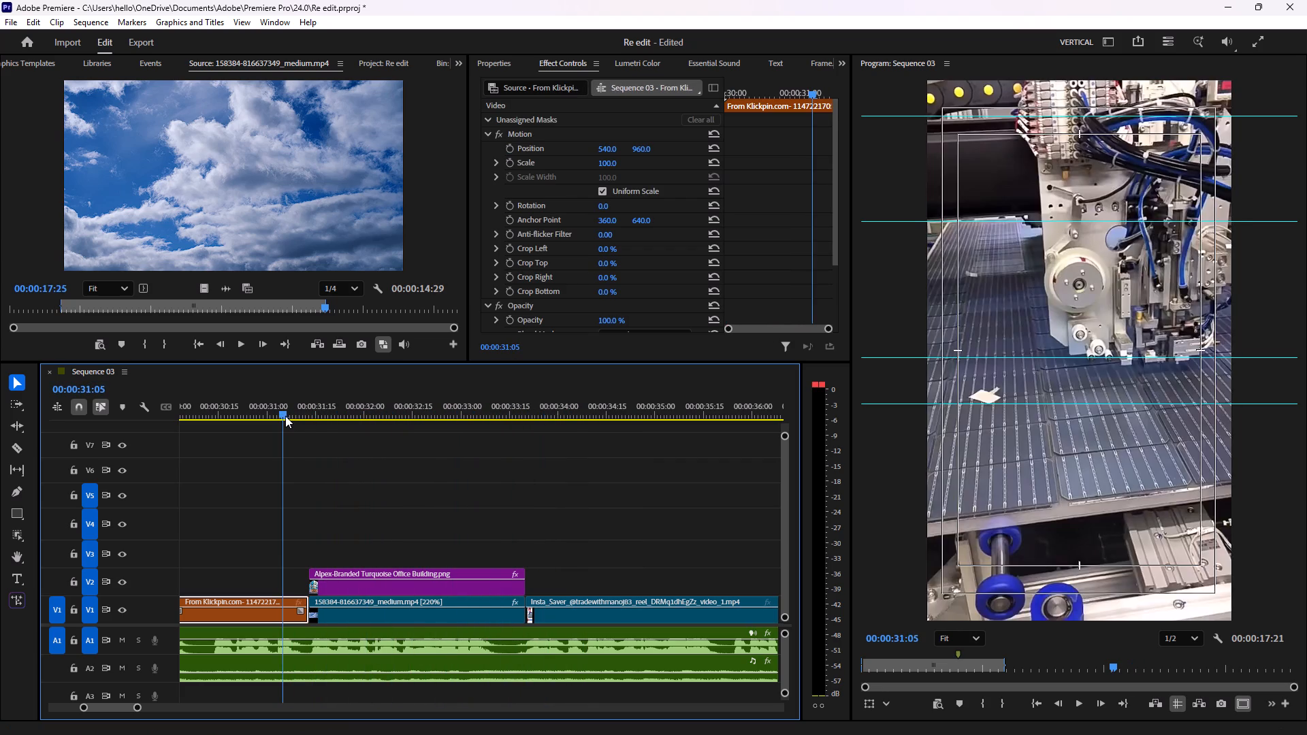
key("space")
key("space")
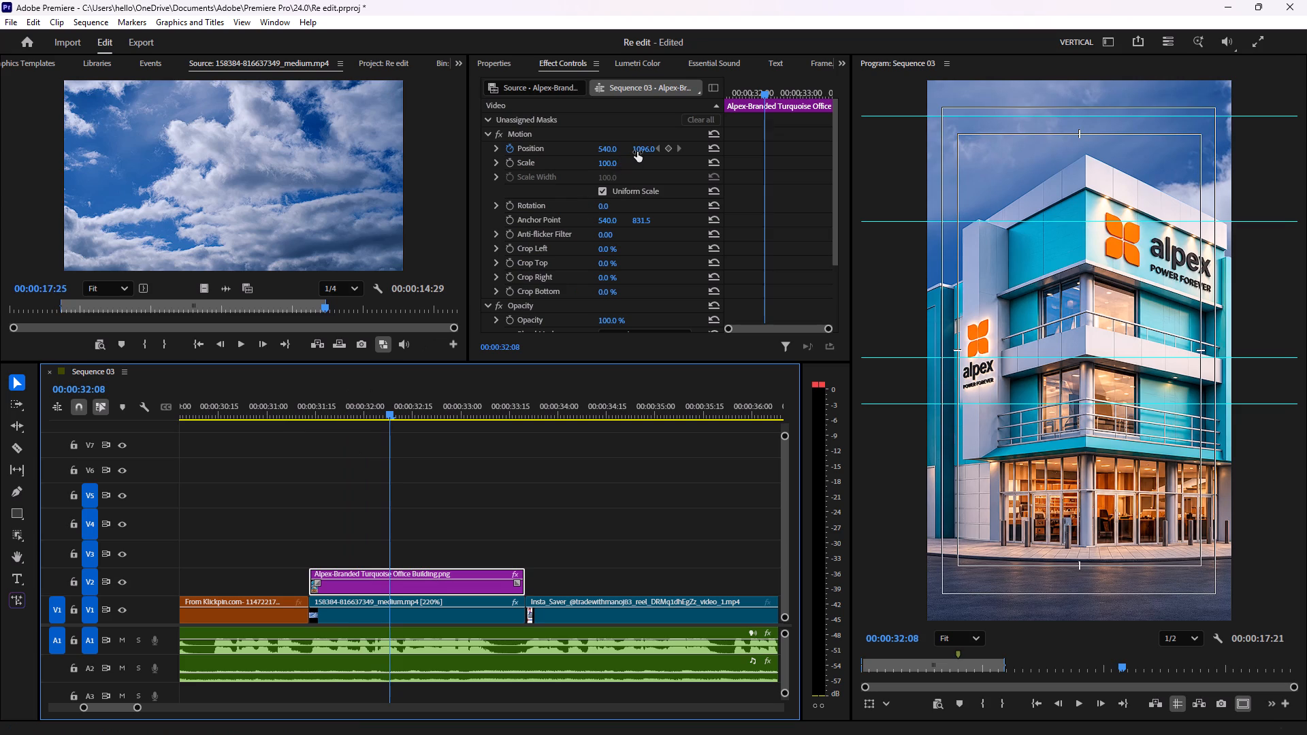
Lower the Alpex building clip in the frame by setting its vertical position to 1203, with no position keyframes.
left_click(511, 148)
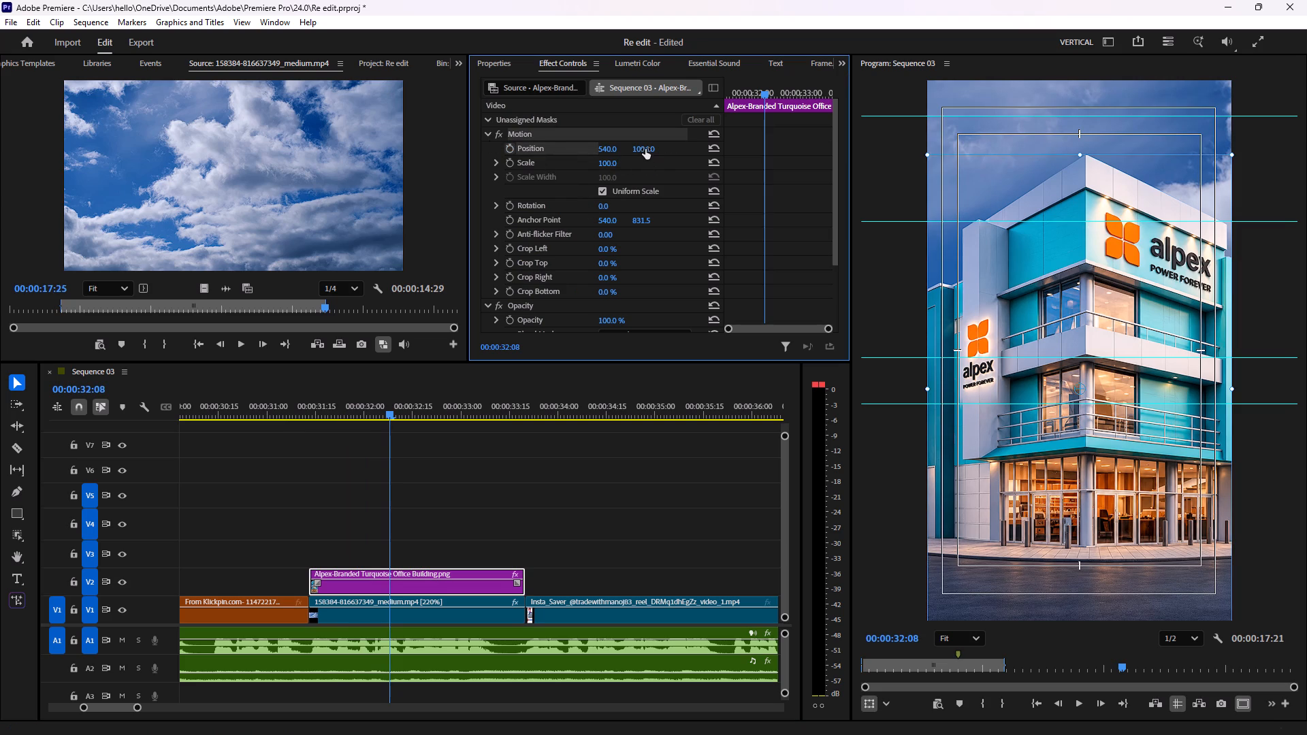
left_click_drag(645, 149, 724, 176)
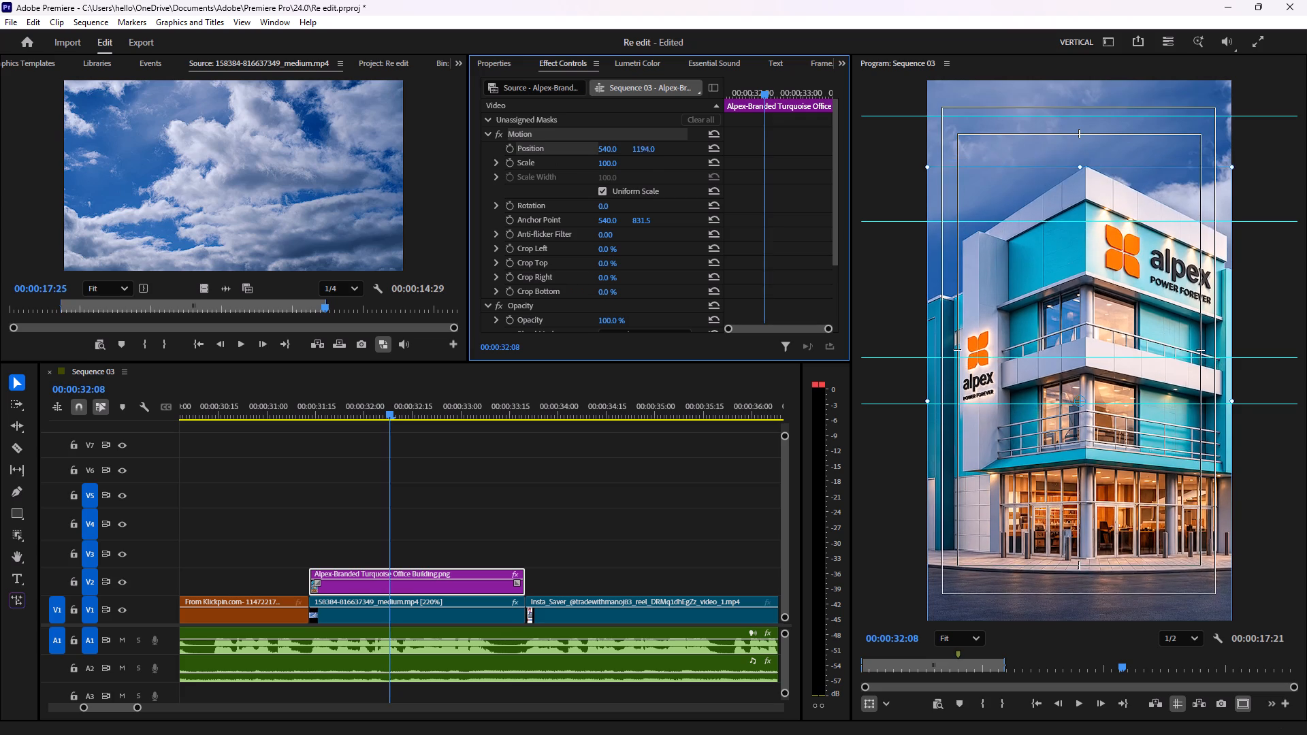
left_click_drag(724, 176, 732, 182)
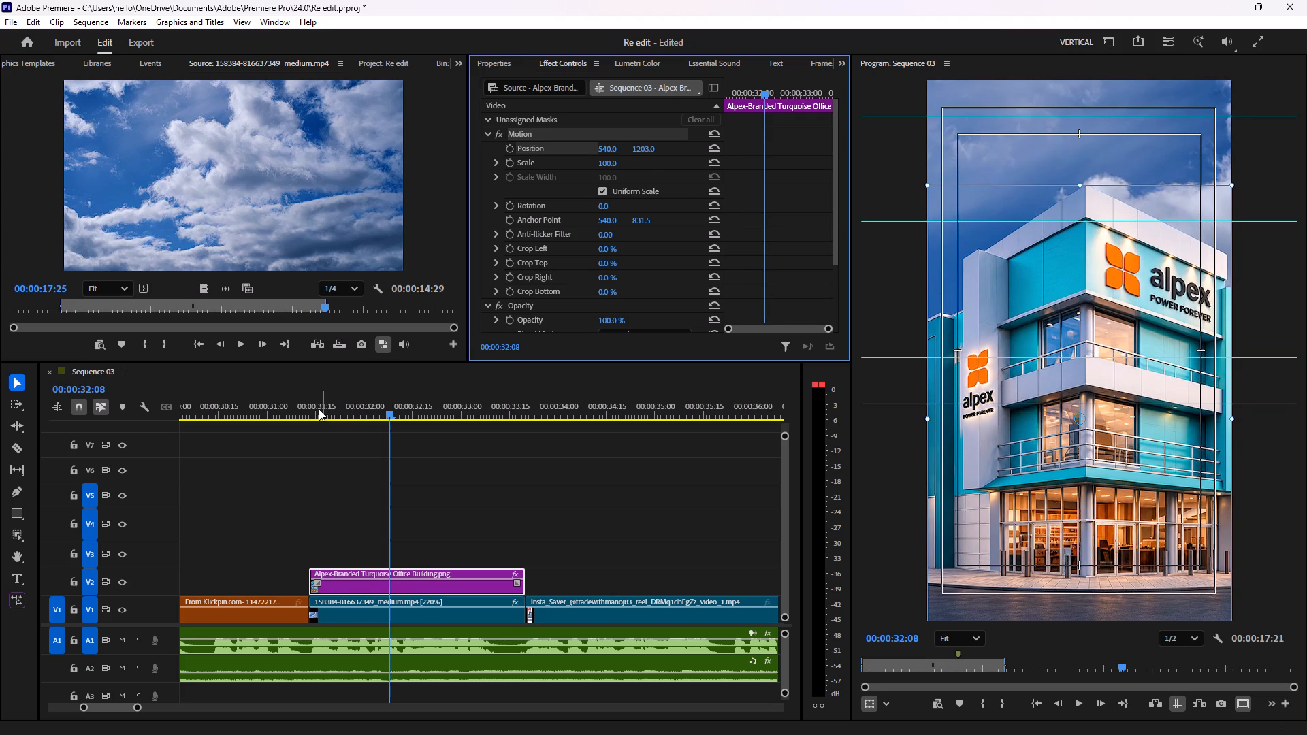
Review the lowered building shot by playing from just before its start and checking its place in the whole sequence.
left_click(319, 409)
left_click(296, 407)
key("space")
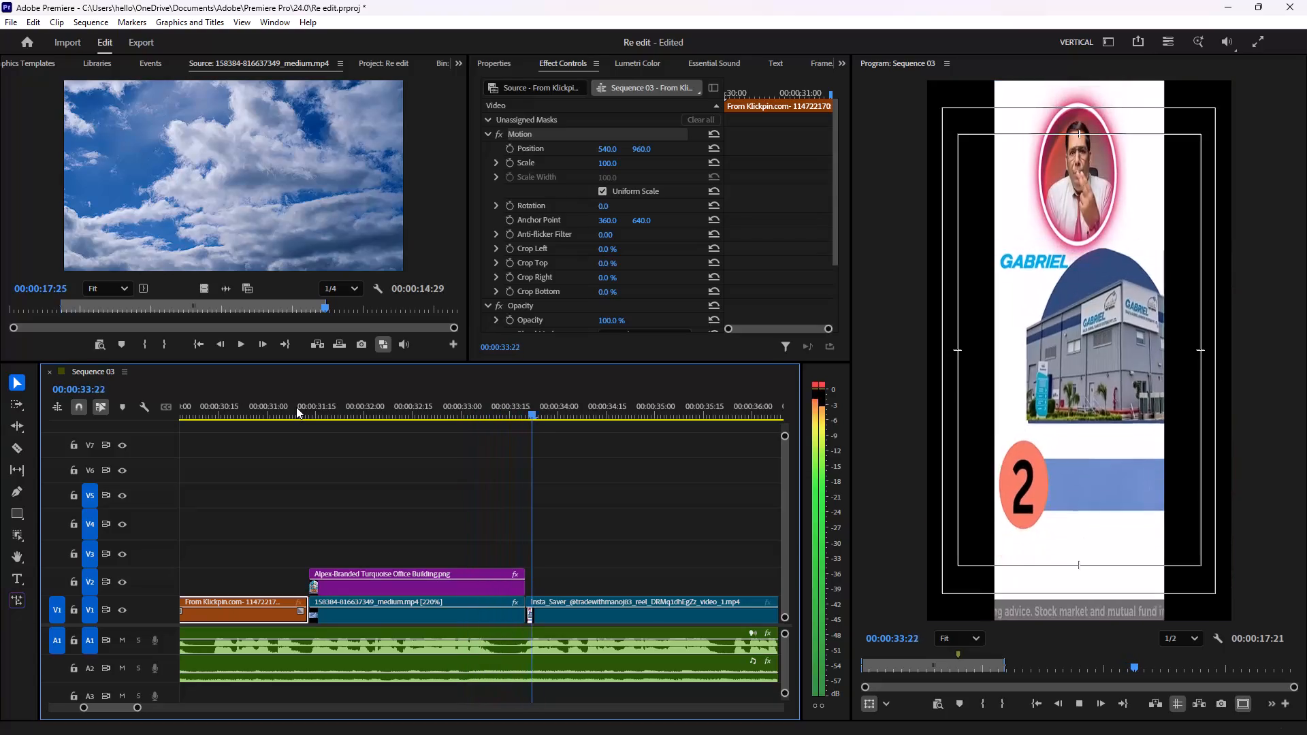
left_click(303, 405)
key("space")
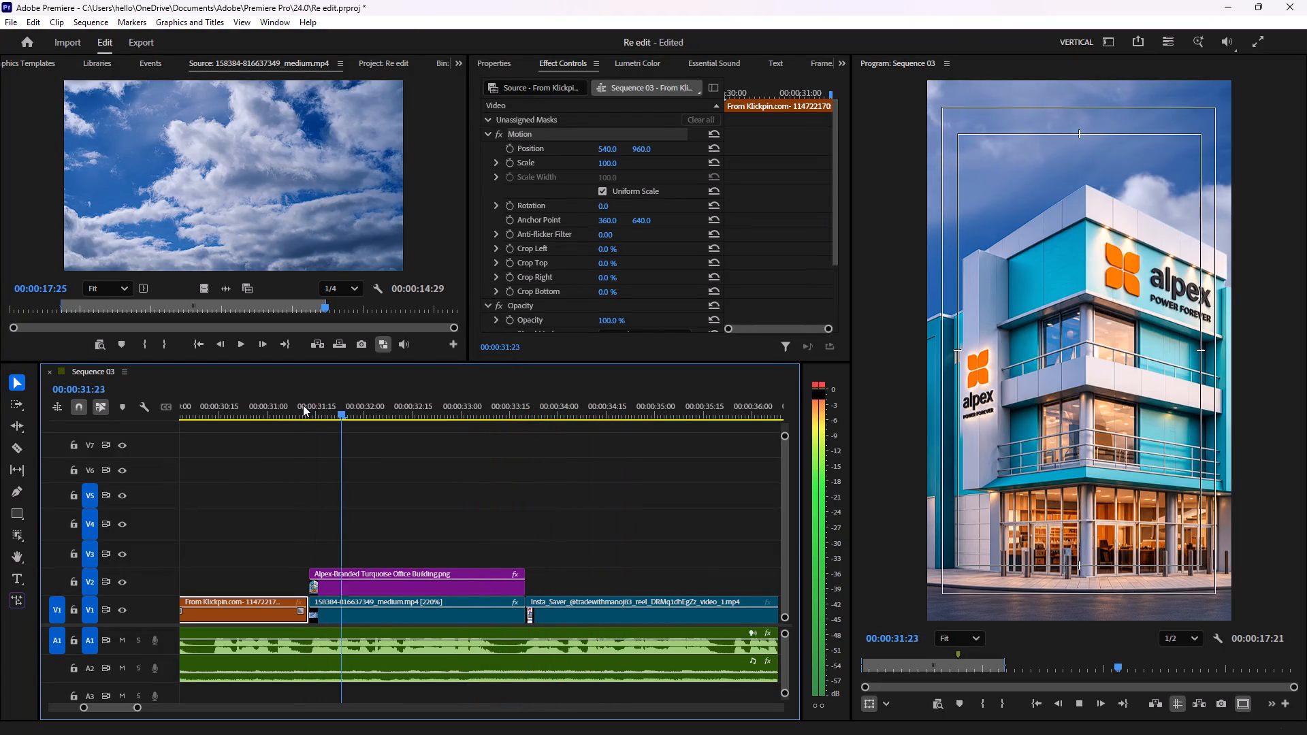
key("space")
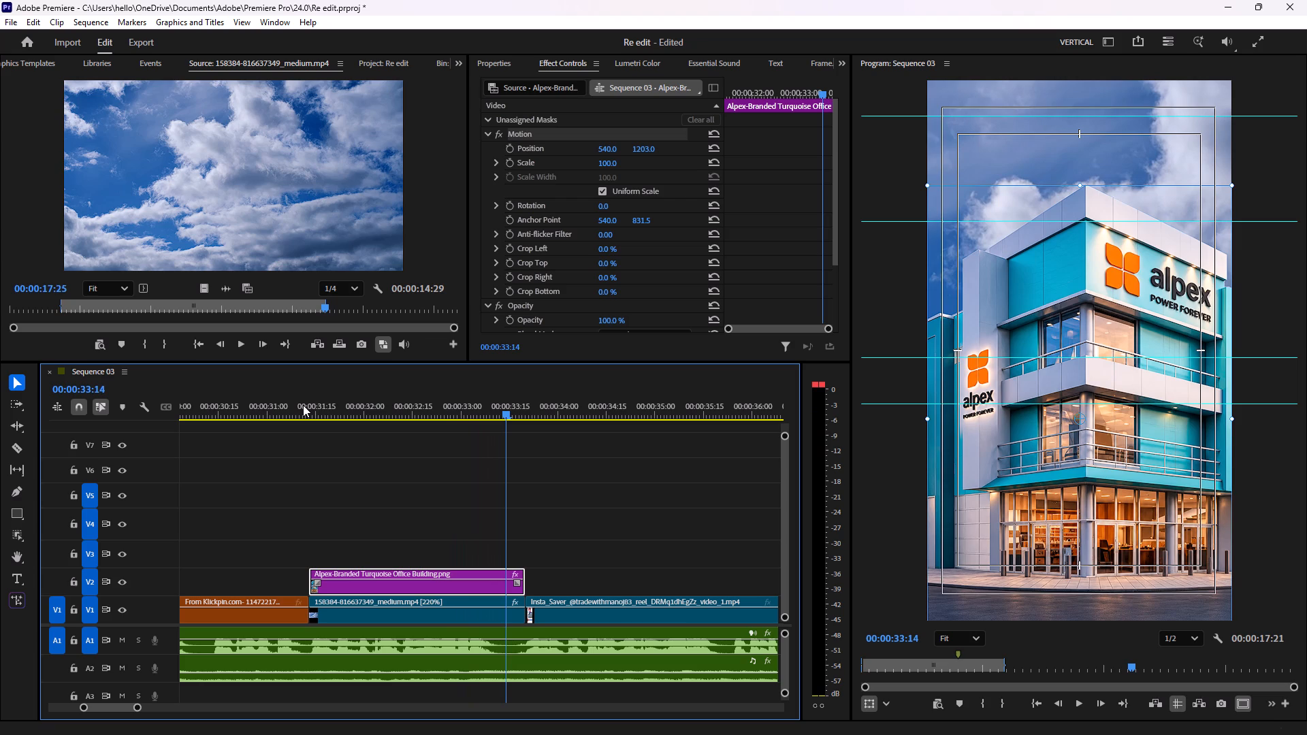
scroll(303, 427, "down", 5, "ctrl")
scroll(359, 543, "down", 18, "alt")
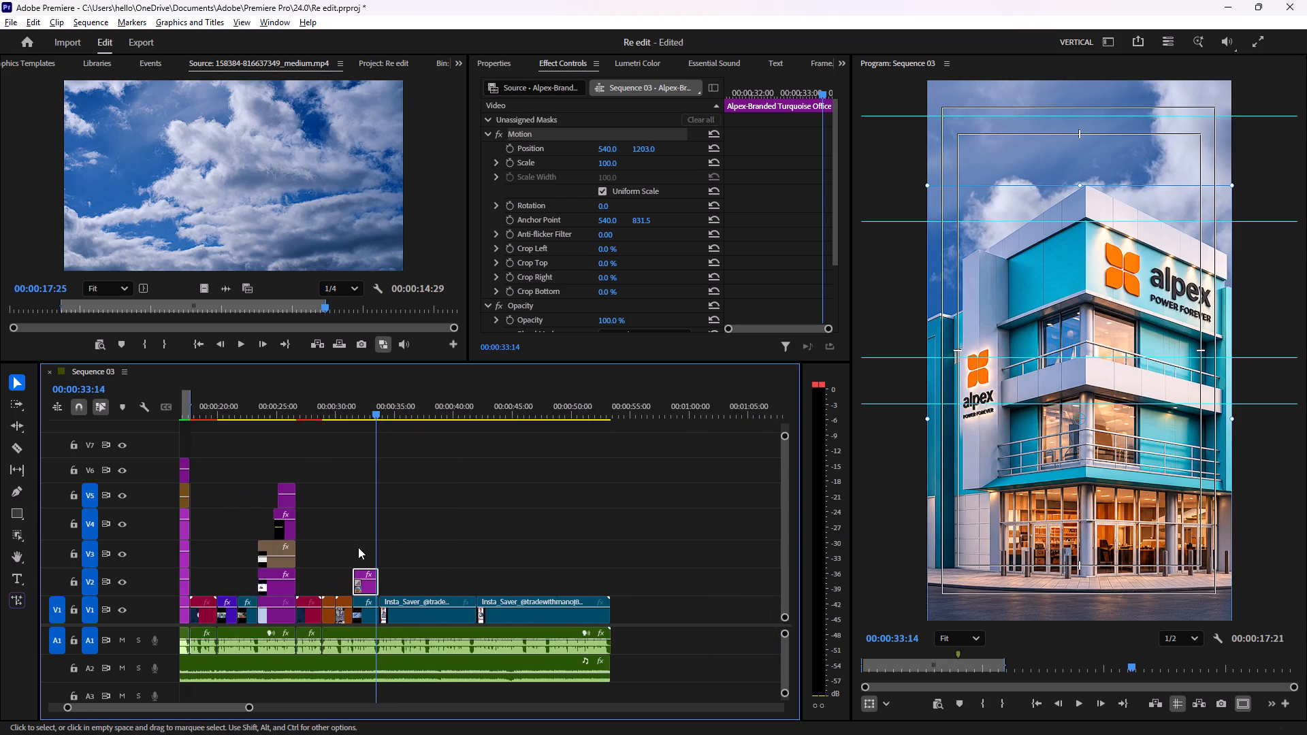
scroll(358, 547, "down", 12, "alt")
scroll(331, 549, "up", 7, "alt")
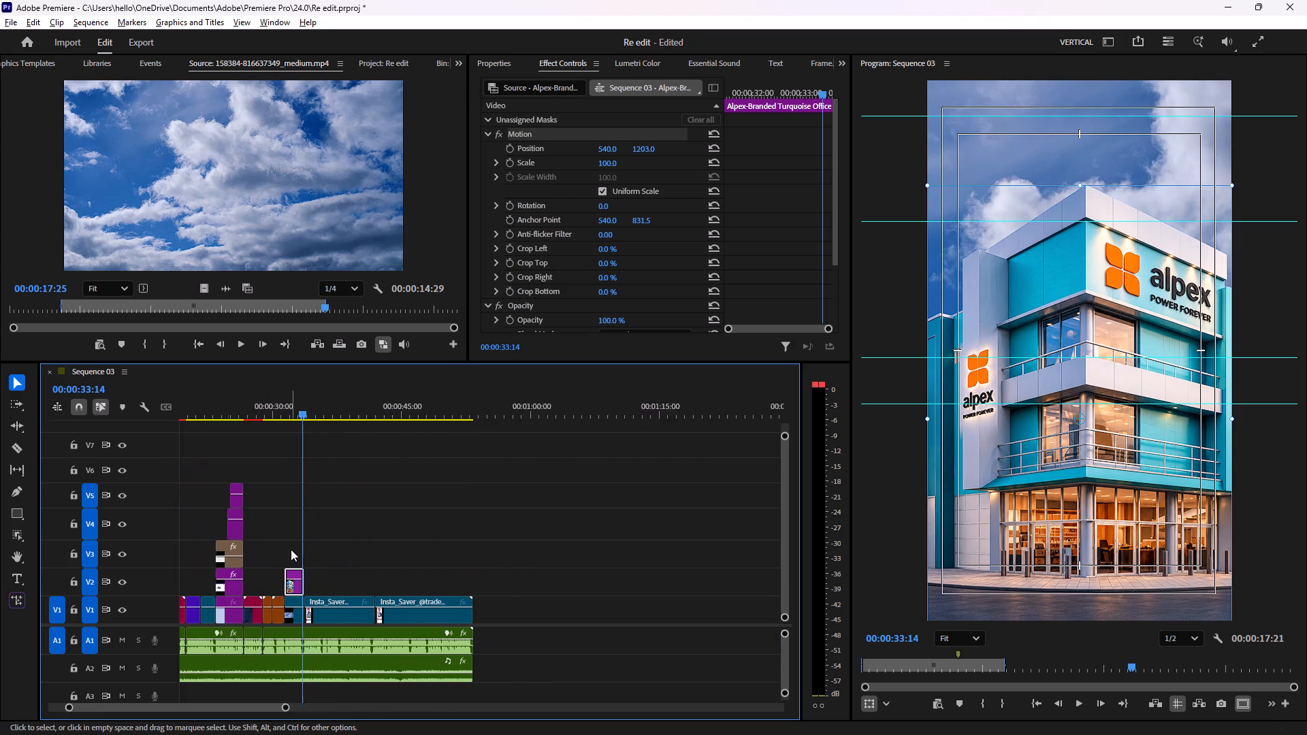
scroll(291, 549, "up", 14, "alt")
scroll(317, 498, "up", 7, "alt")
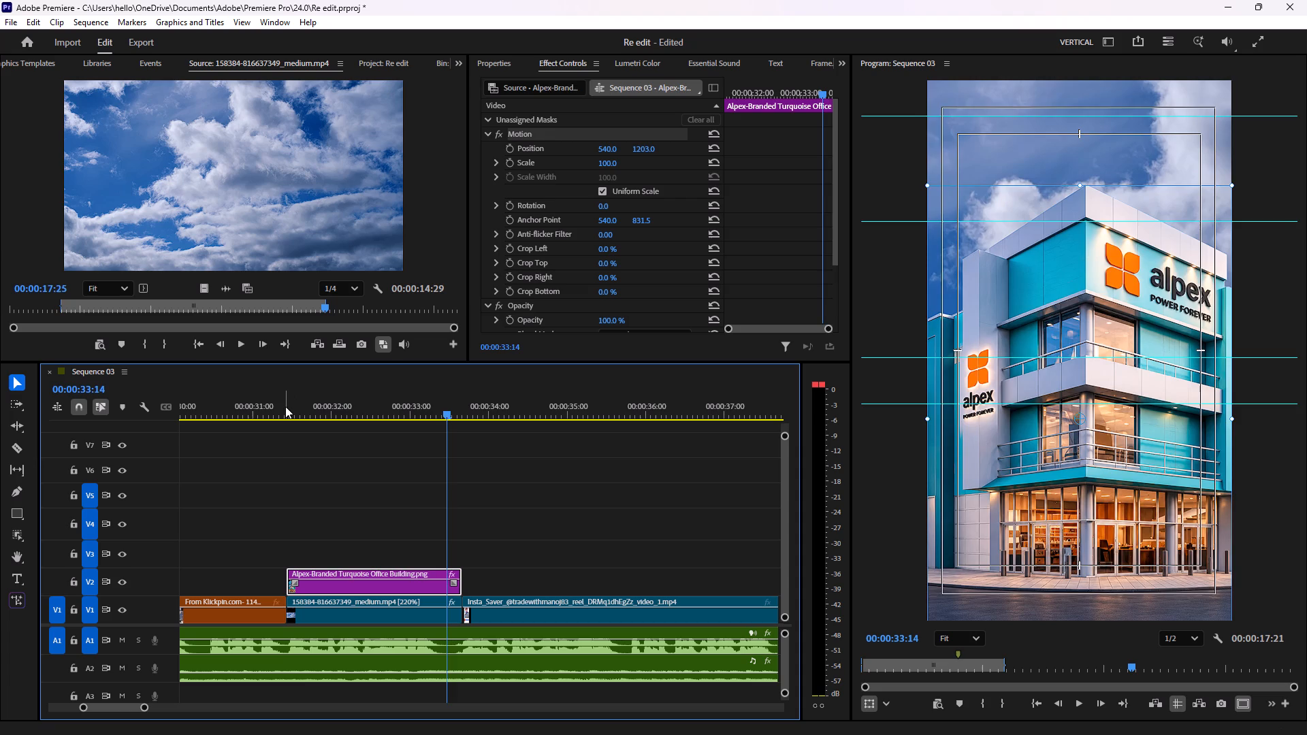
left_click(283, 408)
key("space")
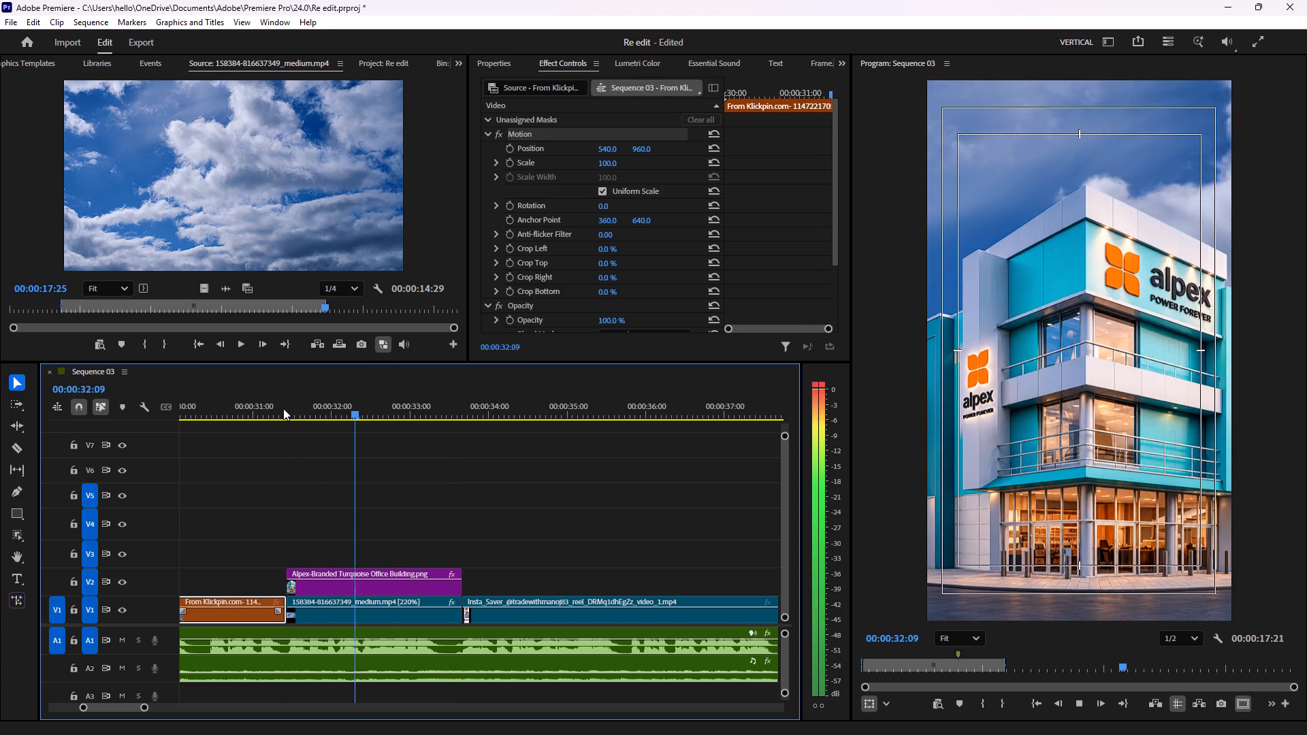
key("space")
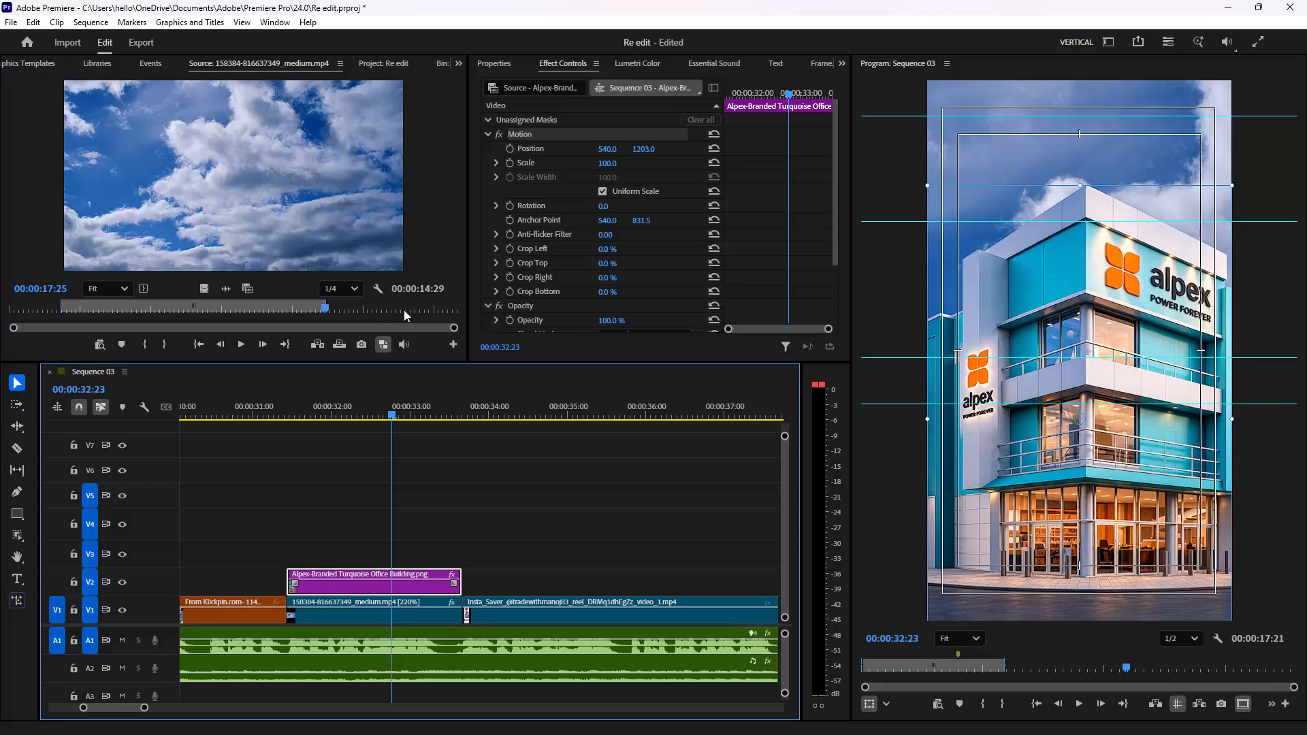
Split the A1 voice-over audio at the start and at the end of the Alpex building clip.
left_click_drag(345, 498, 360, 617)
left_click(383, 500)
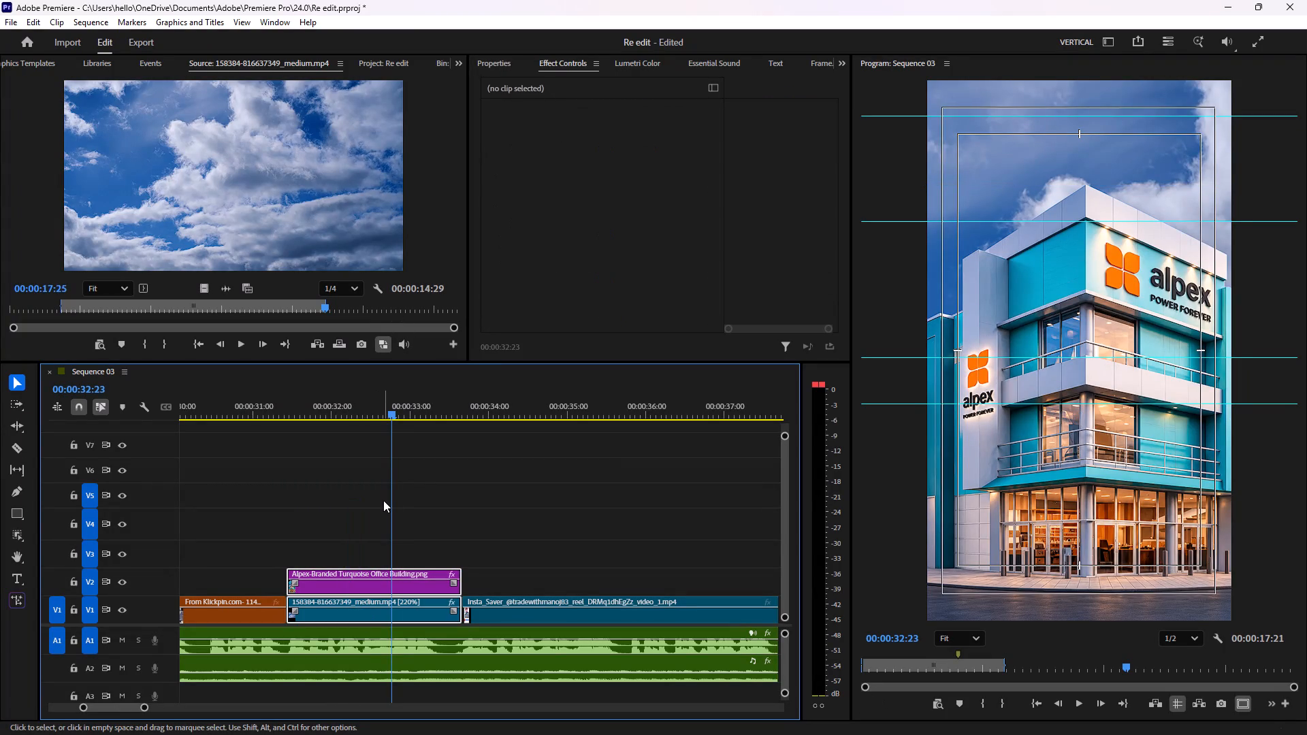
key("c")
left_click(288, 638)
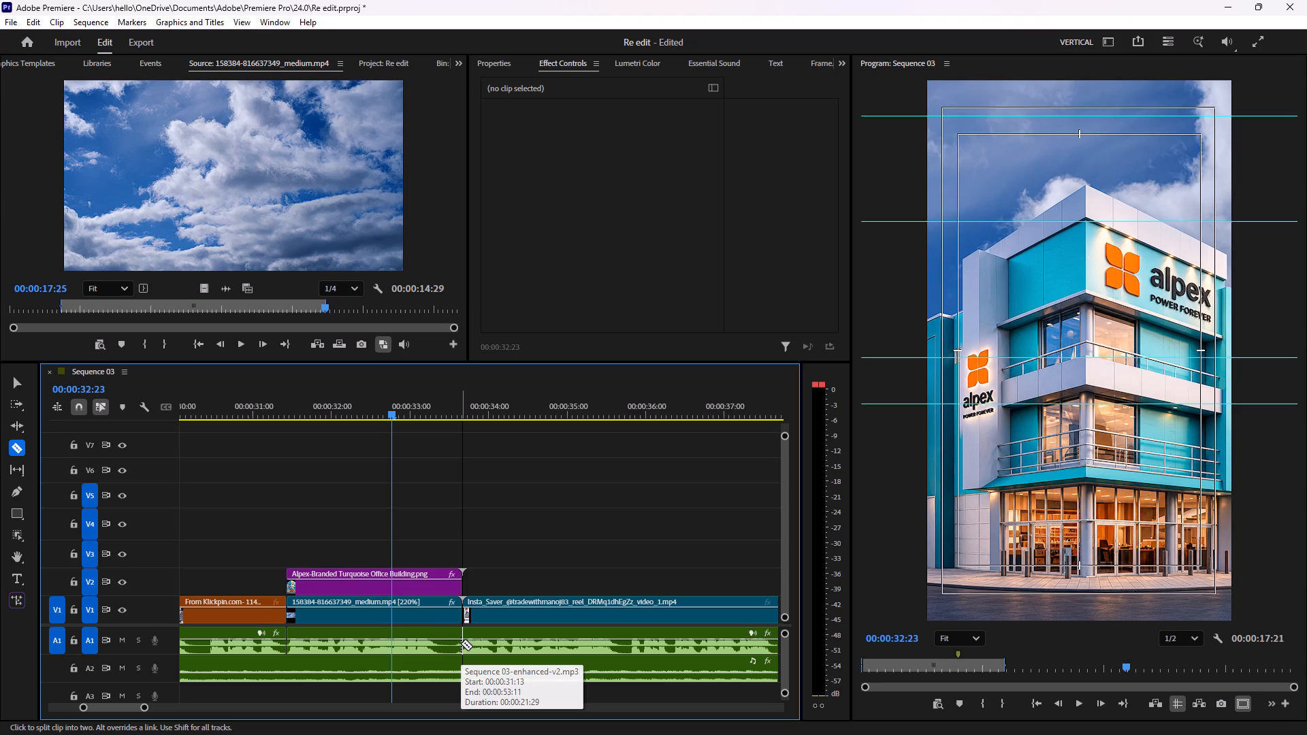
left_click(461, 643)
key("v")
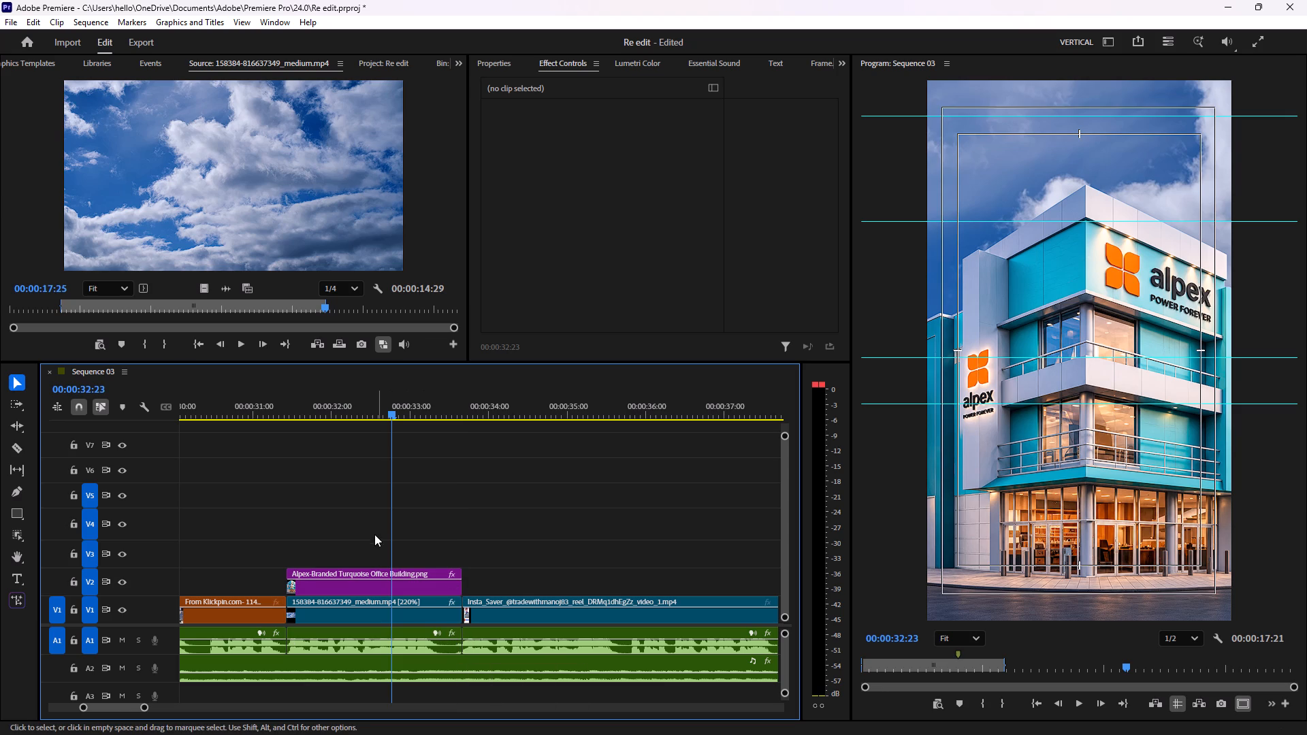
Replace the building clip, sky clip and matching A1 audio segment with an After Effects composition, and switch to After Effects.
left_click_drag(375, 529, 368, 631)
scroll(372, 589, "up", 1)
right_click(372, 589)
right_click(386, 583)
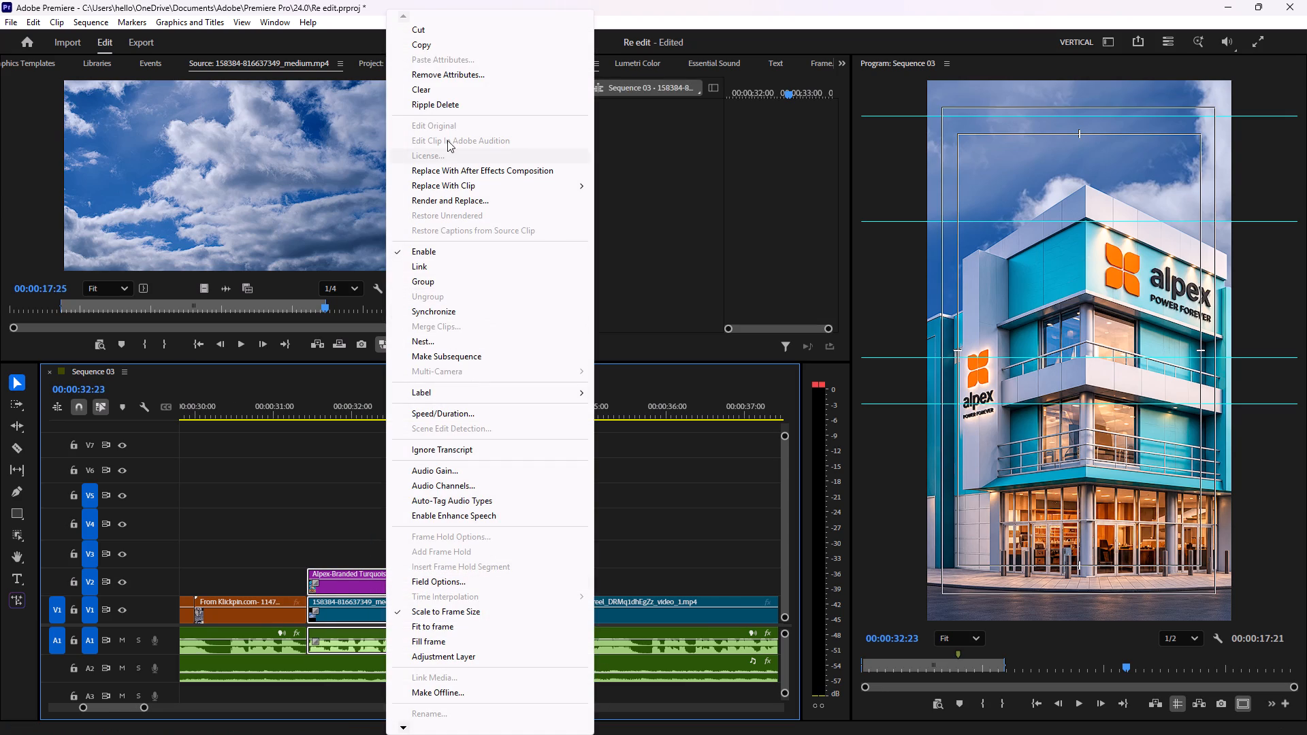
left_click(486, 169)
left_click(704, 718)
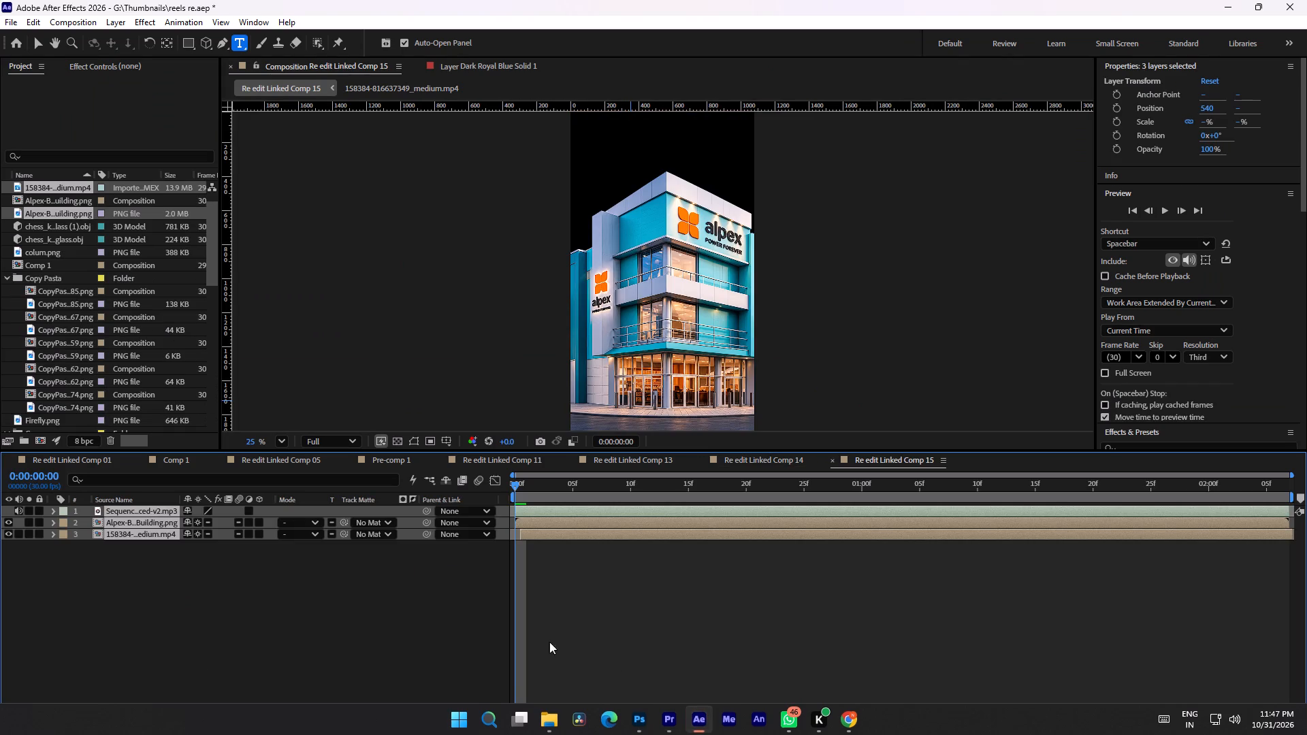
Extend the start of the sky video layer to 0:00:00:00 so it covers the first frame of Re edit Linked Comp 15.
left_click_drag(513, 487, 557, 491)
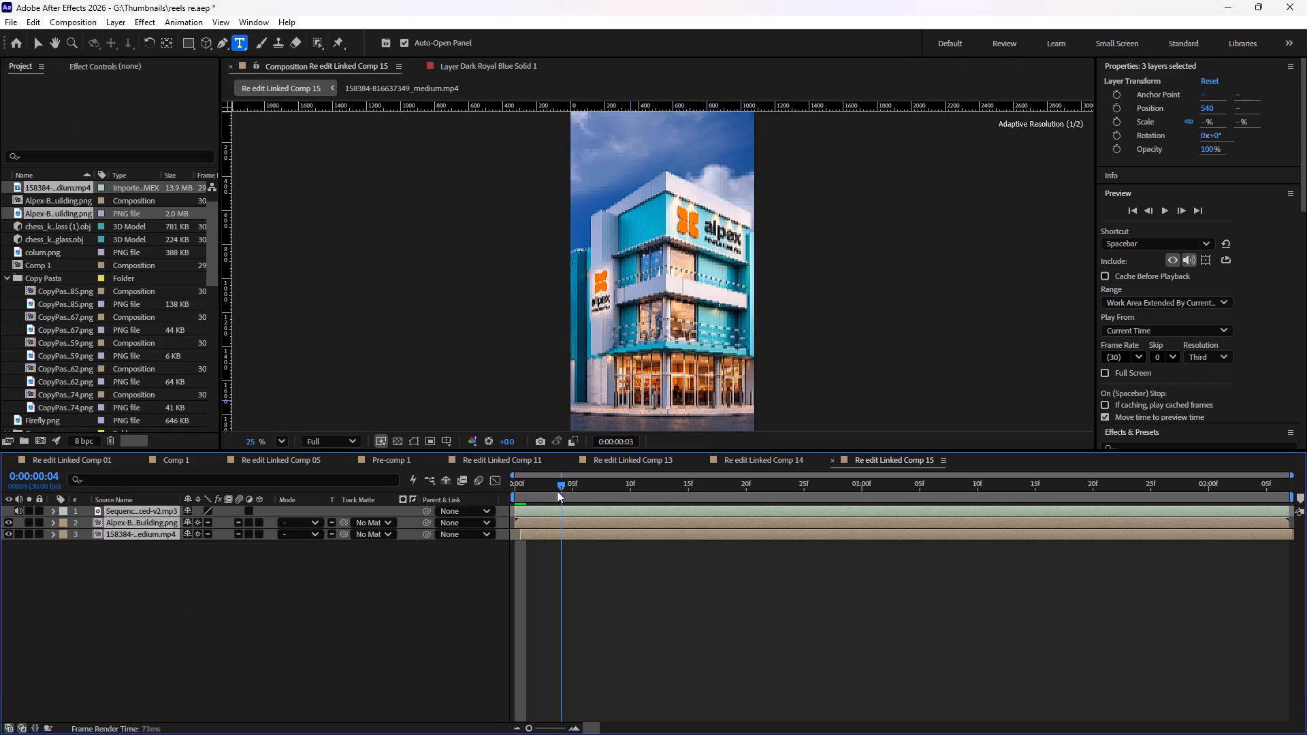
left_click_drag(557, 491, 532, 495)
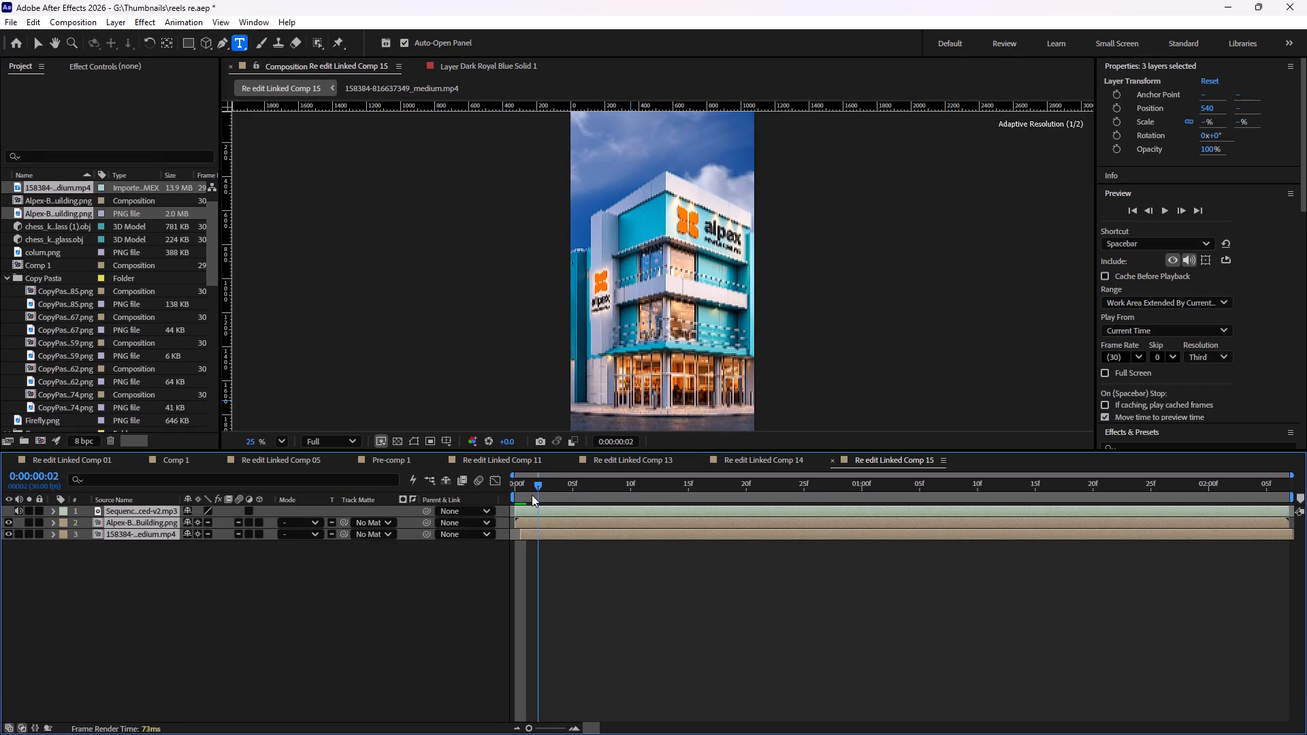
left_click_drag(532, 495, 489, 492)
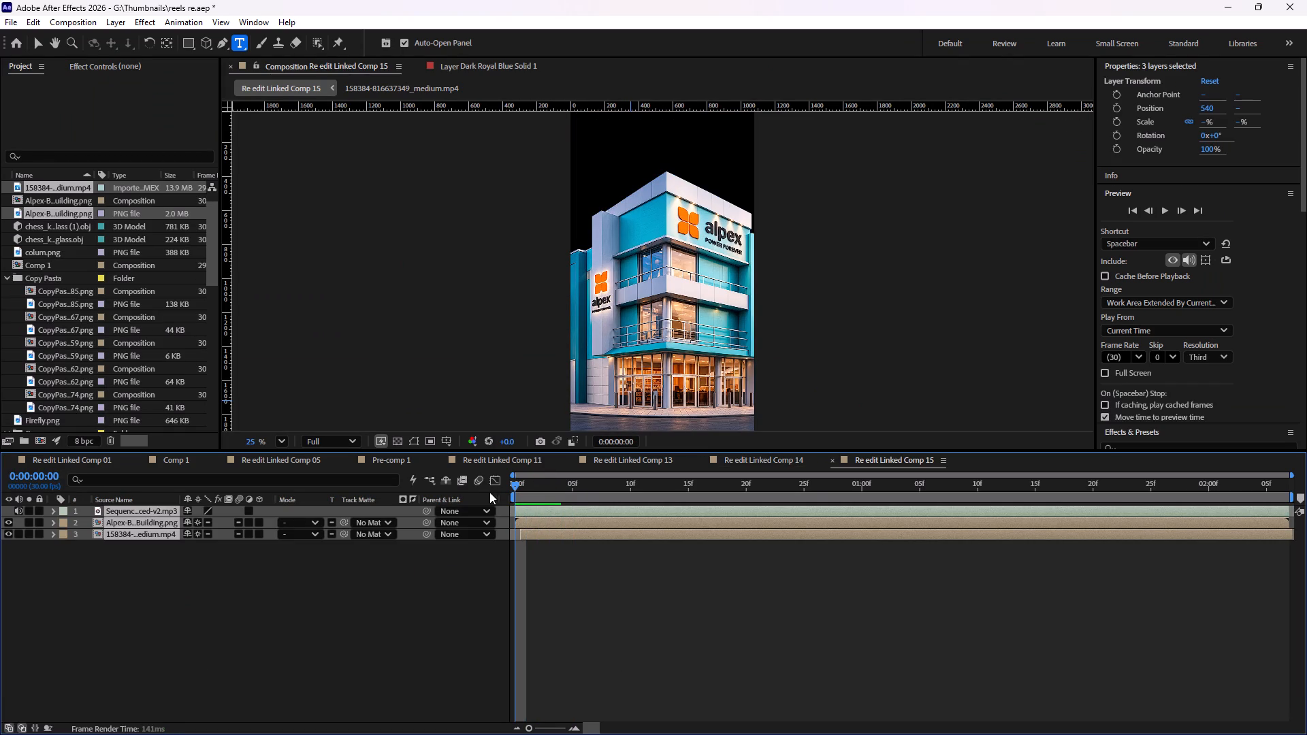
left_click_drag(489, 492, 489, 492)
left_click(550, 536)
left_click_drag(576, 536, 588, 536)
key("ctrl+z")
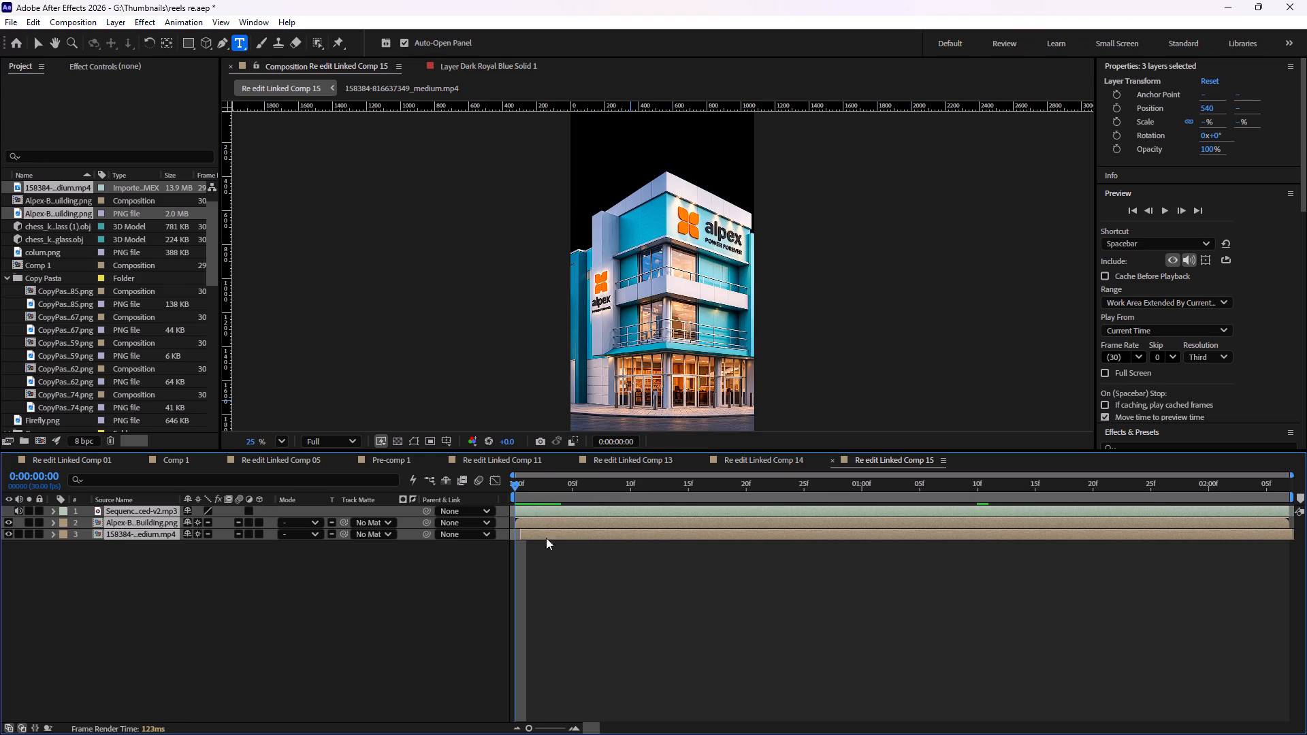
left_click(519, 538)
Preview the linked composition from its first frame and scrub back through it to 0:00:00:00.
key("space")
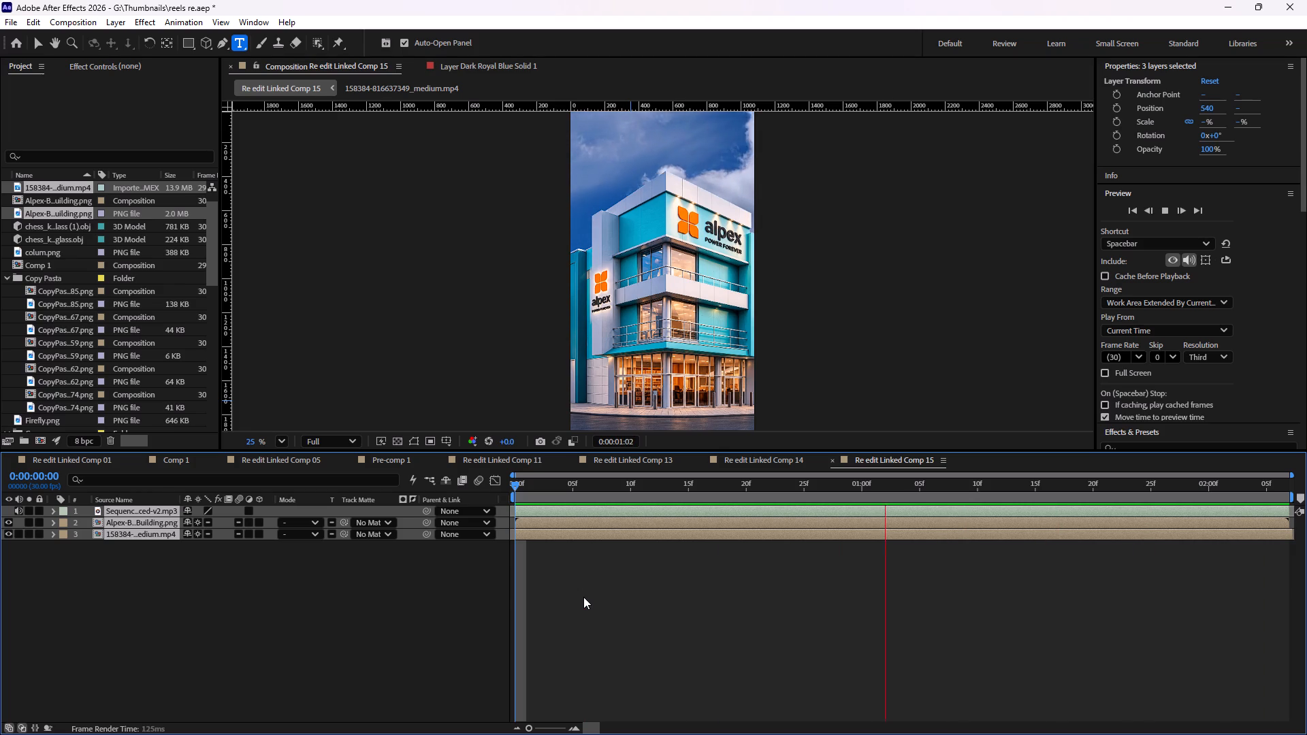
key("space")
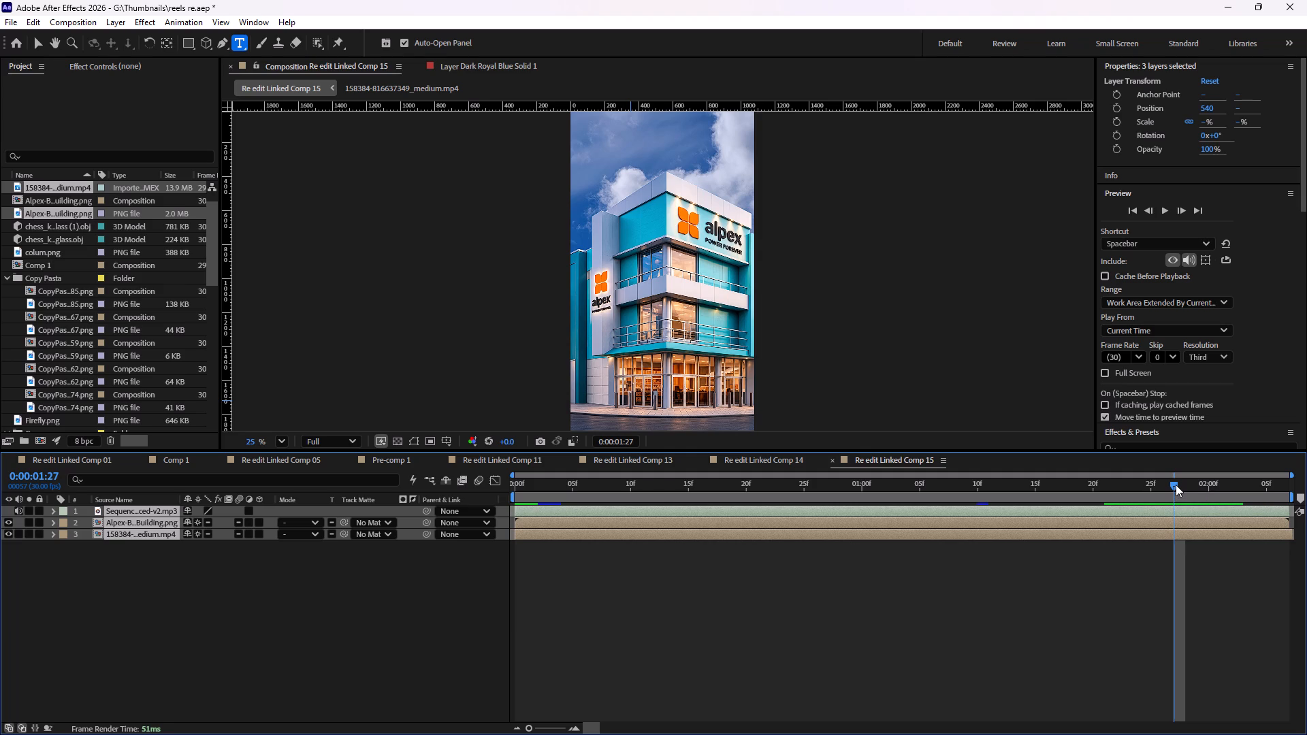
left_click_drag(1176, 485, 1125, 495)
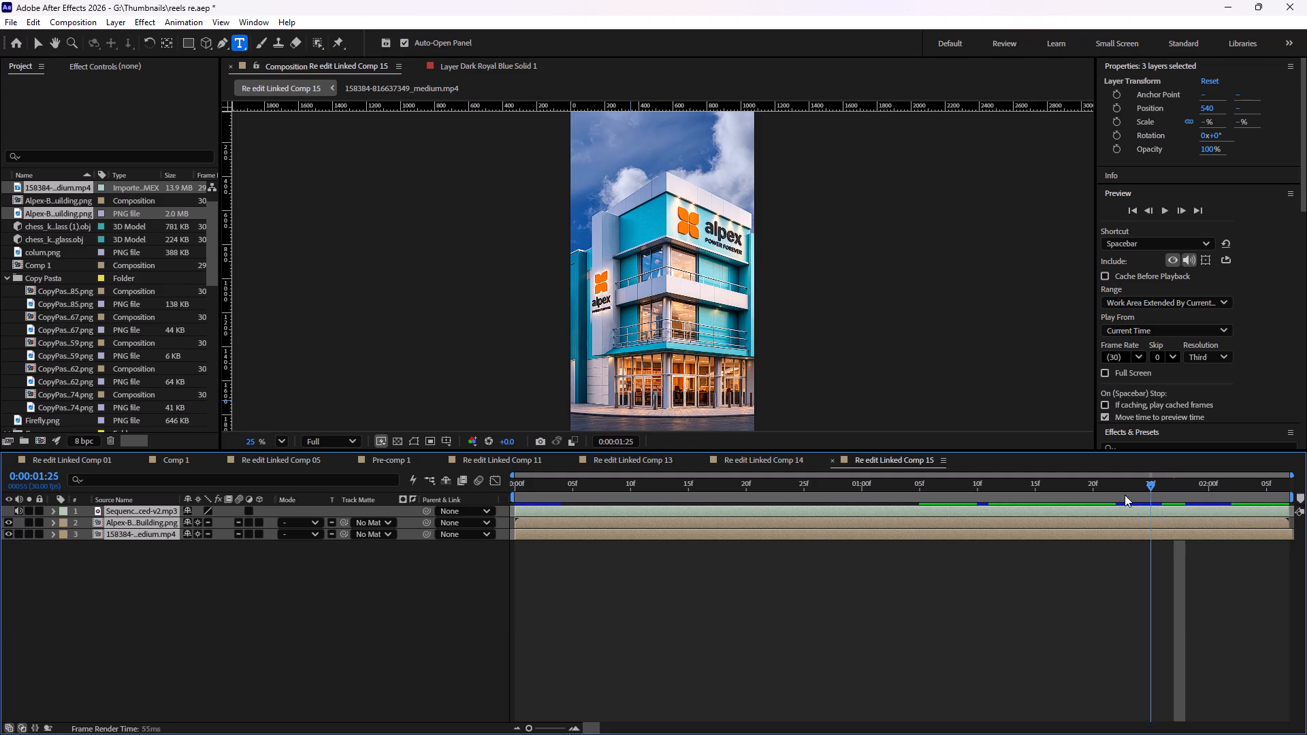
left_click_drag(1125, 495, 486, 530)
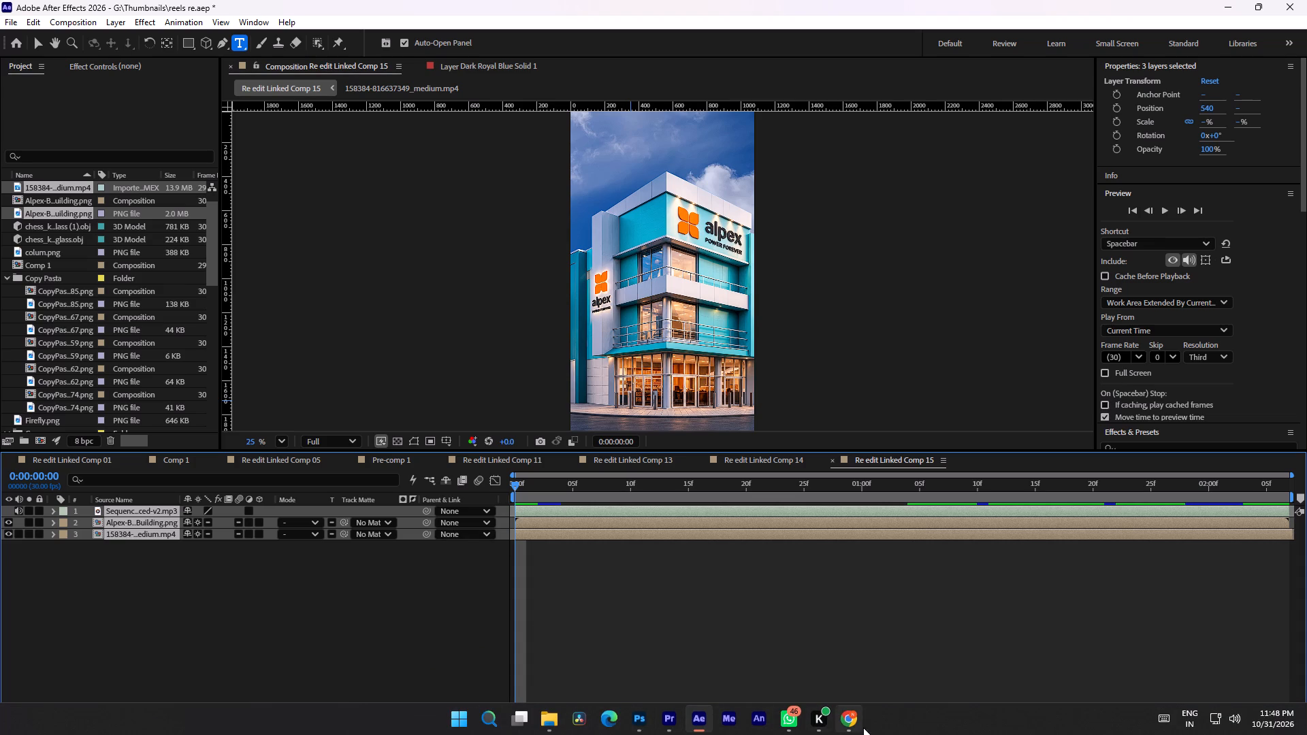
Switch to Chrome and read through the Alpex Solar press release about the Rs 380.52 Crore order.
left_click(848, 722)
left_click(918, 0)
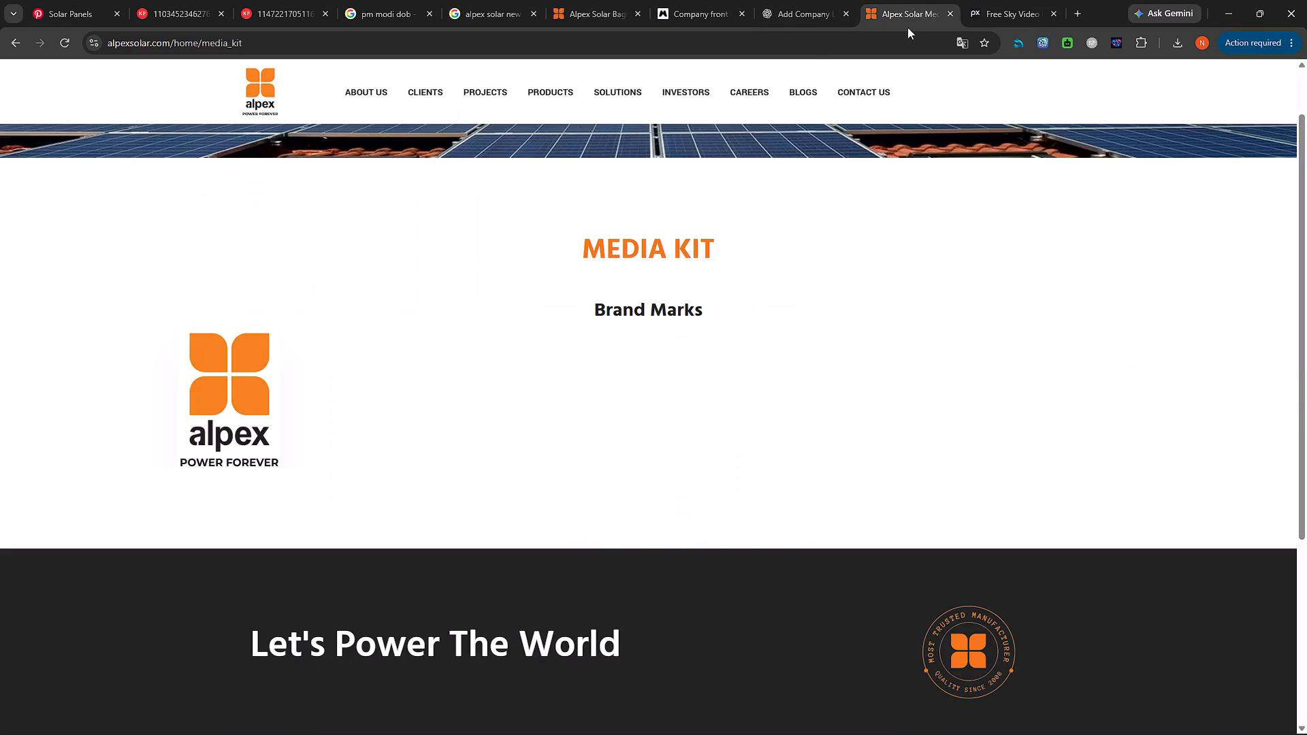
left_click(604, 3)
scroll(365, 345, "down", 1)
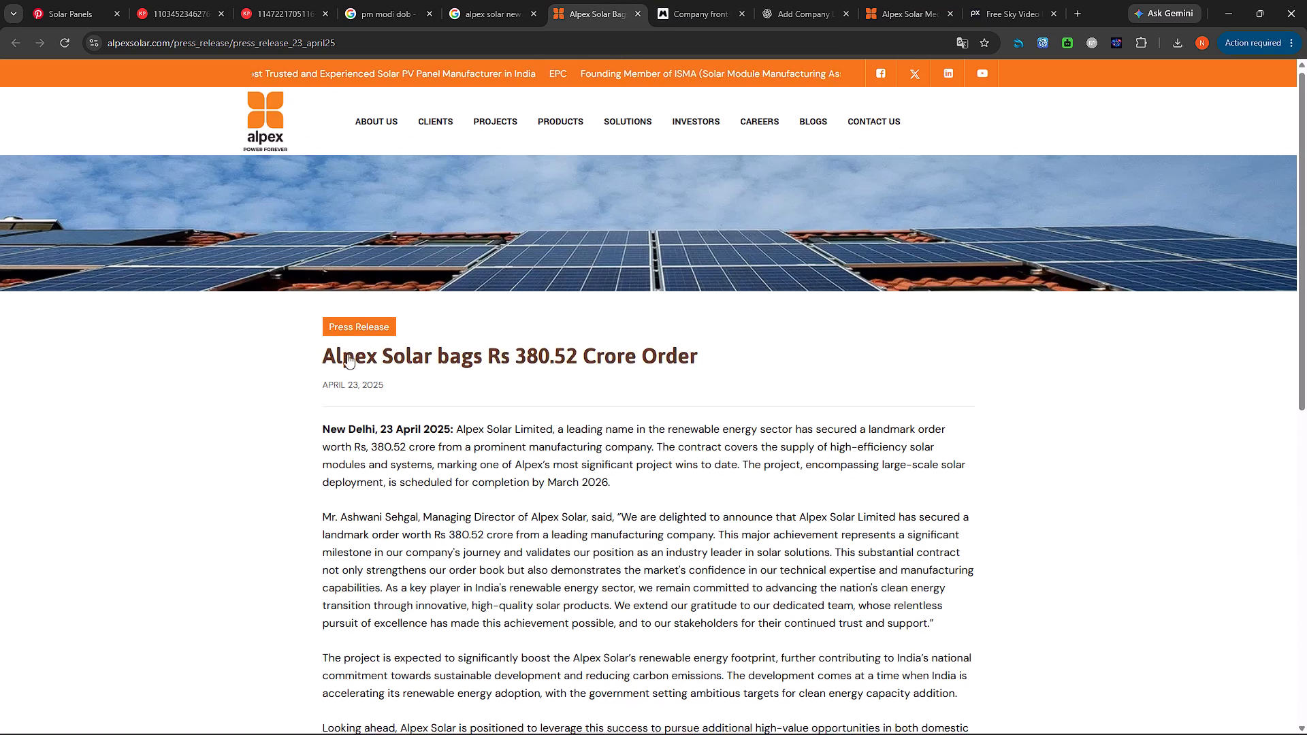
scroll(347, 354, "down", 1)
scroll(330, 350, "up", 1)
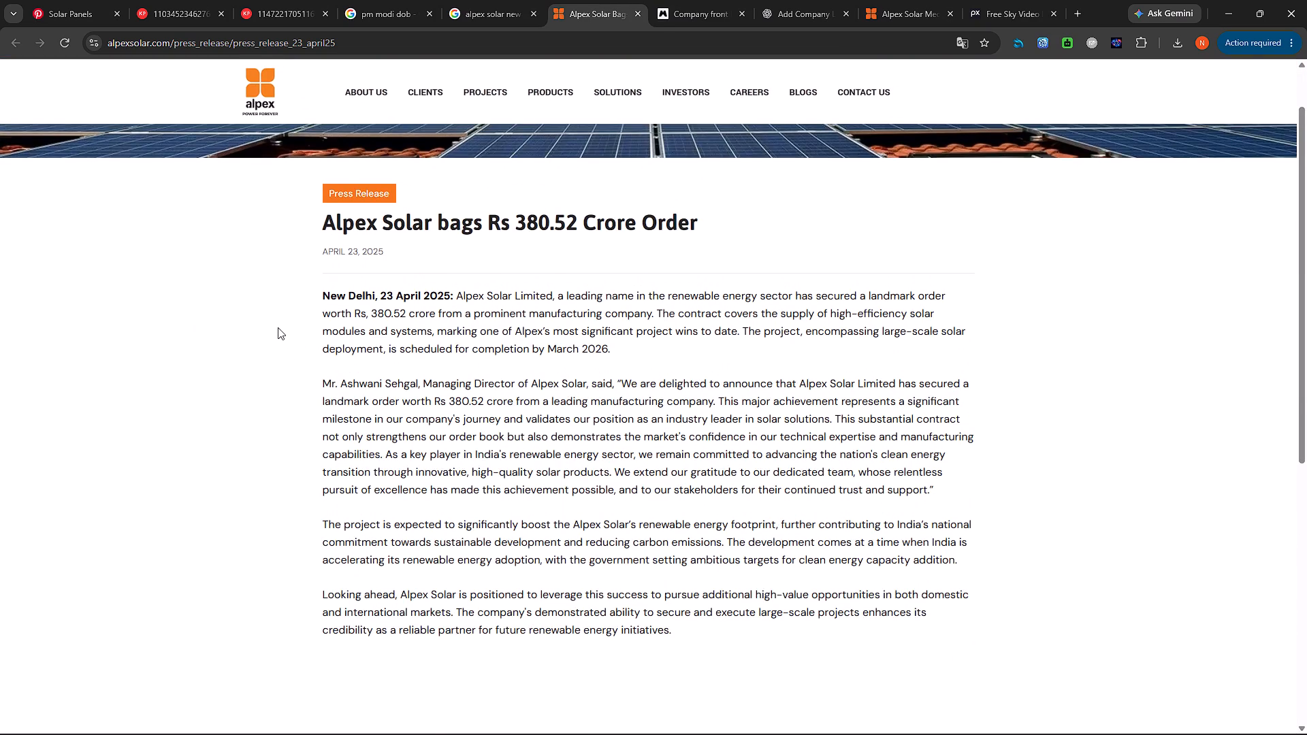
scroll(278, 327, "up", 1)
scroll(278, 327, "down", 2)
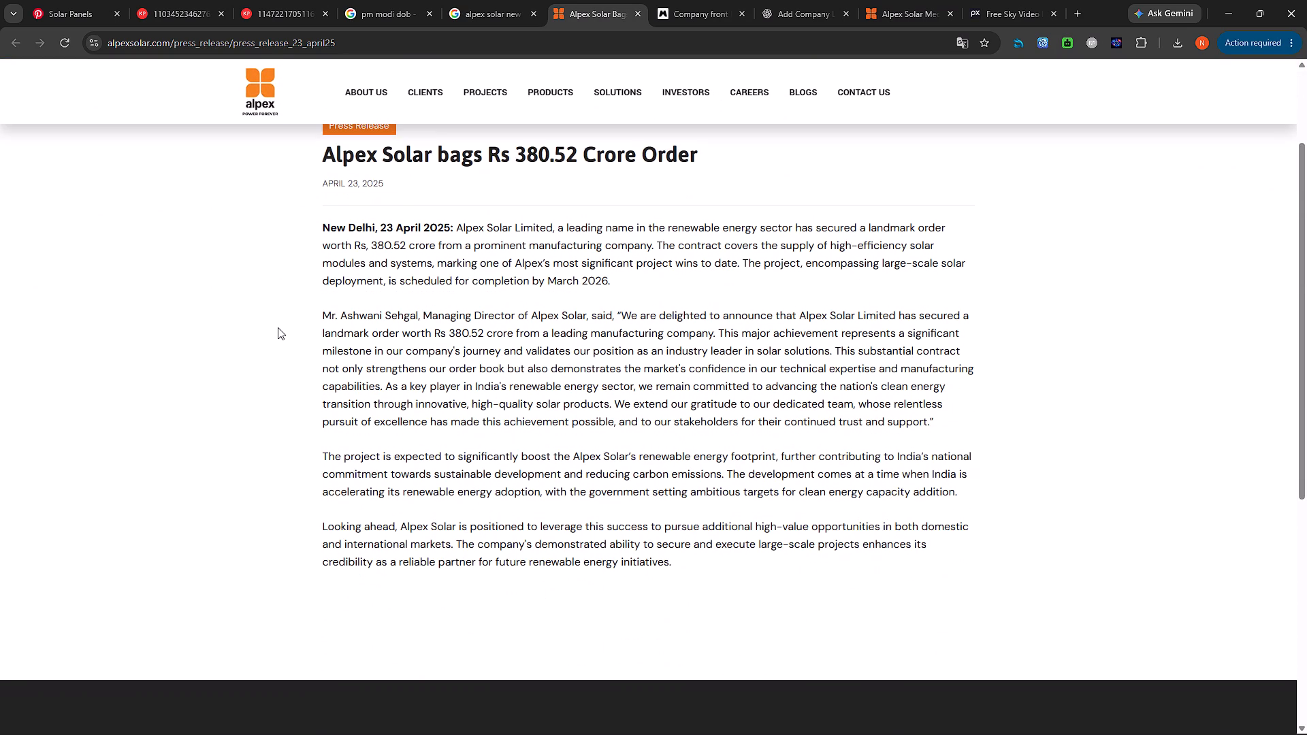
Capture a screenshot of the Alpex Solar press release, from the Press Release tag and headline down to the last paragraph.
scroll(278, 327, "up", 1)
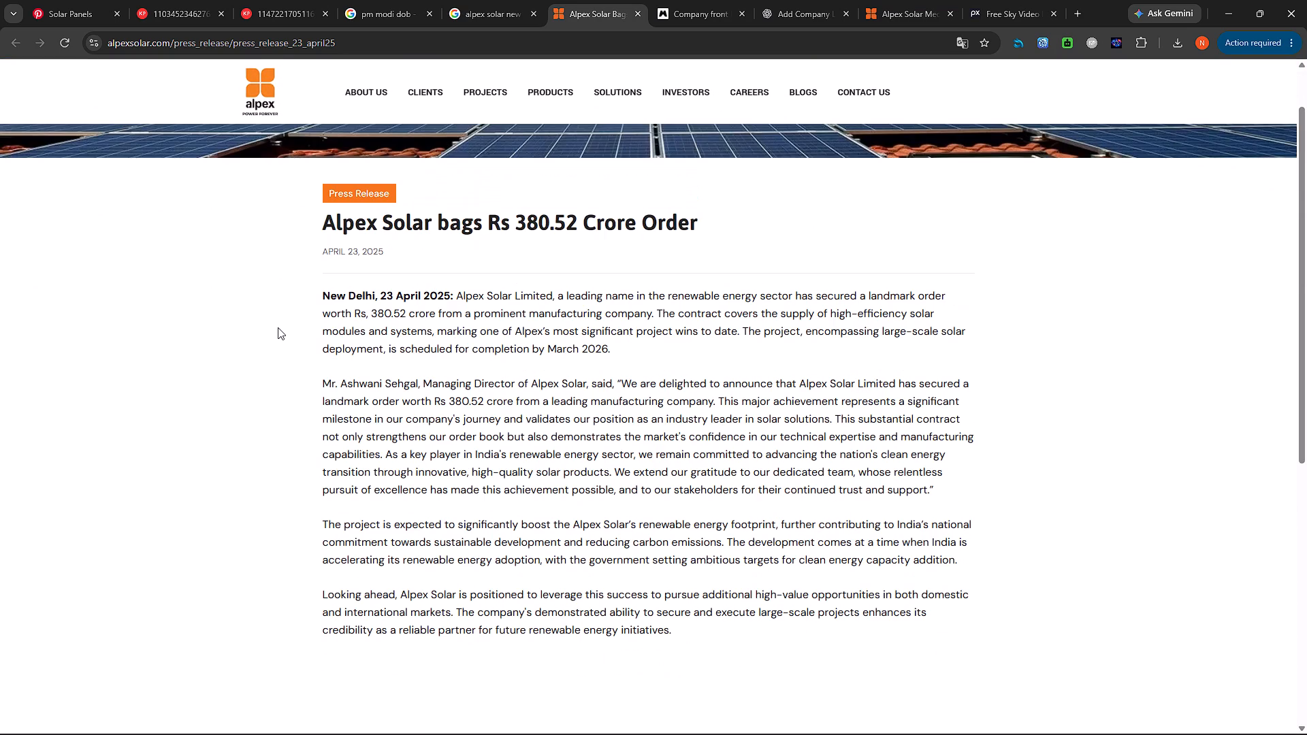
key("p")
key("super+s")
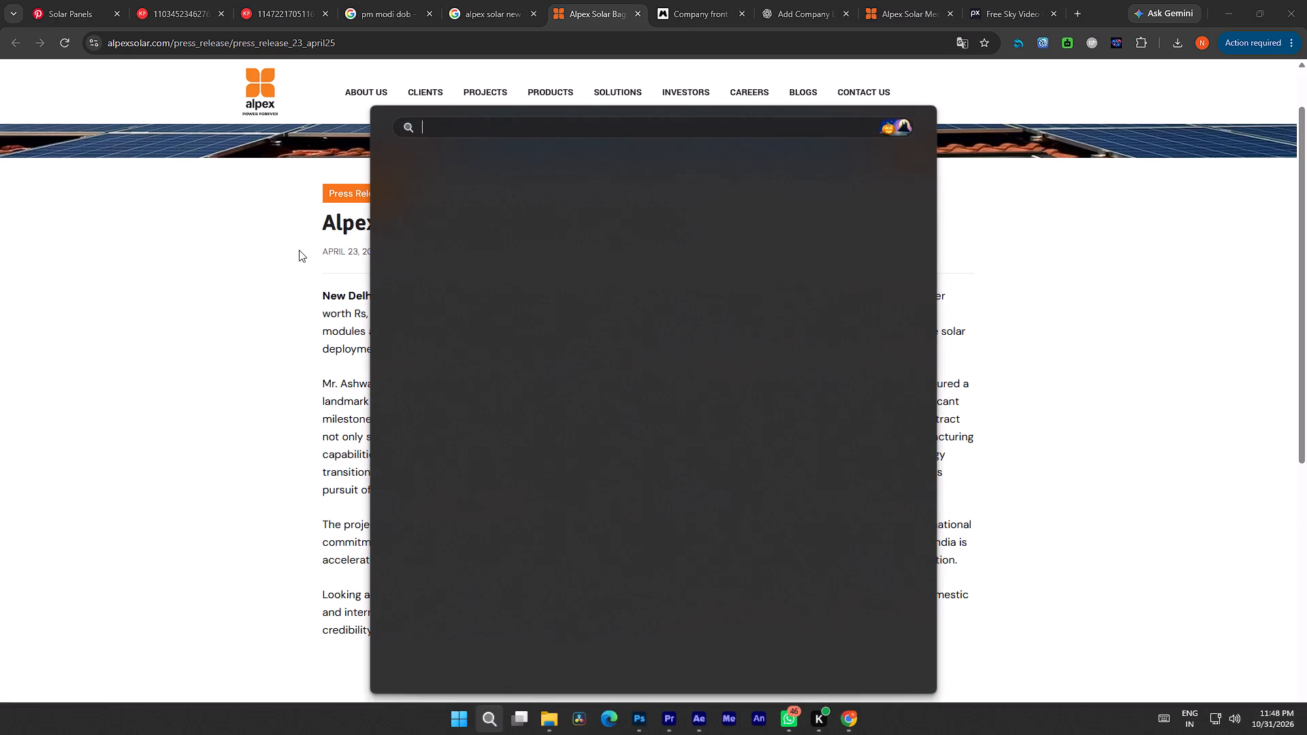
left_click(1152, 346)
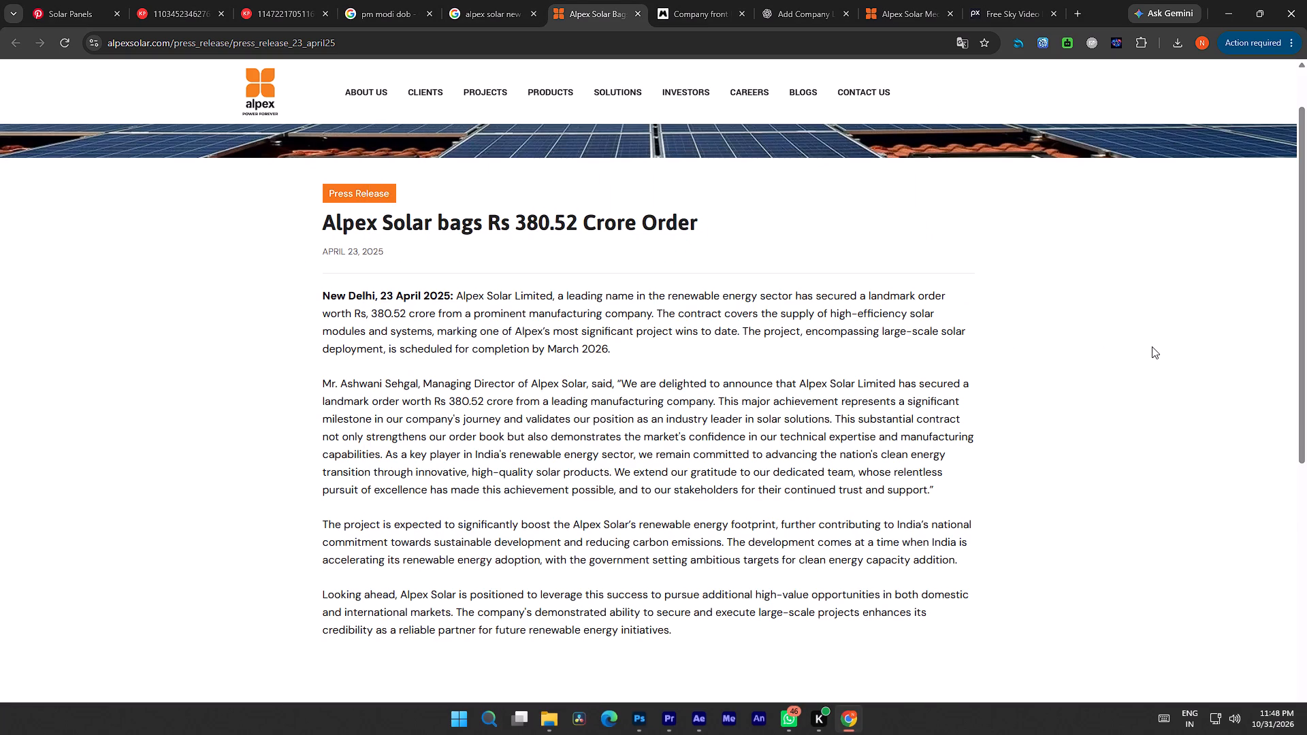
key("shift+super+s")
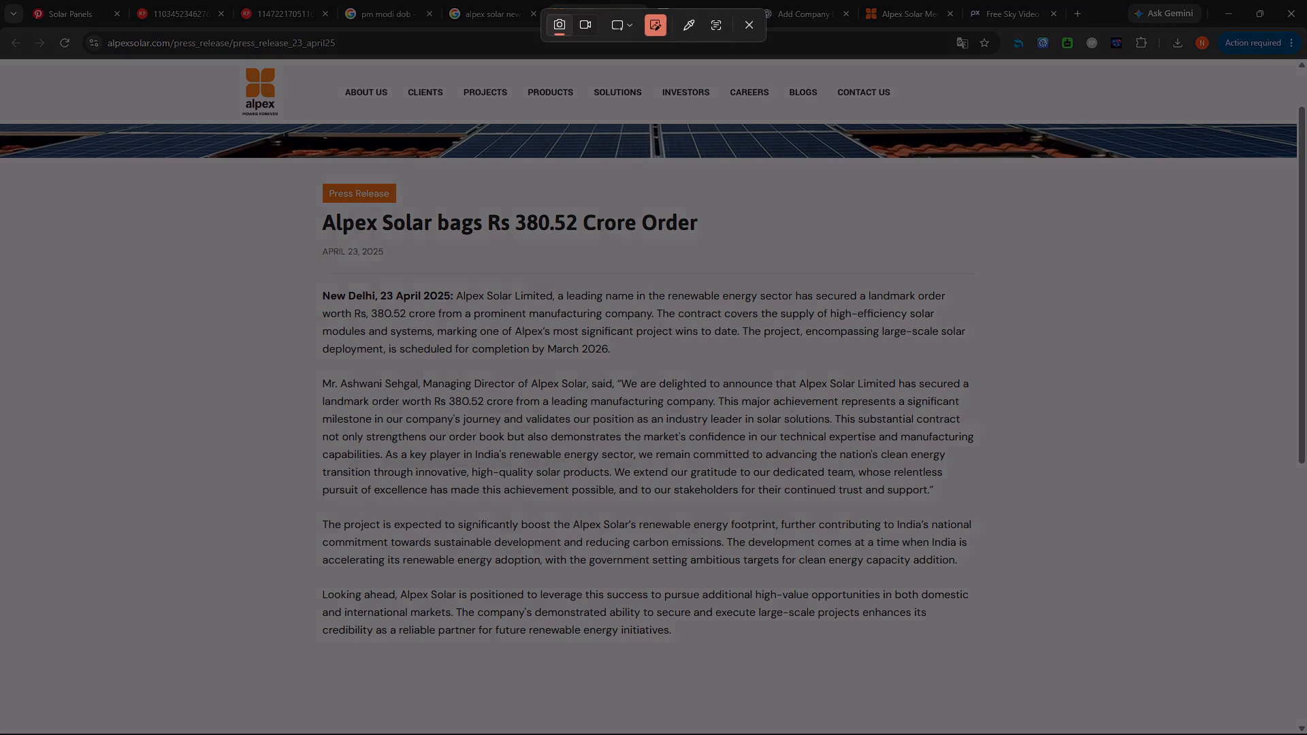
left_click_drag(309, 182, 474, 238)
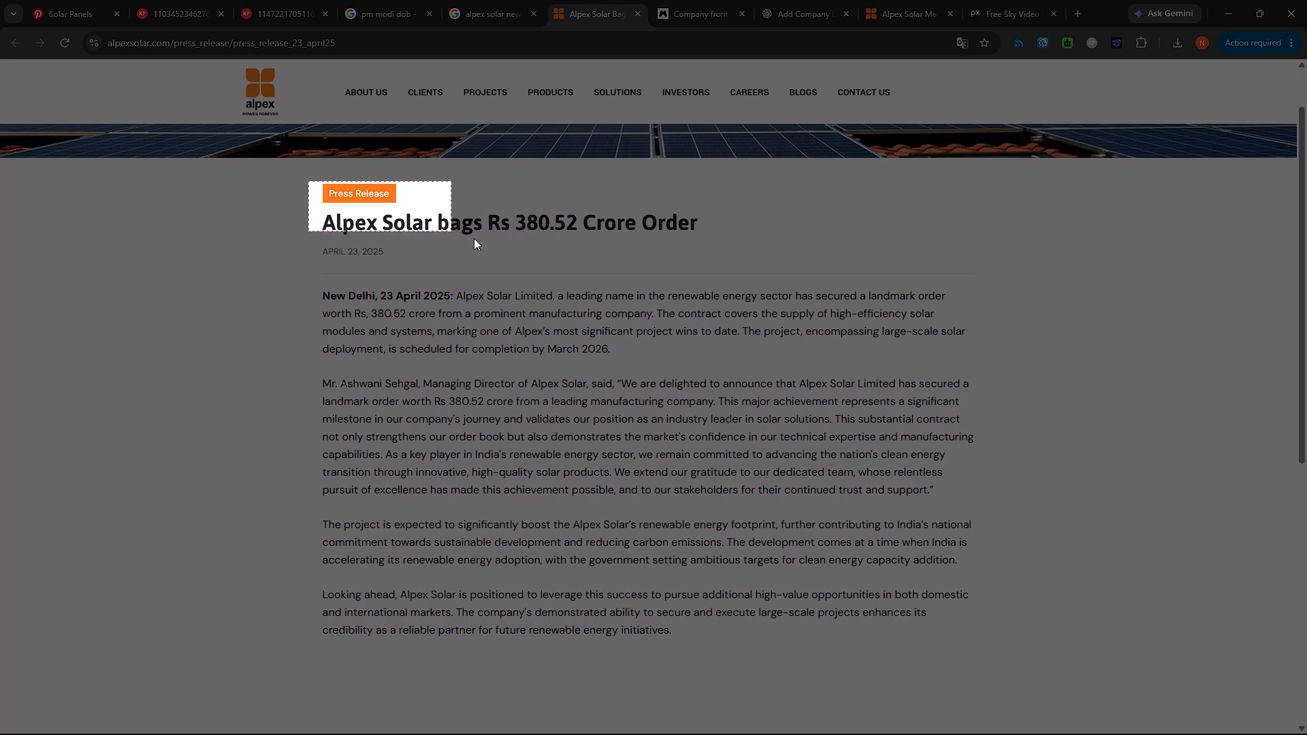
left_click_drag(474, 238, 1018, 652)
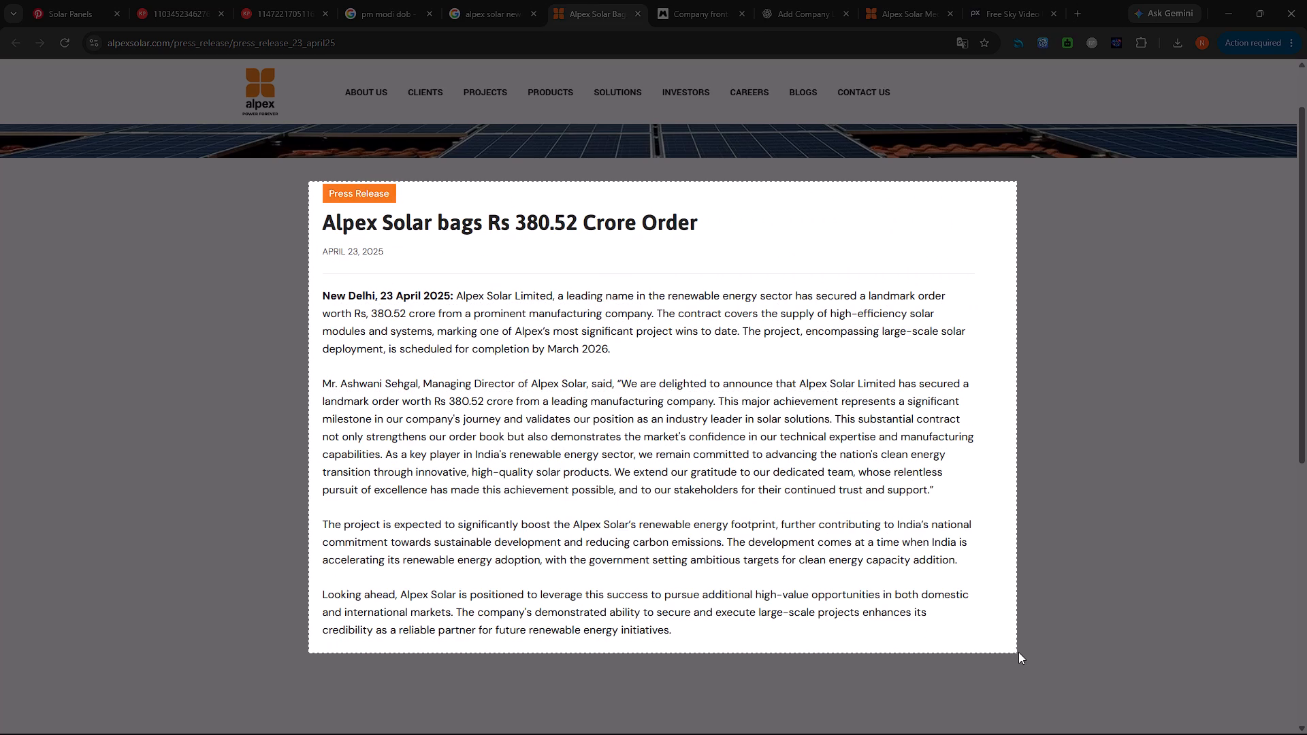
left_click_drag(1018, 652, 1009, 650)
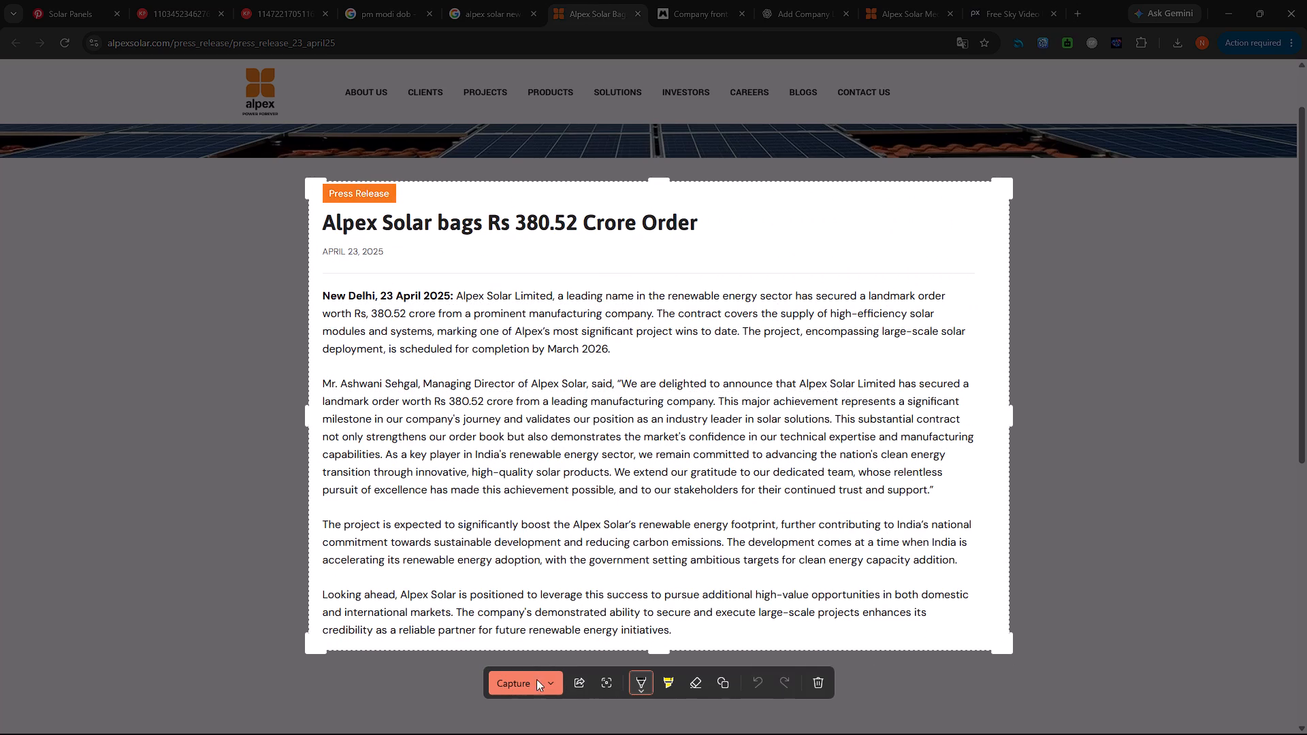
left_click(522, 681)
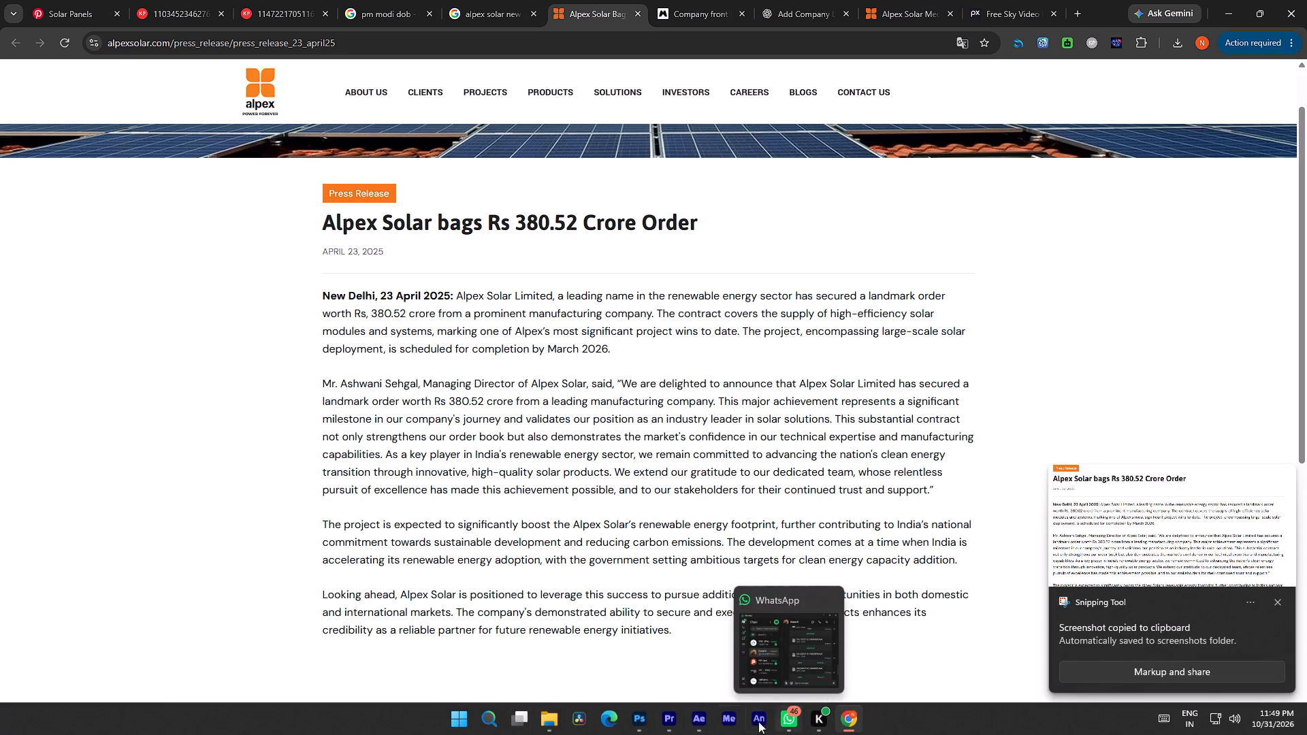
Switch to After Effects and collapse the Copy Pasta and Green screen folders in the project.
left_click(699, 718)
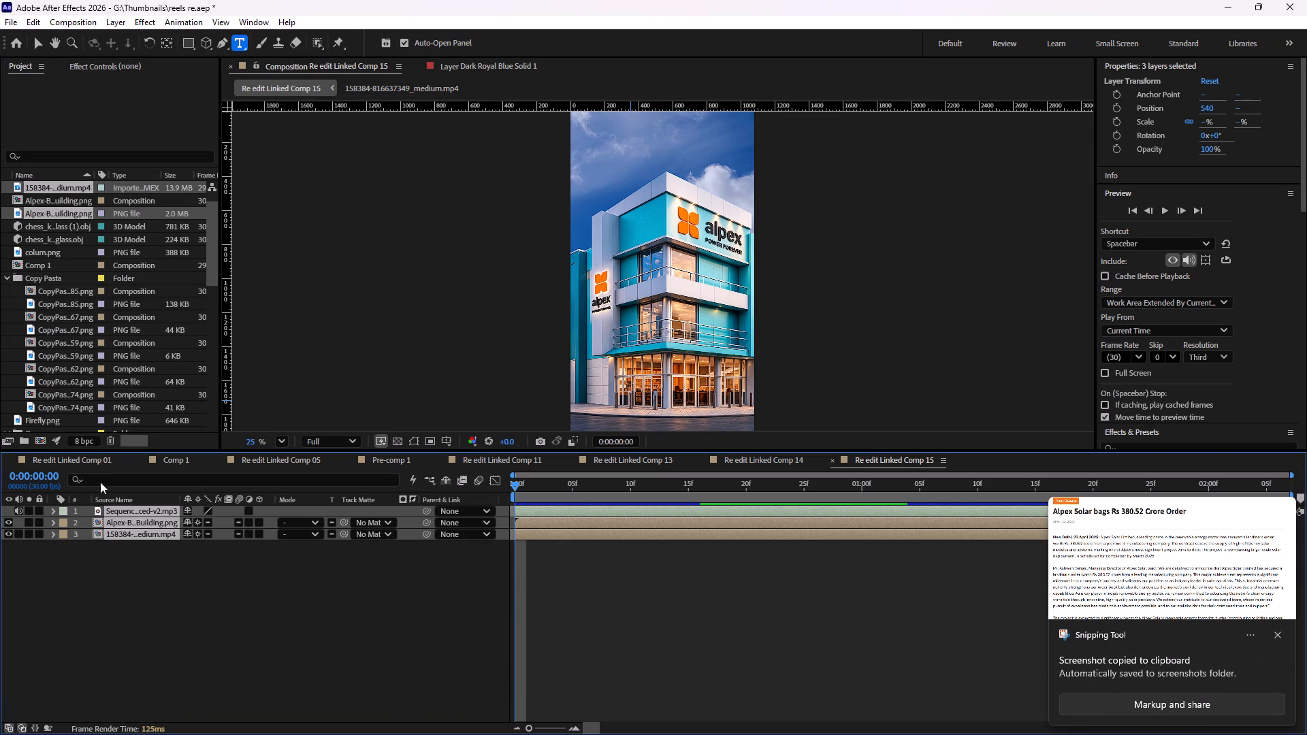
right_click(334, 638)
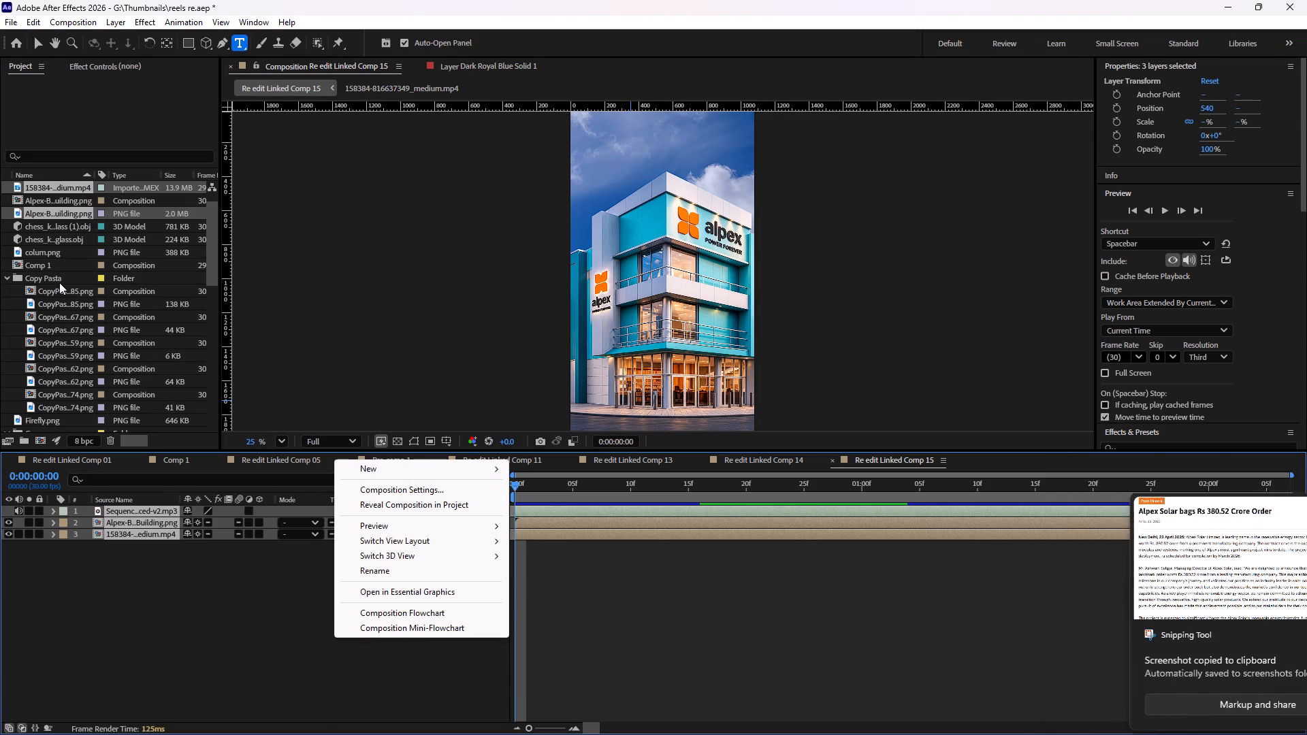
scroll(59, 281, "down", 6)
scroll(72, 304, "up", 6)
scroll(82, 308, "down", 5)
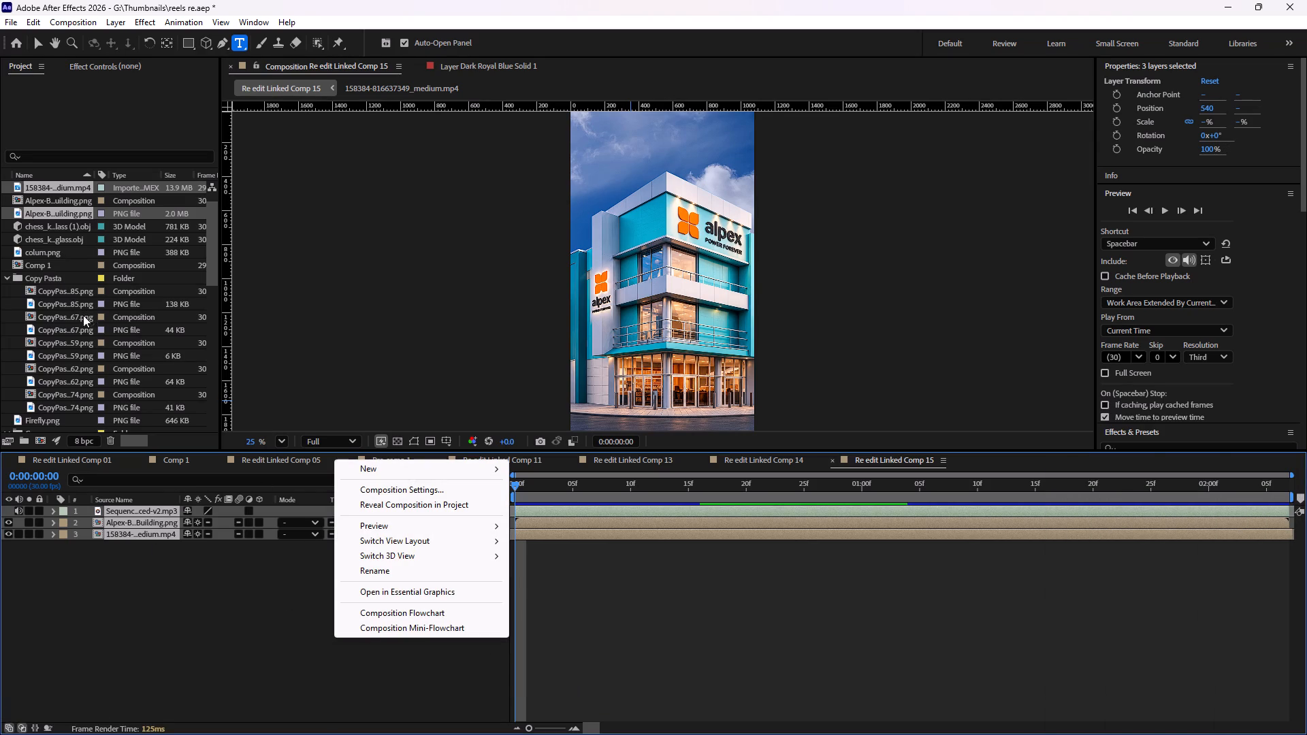
right_click(97, 265)
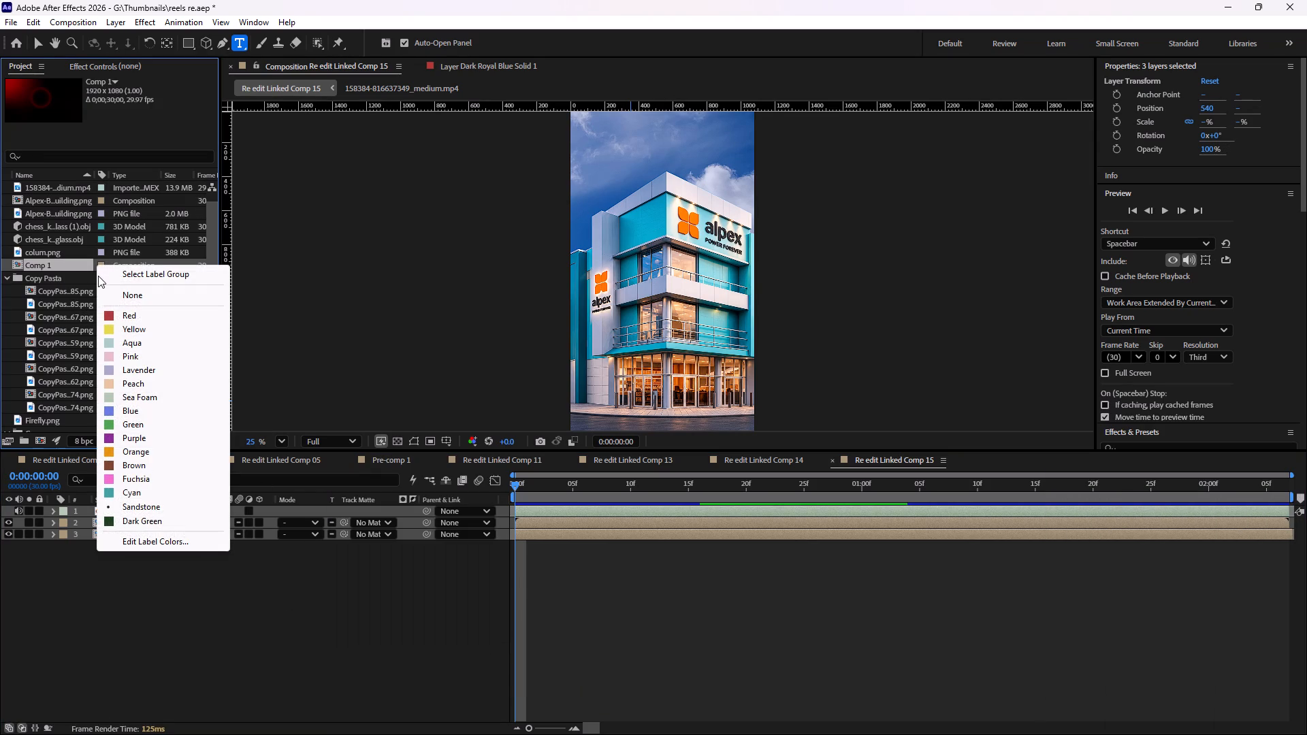
scroll(39, 279, "down", 5)
left_click(5, 279)
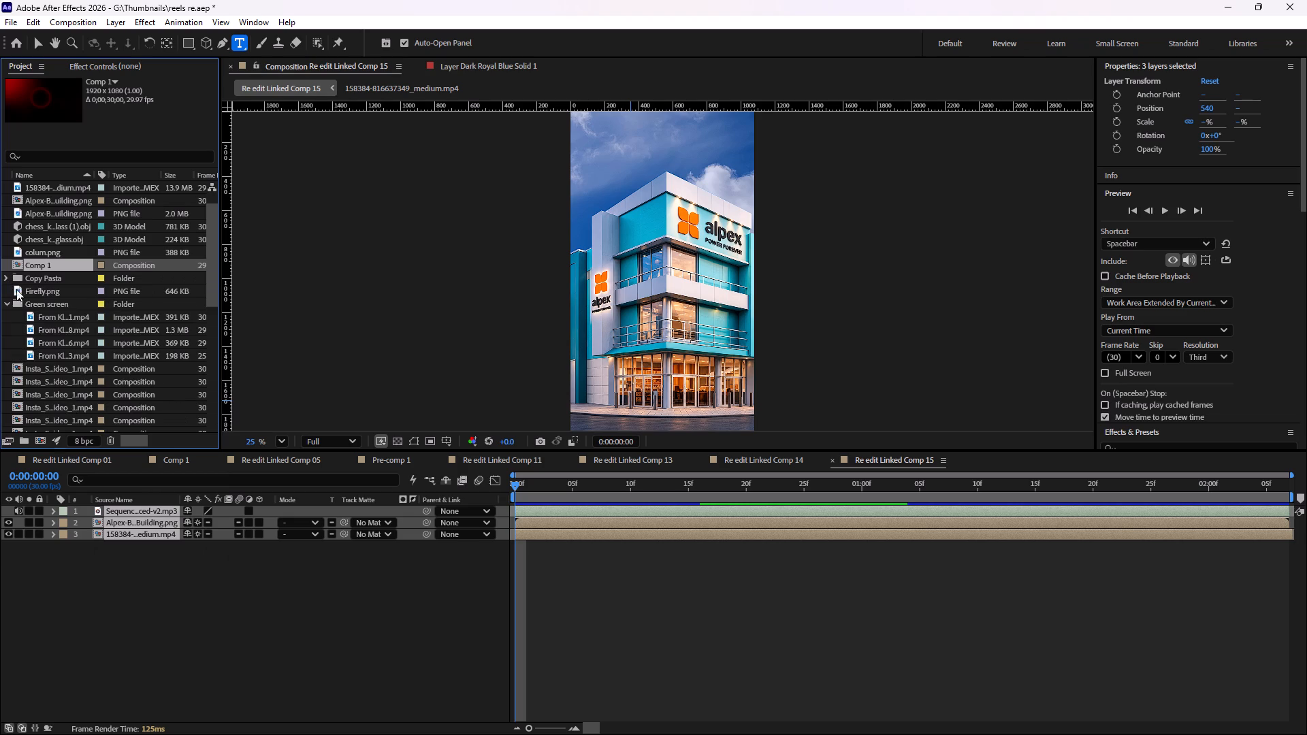
left_click(6, 305)
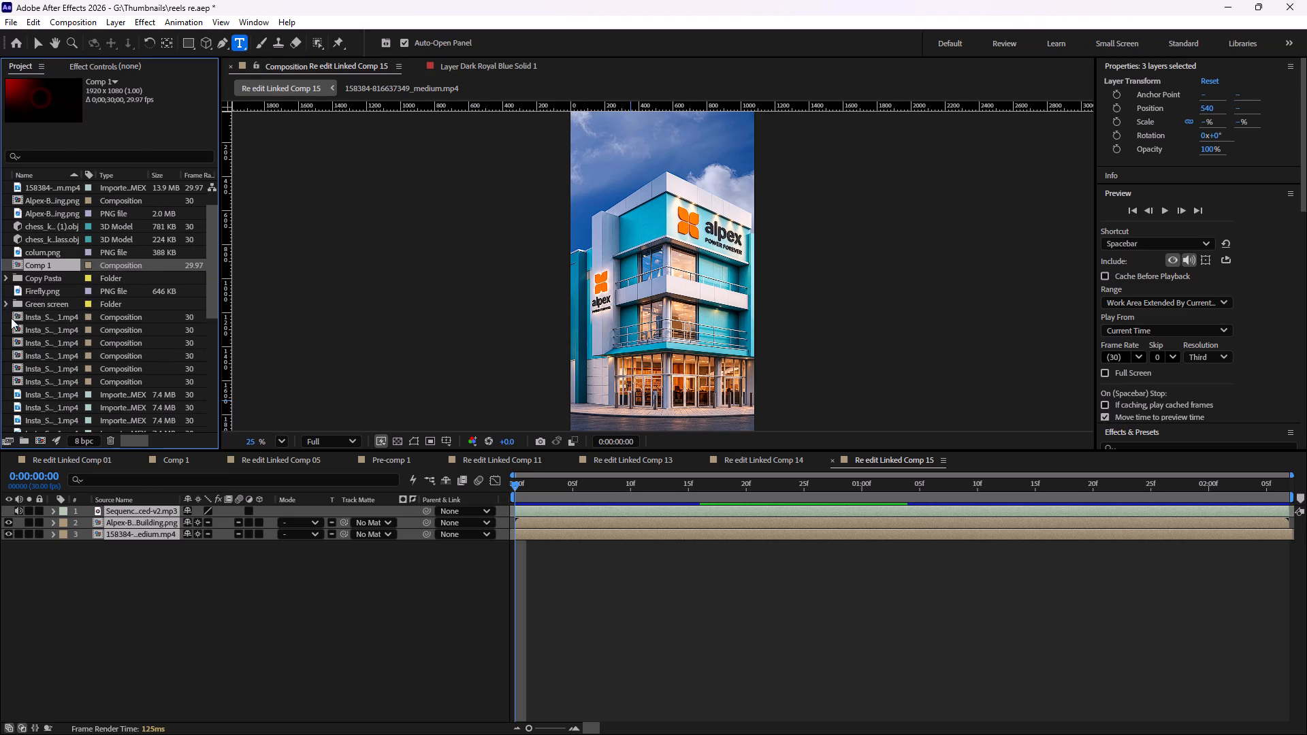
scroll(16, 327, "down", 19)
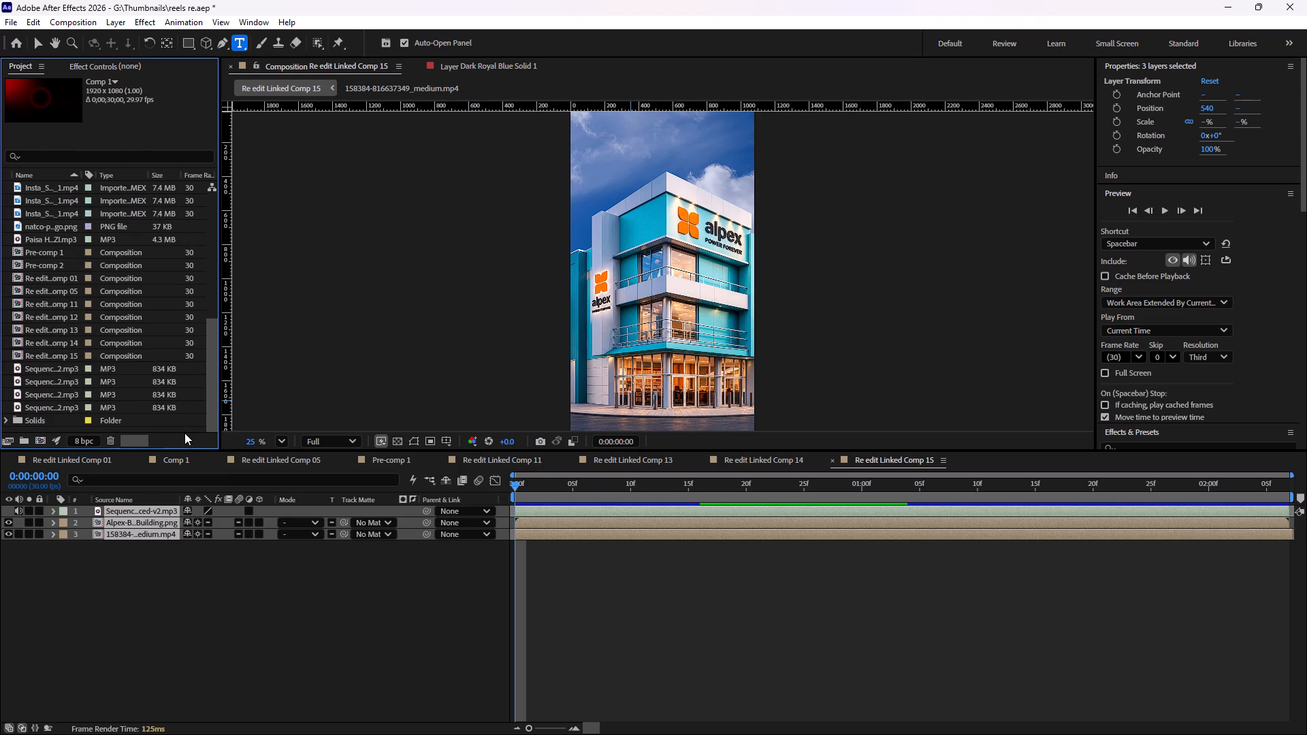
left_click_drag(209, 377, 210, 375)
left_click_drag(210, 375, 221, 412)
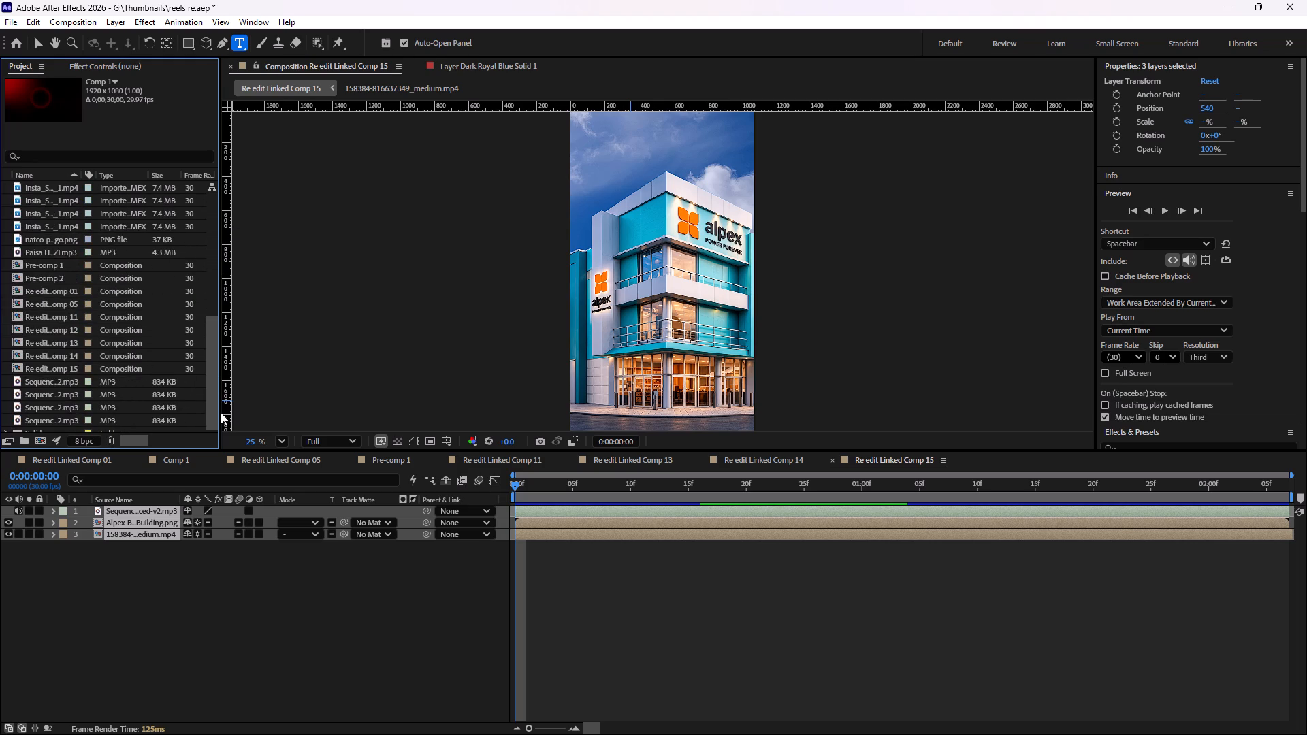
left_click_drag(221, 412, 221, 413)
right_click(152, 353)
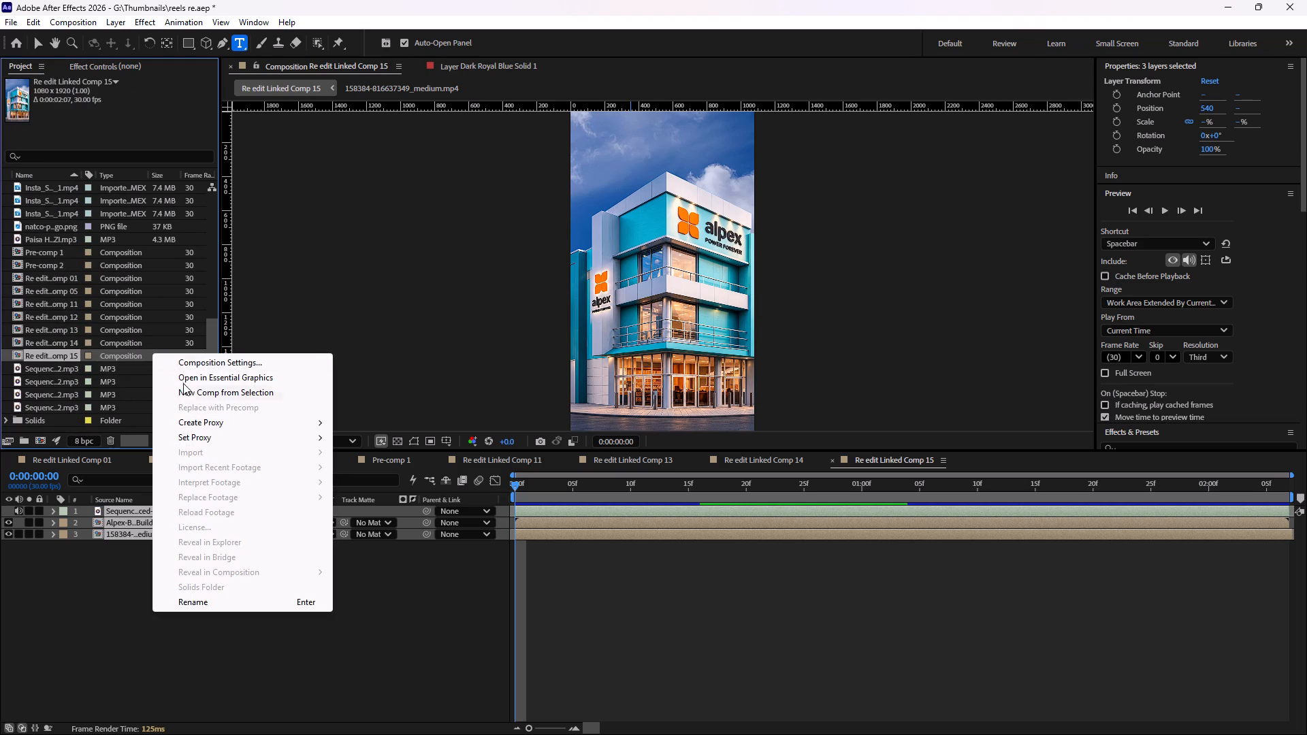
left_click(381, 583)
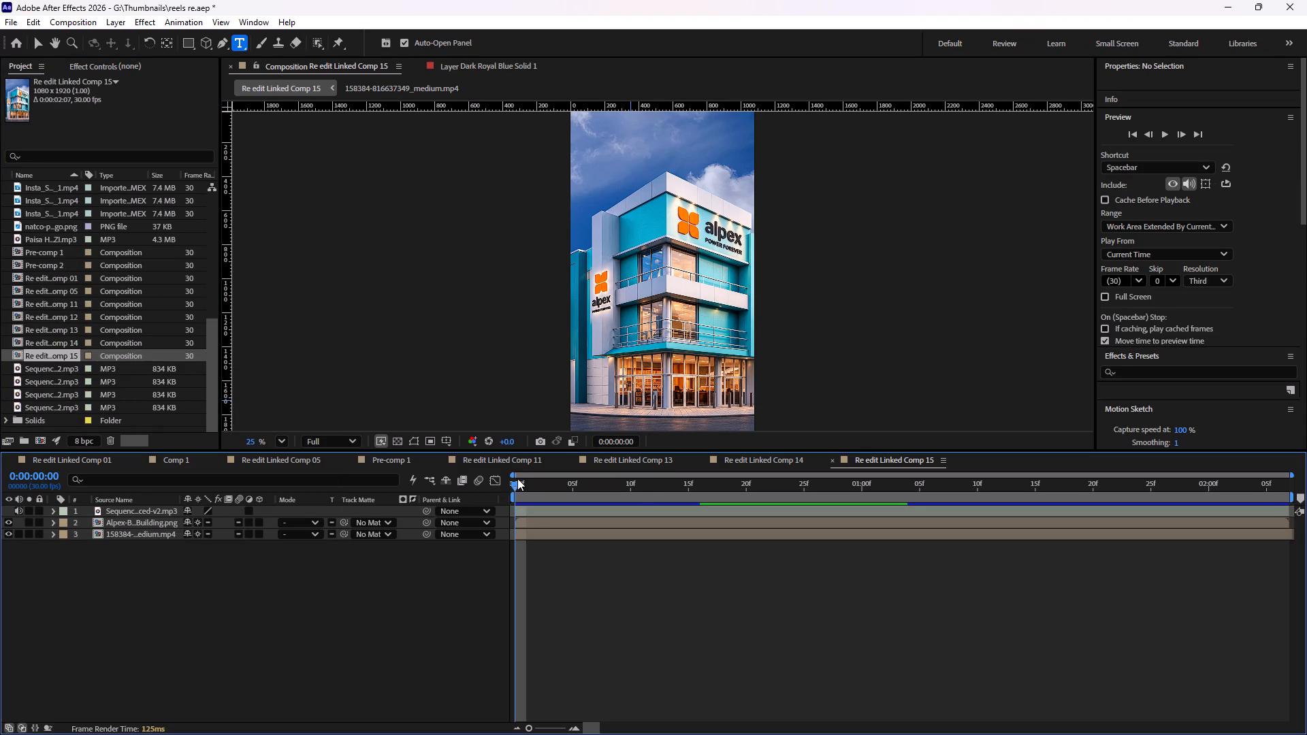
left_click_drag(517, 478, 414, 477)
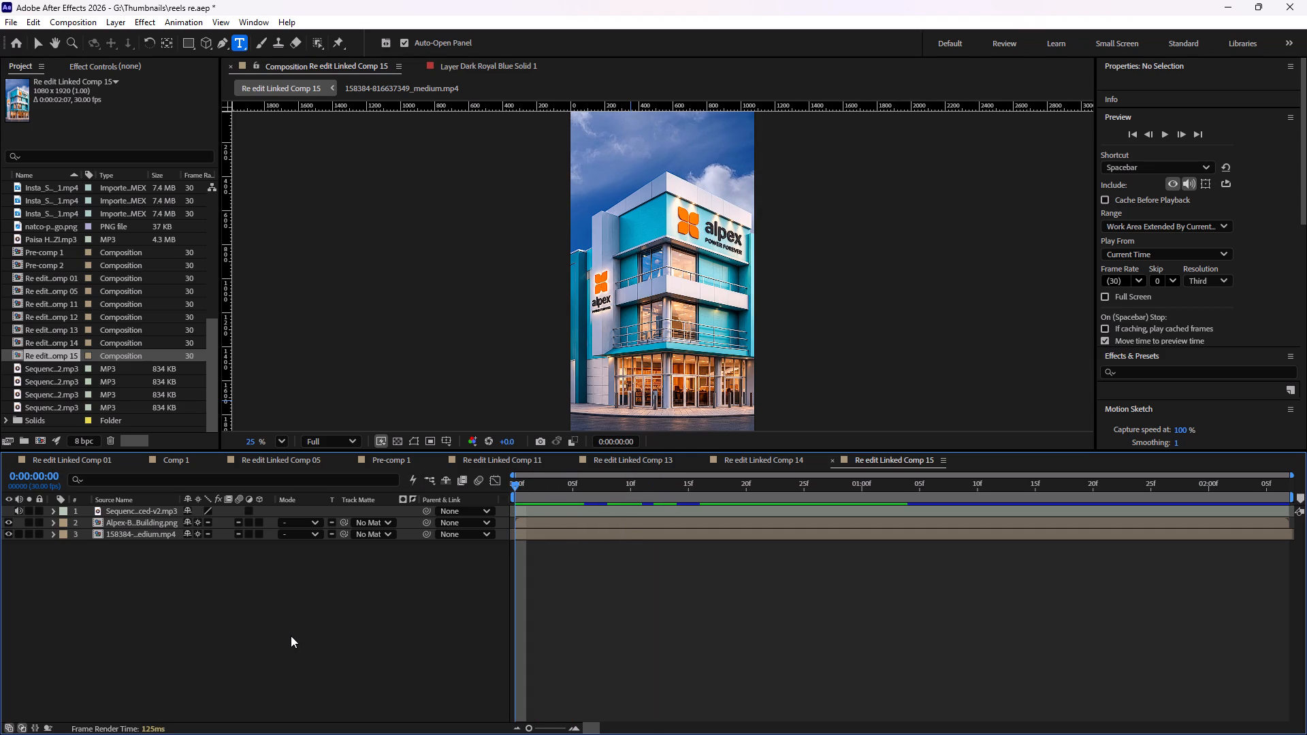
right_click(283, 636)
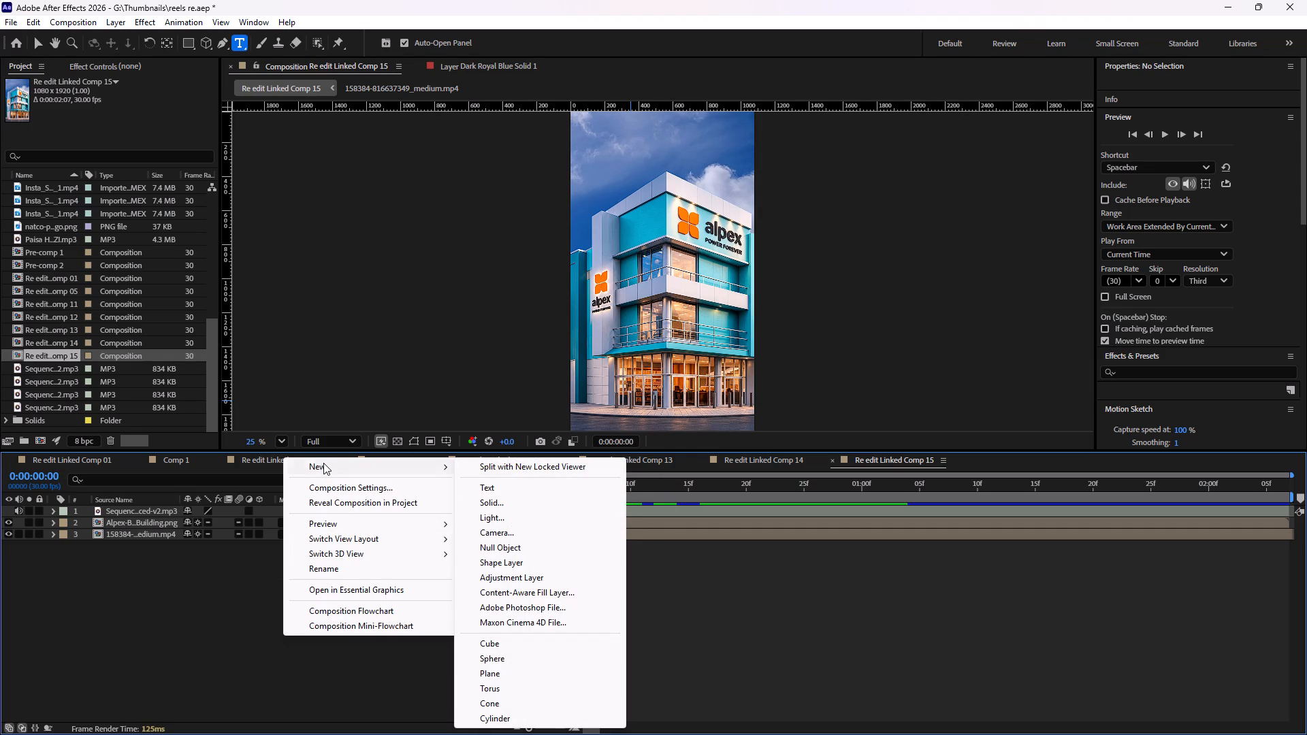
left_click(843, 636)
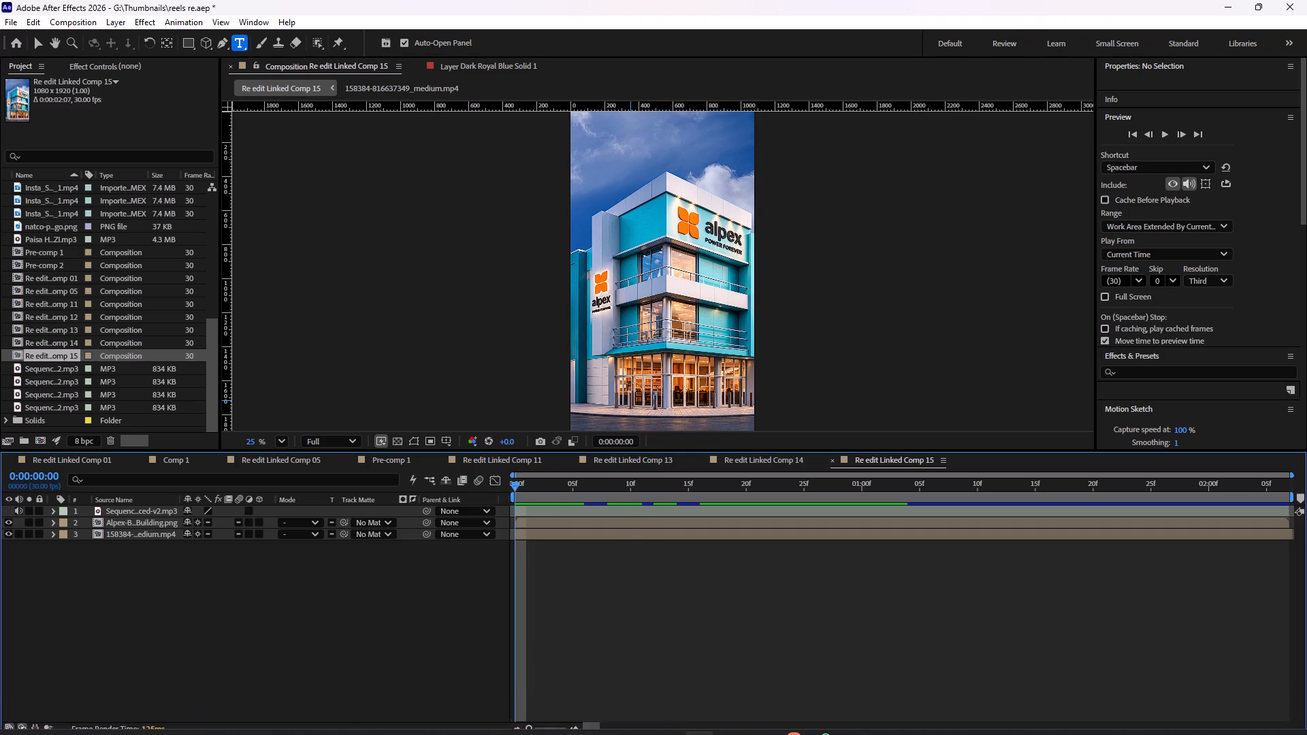
Switch to the Downloads window in File Explorer and browse its folder list for the captured press release image.
left_click(549, 716)
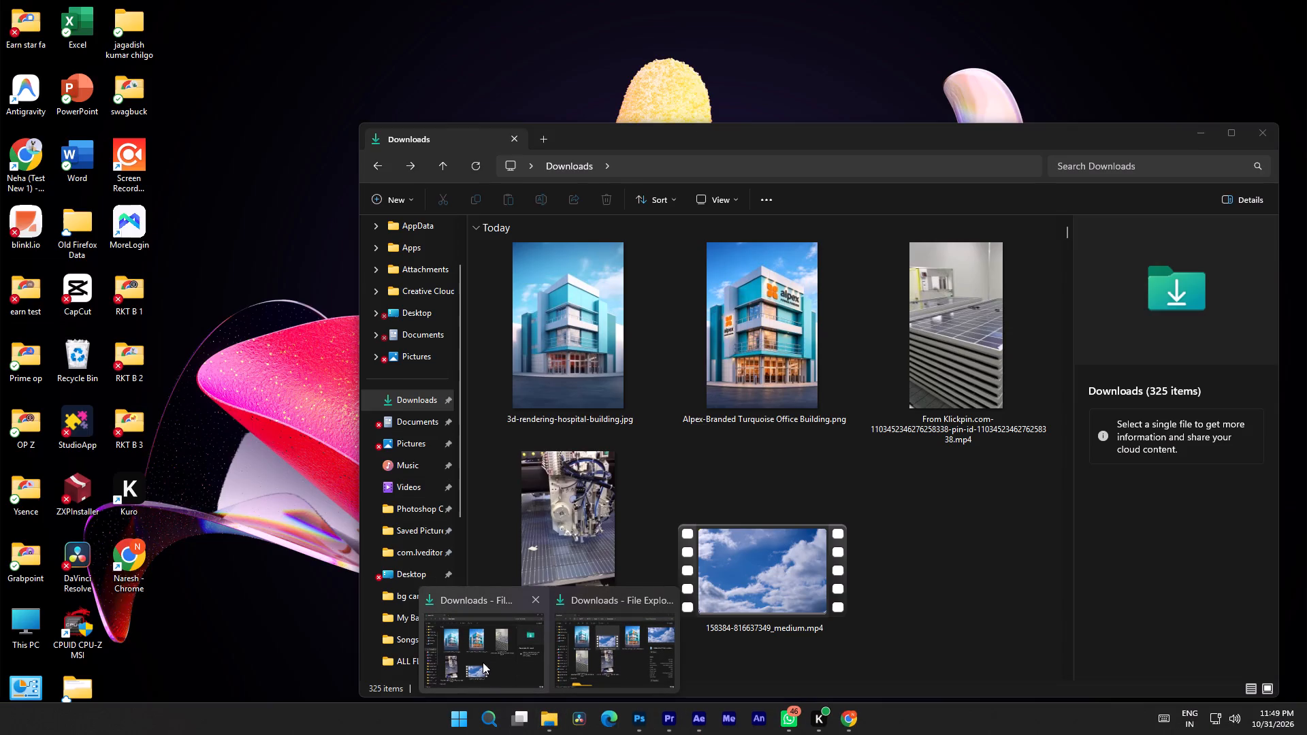
left_click(483, 662)
scroll(407, 242, "up", 6)
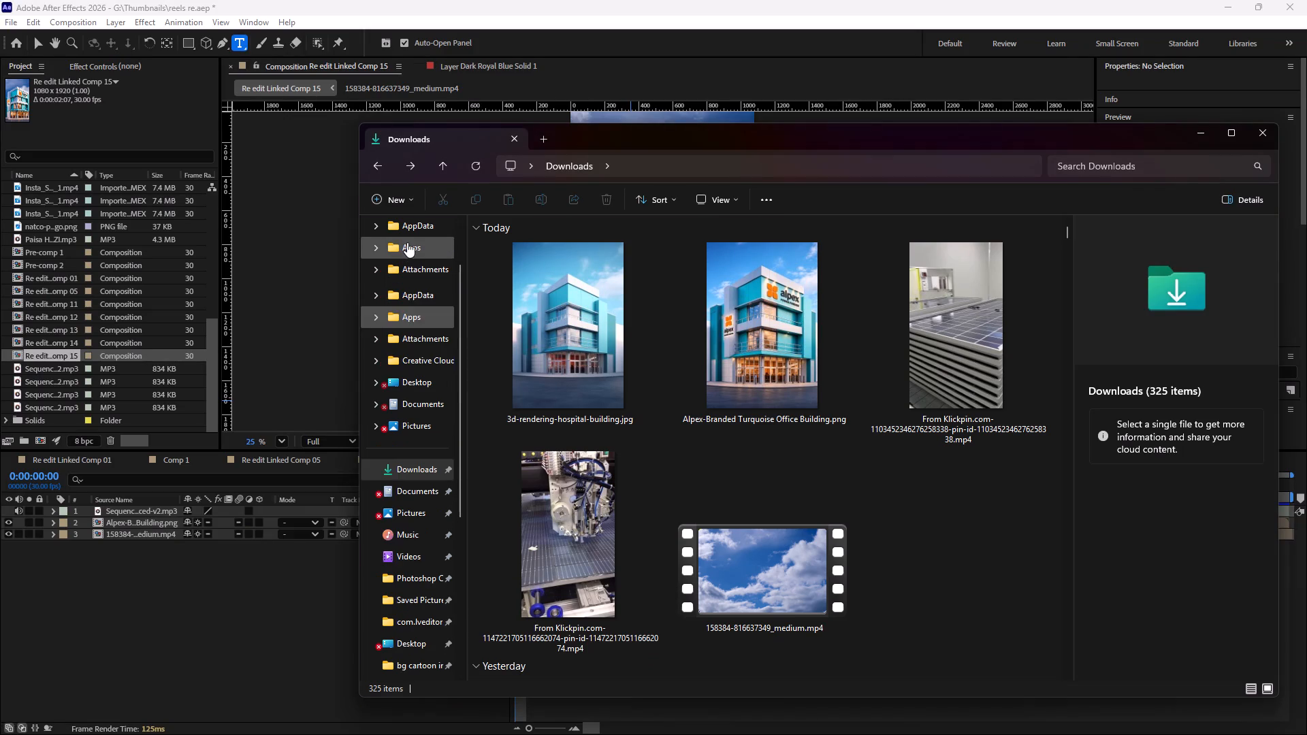
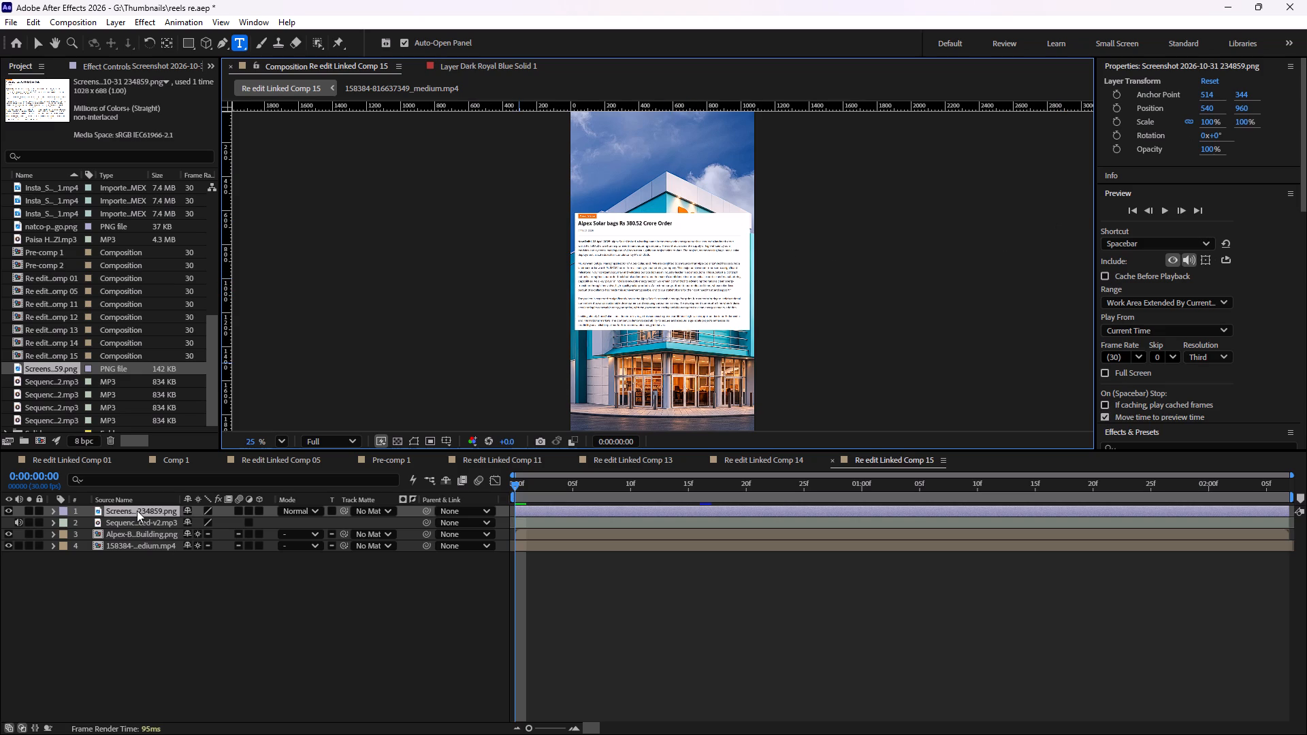
Reorder the layers so the press release screenshot sits between the Alpex building and sky footage, with the sequence audio at the bottom.
left_click_drag(137, 510, 133, 537)
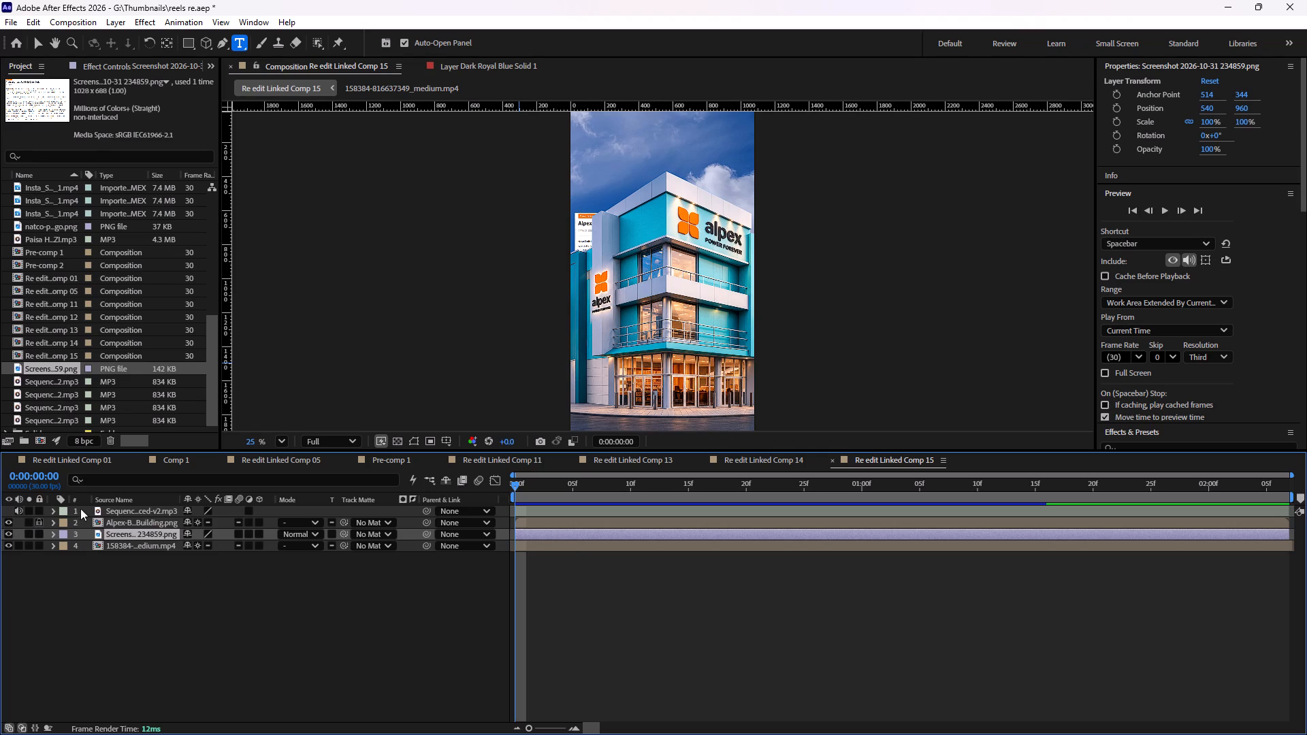
left_click(127, 508)
left_click_drag(127, 508, 123, 555)
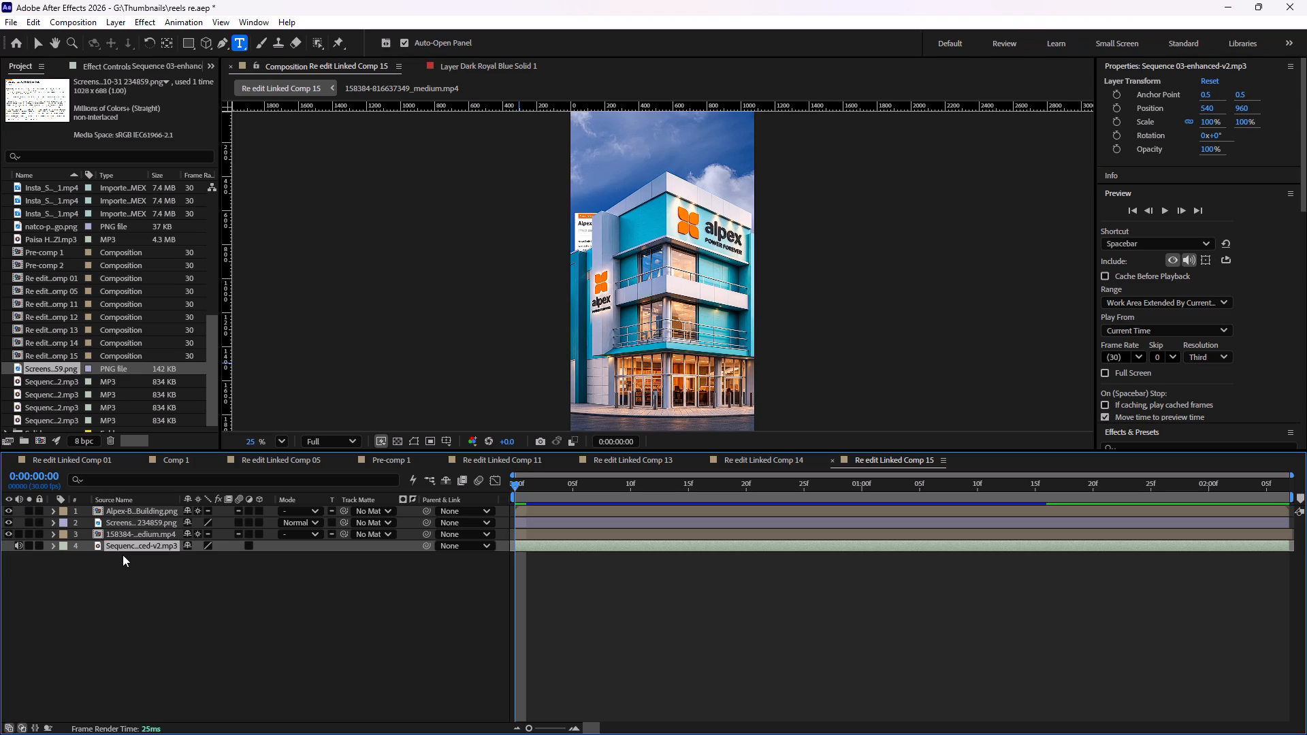
left_click(7, 534)
left_click(7, 534)
Rename the 158384 sky footage layer as Sky.
left_click(121, 536)
right_click(153, 536)
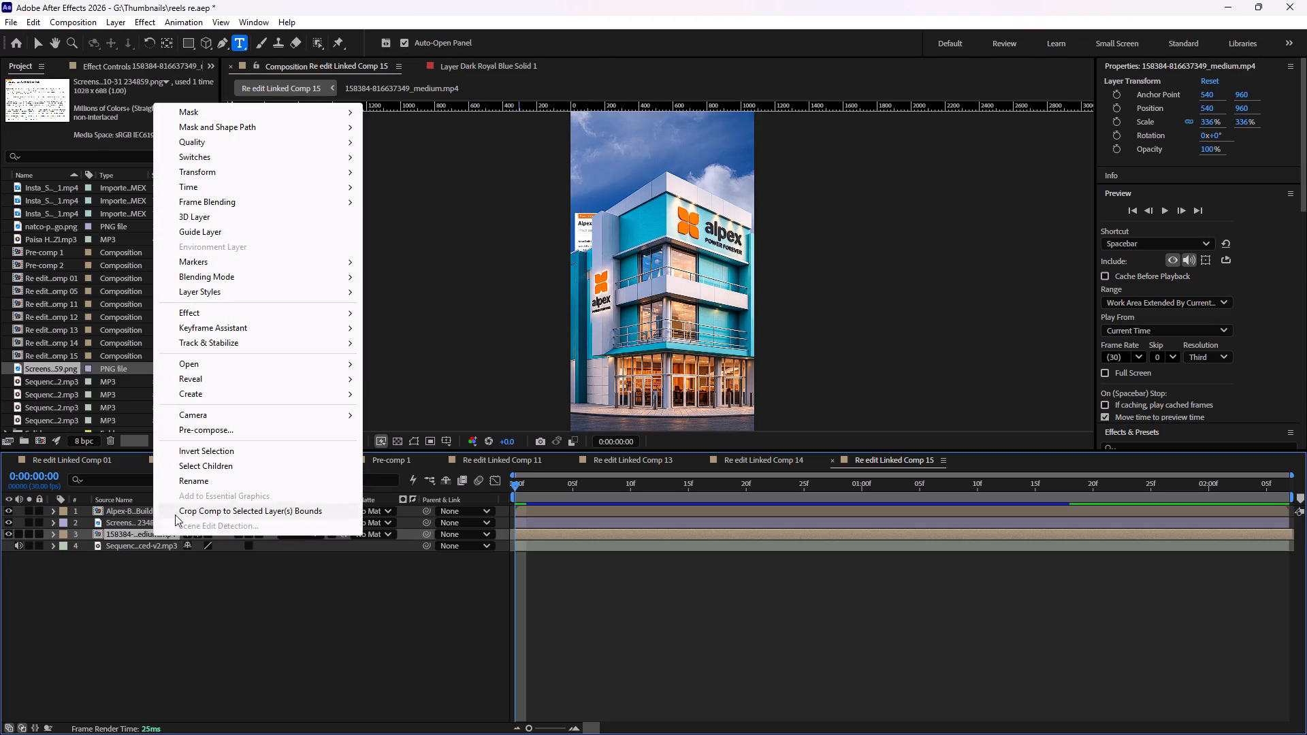
left_click(199, 483)
key("BackSpace")
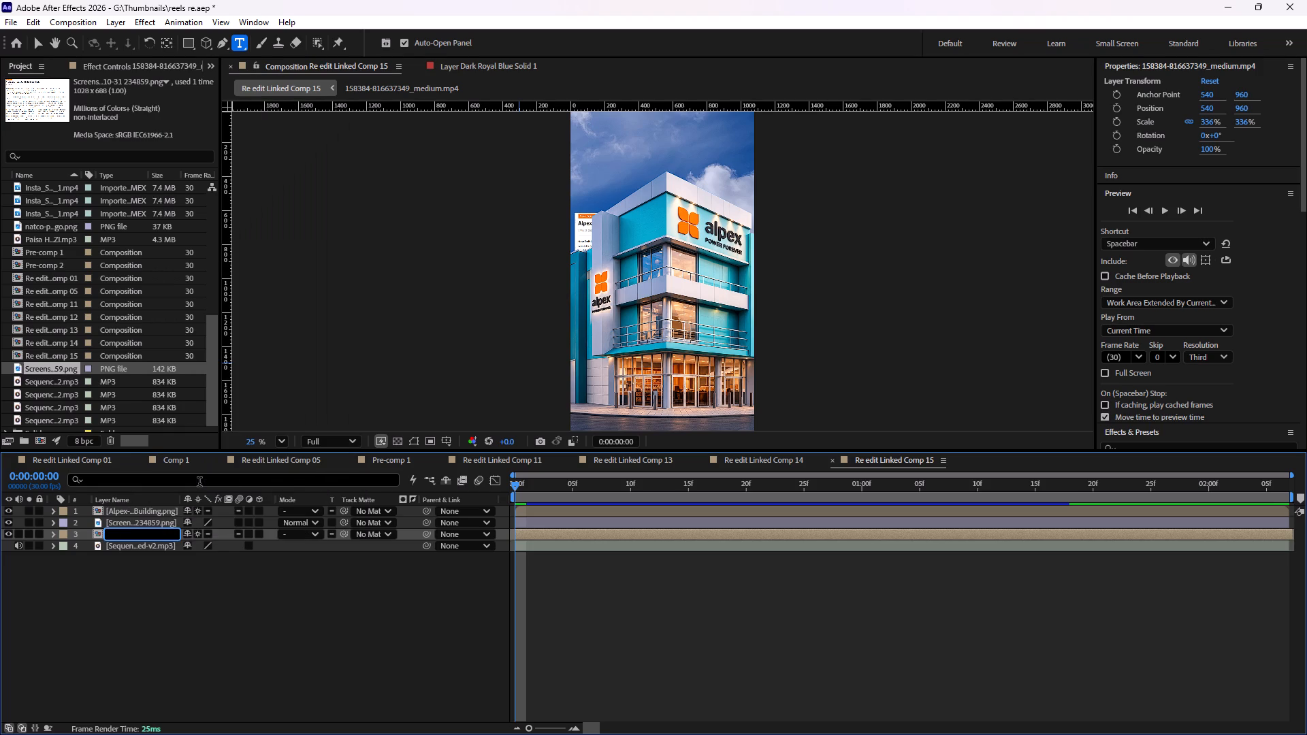
key("s")
type("ky")
key("Return")
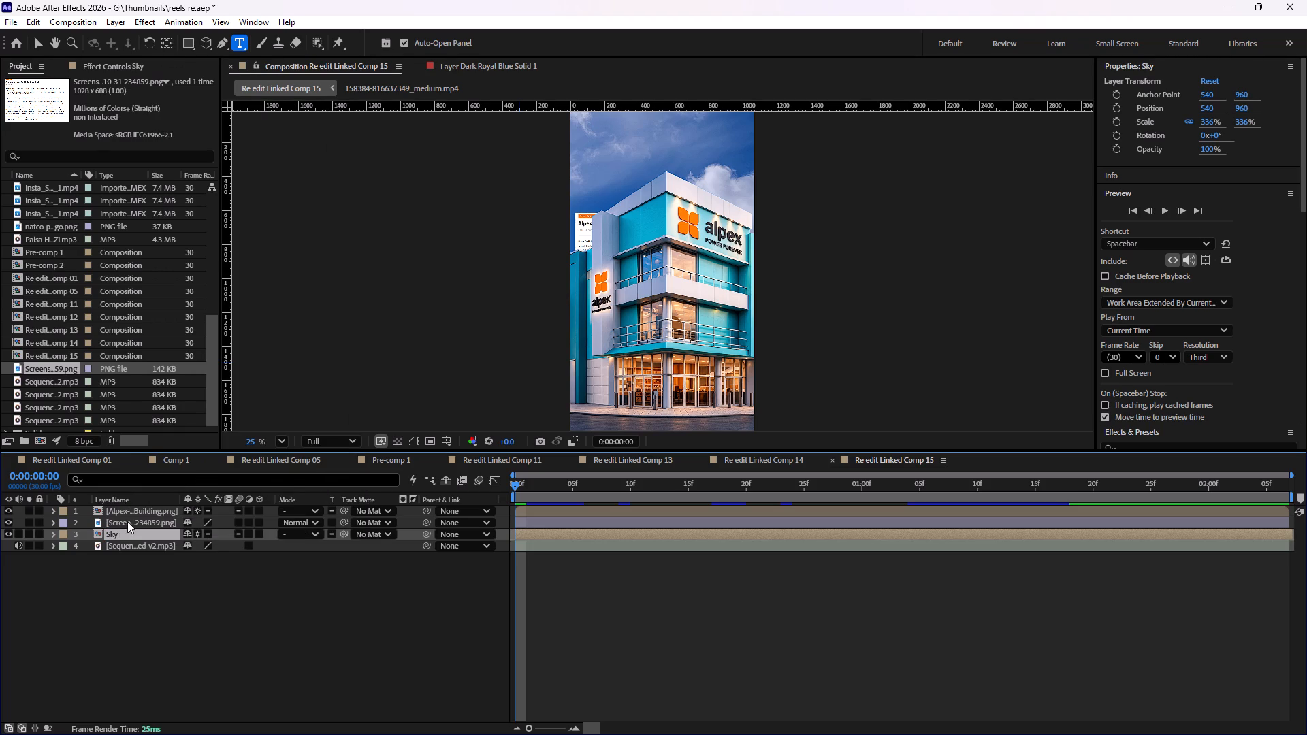
Rename the press release screenshot layer as Articles.
left_click(127, 521)
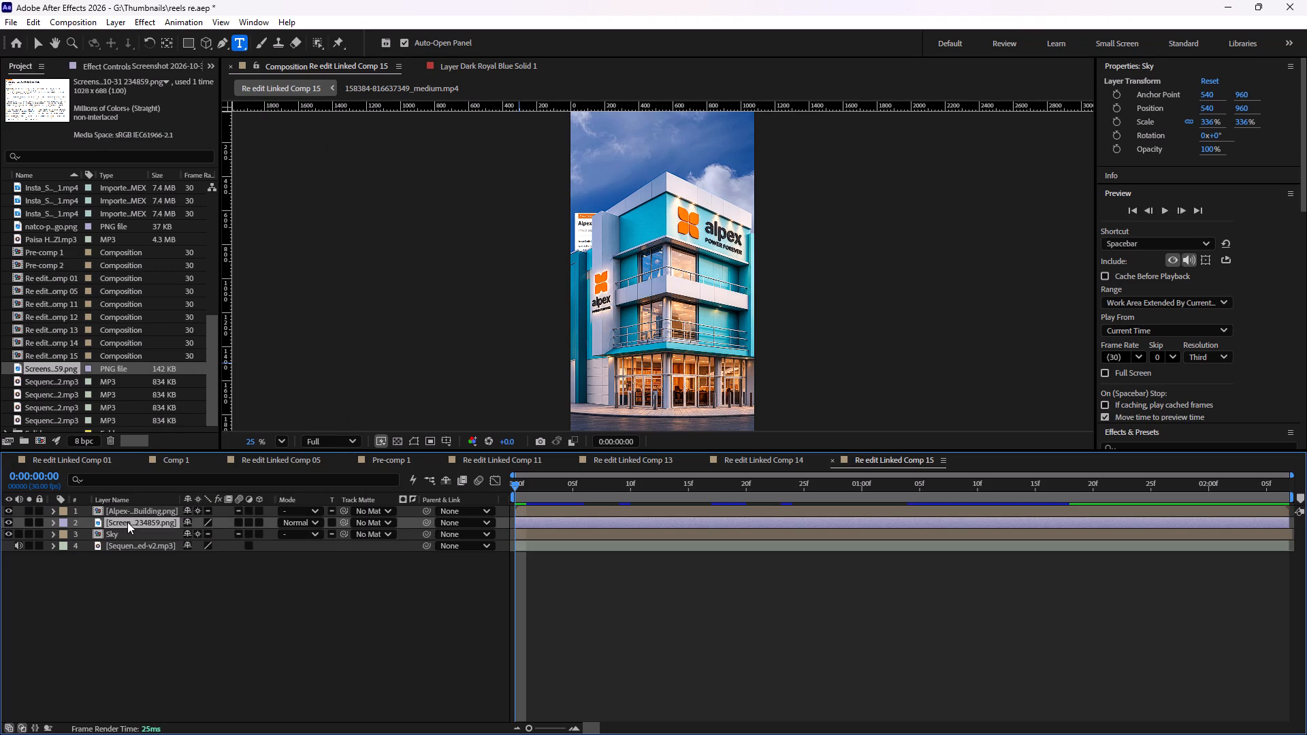
right_click(127, 522)
left_click(180, 463)
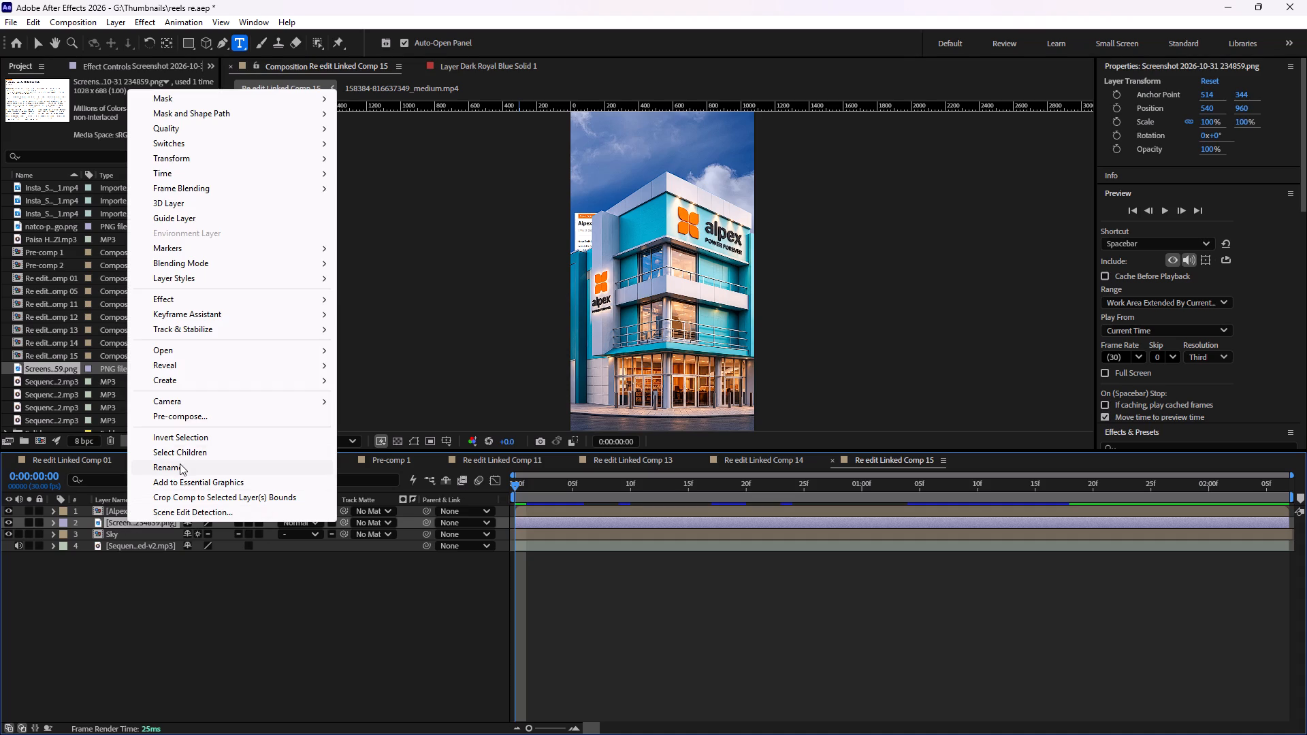
key("BackSpace")
key("a")
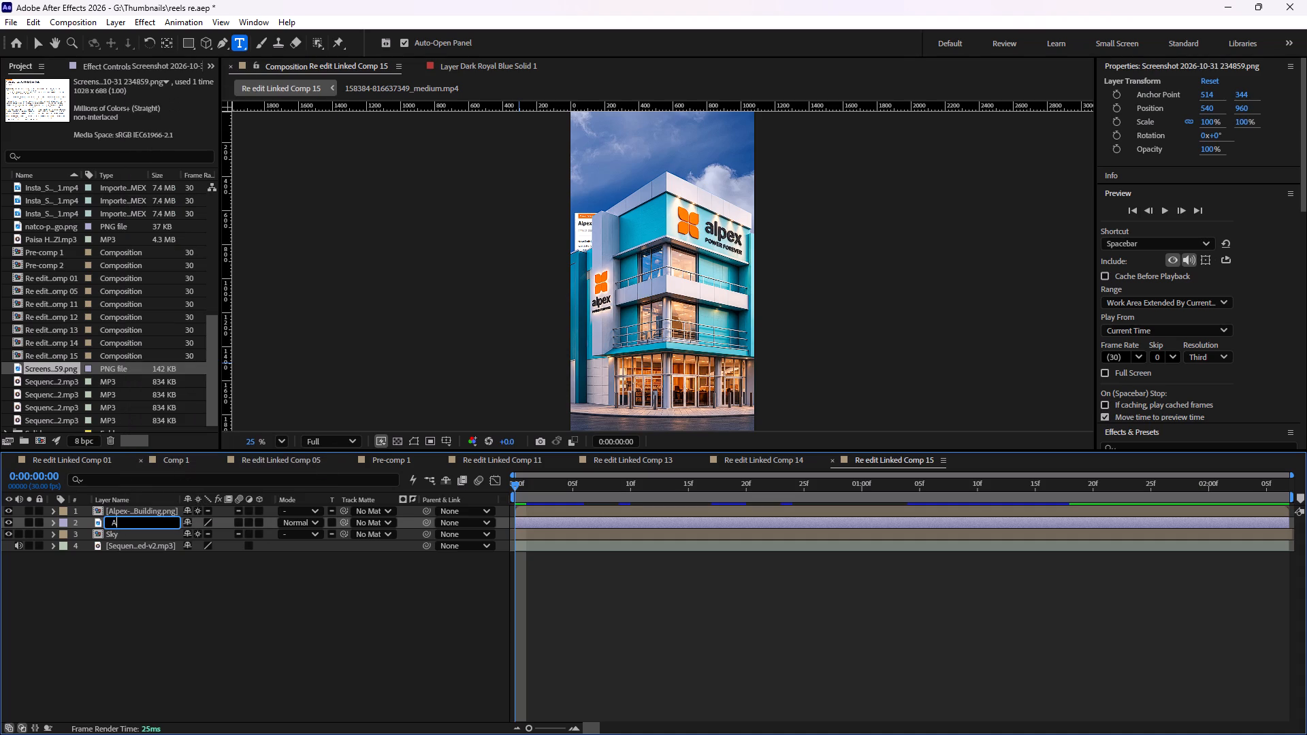
key("r")
type("ticles")
key("Return")
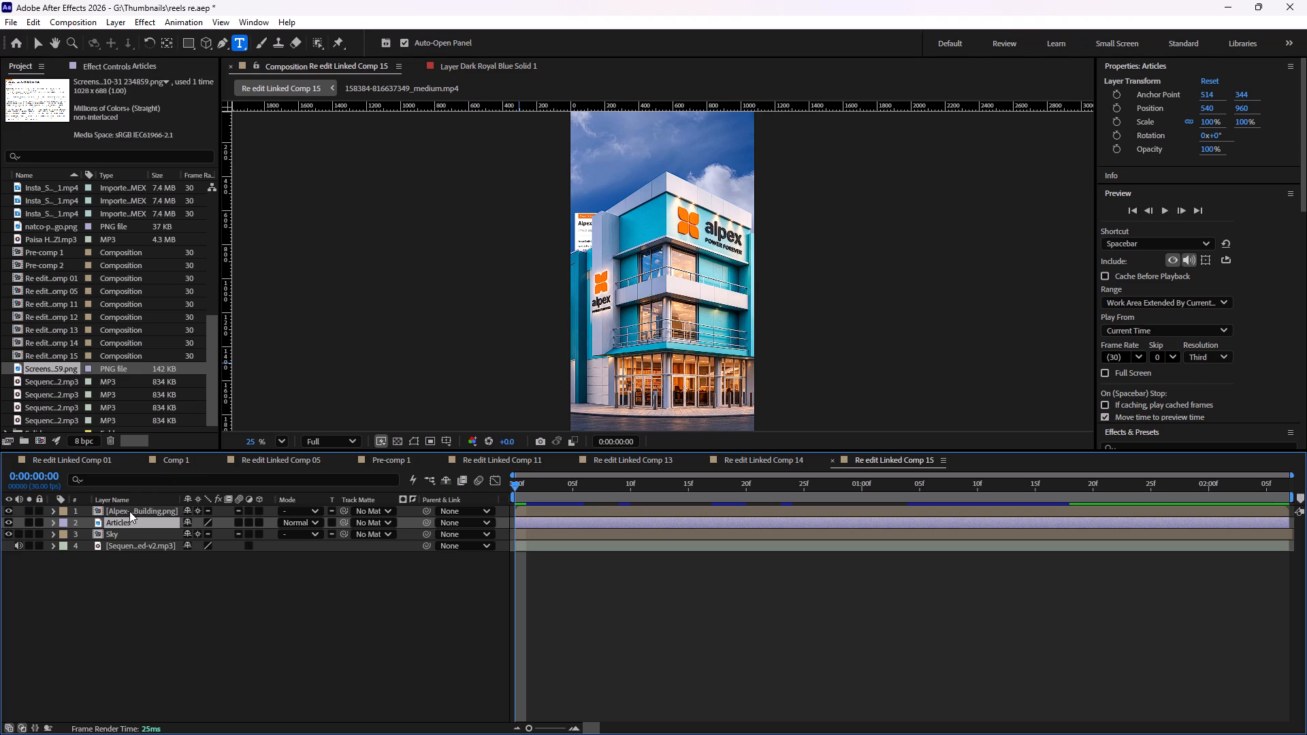
Make the Alpex building, Articles and Sky layers 3D.
left_click(129, 511)
left_click(125, 519)
left_click(260, 512)
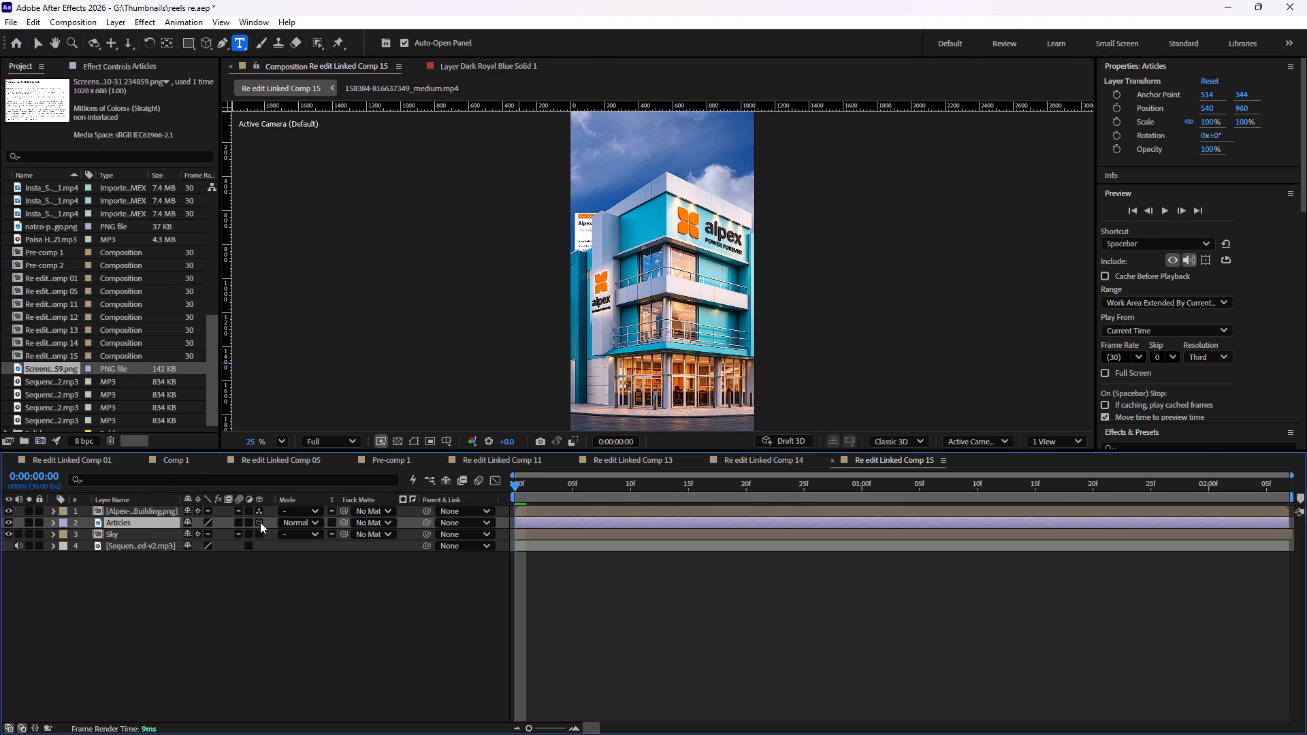
left_click(260, 522)
left_click(260, 531)
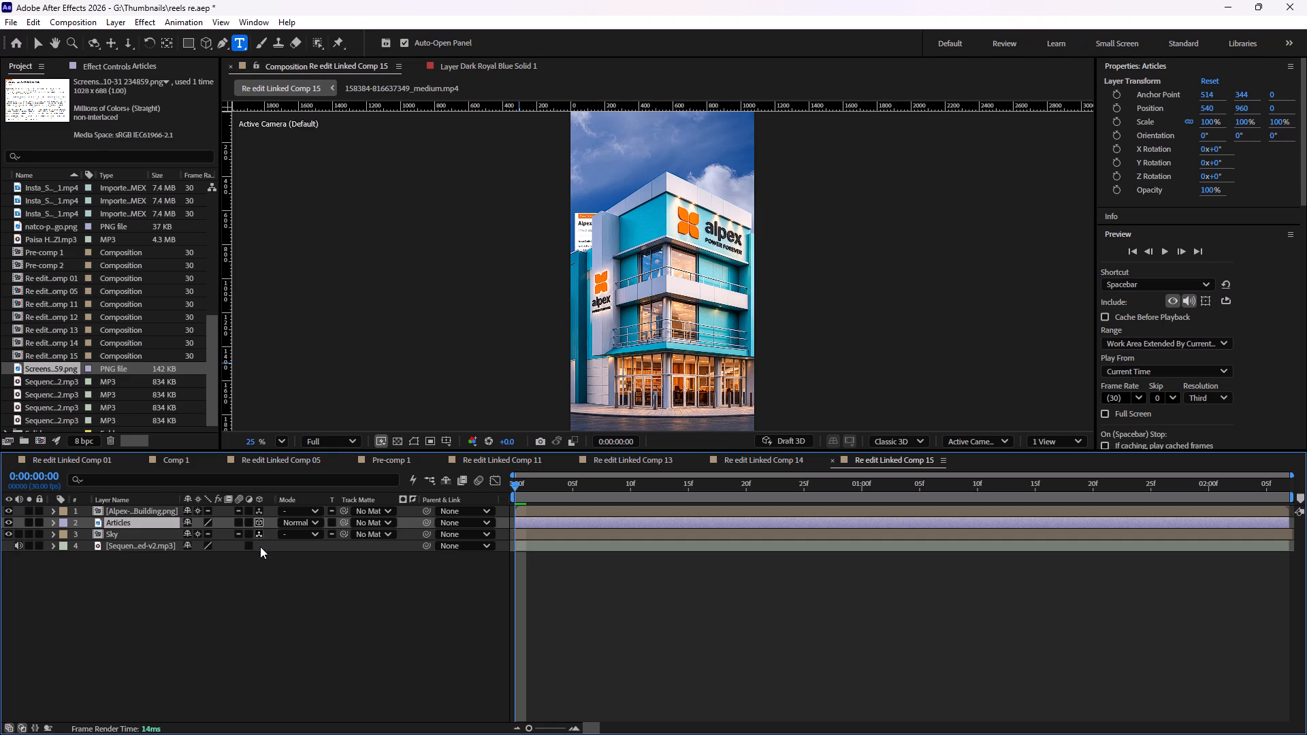
Switch the composition preview to a 2 Views layout.
left_click(1048, 440)
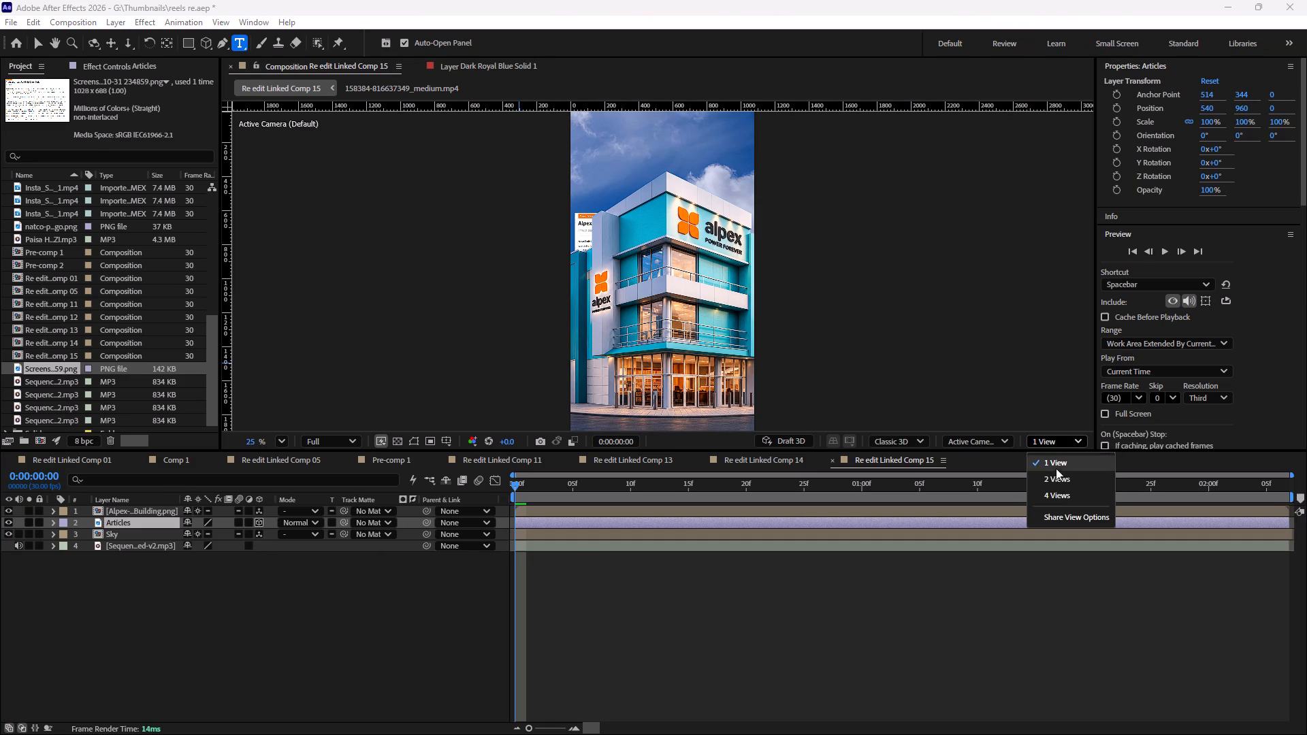
left_click(1056, 477)
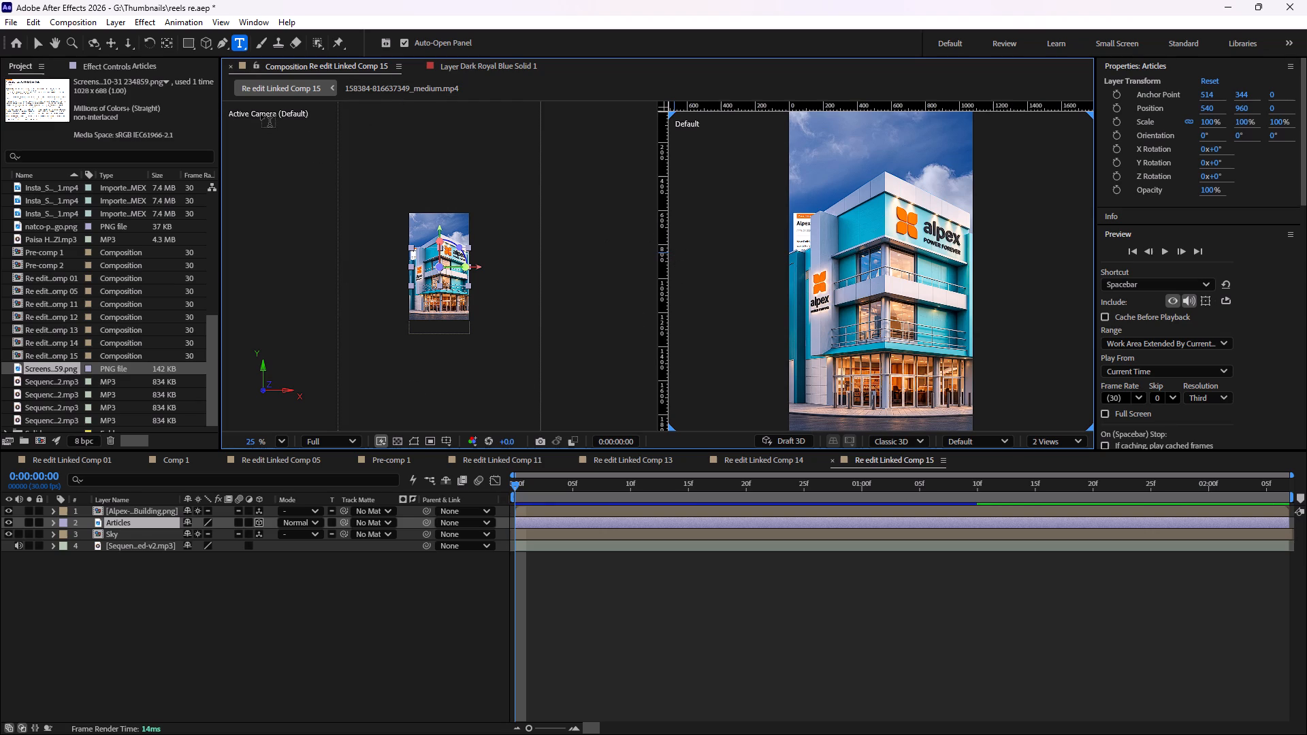
scroll(427, 295, "up", 4)
scroll(427, 295, "down", 1)
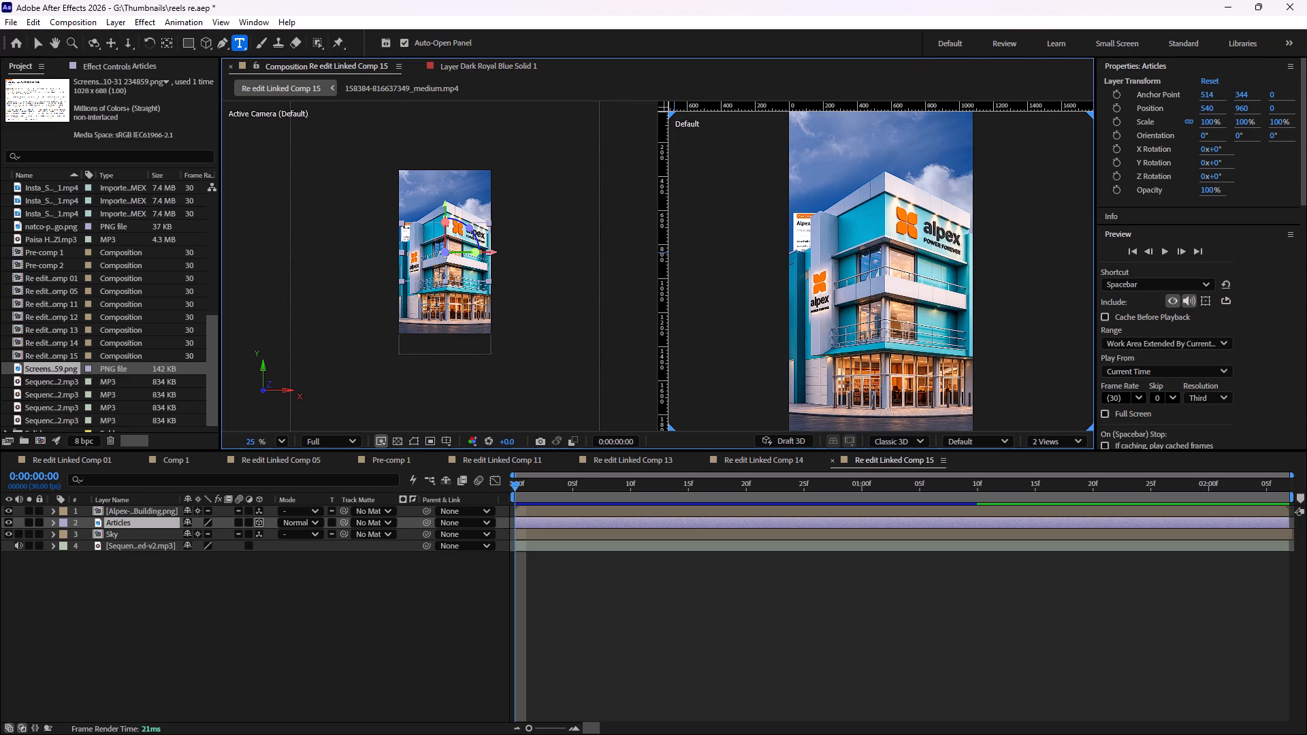
Examine the layers in the second view from Top, Front, Back and Bottom, ending on Active Camera (Default).
left_click(993, 438)
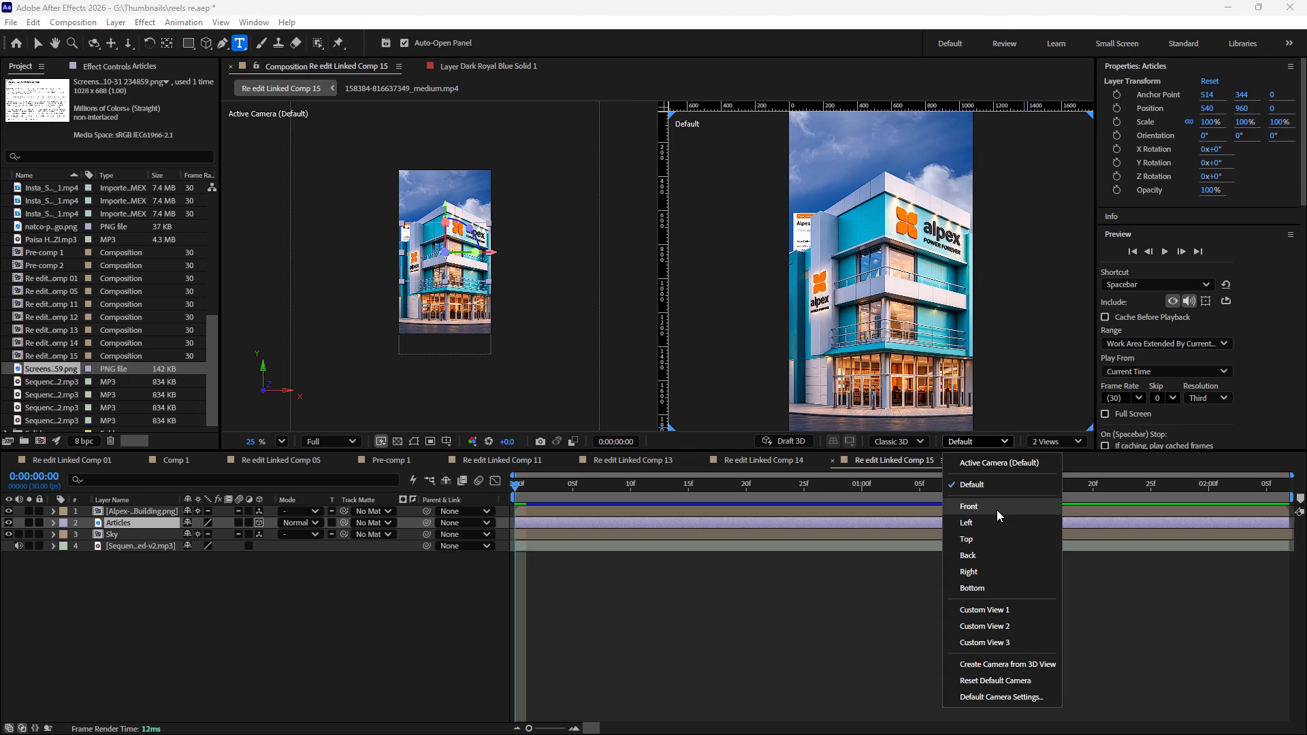
left_click(992, 538)
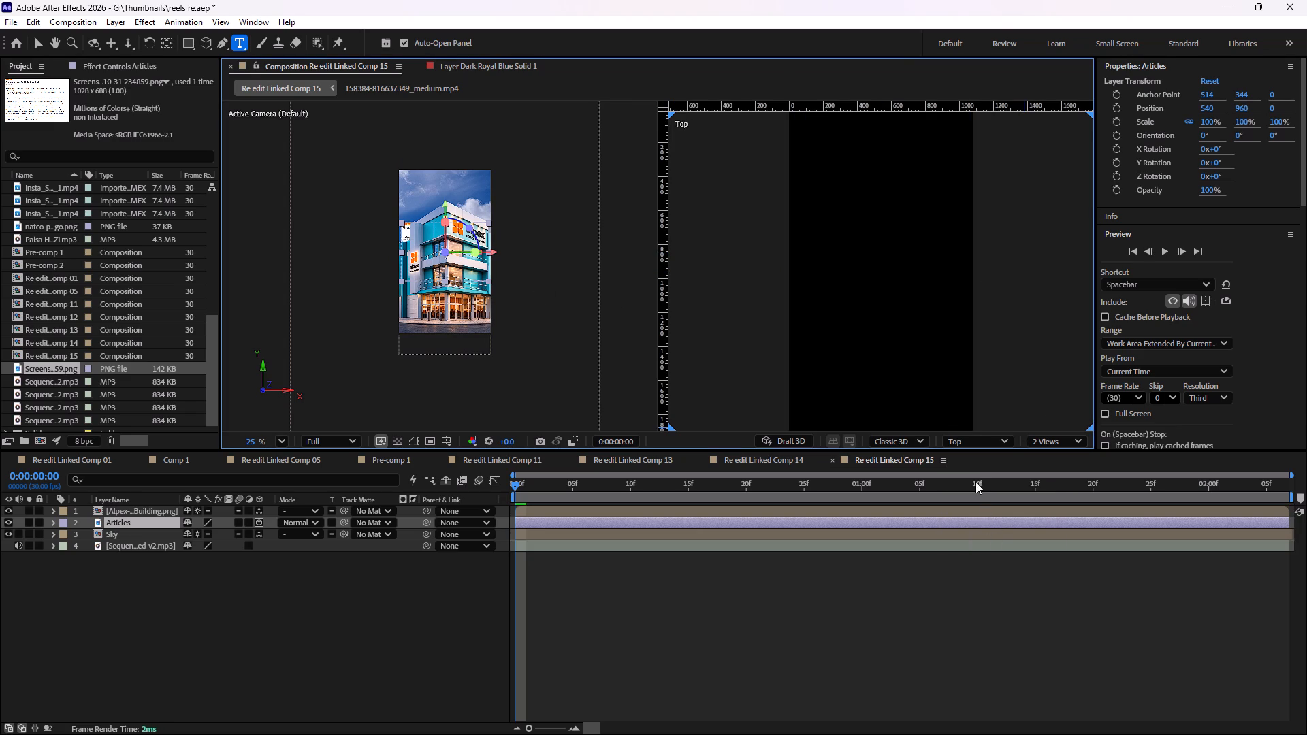
left_click(978, 442)
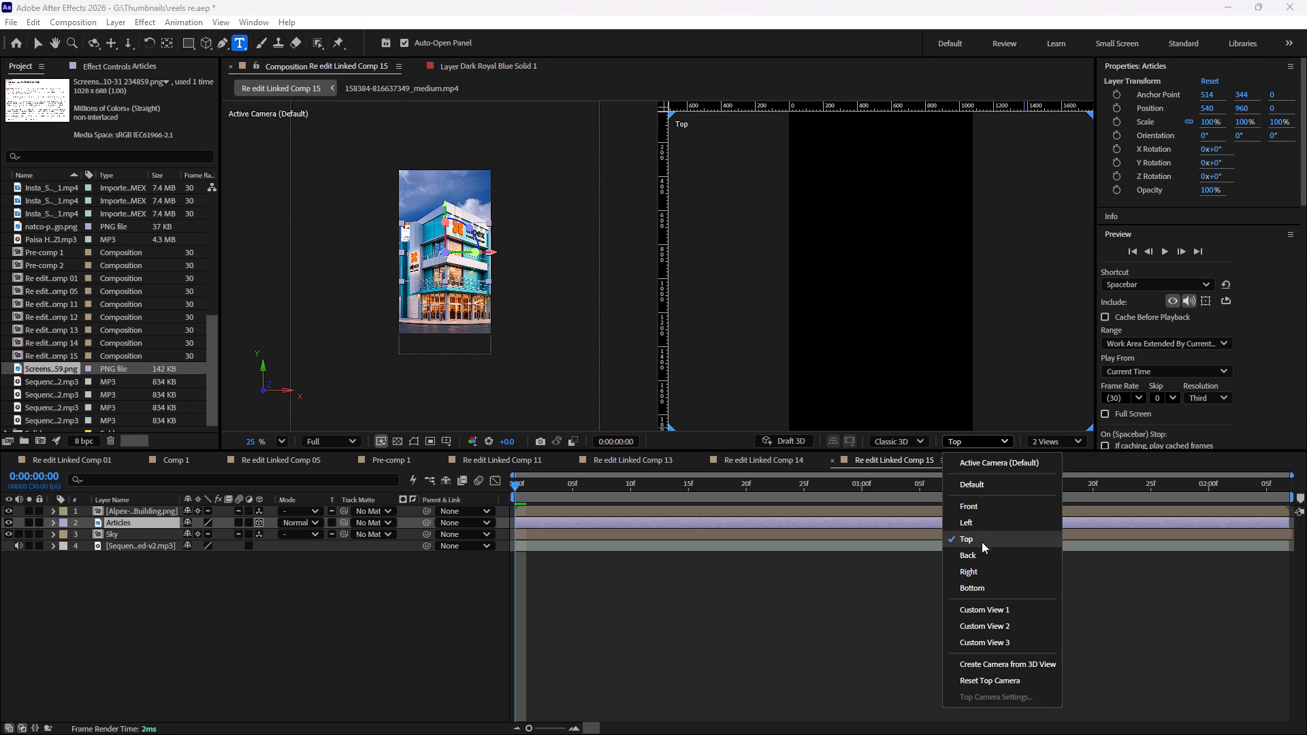
left_click(985, 509)
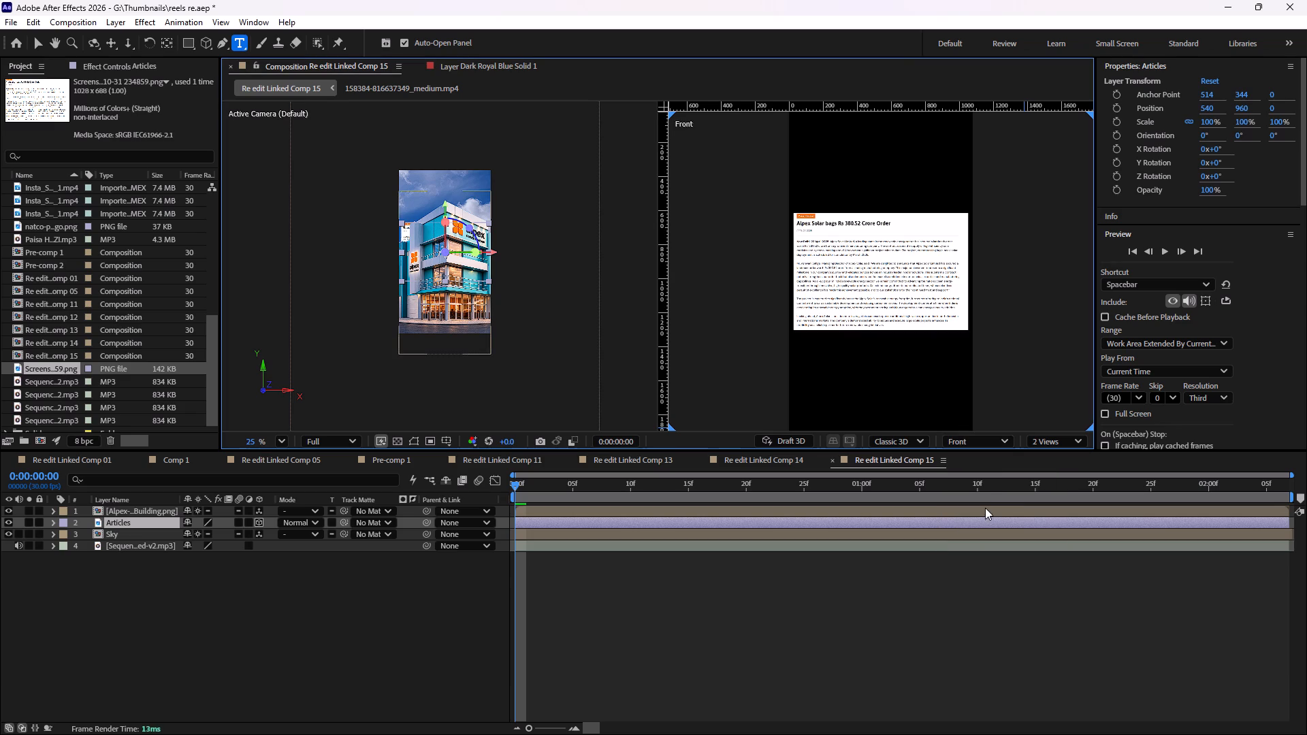
left_click(982, 441)
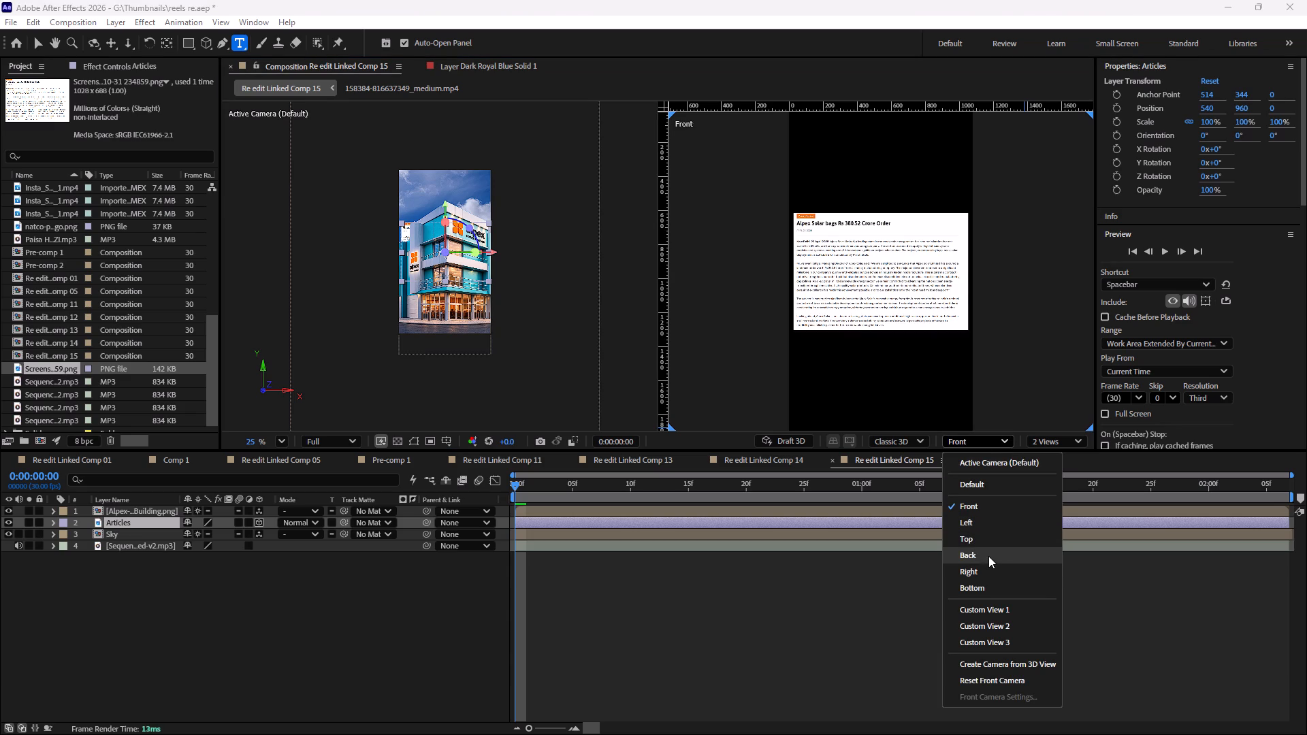
left_click(987, 559)
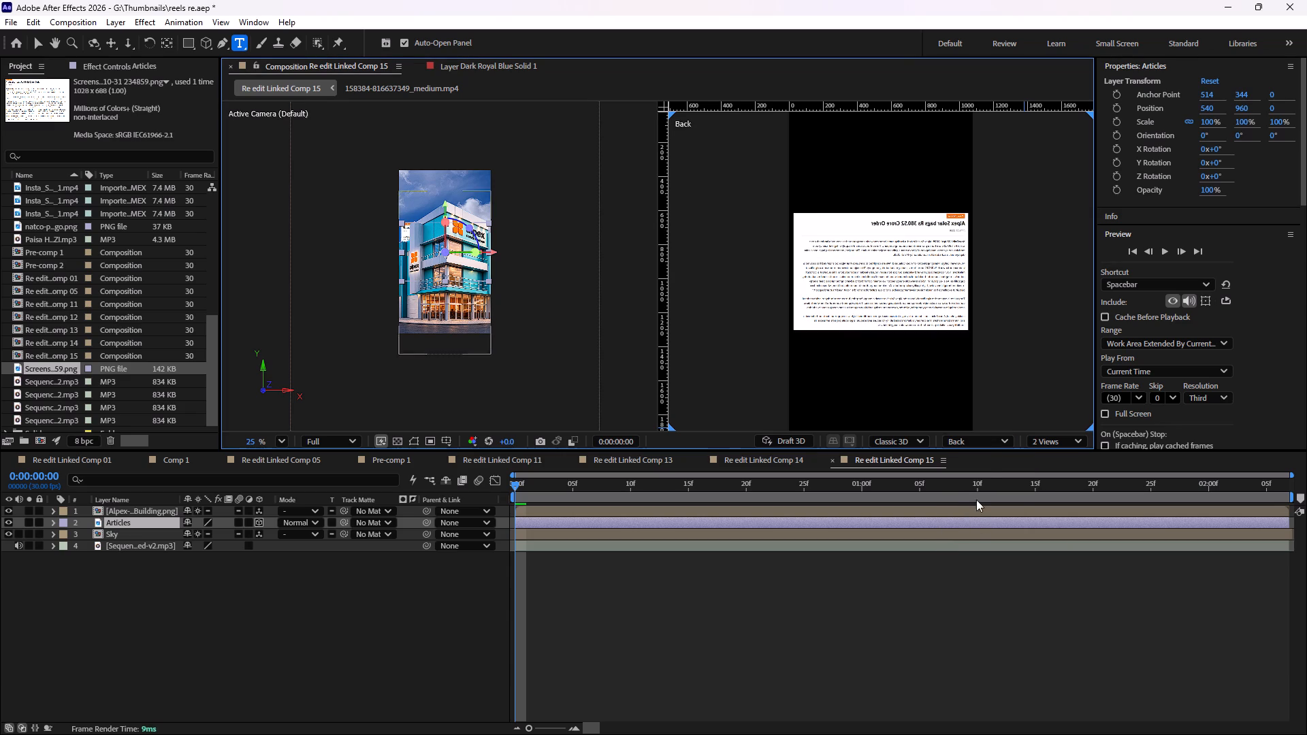
left_click(984, 444)
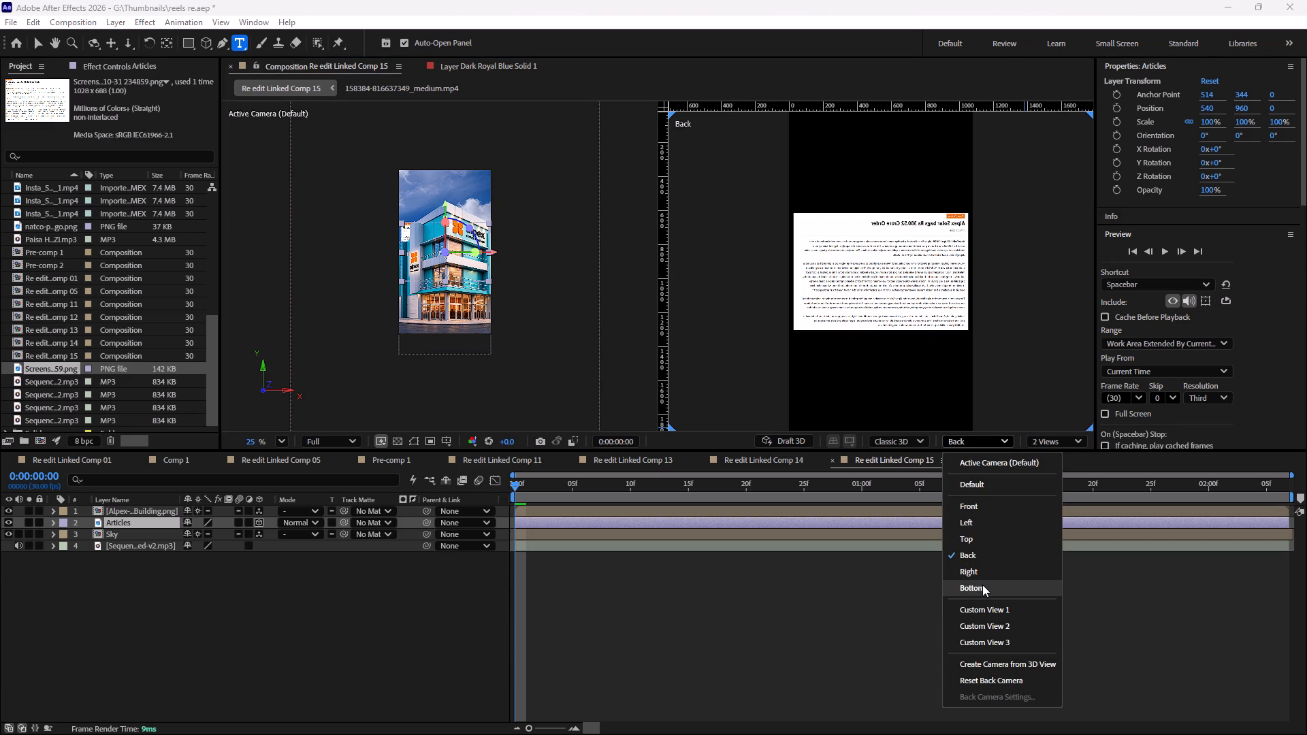
left_click(982, 585)
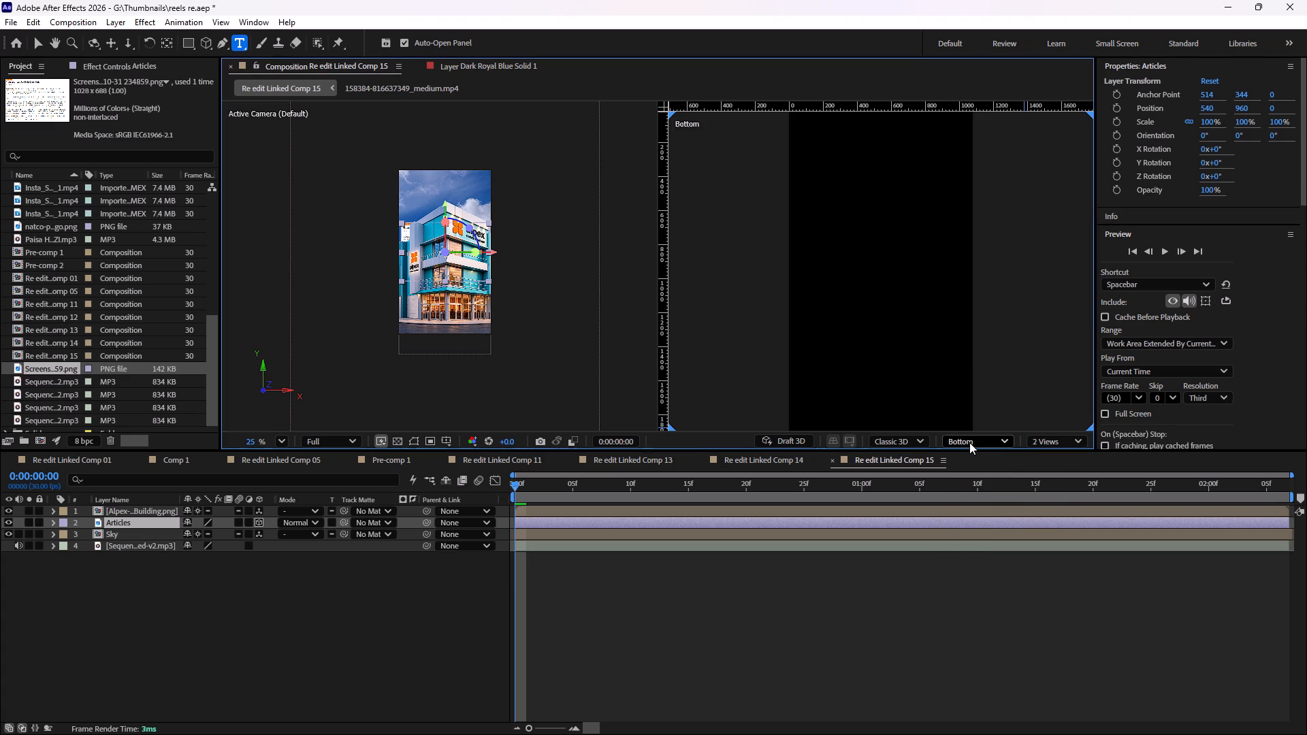
left_click(969, 442)
left_click(975, 462)
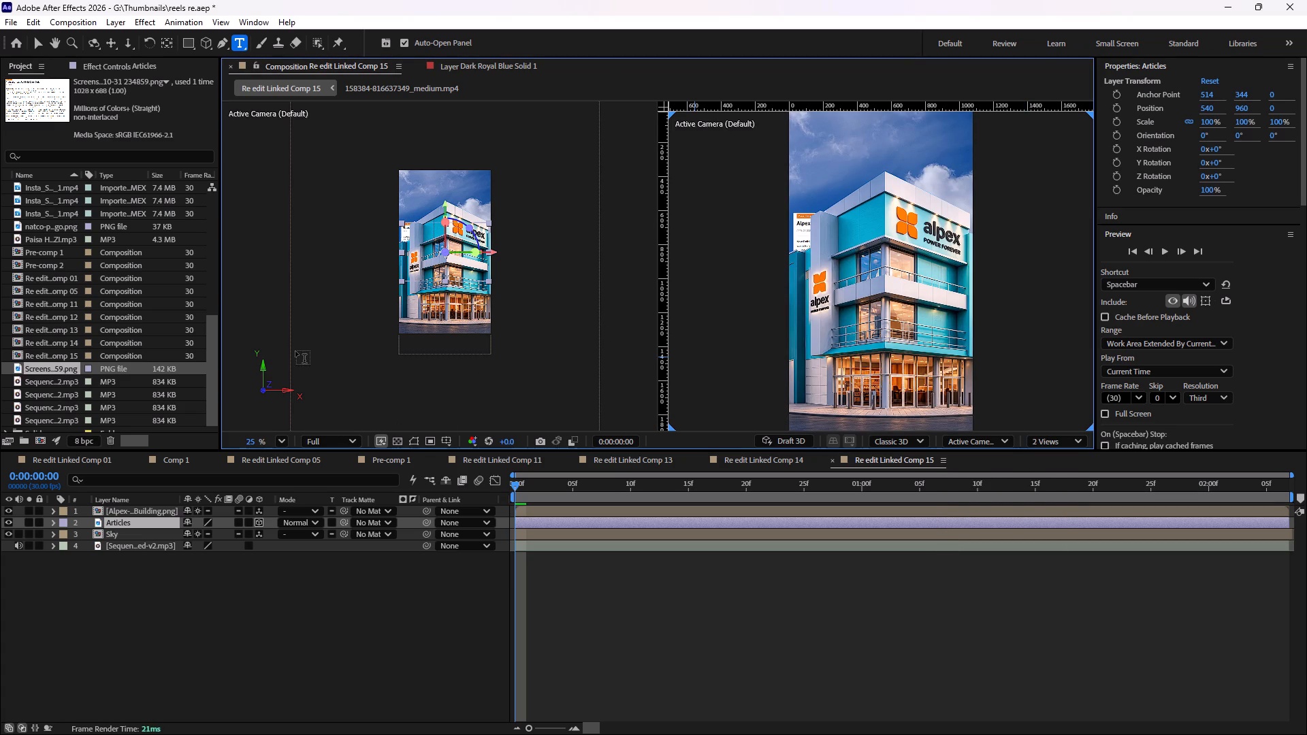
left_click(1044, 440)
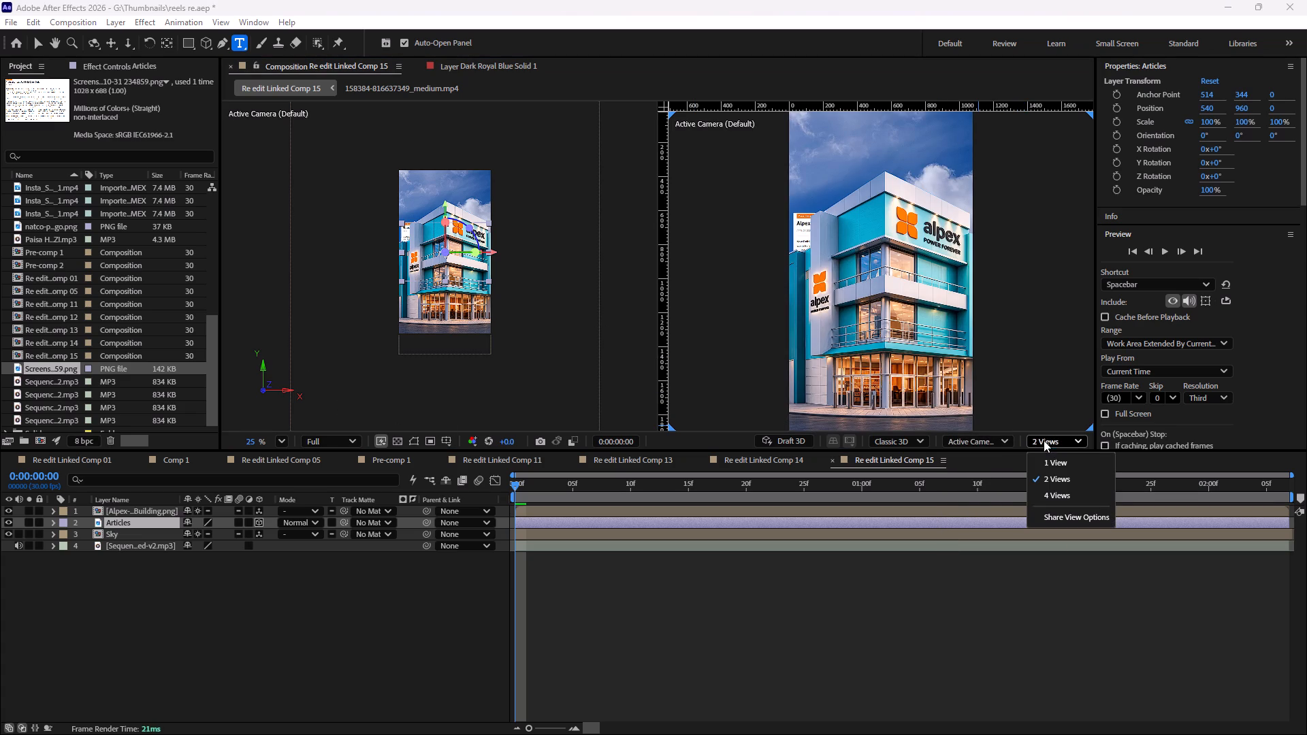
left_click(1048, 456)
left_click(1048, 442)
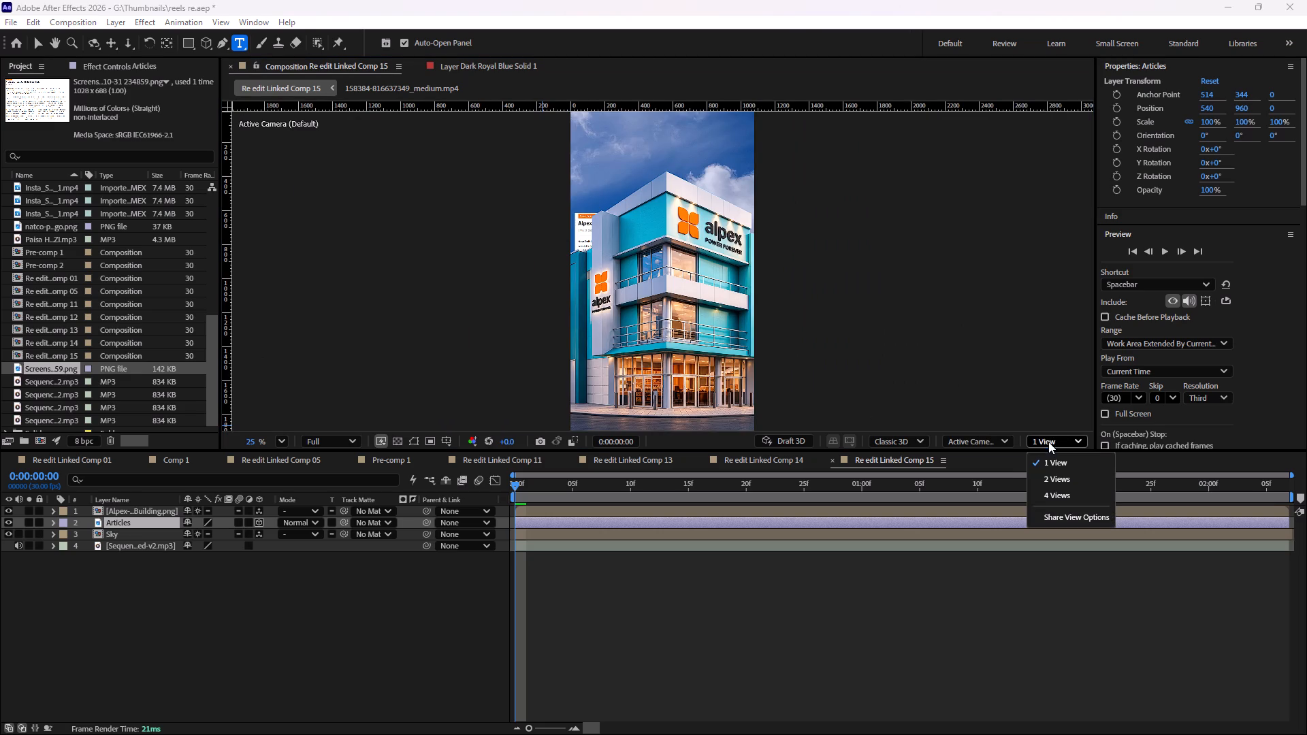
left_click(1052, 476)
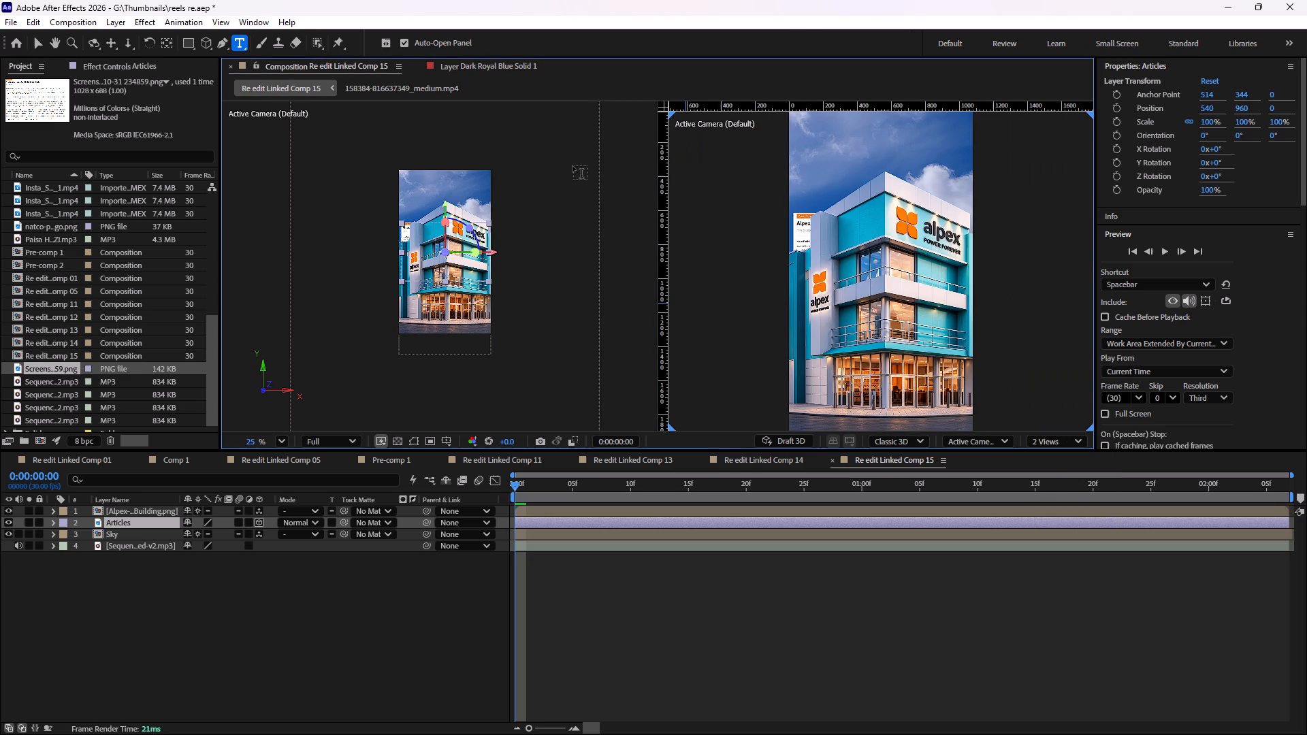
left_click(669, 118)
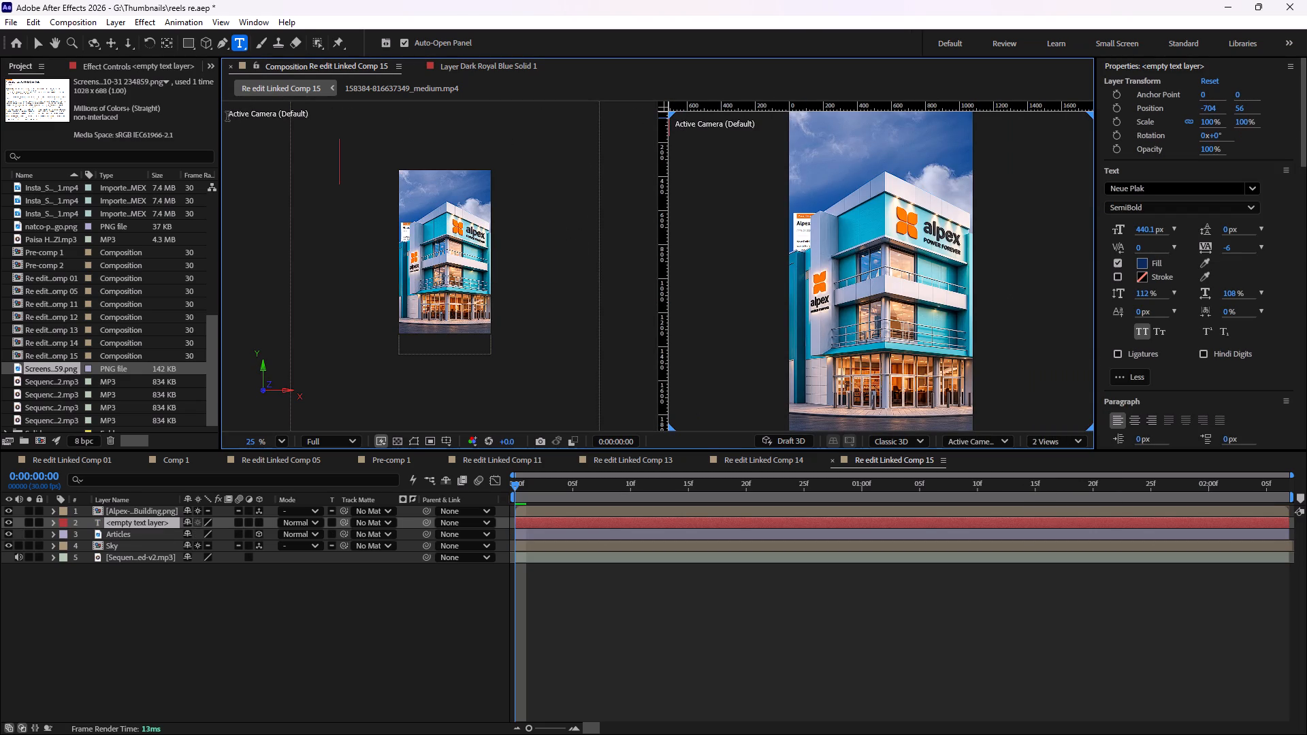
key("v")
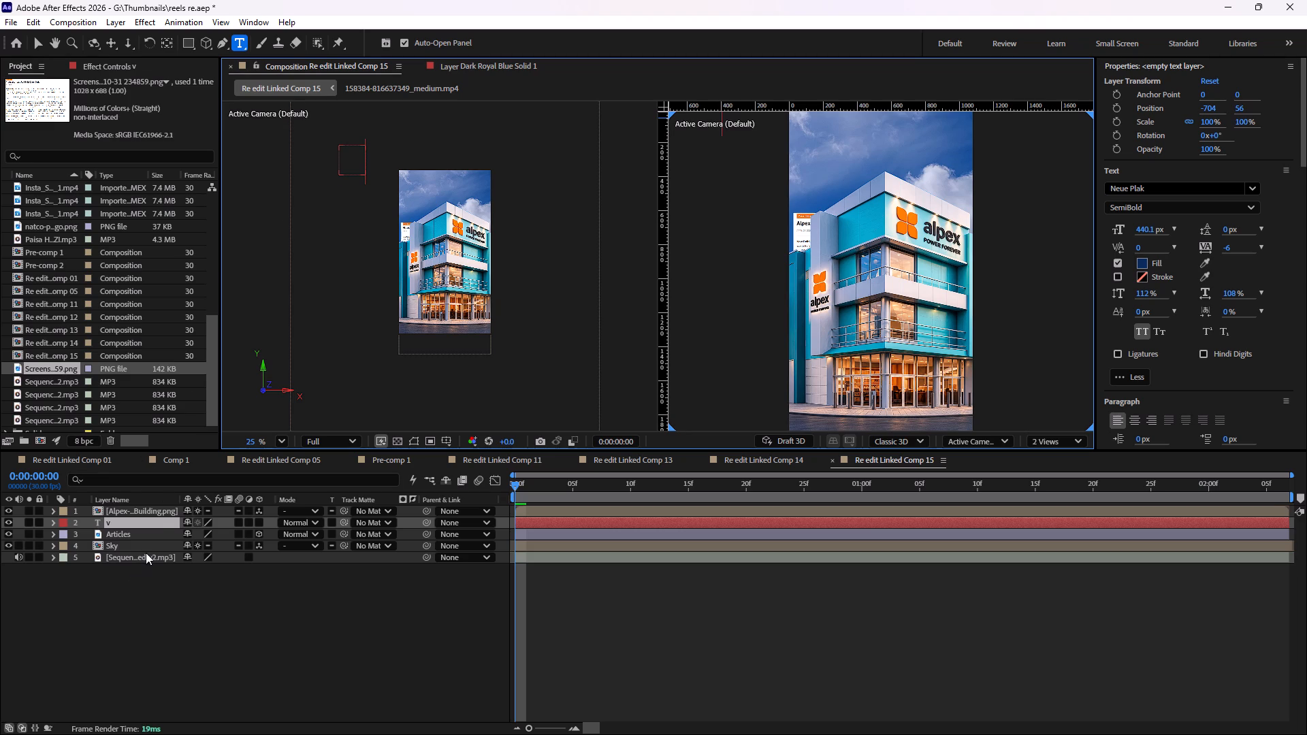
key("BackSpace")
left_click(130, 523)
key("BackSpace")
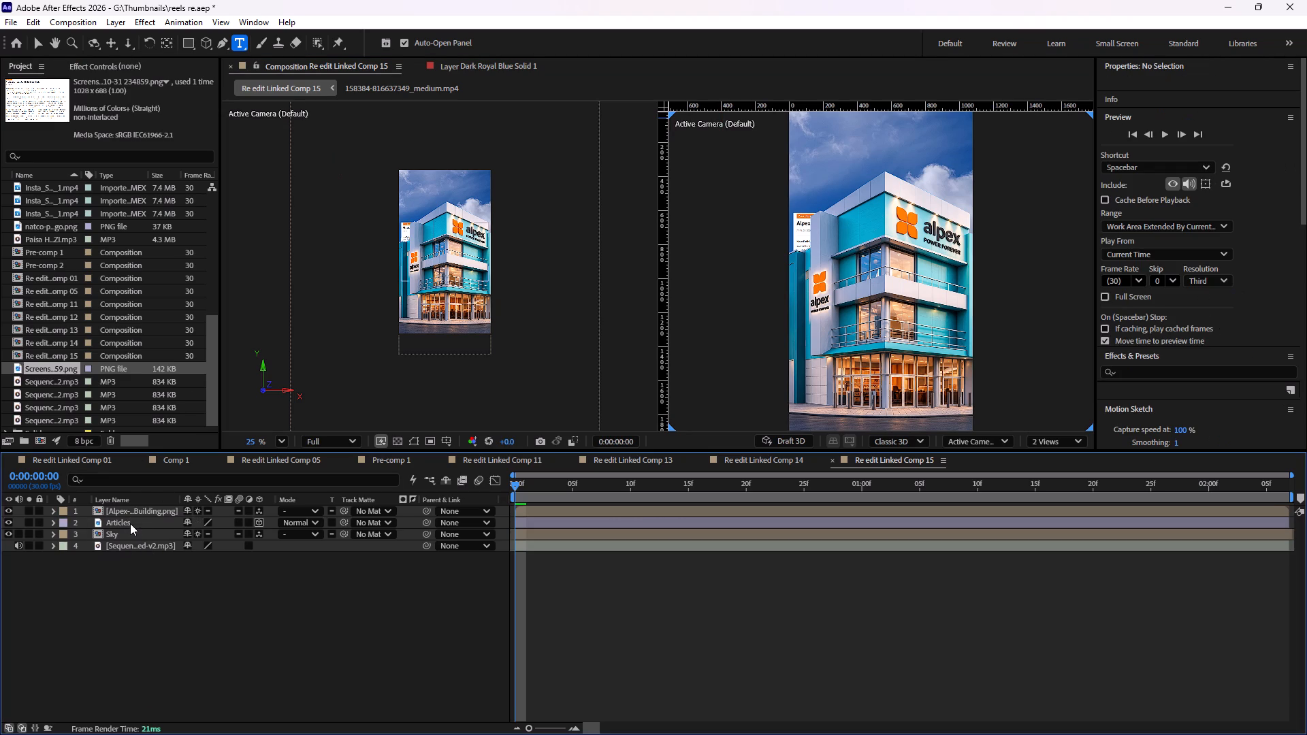
Examine the Alpex building, Articles and Sky layers from the Front in the view beside the Active Camera view.
left_click(245, 592)
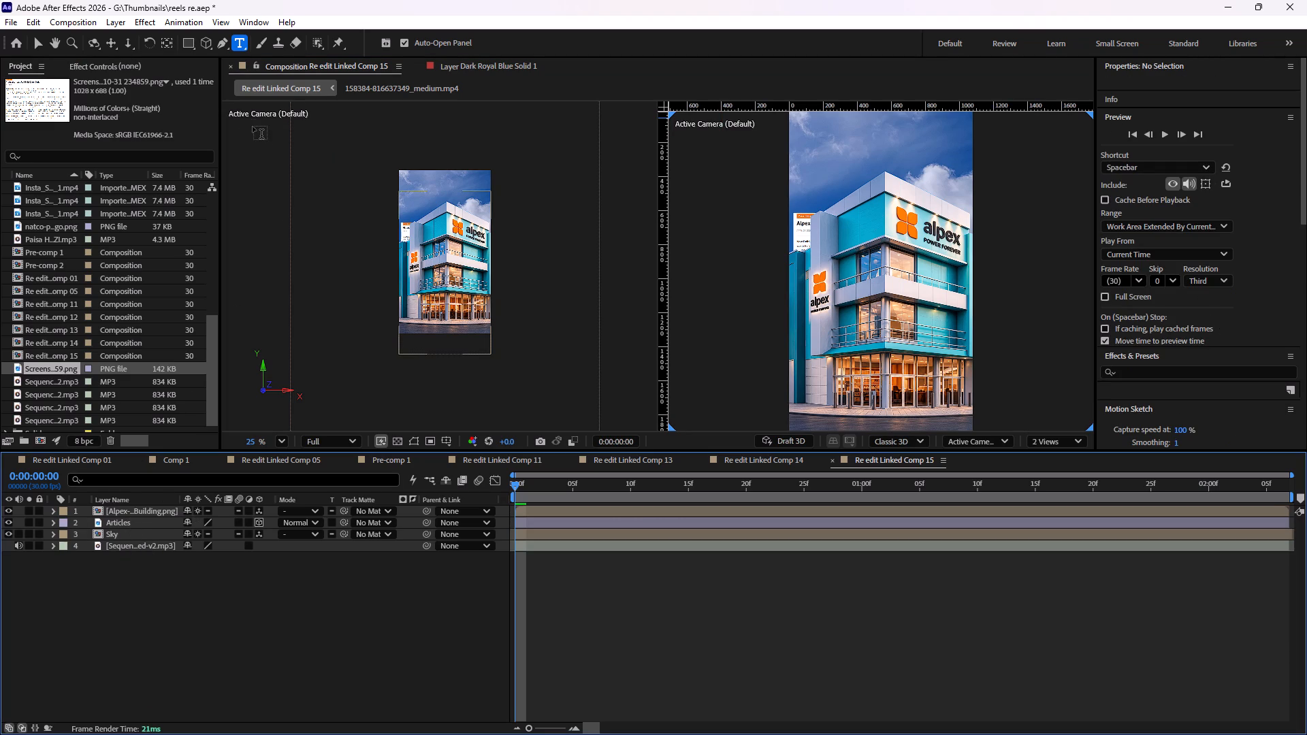
left_click(39, 48)
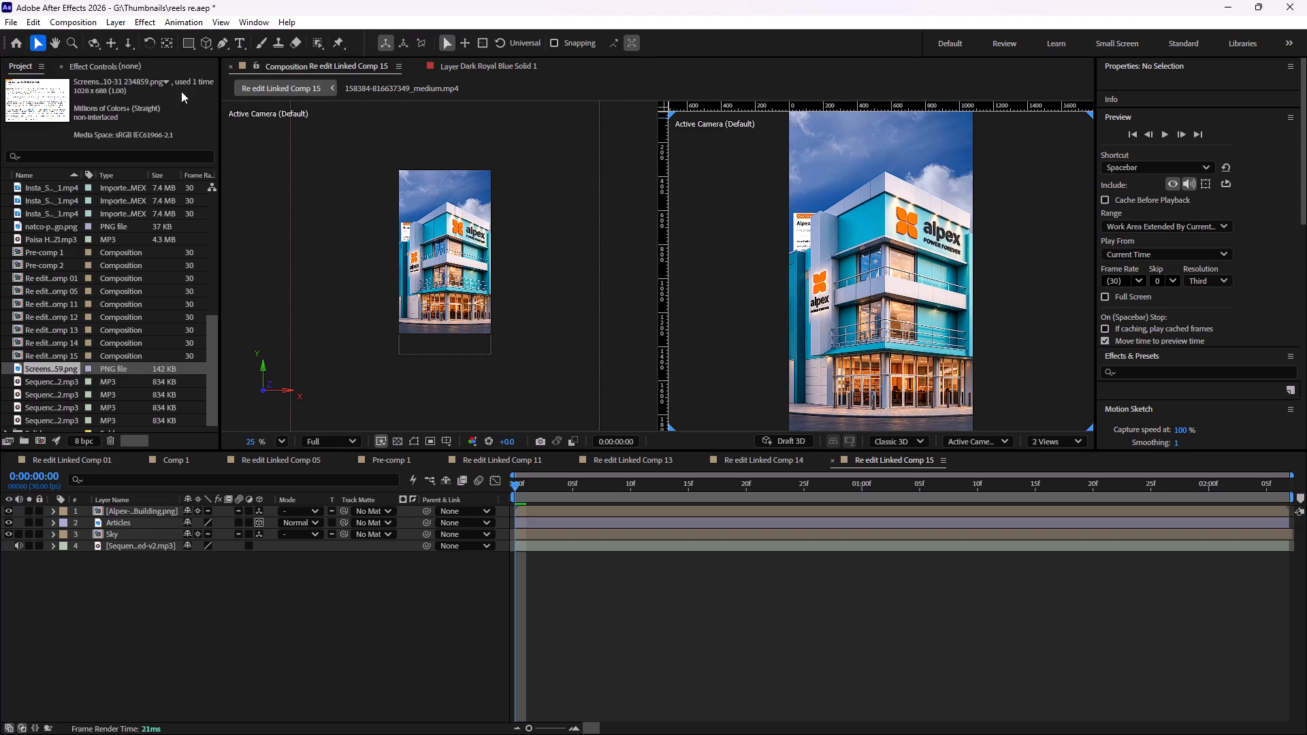
left_click(272, 110)
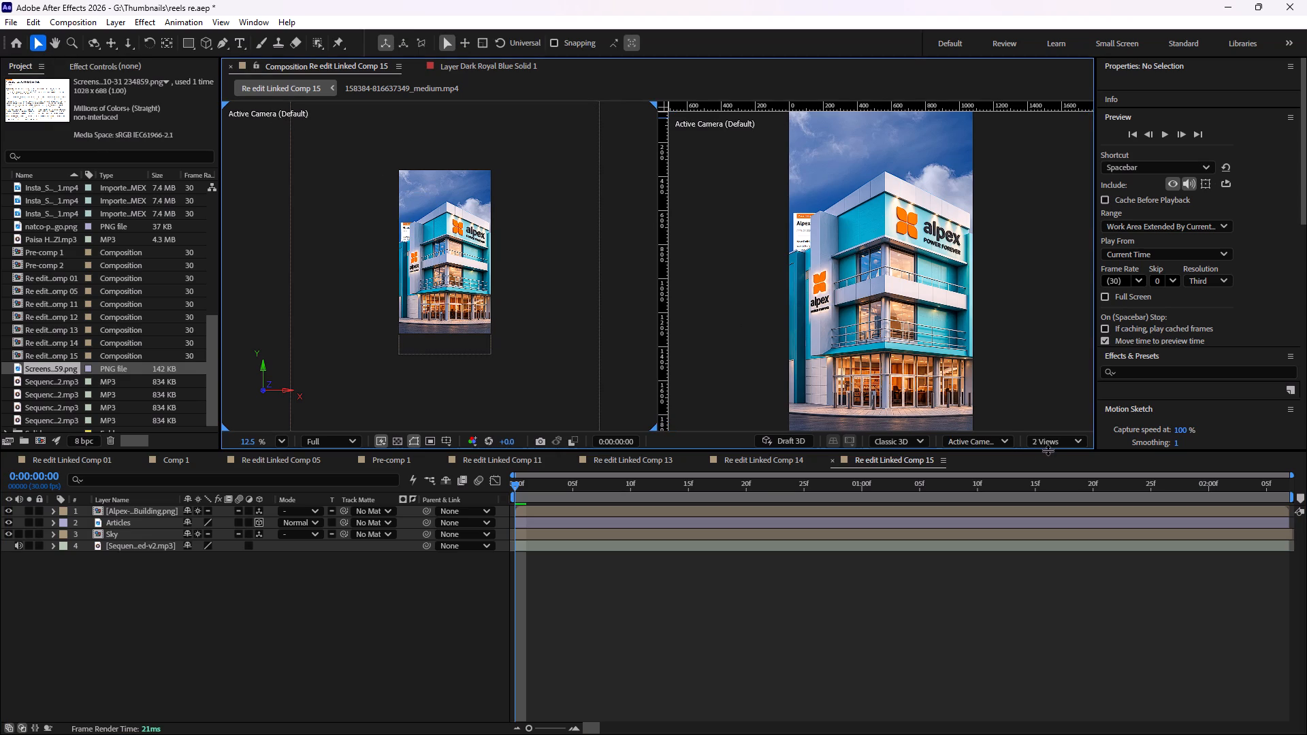
left_click(1053, 445)
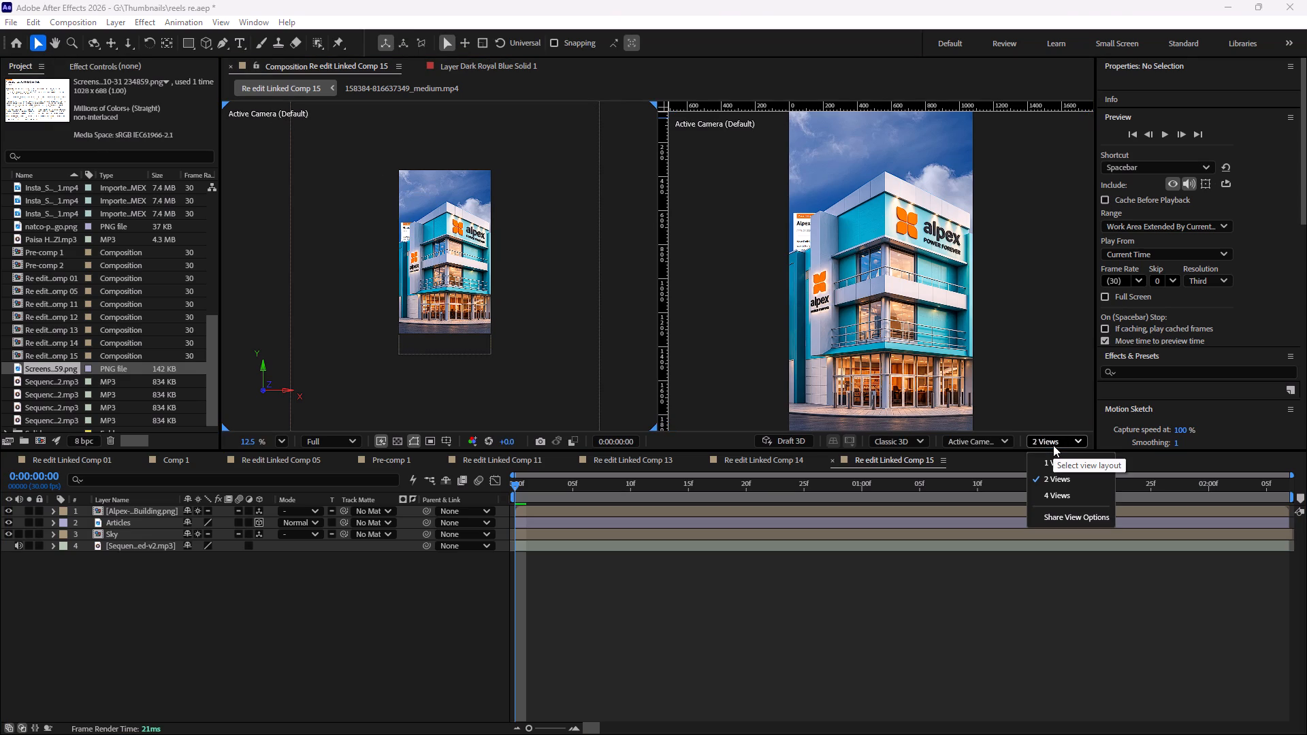
left_click(961, 442)
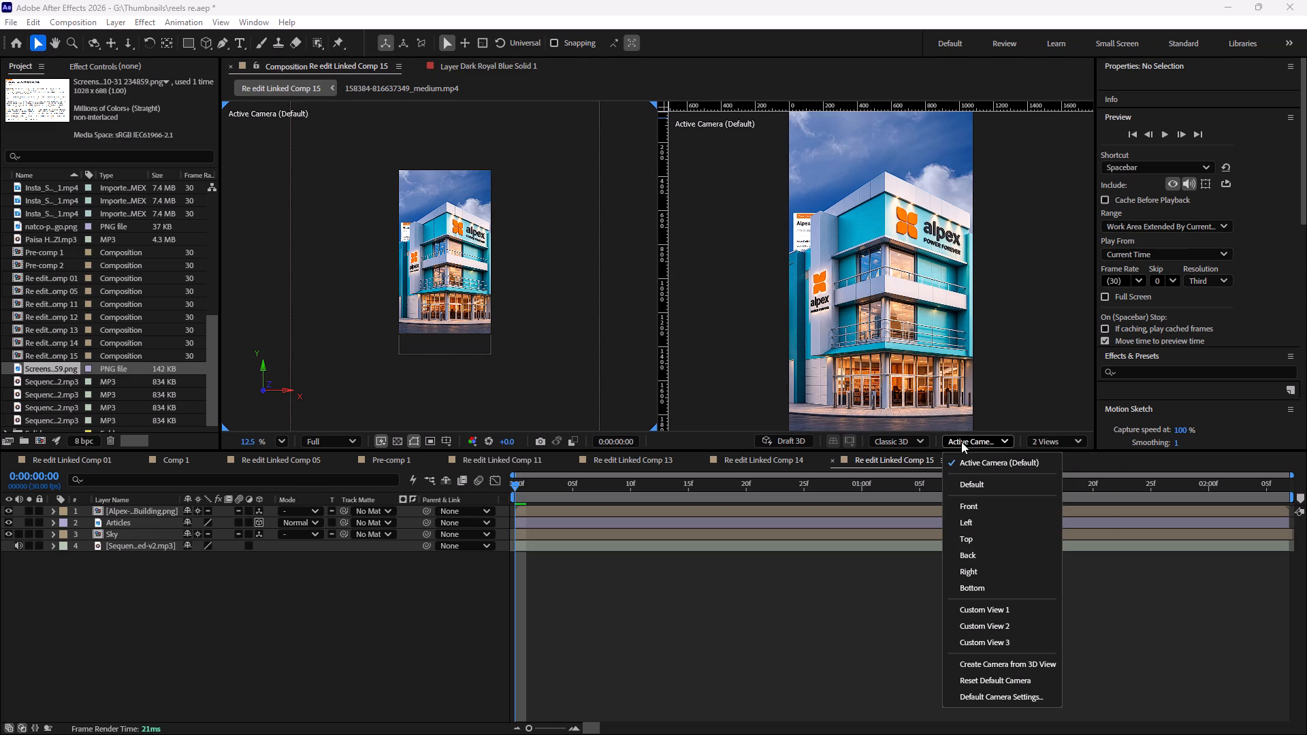
left_click(966, 502)
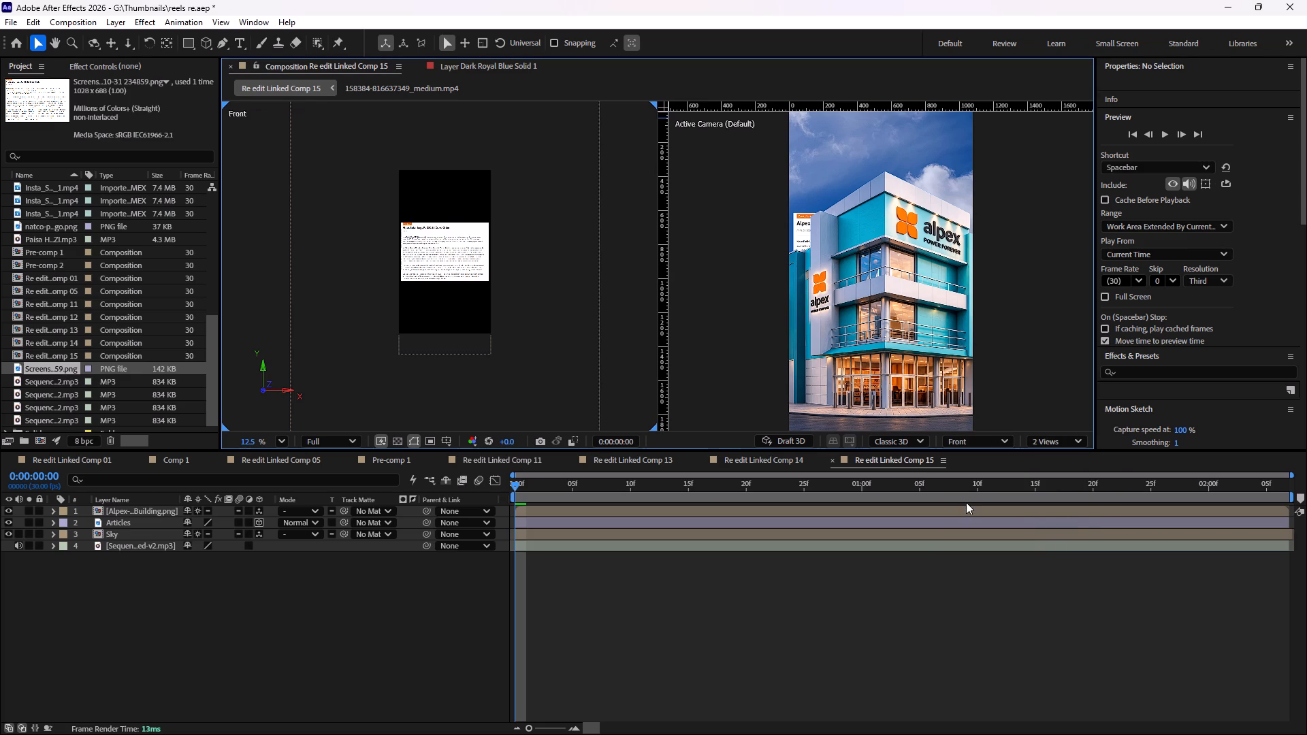
scroll(498, 296, "down", 4)
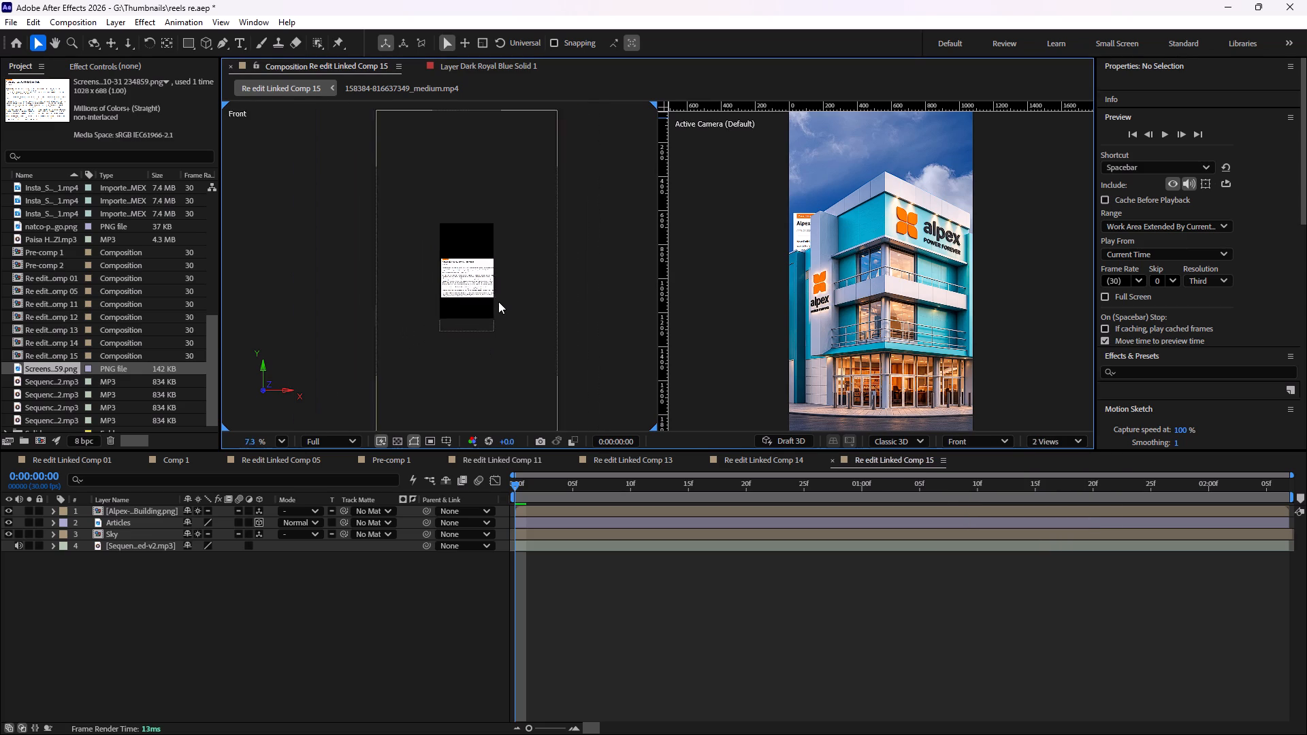
scroll(498, 301, "down", 2)
scroll(498, 302, "up", 3)
scroll(498, 302, "down", 2)
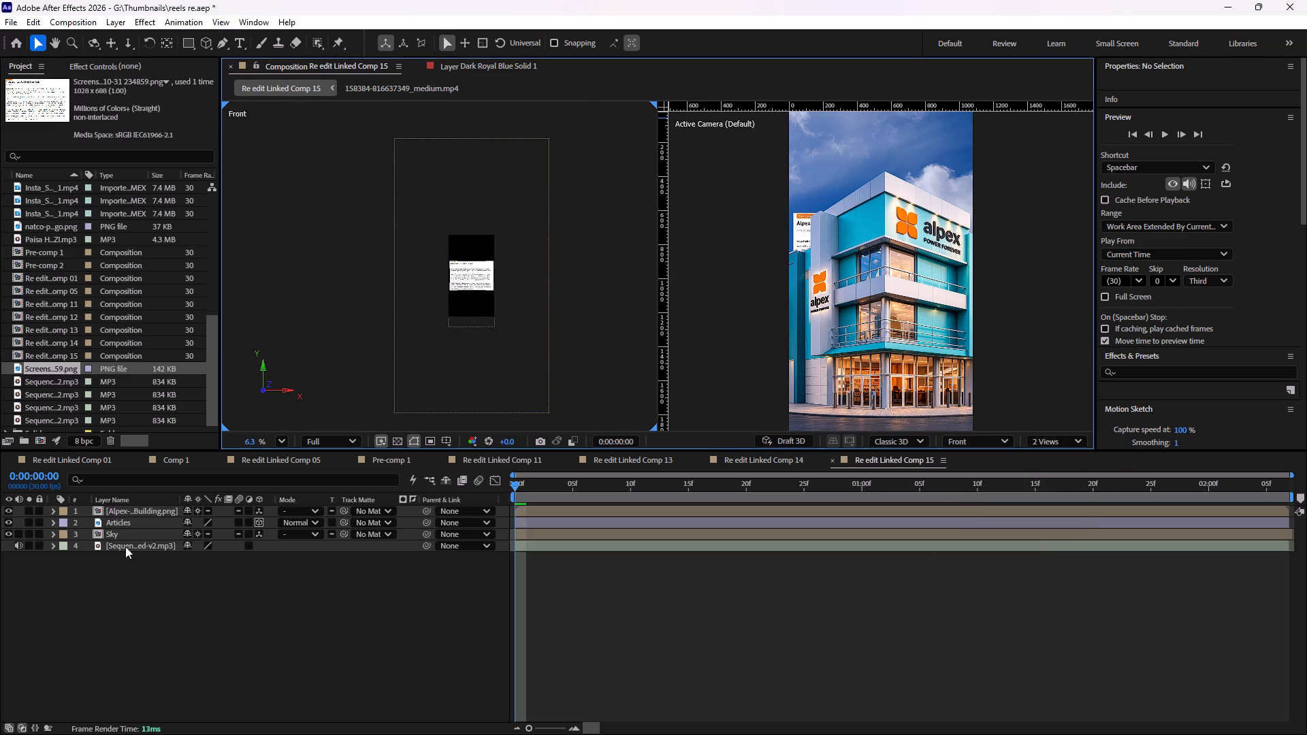
left_click(118, 532)
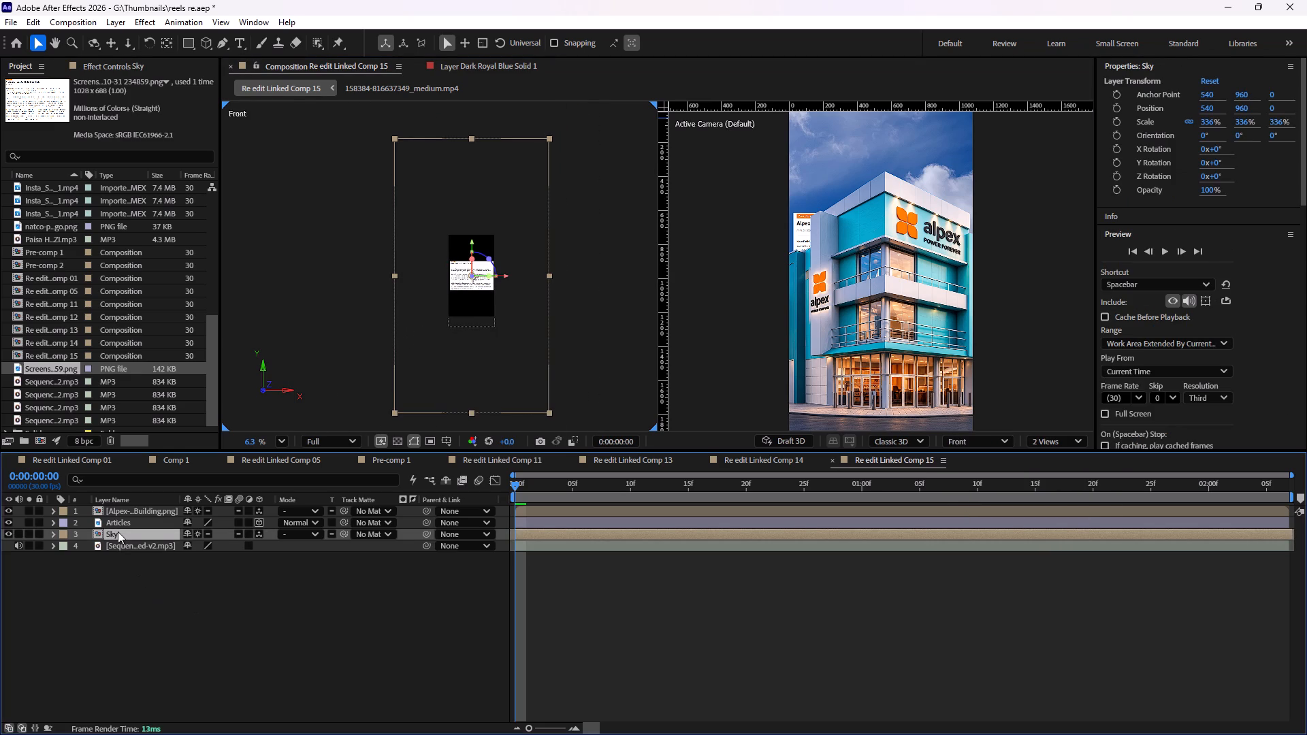
left_click(130, 512, "shift")
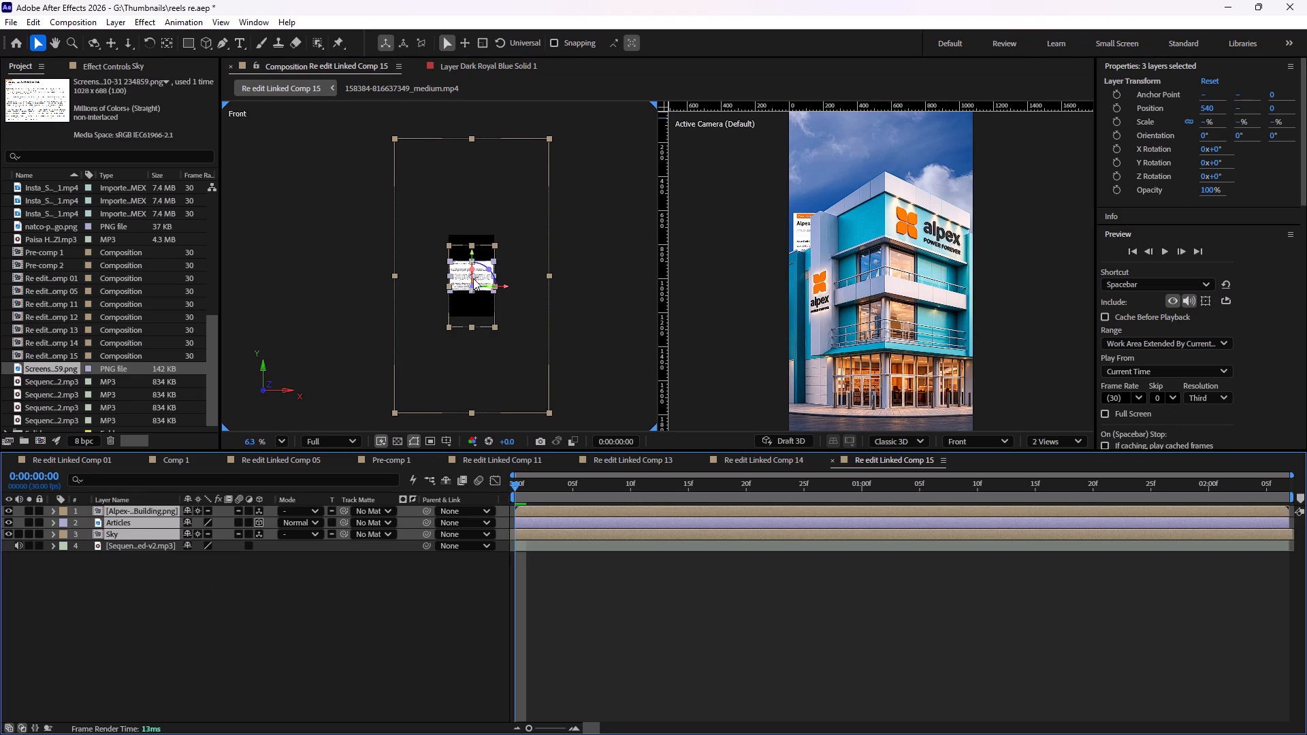
scroll(473, 278, "up", 8, "ctrl")
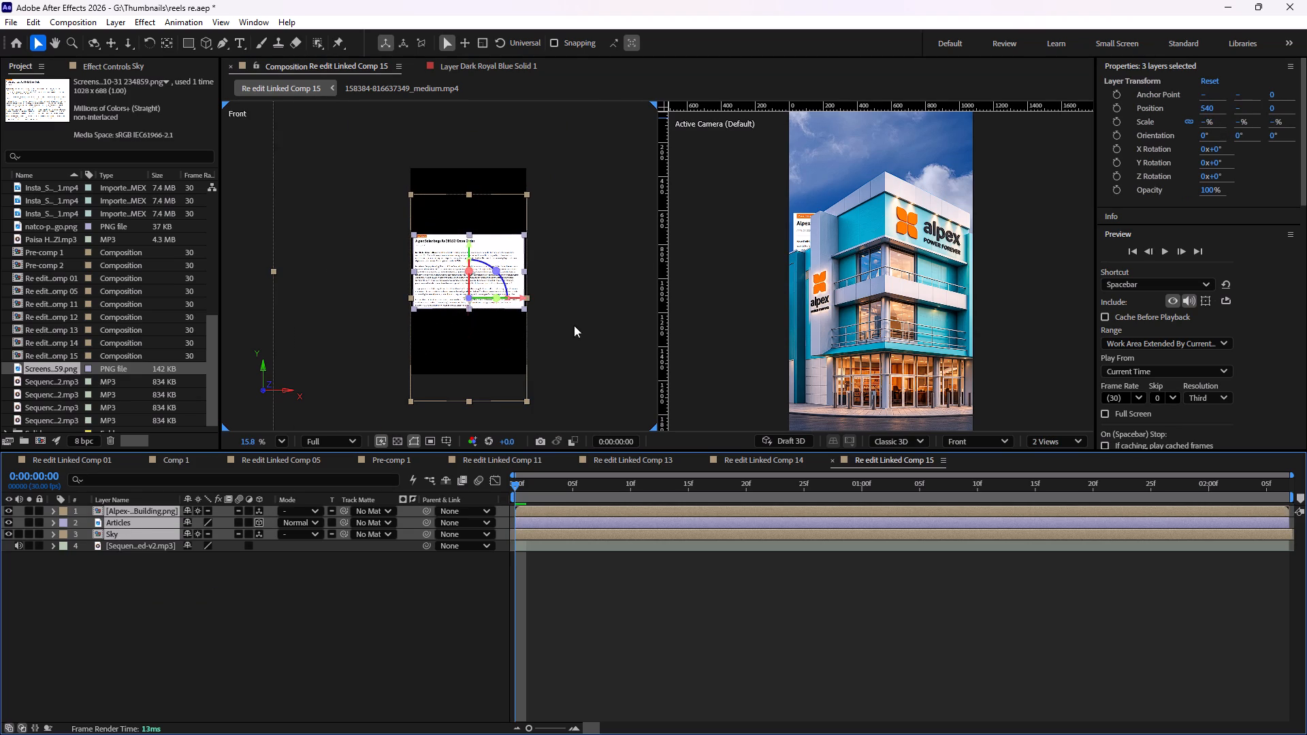
scroll(495, 265, "up", 3, "ctrl")
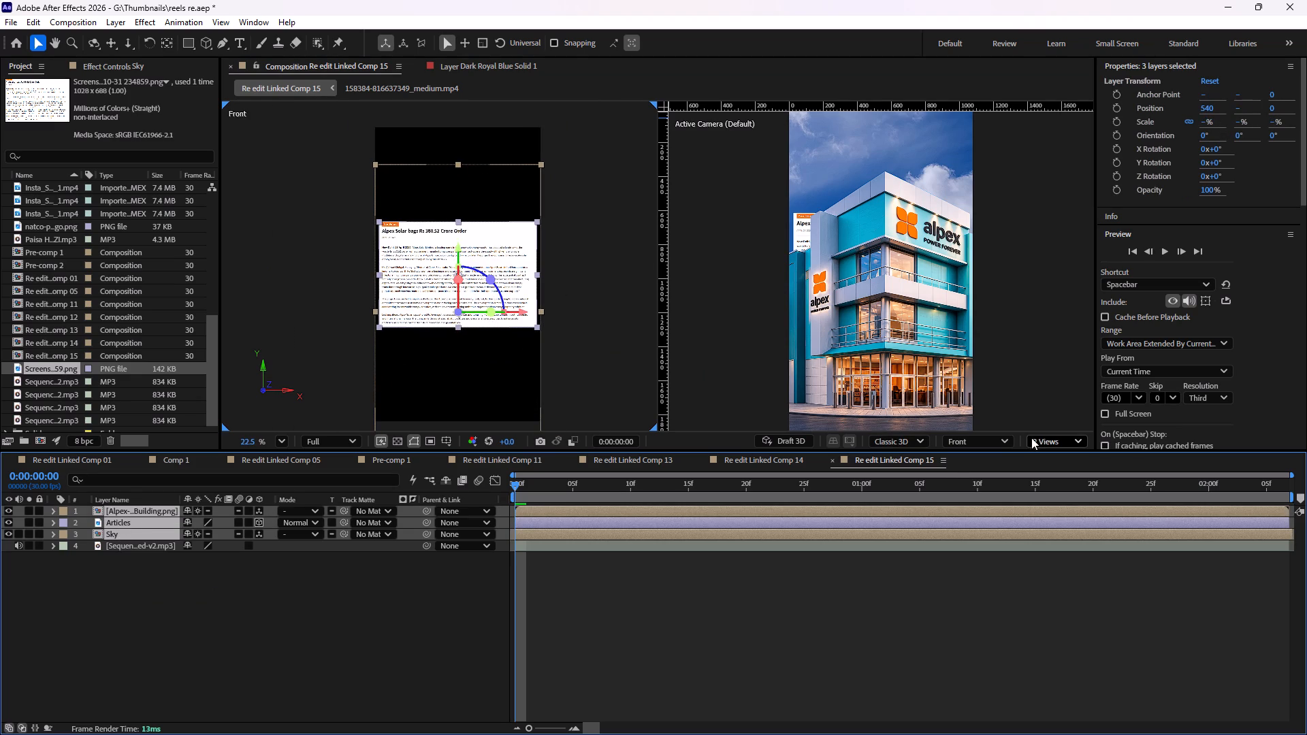
Change the Front view to Top, keeping the other view on Active Camera.
left_click(1002, 440)
left_click(990, 536)
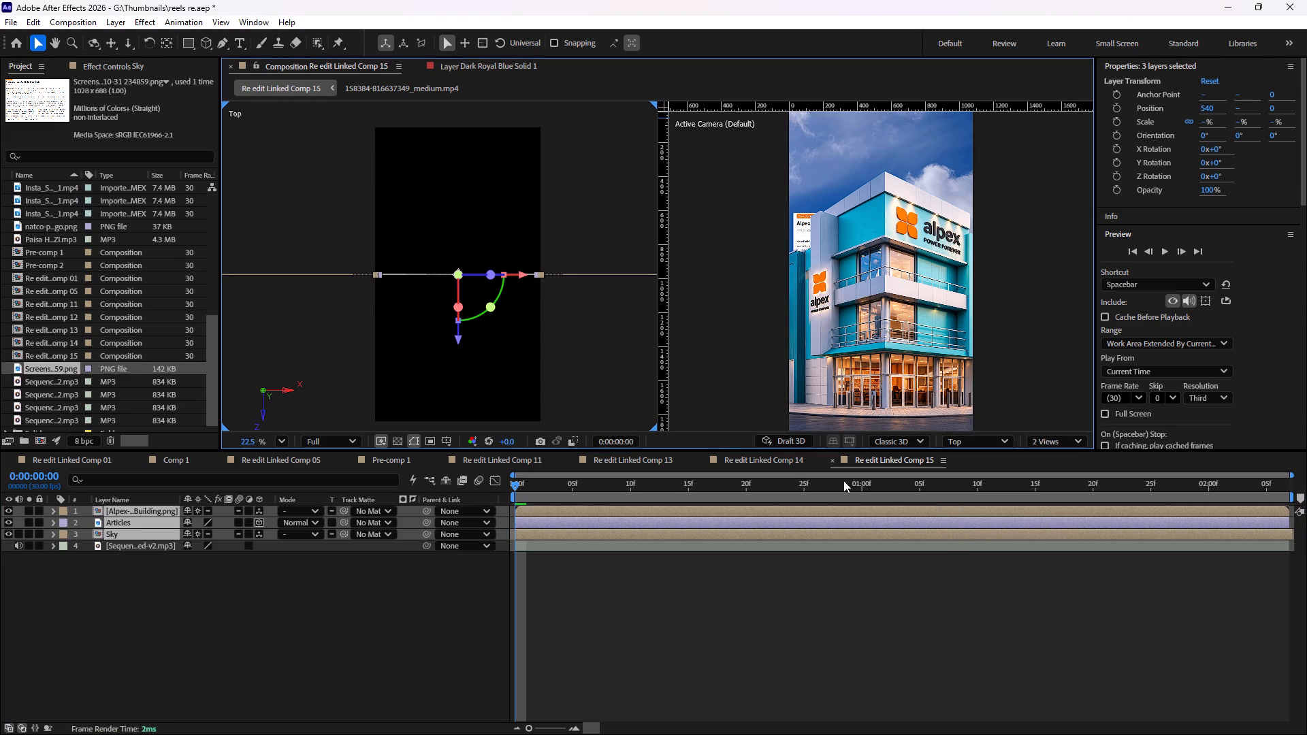
scroll(470, 302, "down", 3, "ctrl")
scroll(449, 301, "up", 3, "ctrl")
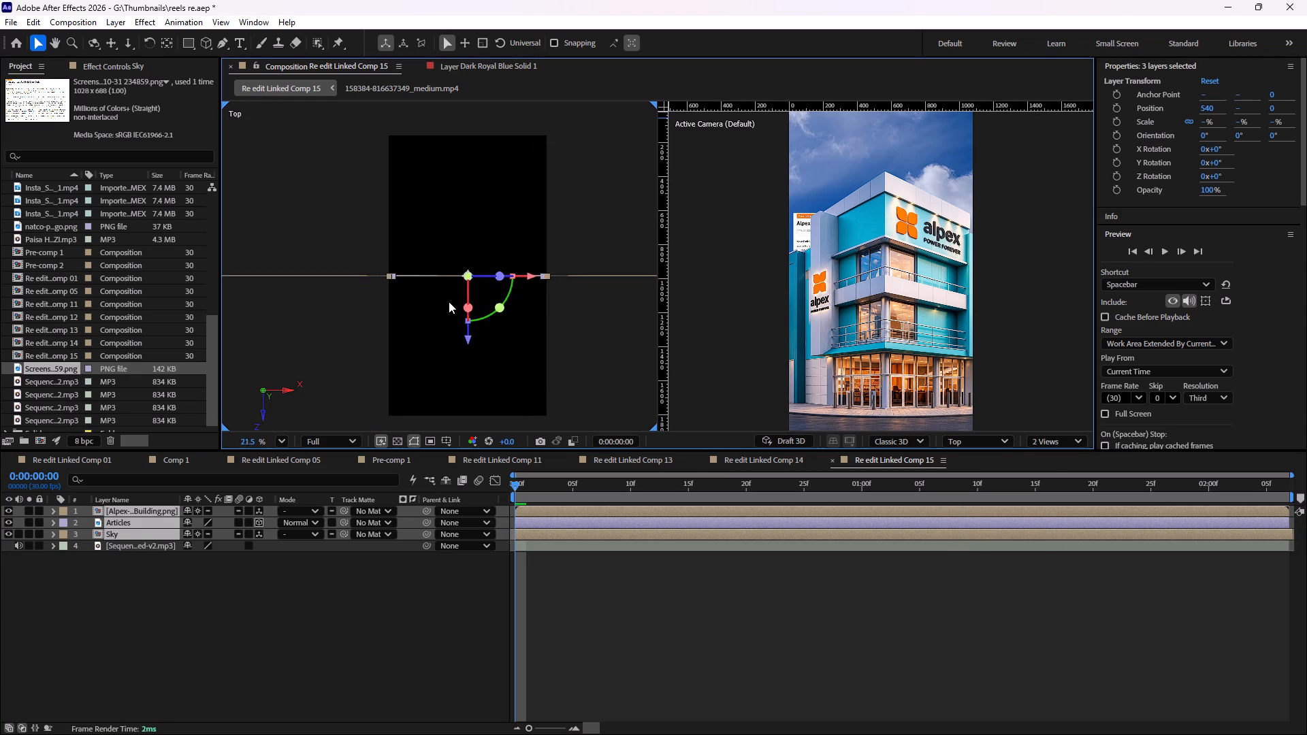
scroll(449, 301, "up", 2, "ctrl")
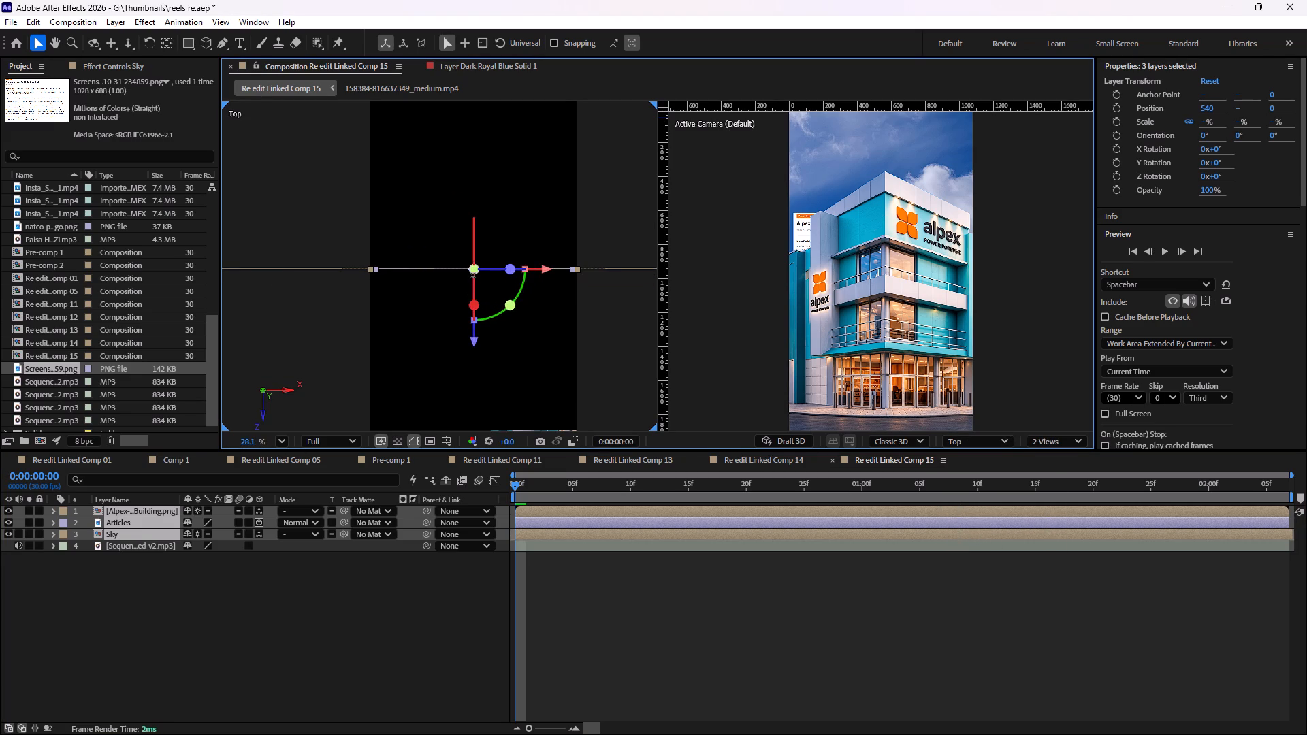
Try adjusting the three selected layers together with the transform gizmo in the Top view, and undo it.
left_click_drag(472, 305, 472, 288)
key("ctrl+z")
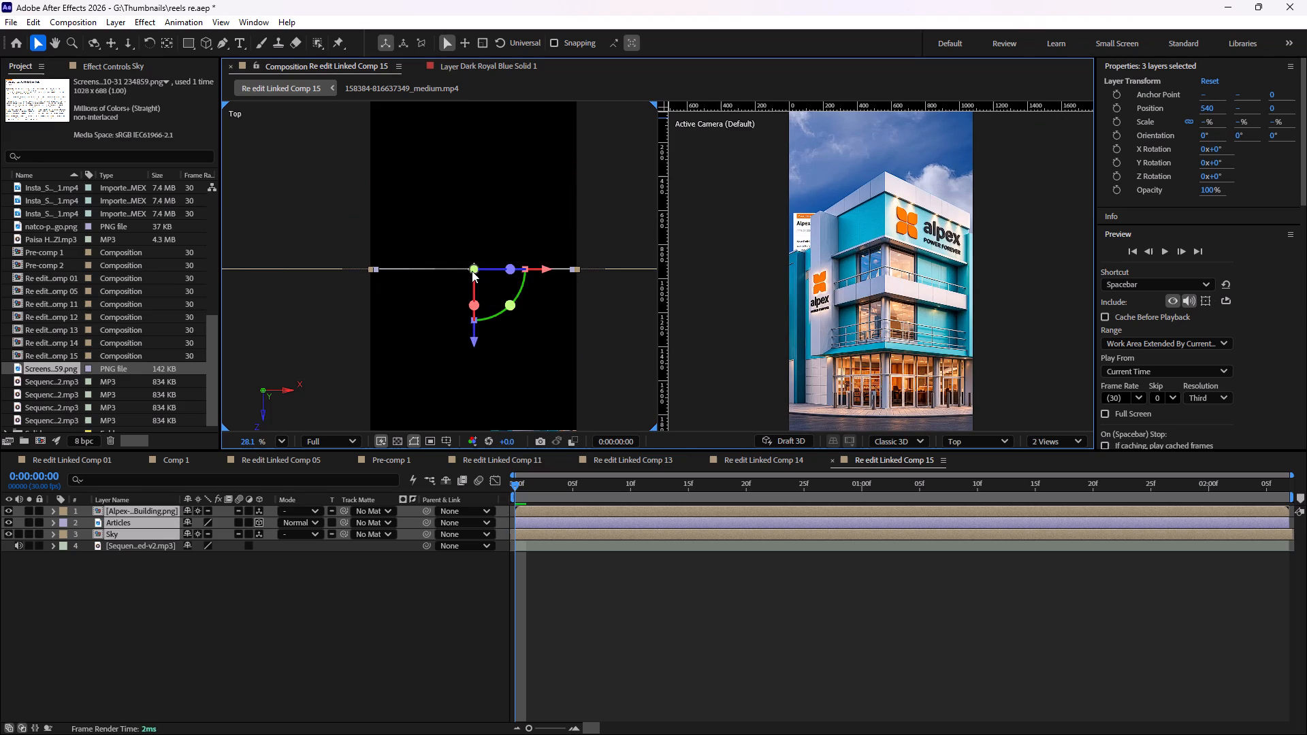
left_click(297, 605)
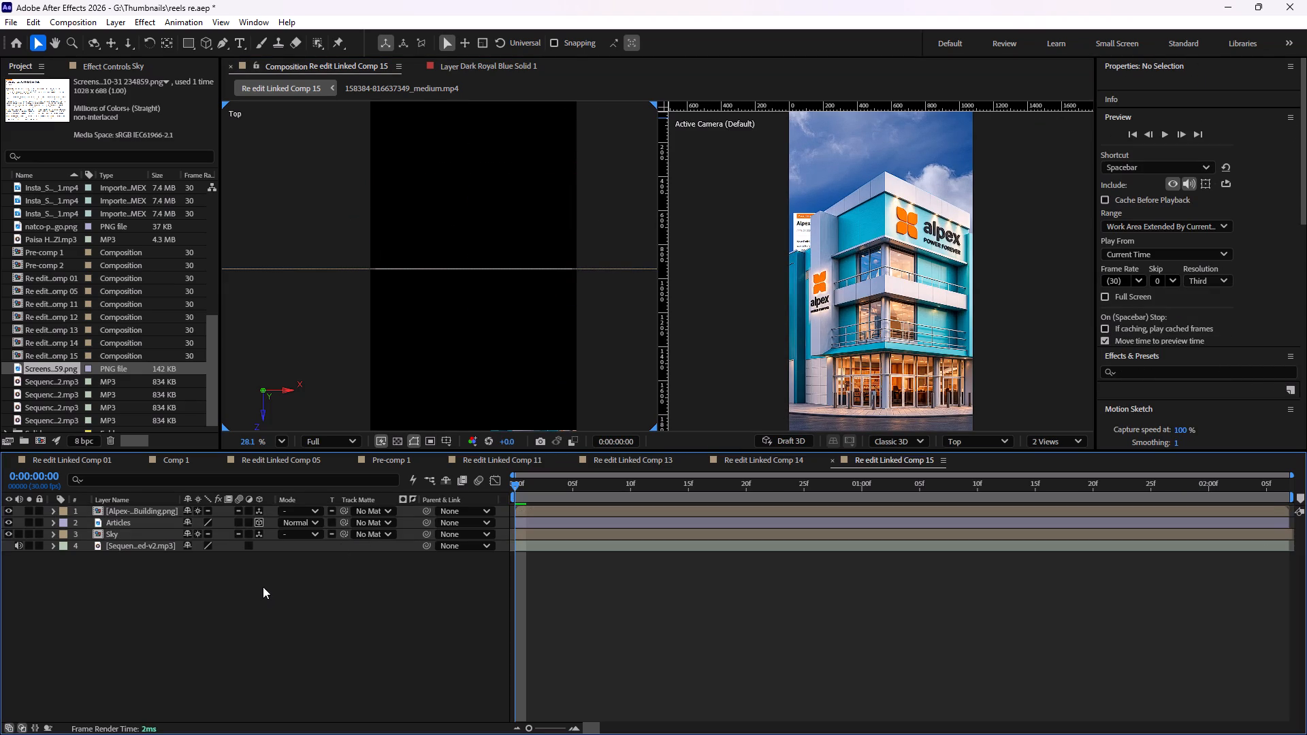
Move the Sky layer back in depth in the Top view, to a Z position of about 317.
left_click(129, 524)
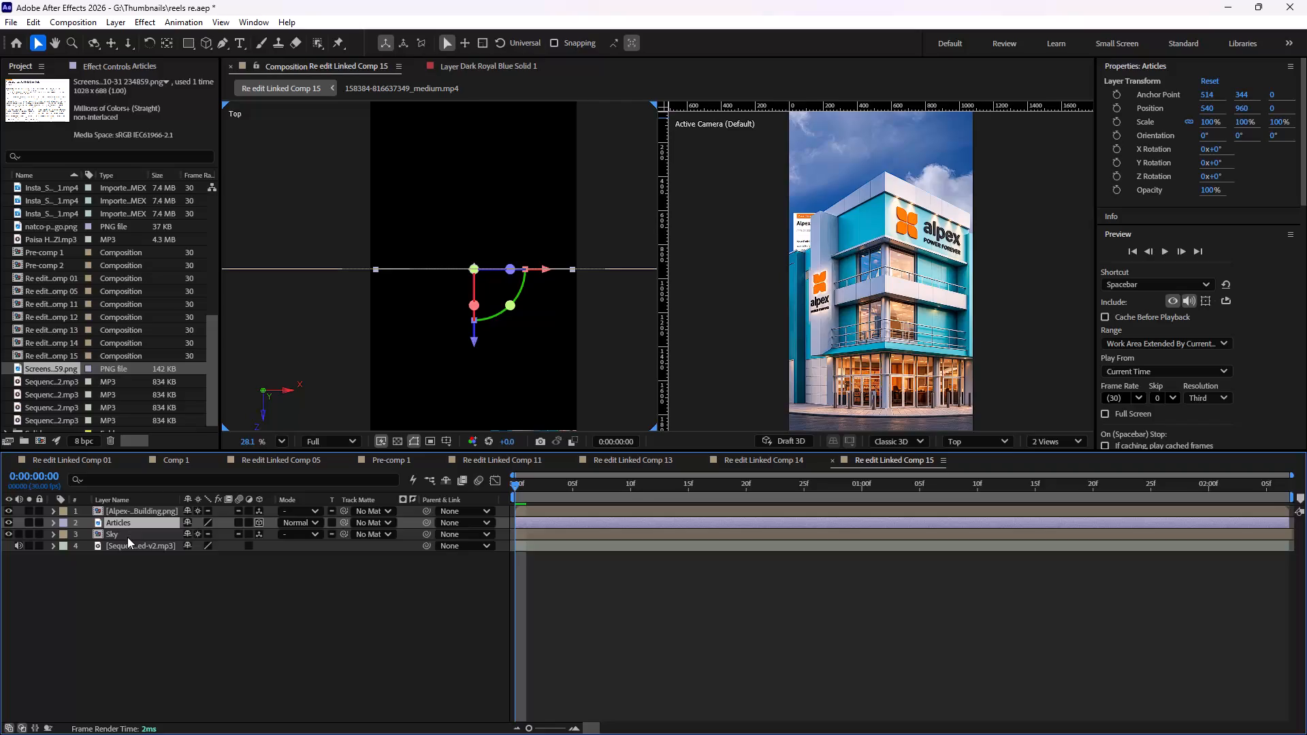
left_click(127, 537)
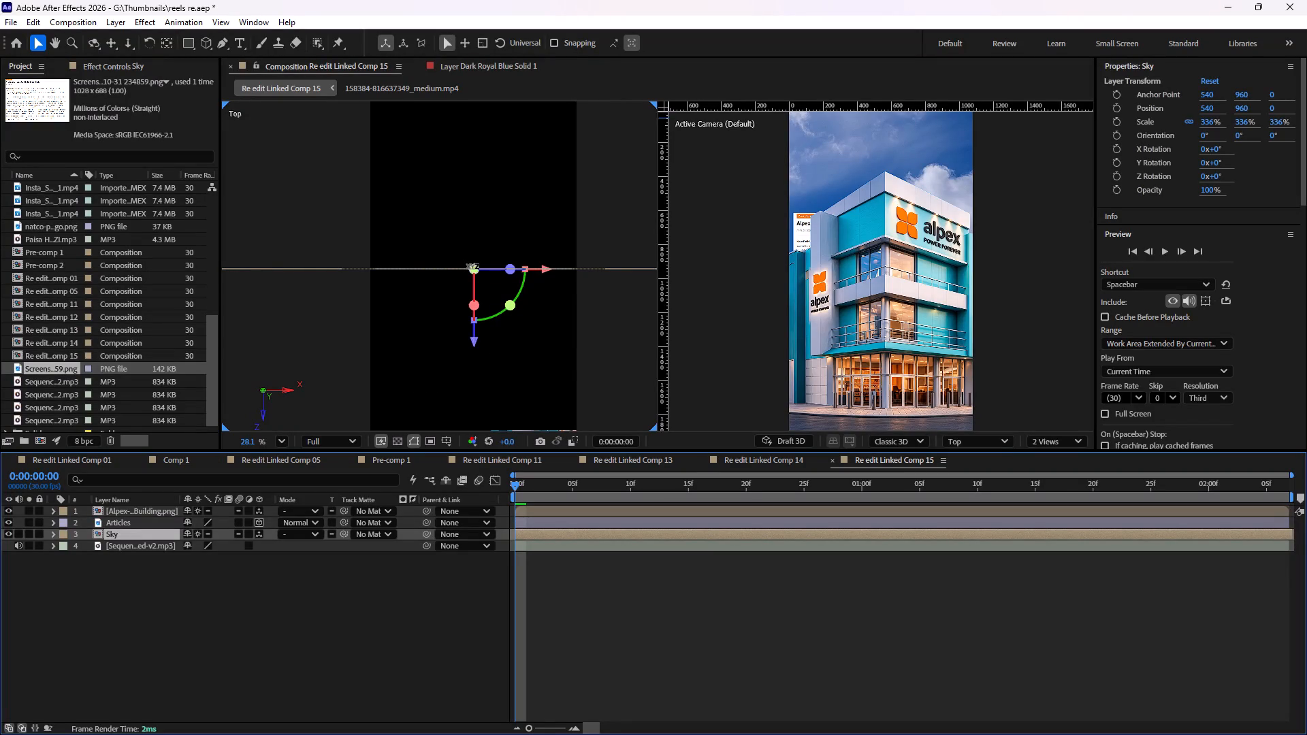
left_click_drag(468, 266, 468, 235)
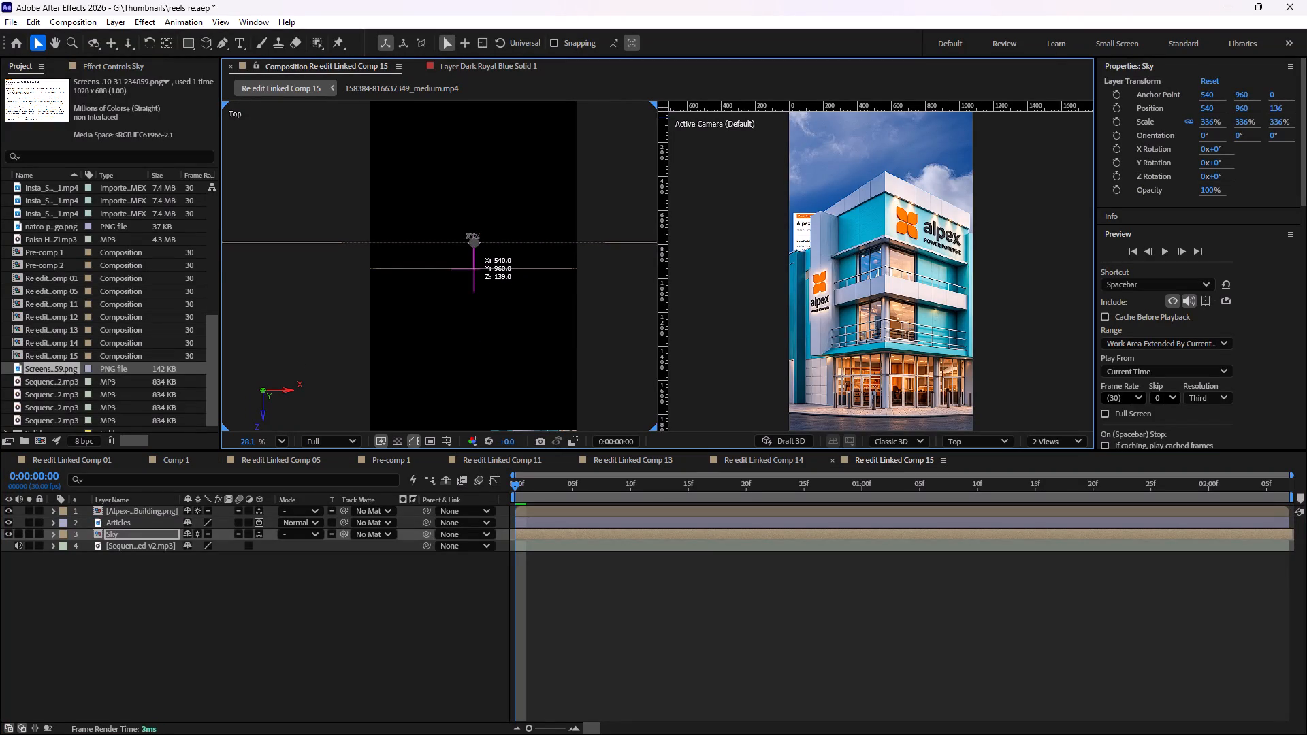
left_click_drag(468, 235, 470, 202)
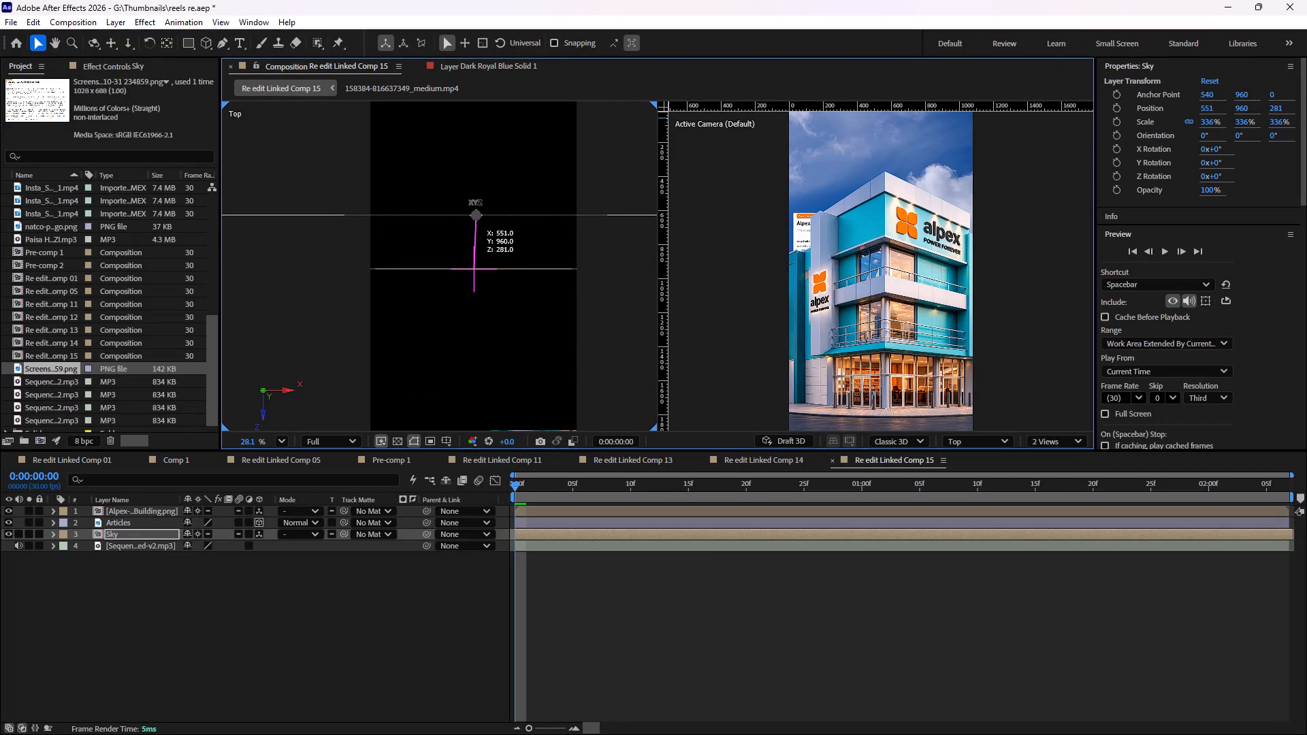
left_click_drag(470, 202, 470, 209)
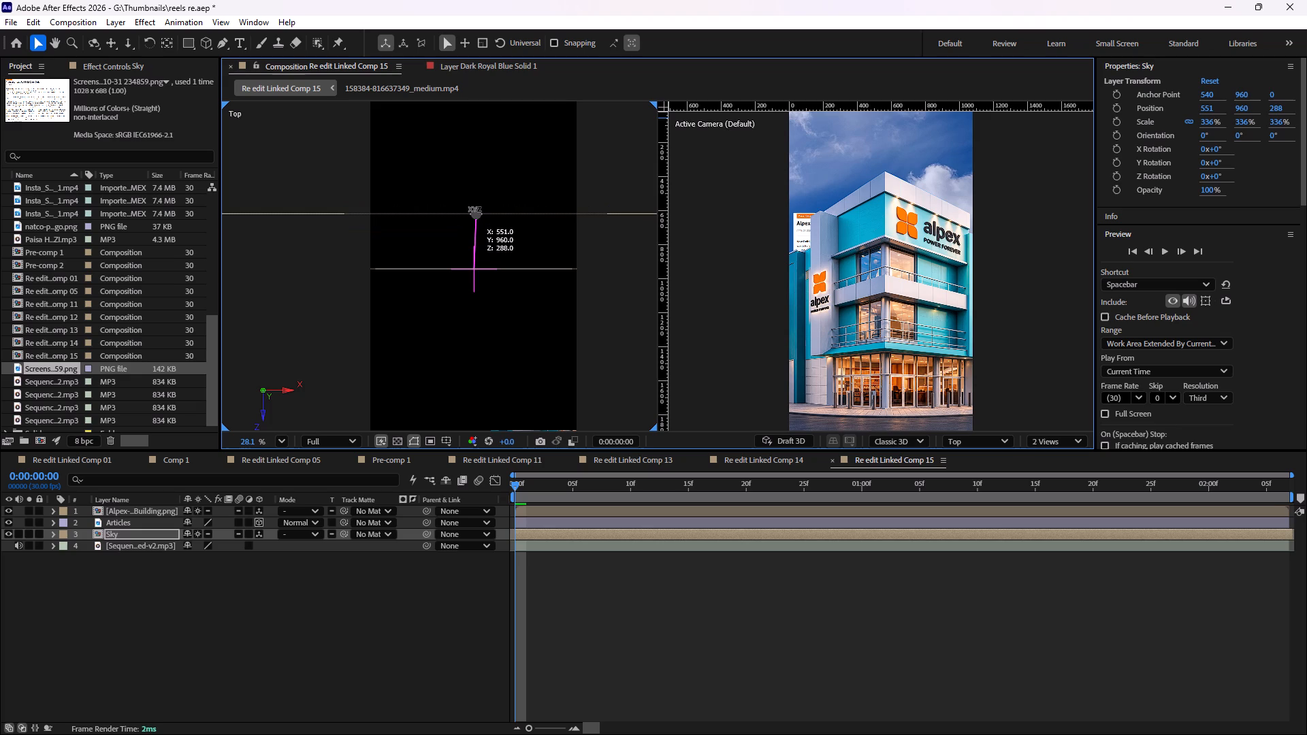
left_click_drag(470, 209, 468, 203)
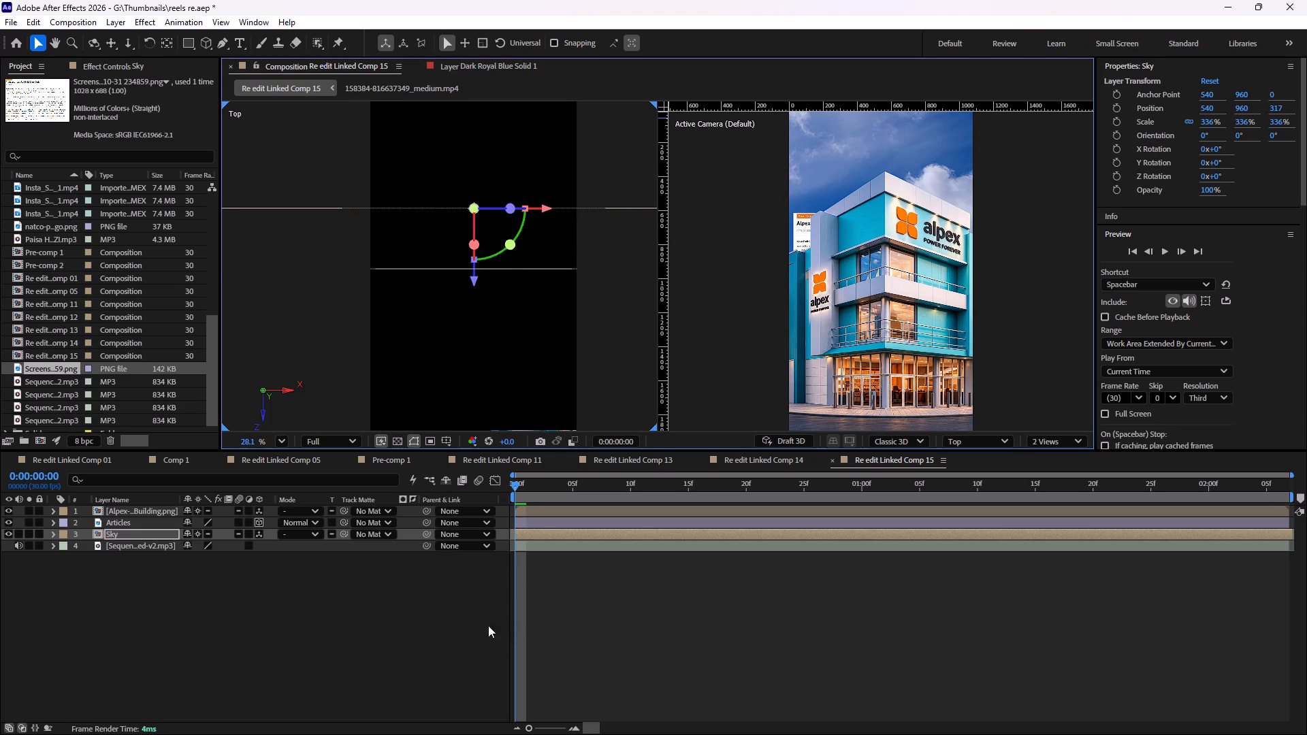
left_click(427, 618)
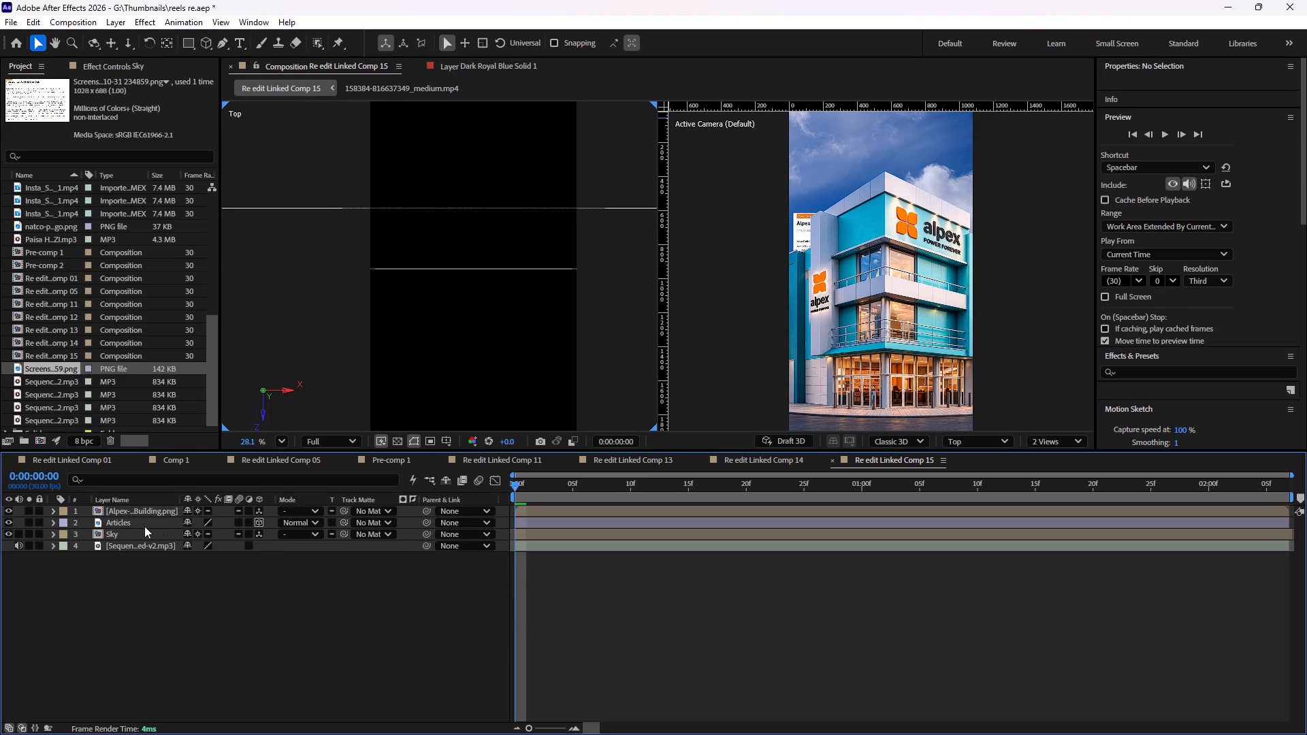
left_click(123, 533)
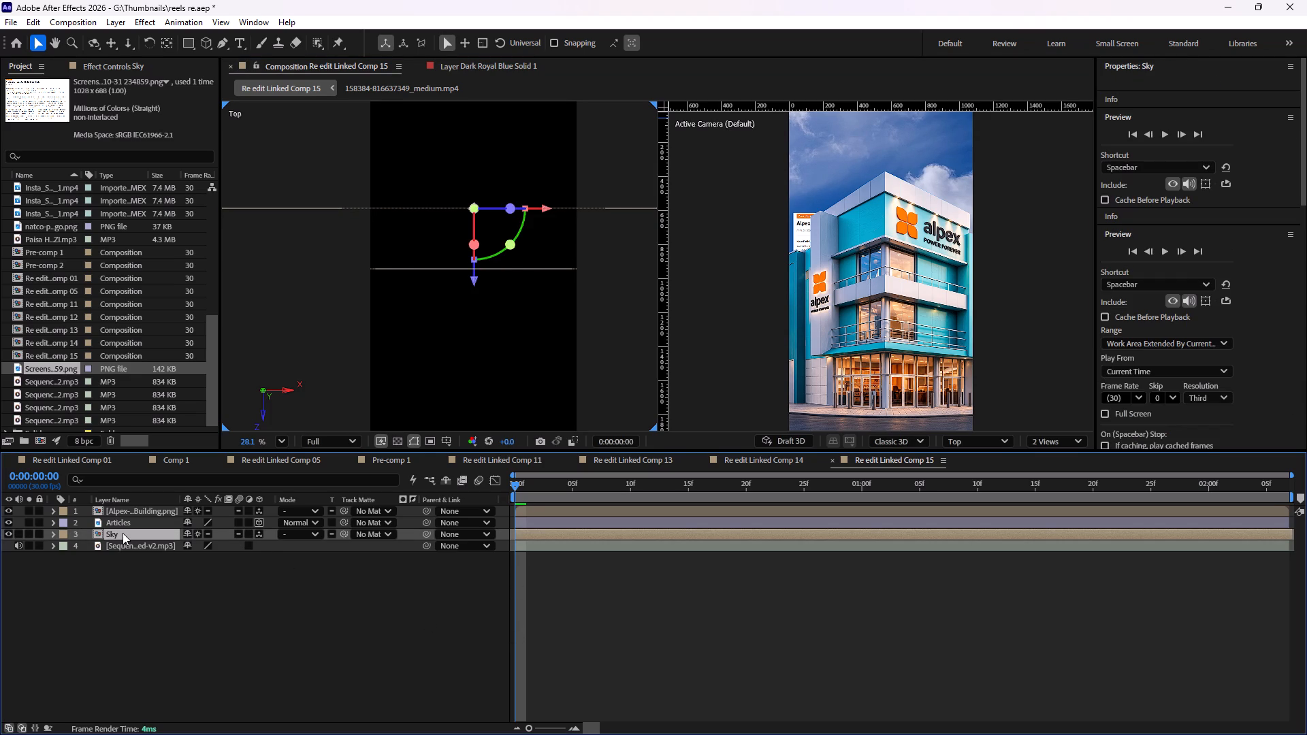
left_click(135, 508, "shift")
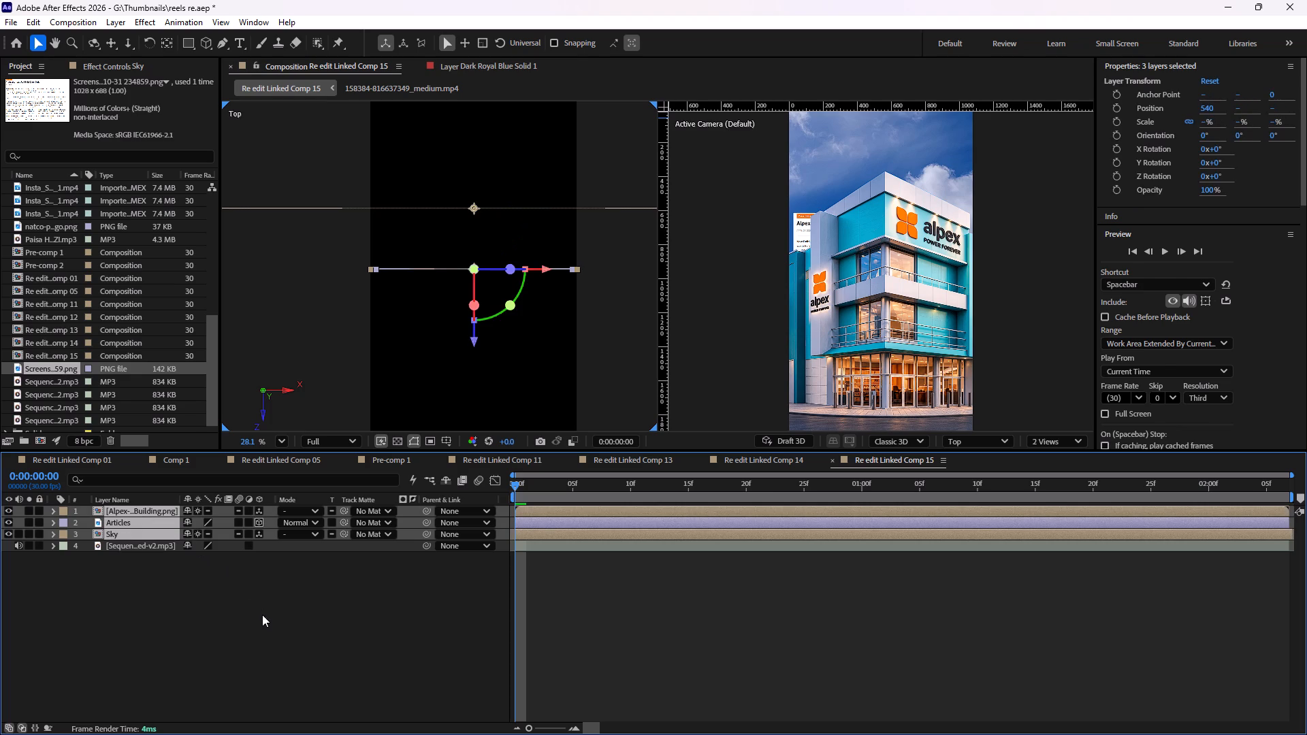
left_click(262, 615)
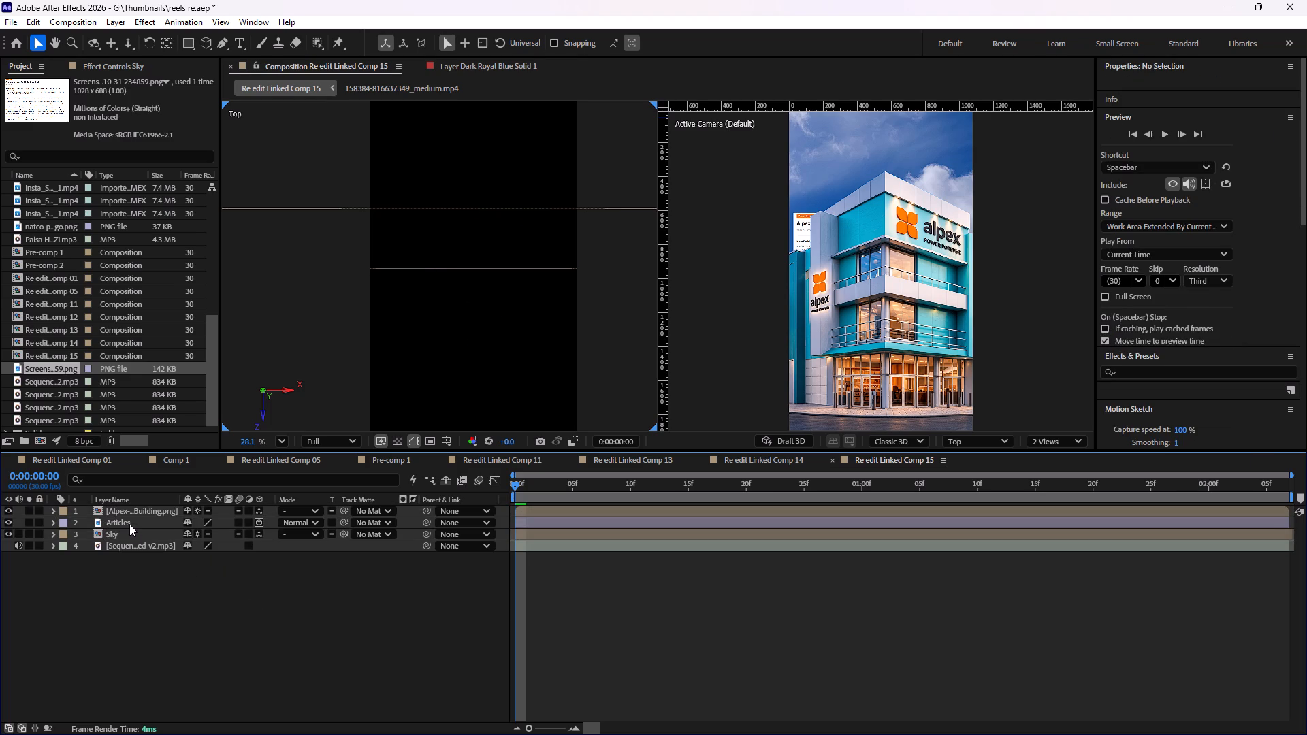
Move the Articles layer back in the Top view to about X 543, Z 135, between the building and the Sky.
left_click(129, 524)
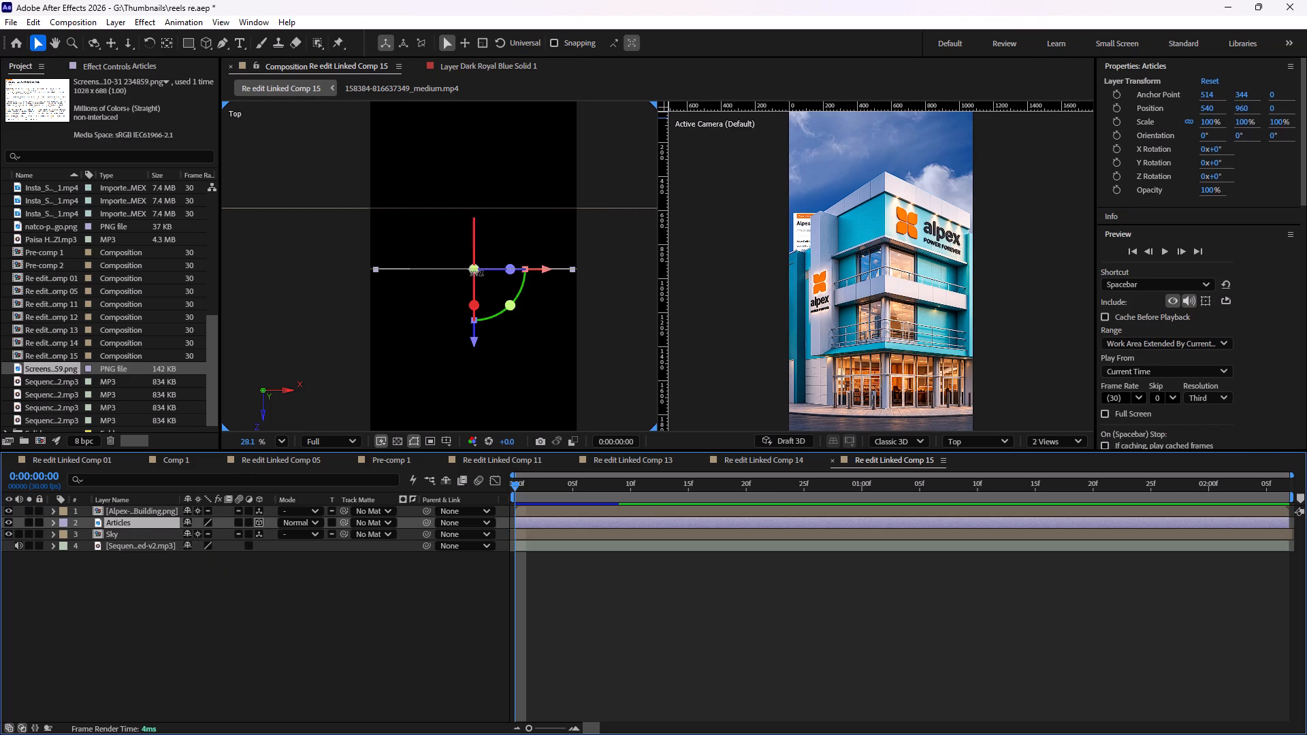
left_click_drag(473, 264, 473, 243)
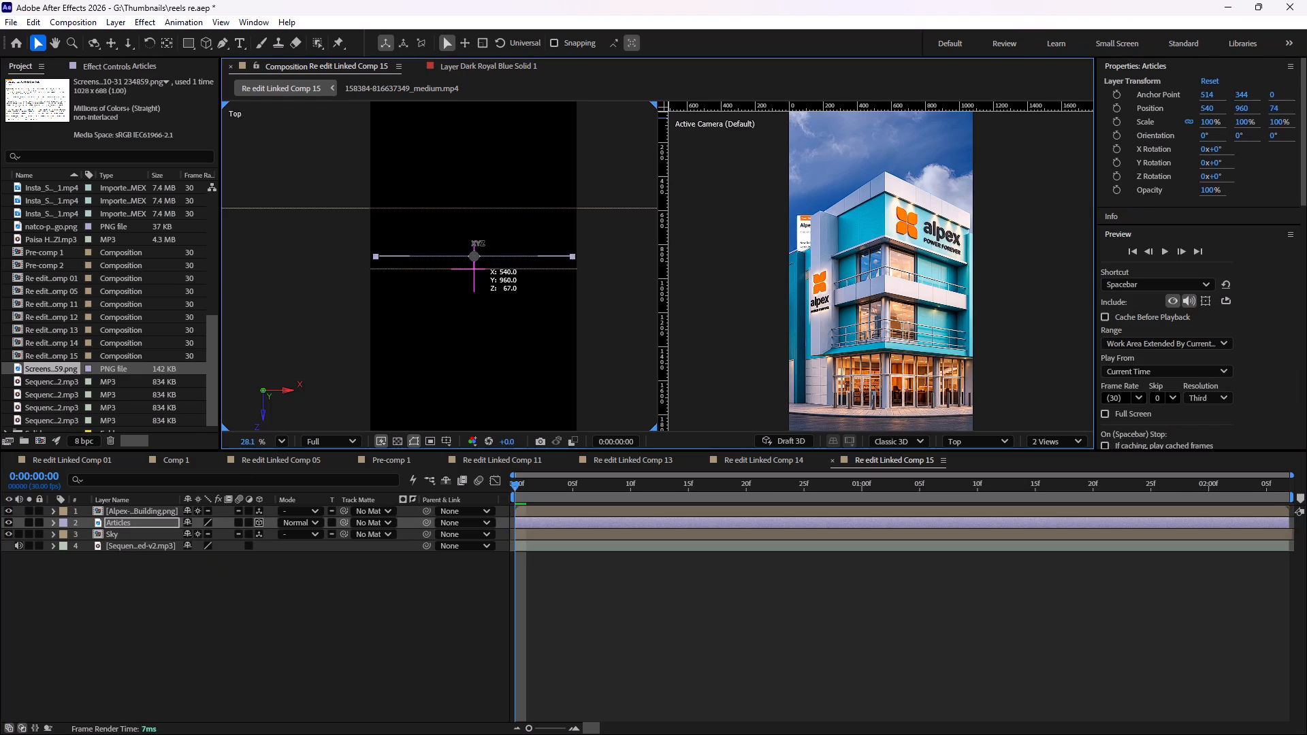
left_click_drag(473, 243, 474, 236)
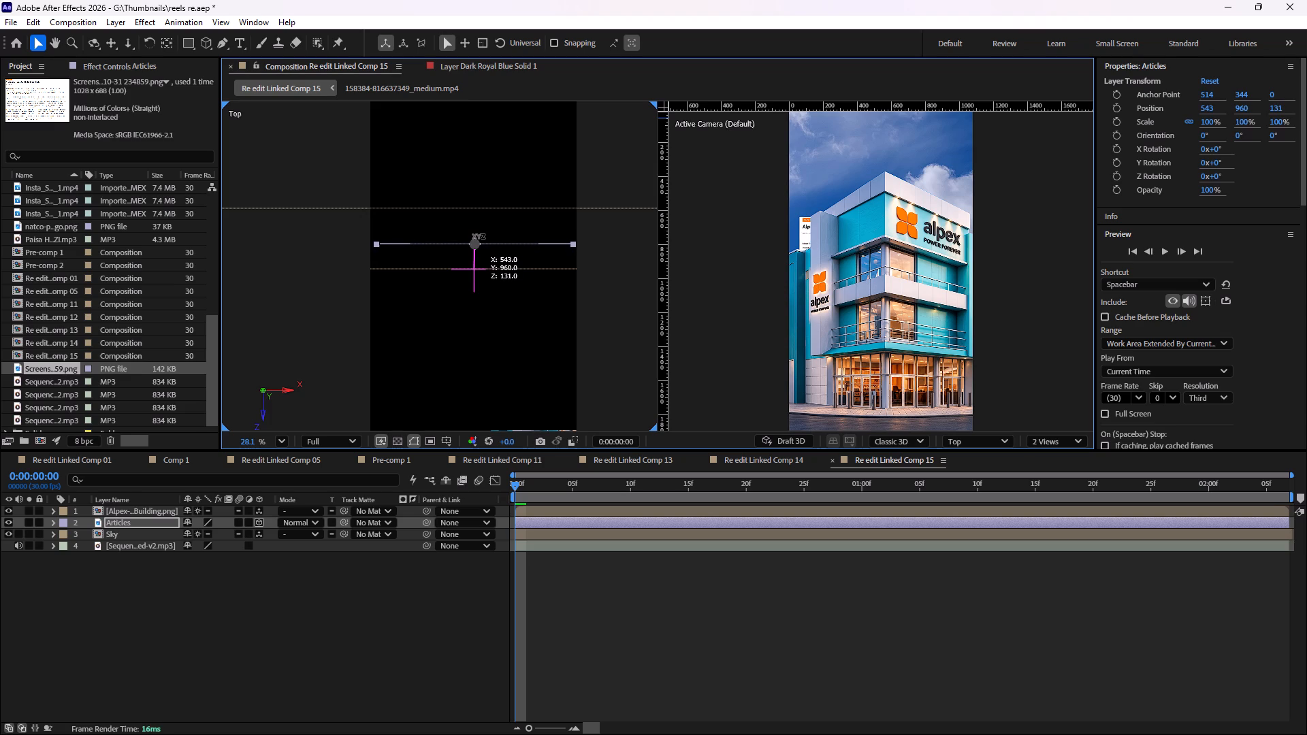
left_click_drag(474, 236, 474, 235)
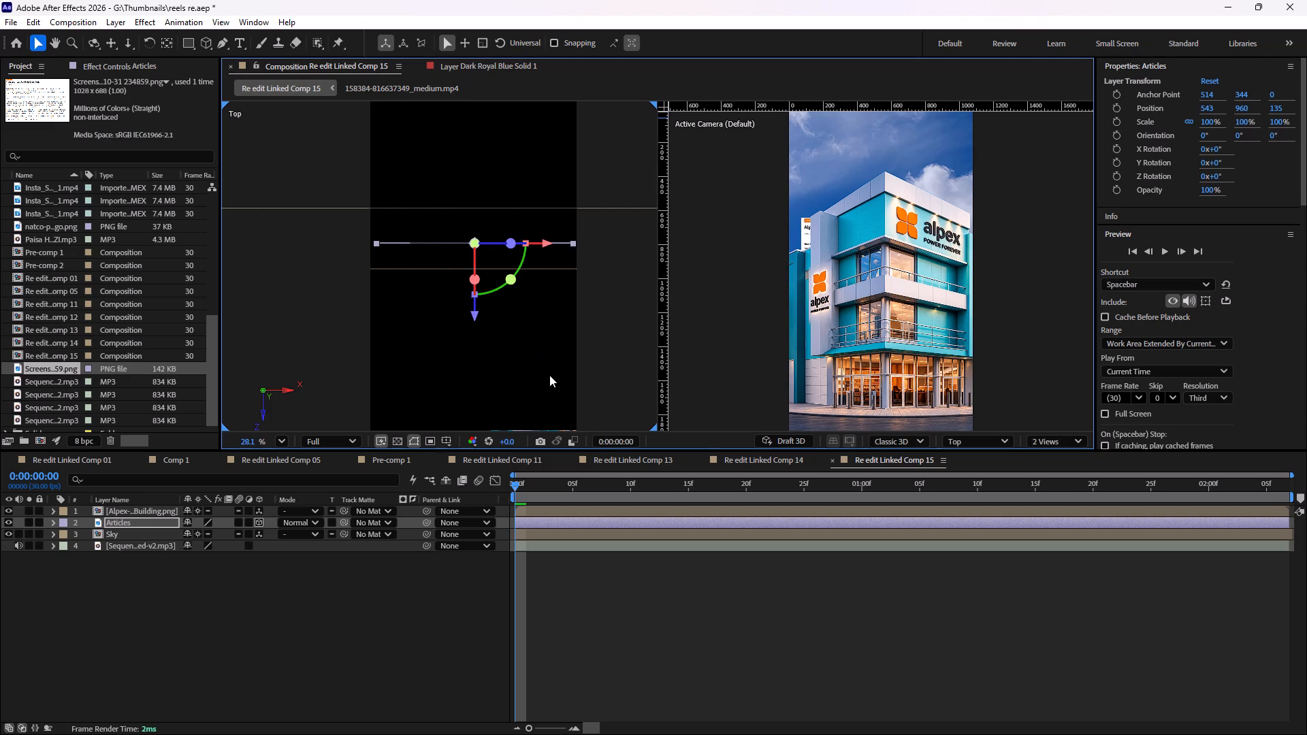
Hide the Alpex building layer and return the playhead to the start of the composition.
left_click_drag(515, 487, 551, 487)
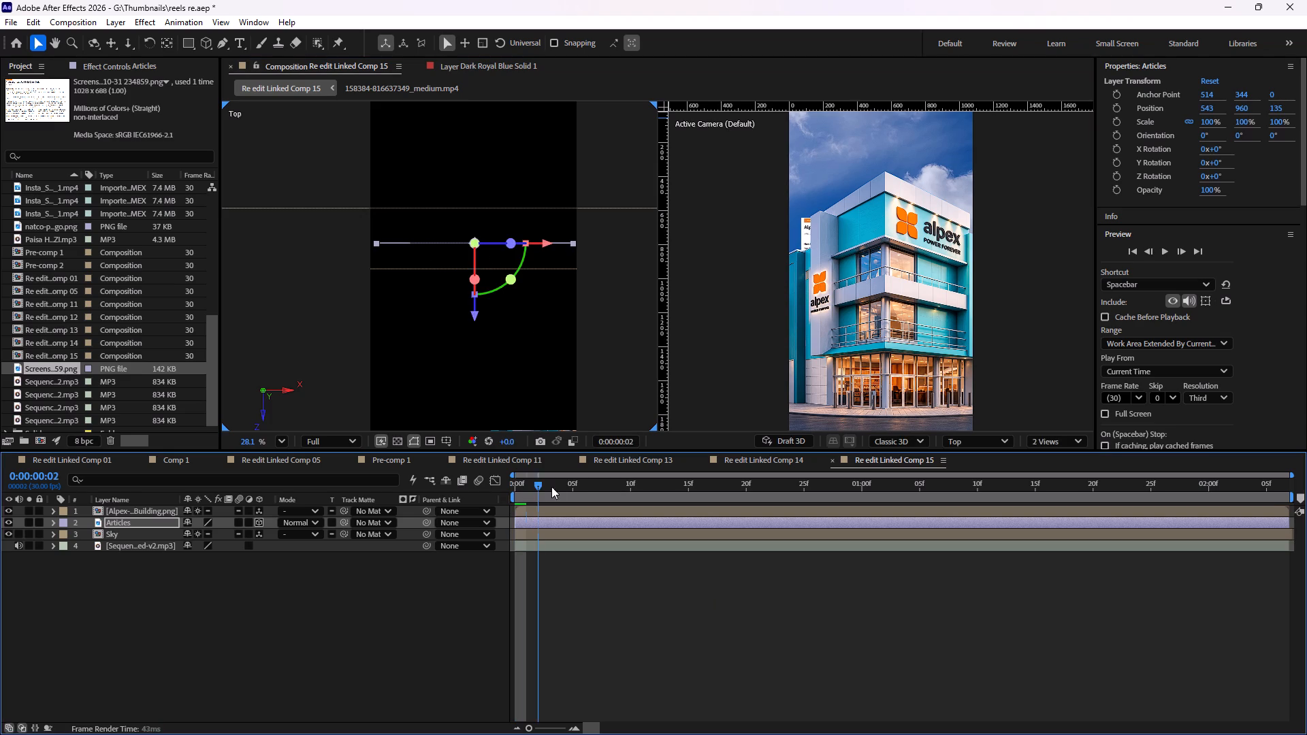
left_click_drag(551, 487, 572, 493)
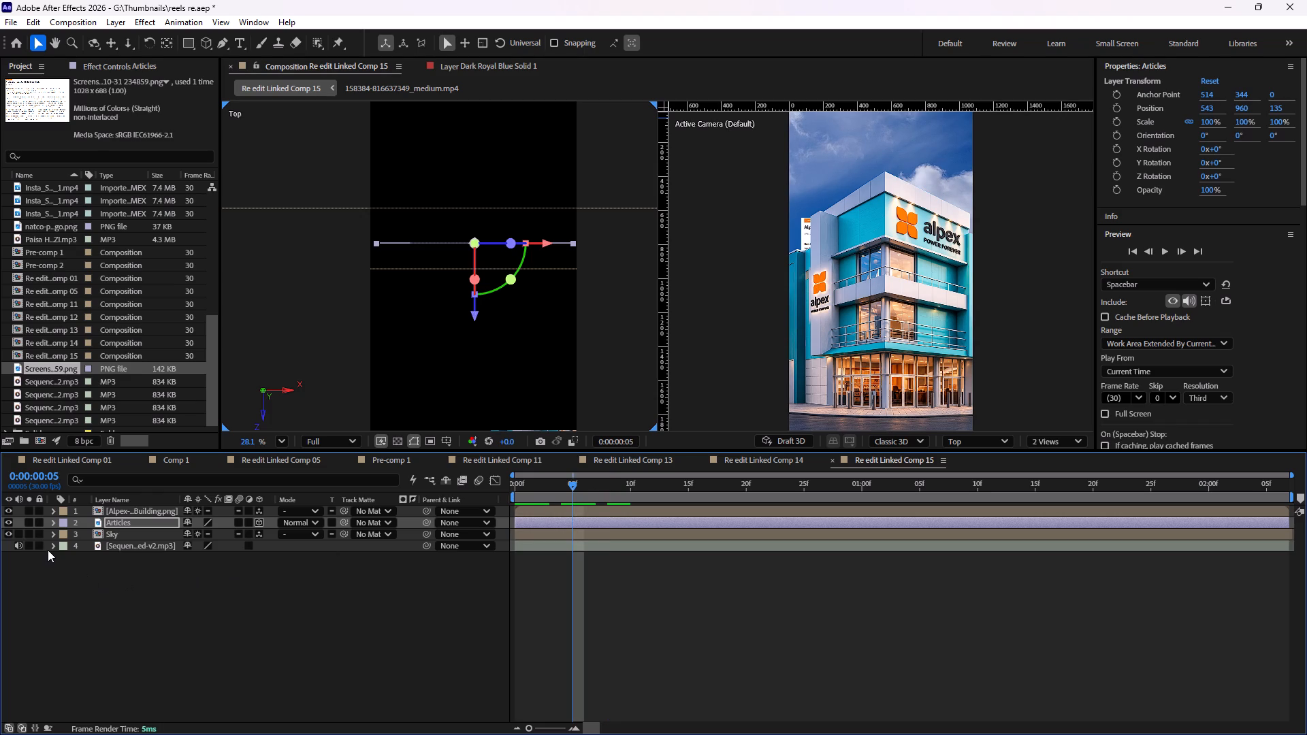
left_click(10, 510)
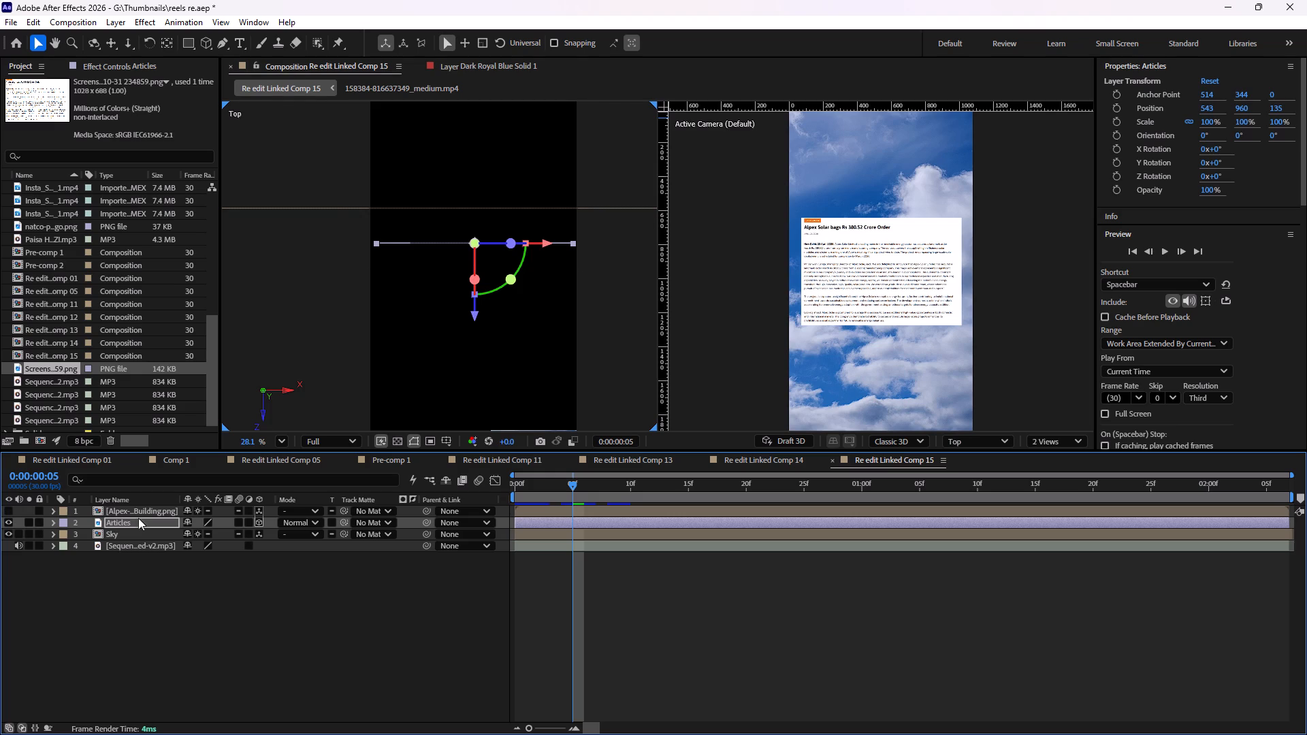
left_click_drag(572, 482, 511, 485)
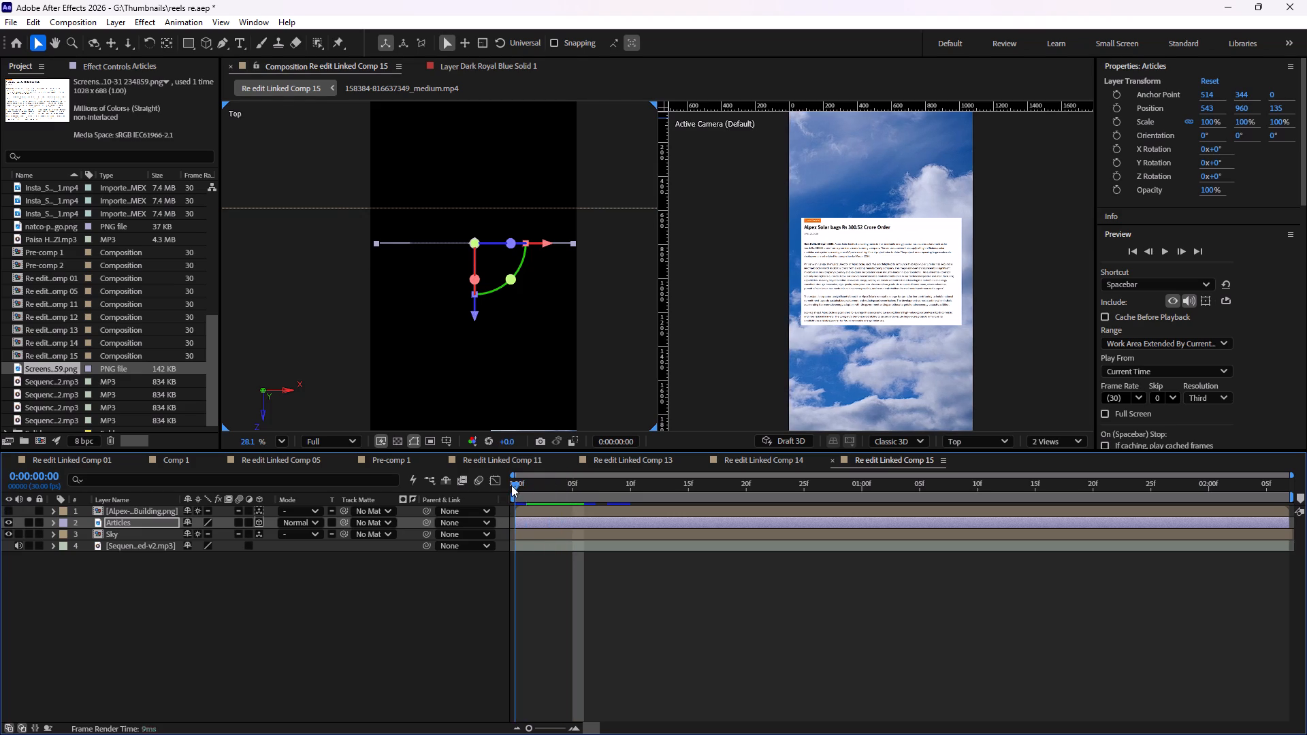
Scrub through the opening of the composition to review the article against the sky, and return to the start.
left_click_drag(511, 485, 485, 489)
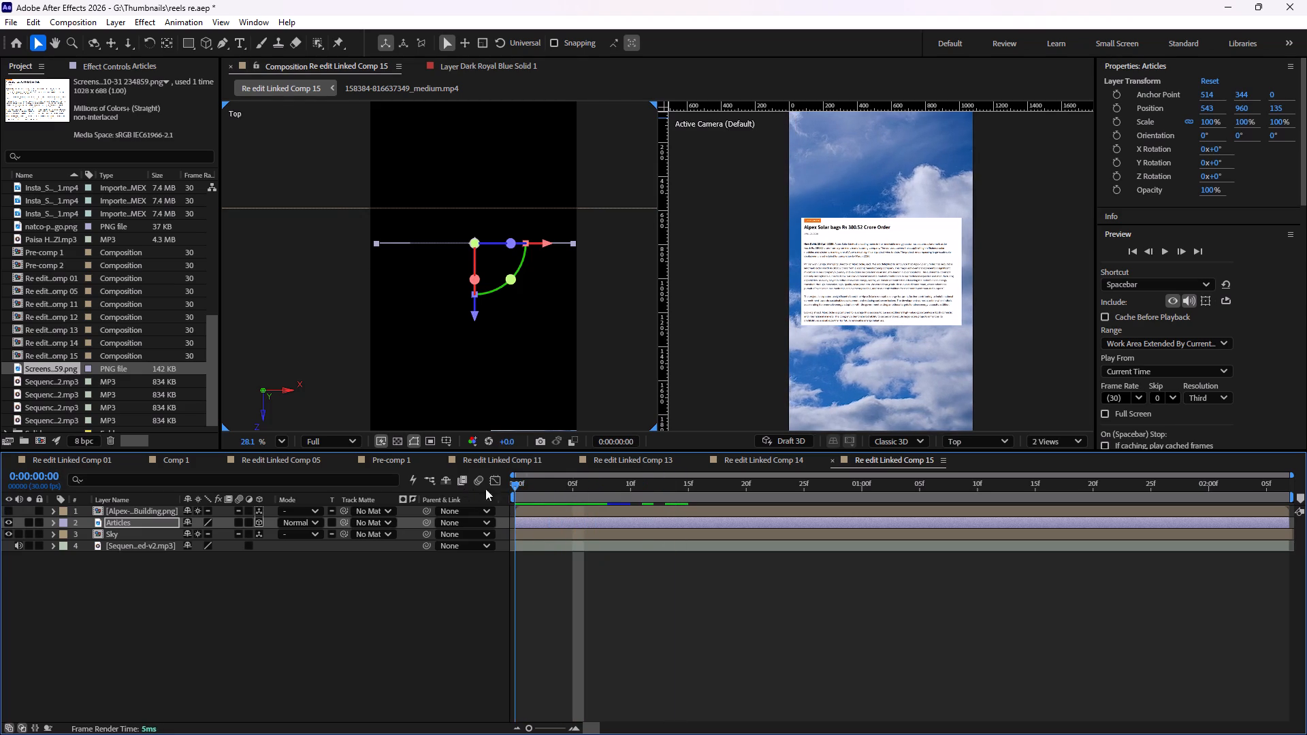
left_click_drag(485, 489, 495, 529)
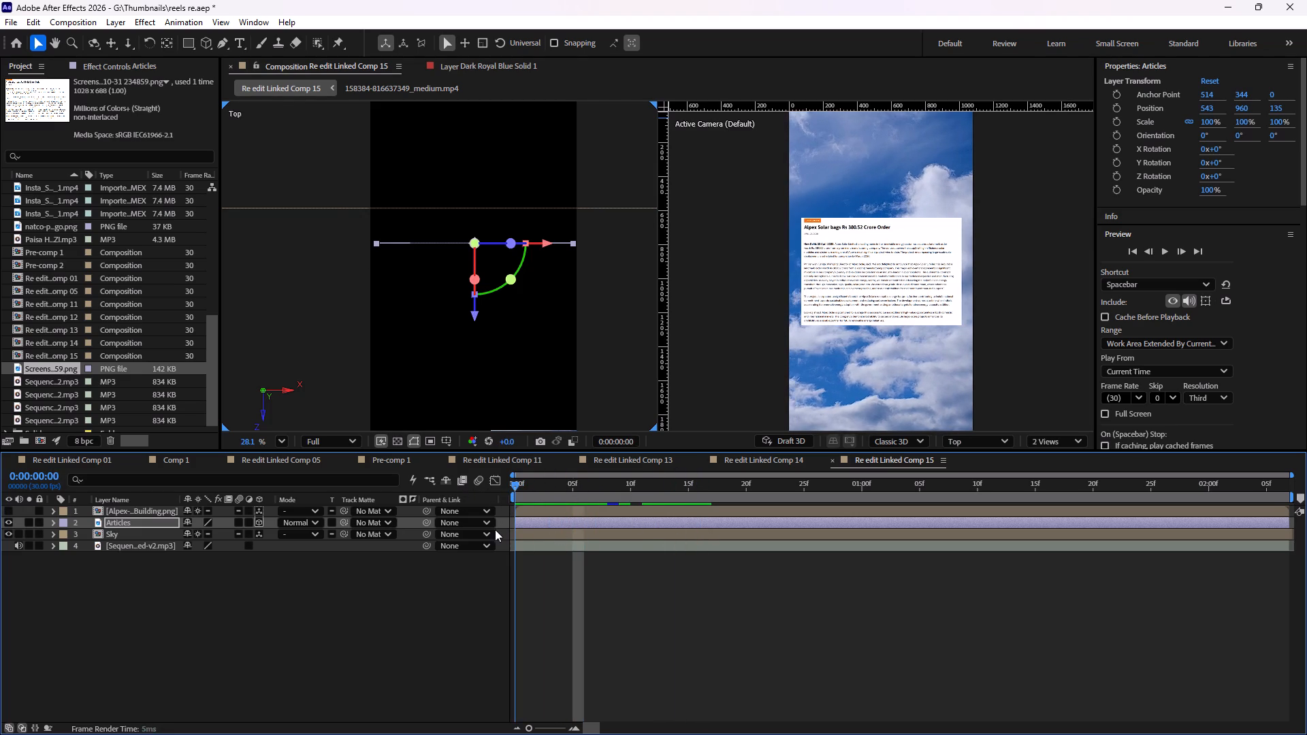
left_click_drag(495, 529, 595, 538)
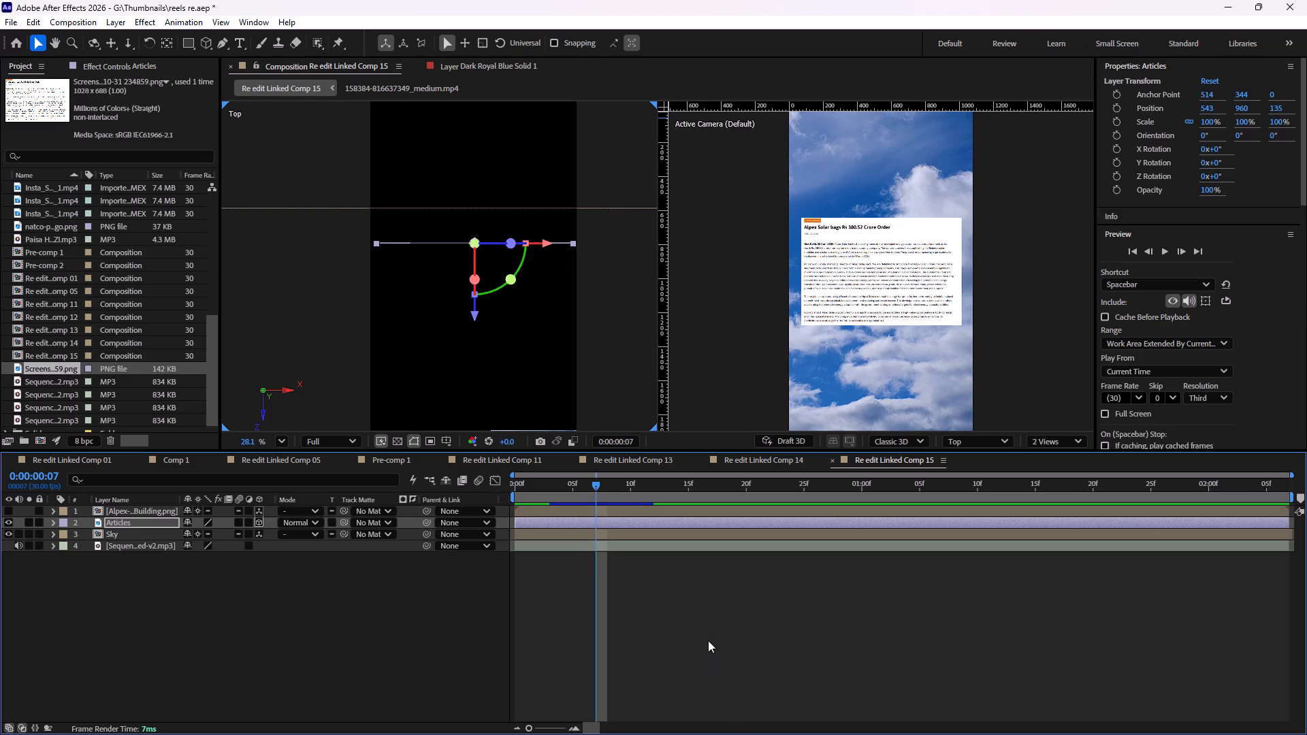
left_click_drag(594, 486, 761, 501)
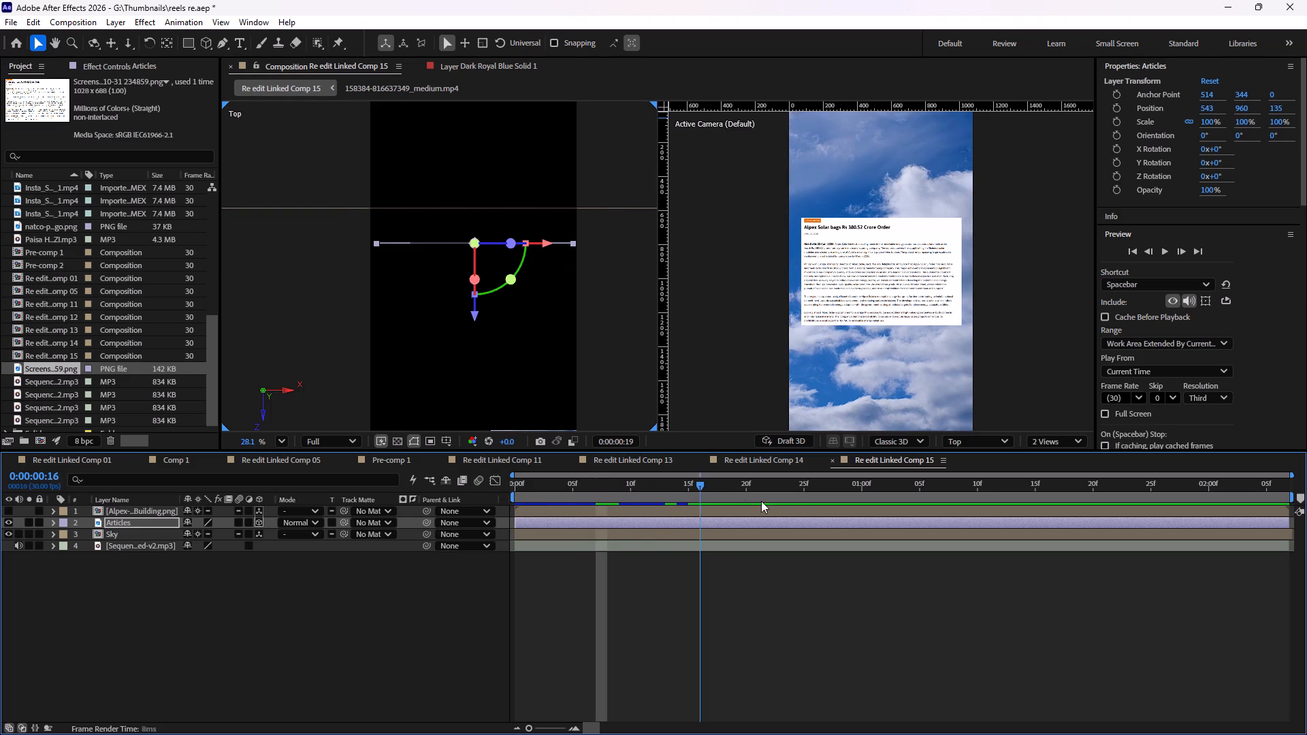
left_click_drag(761, 501, 649, 497)
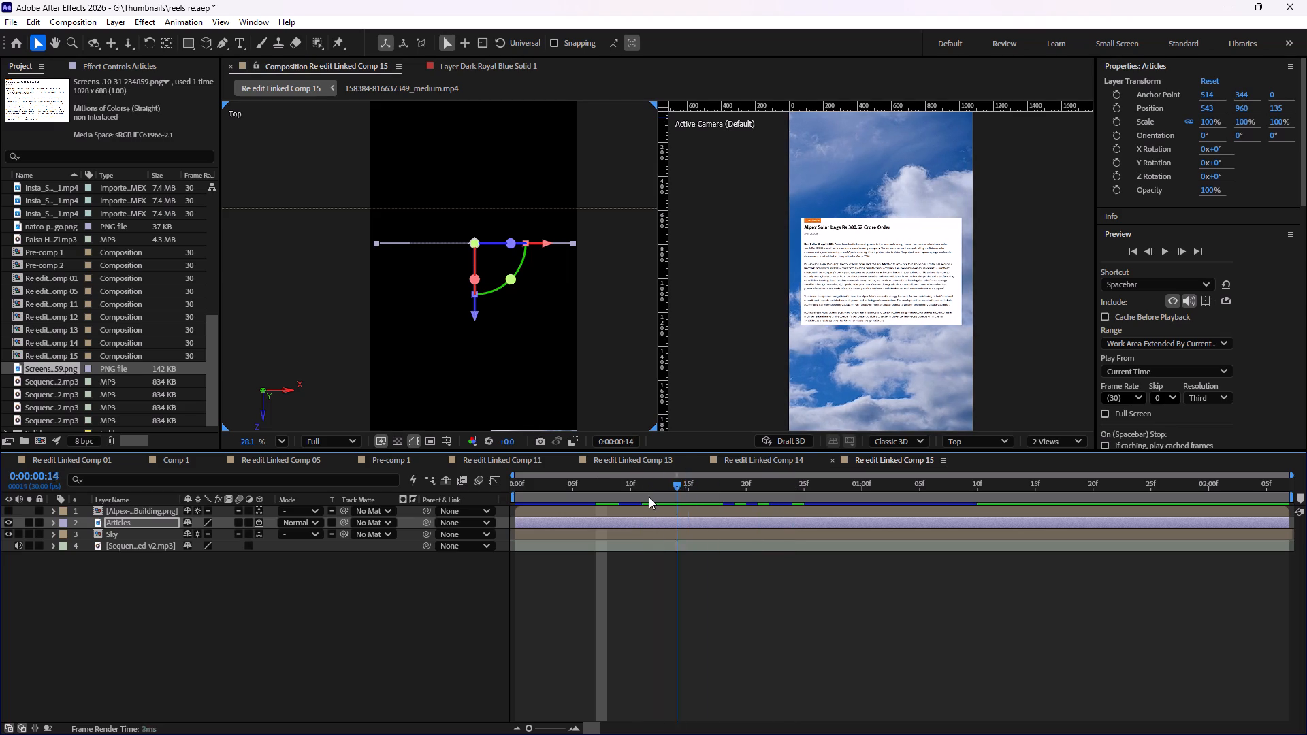
left_click_drag(649, 497, 520, 497)
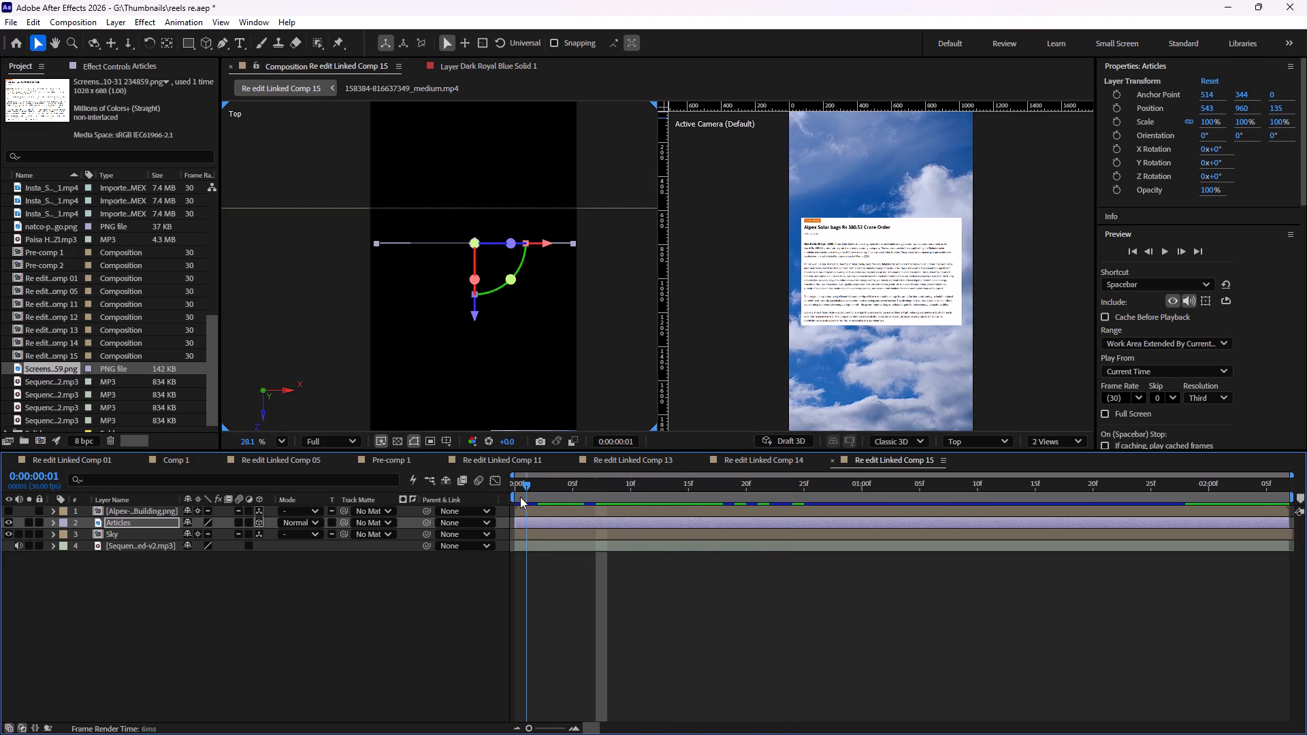
left_click_drag(520, 497, 503, 497)
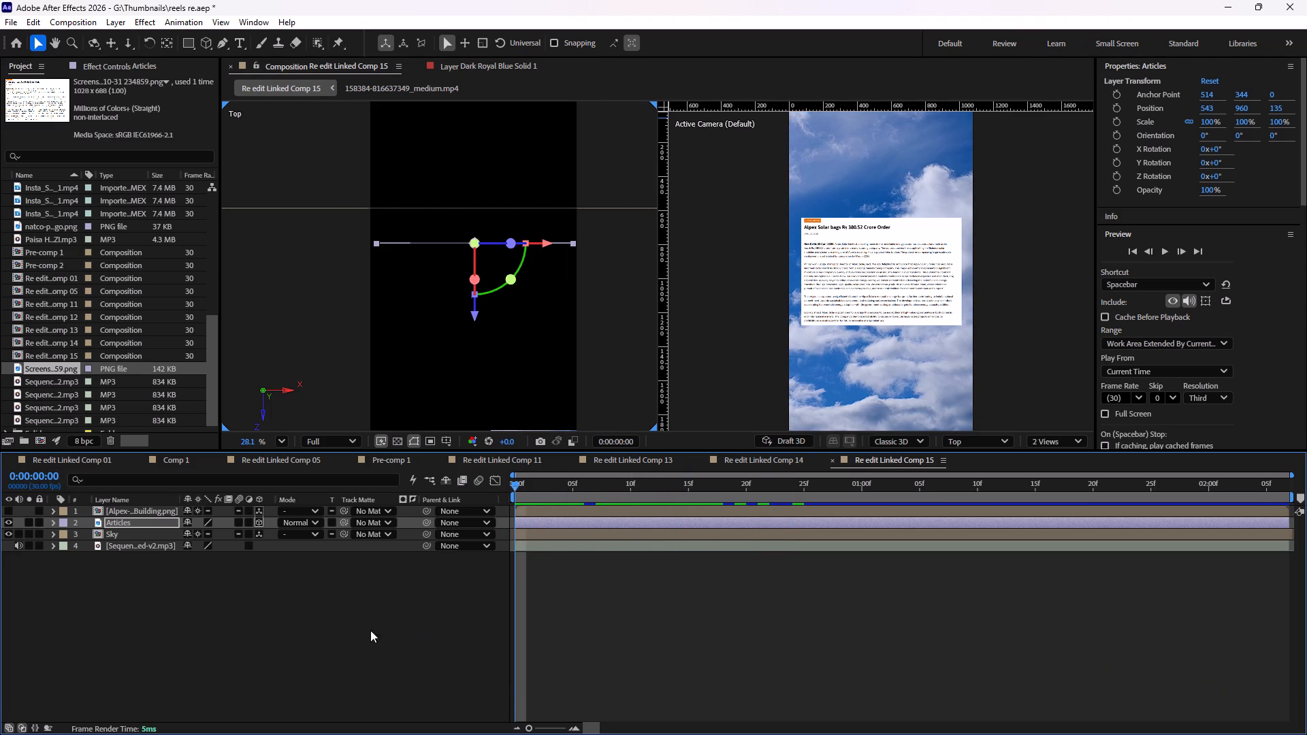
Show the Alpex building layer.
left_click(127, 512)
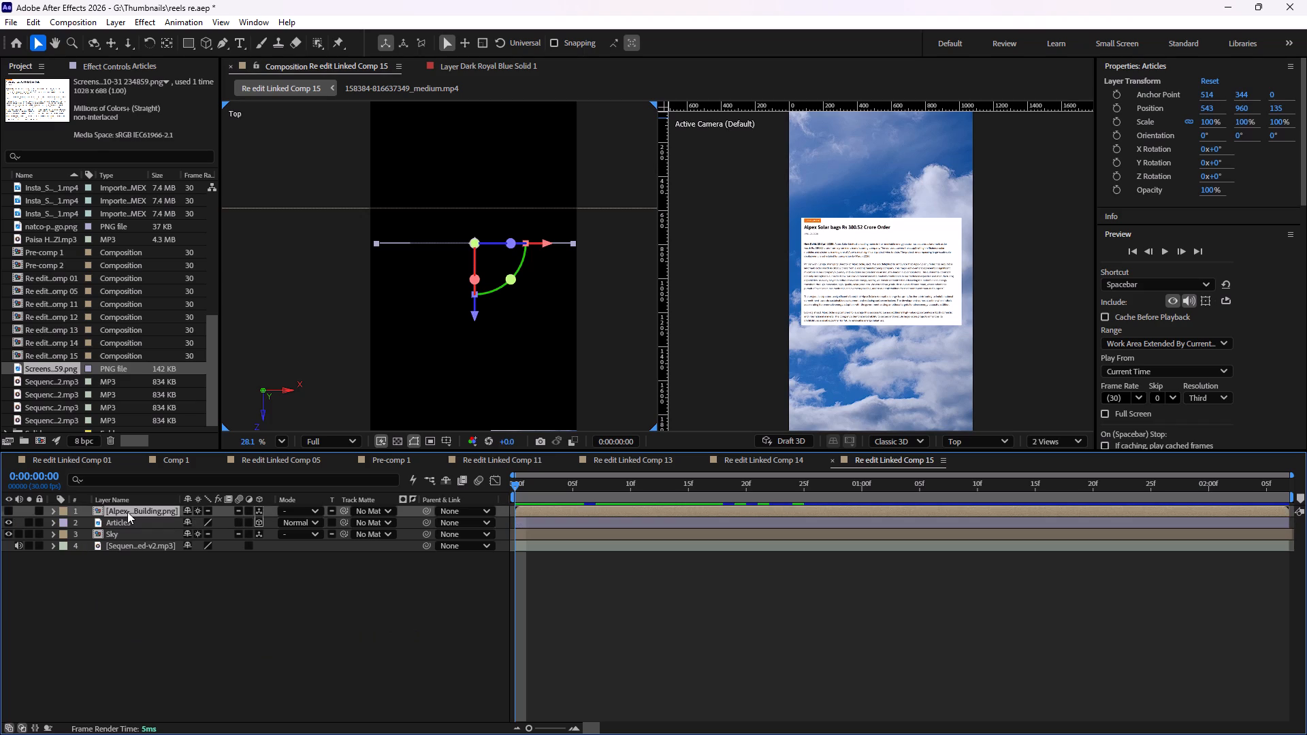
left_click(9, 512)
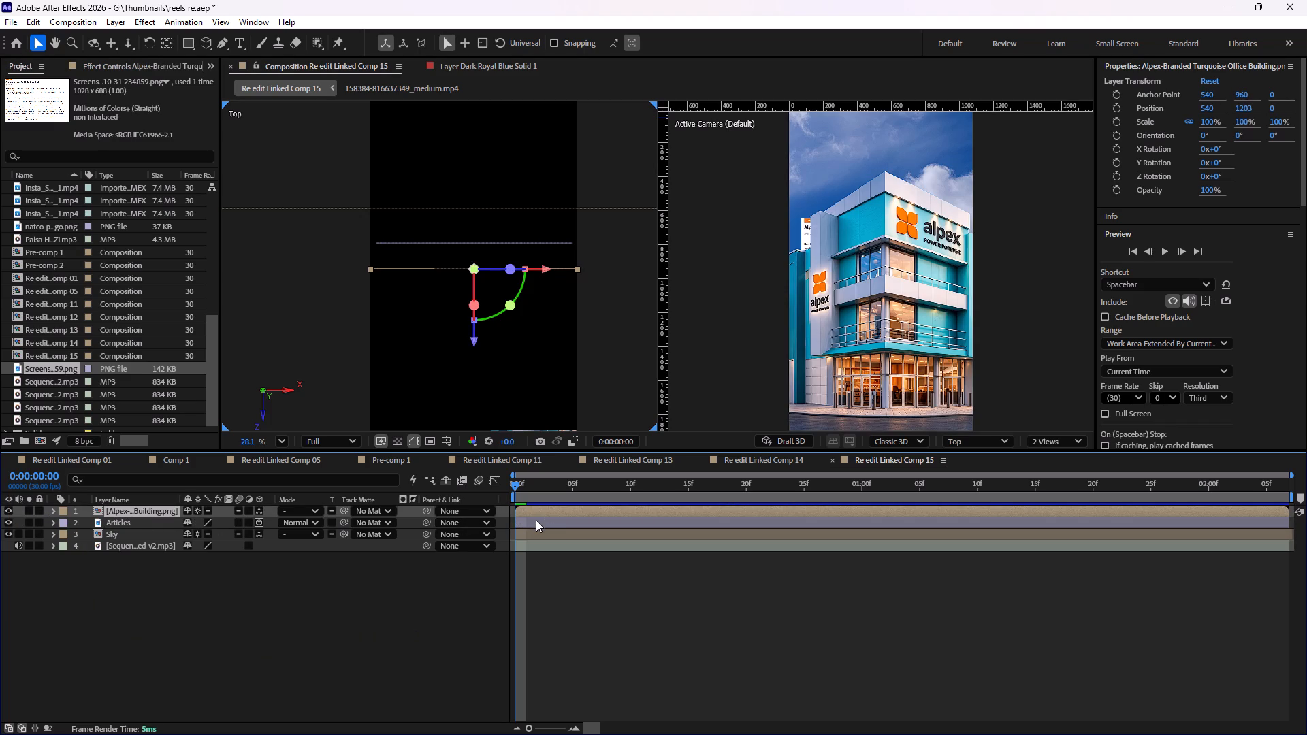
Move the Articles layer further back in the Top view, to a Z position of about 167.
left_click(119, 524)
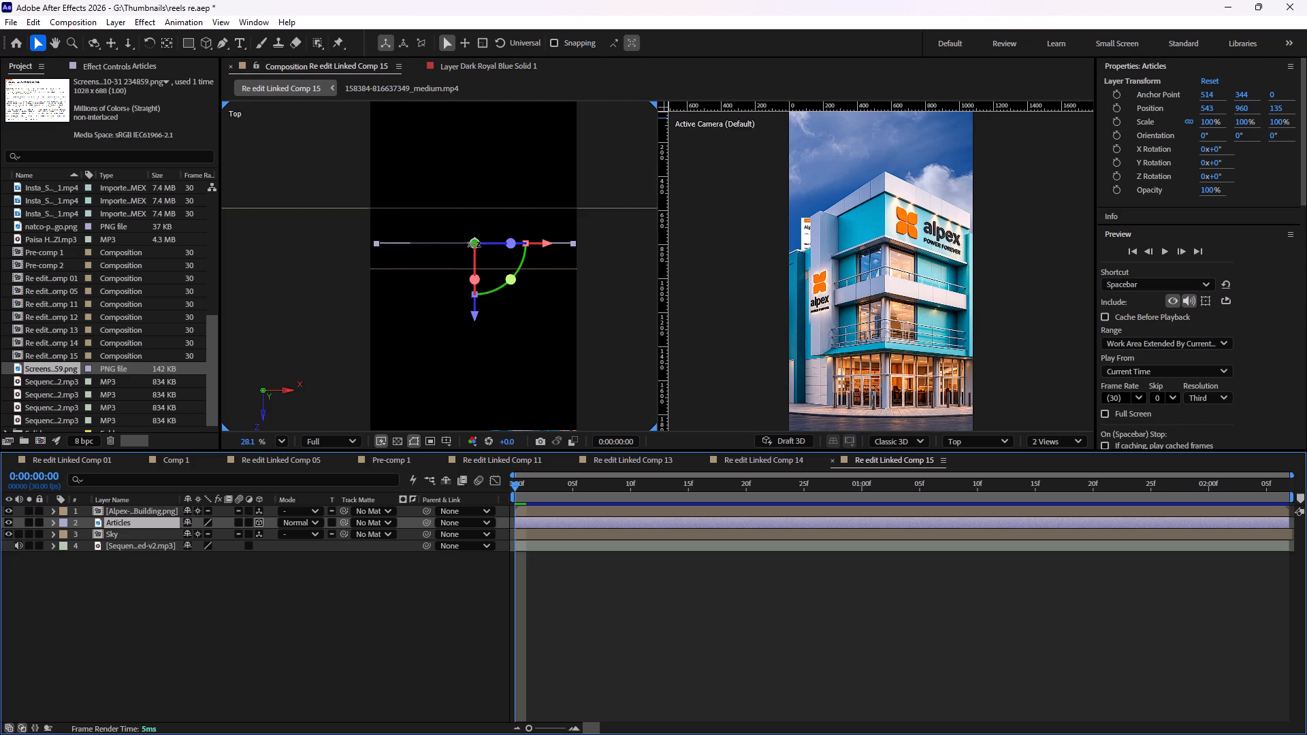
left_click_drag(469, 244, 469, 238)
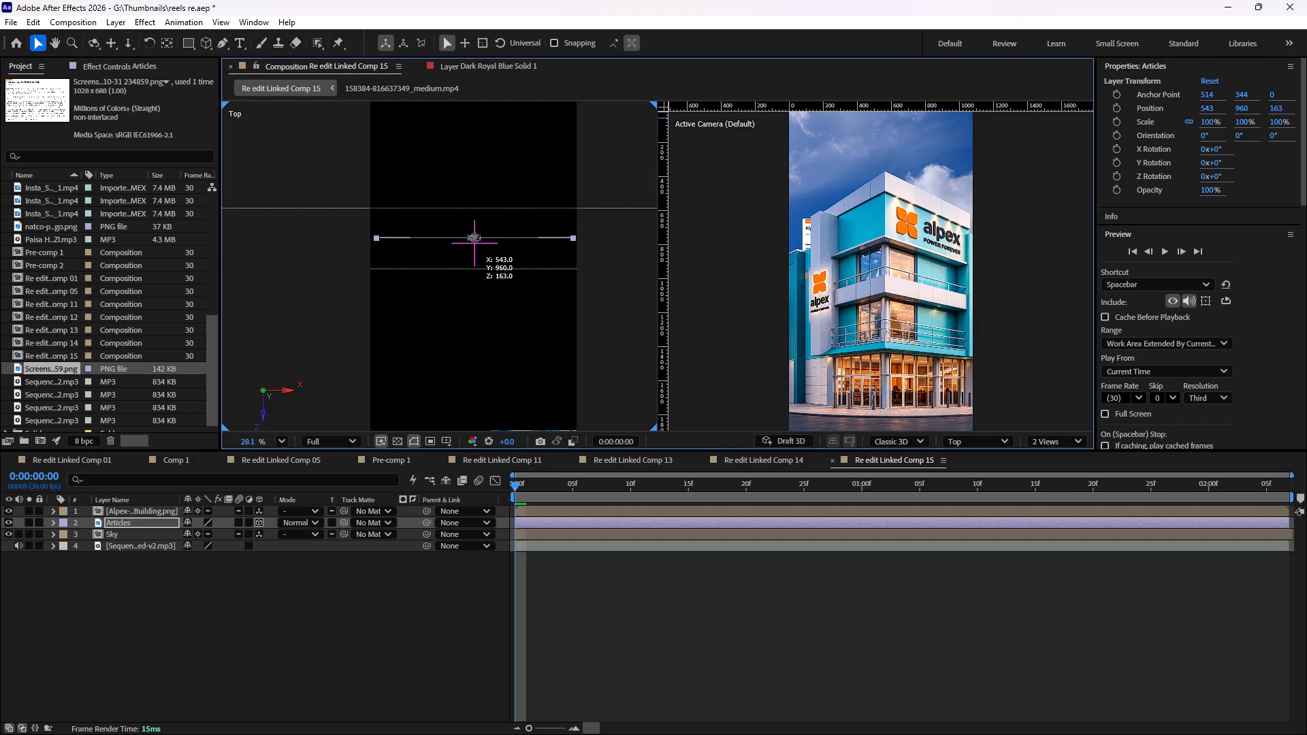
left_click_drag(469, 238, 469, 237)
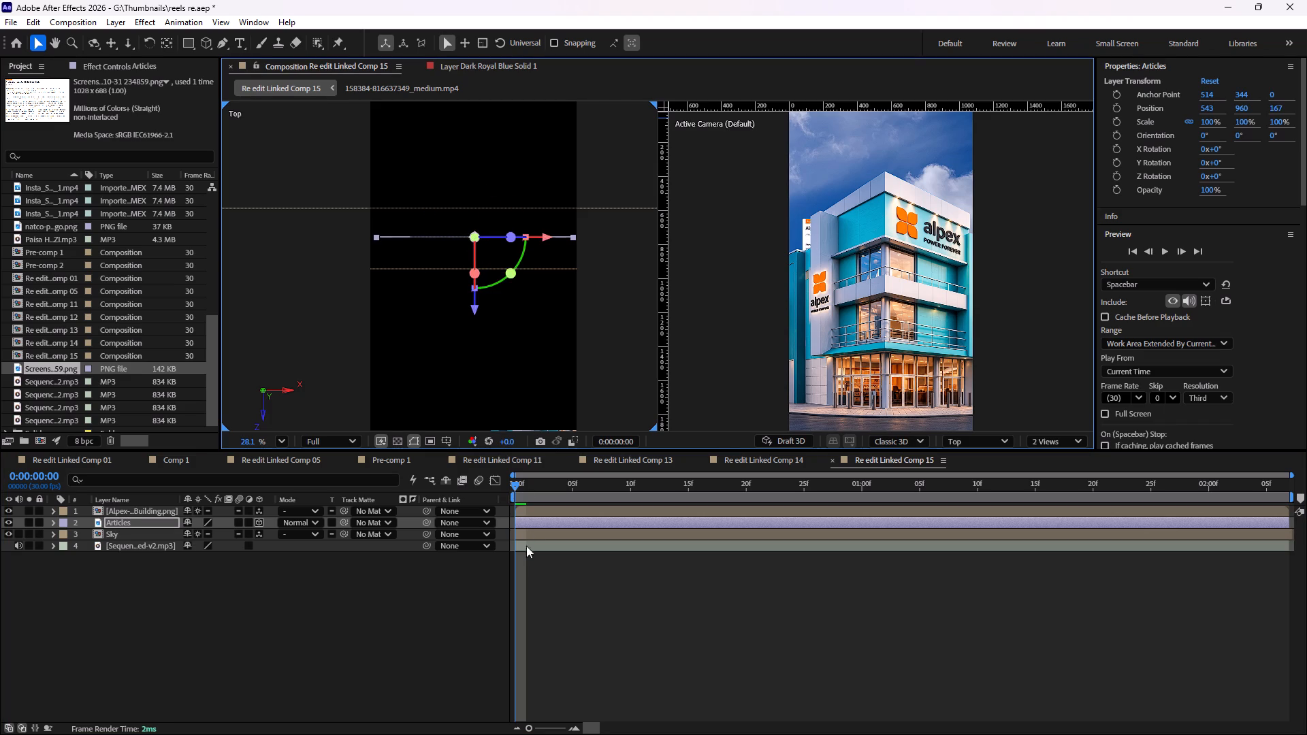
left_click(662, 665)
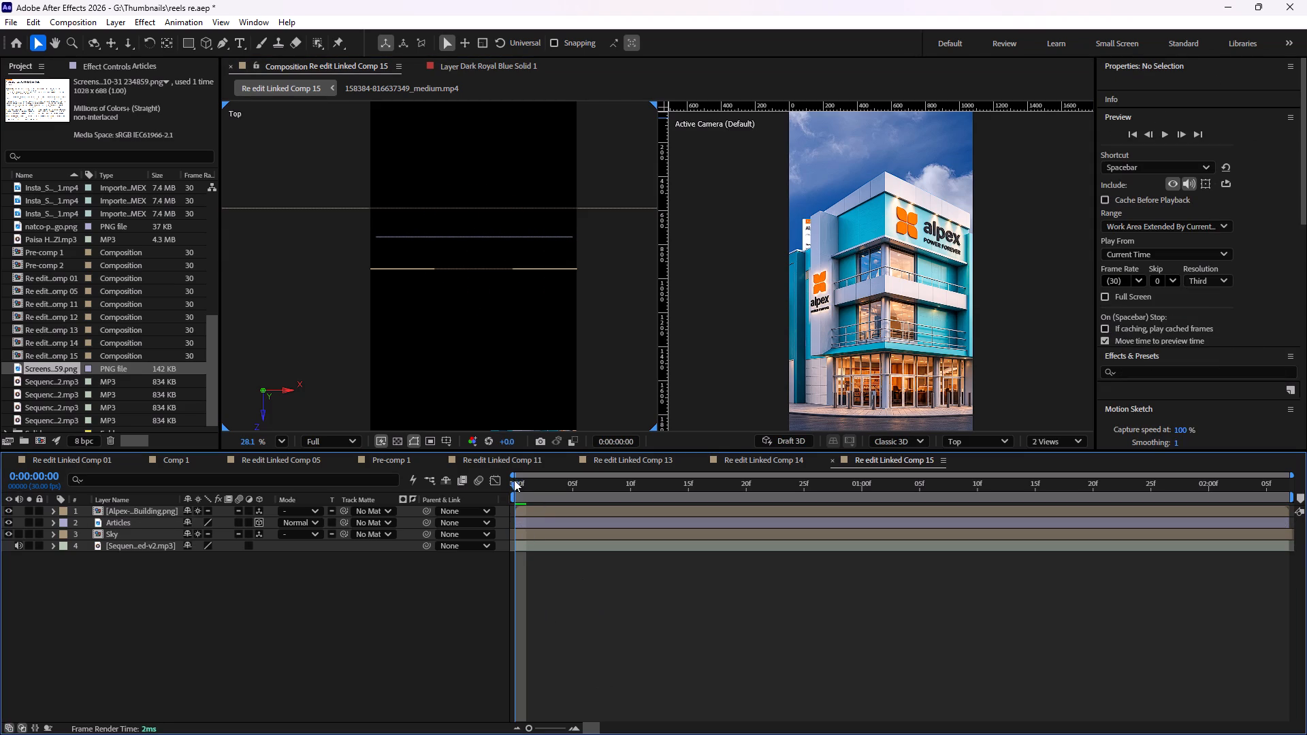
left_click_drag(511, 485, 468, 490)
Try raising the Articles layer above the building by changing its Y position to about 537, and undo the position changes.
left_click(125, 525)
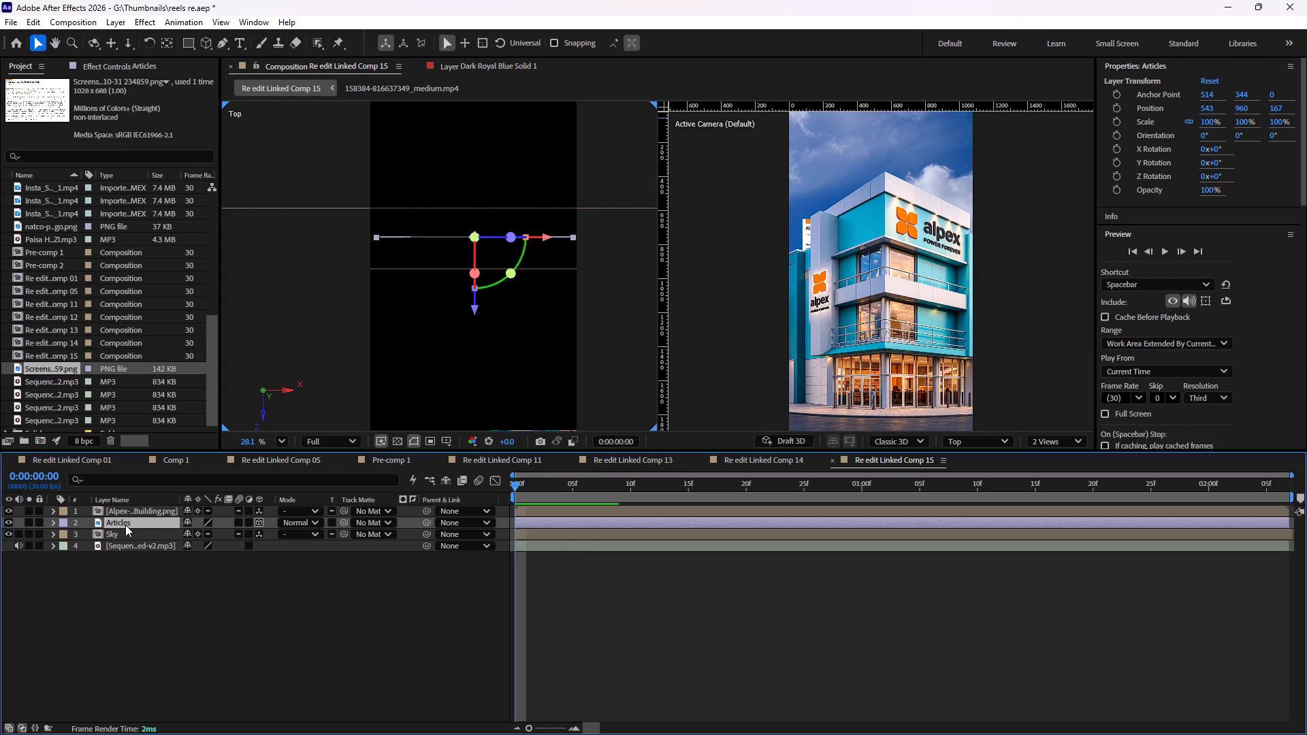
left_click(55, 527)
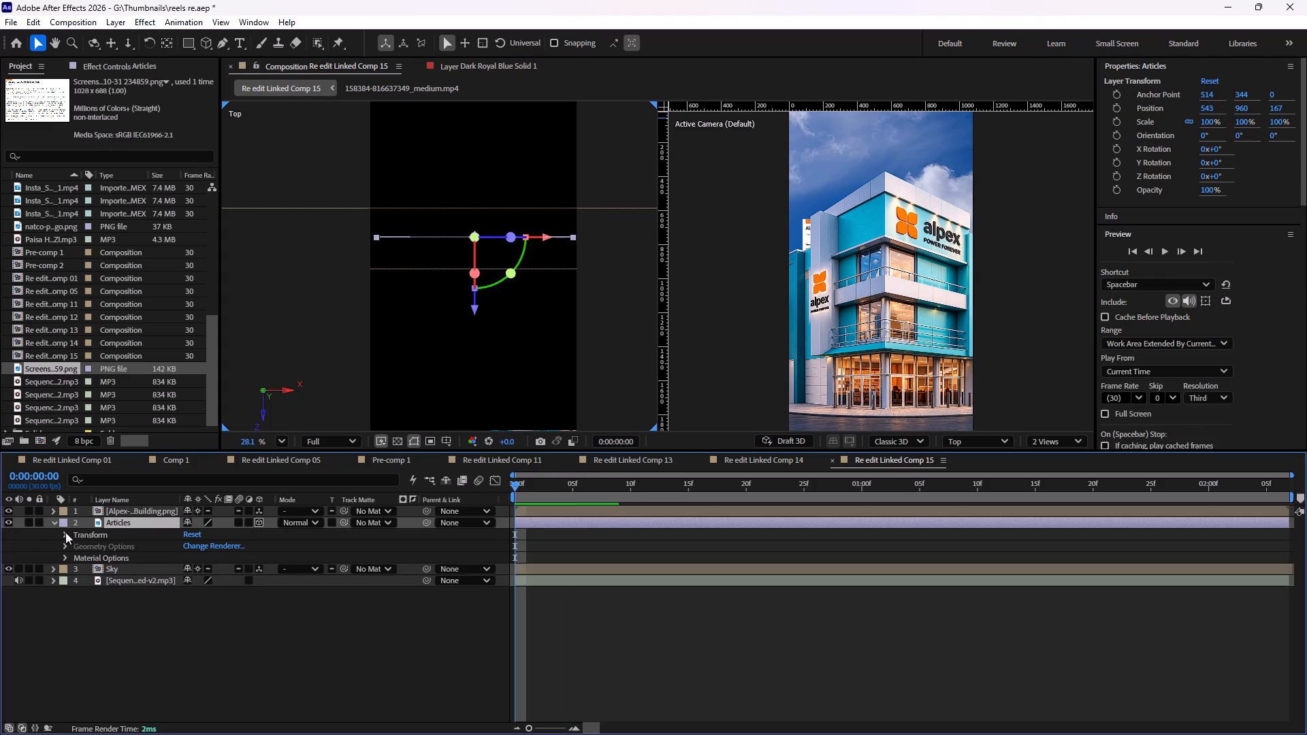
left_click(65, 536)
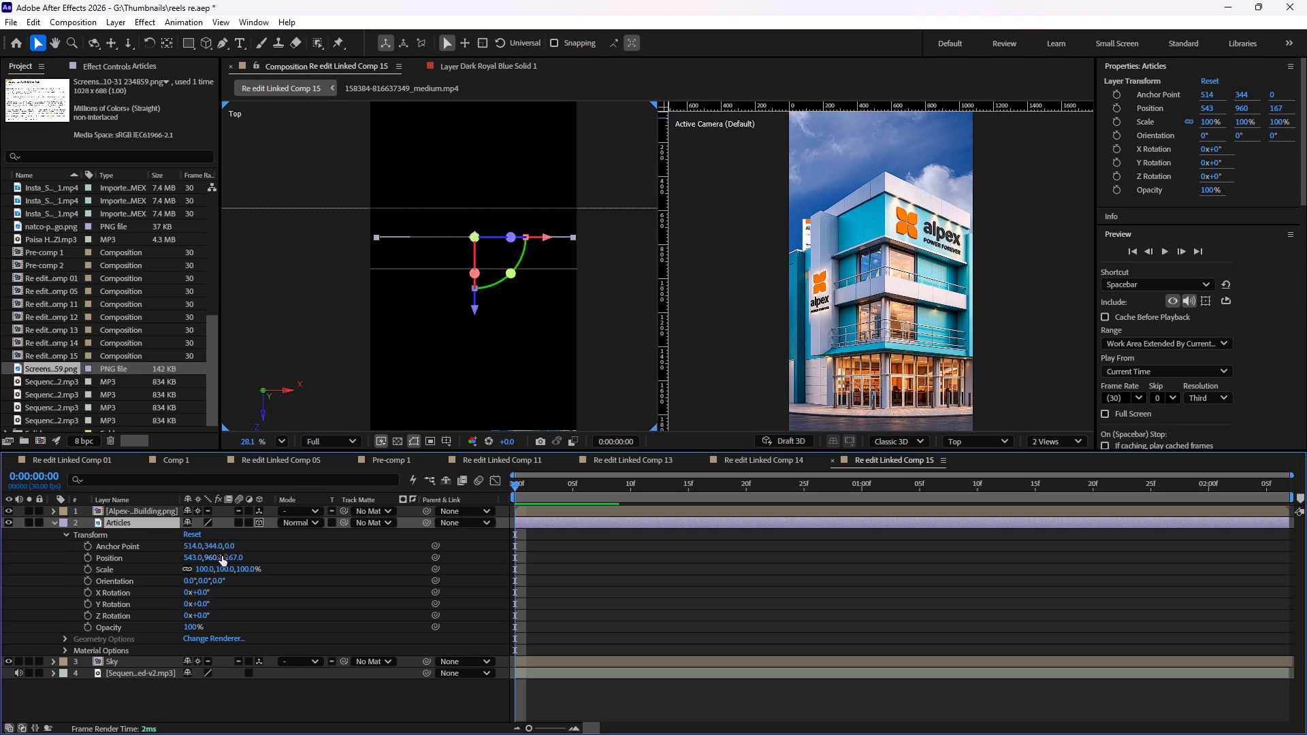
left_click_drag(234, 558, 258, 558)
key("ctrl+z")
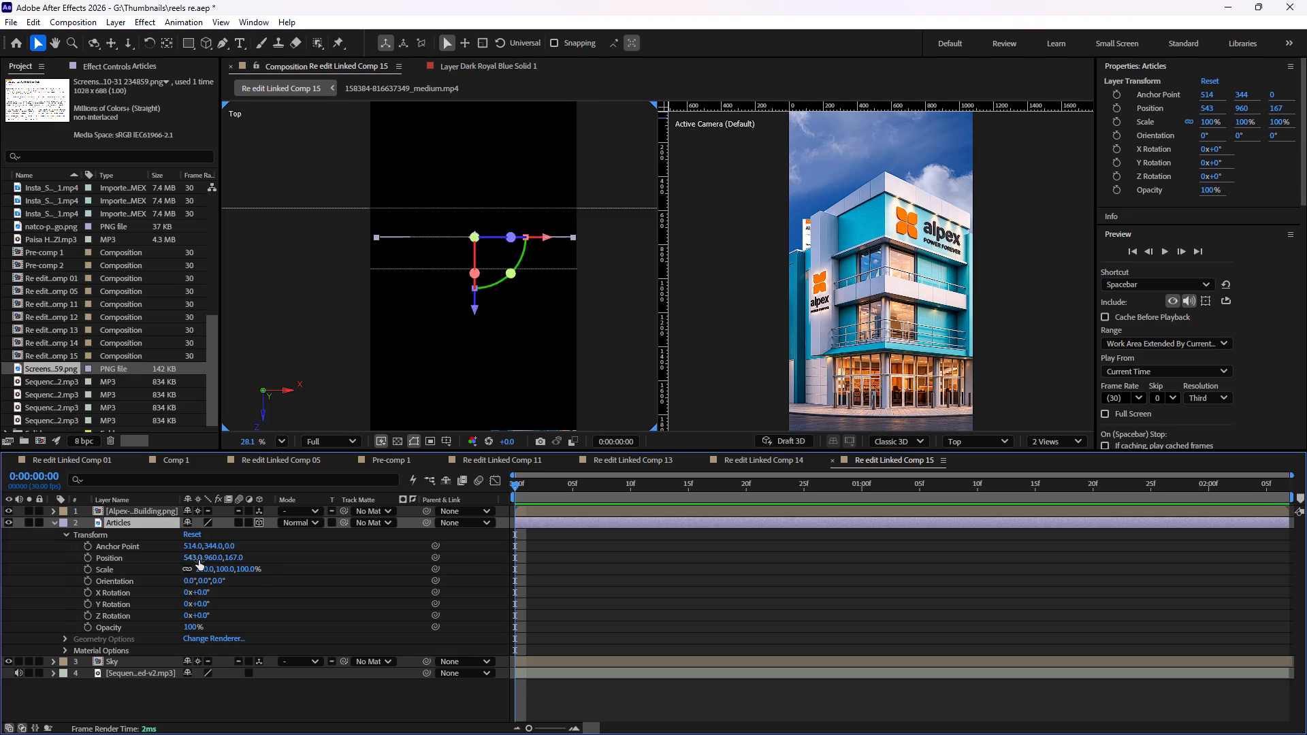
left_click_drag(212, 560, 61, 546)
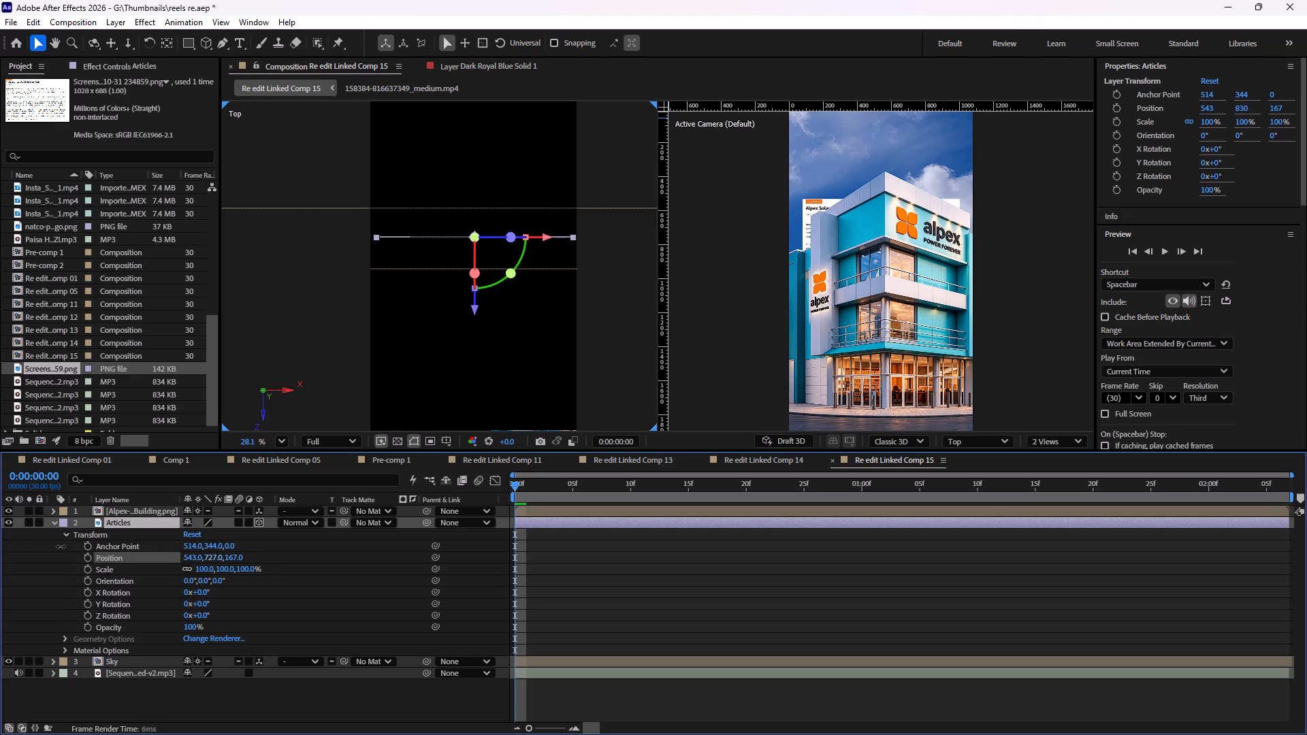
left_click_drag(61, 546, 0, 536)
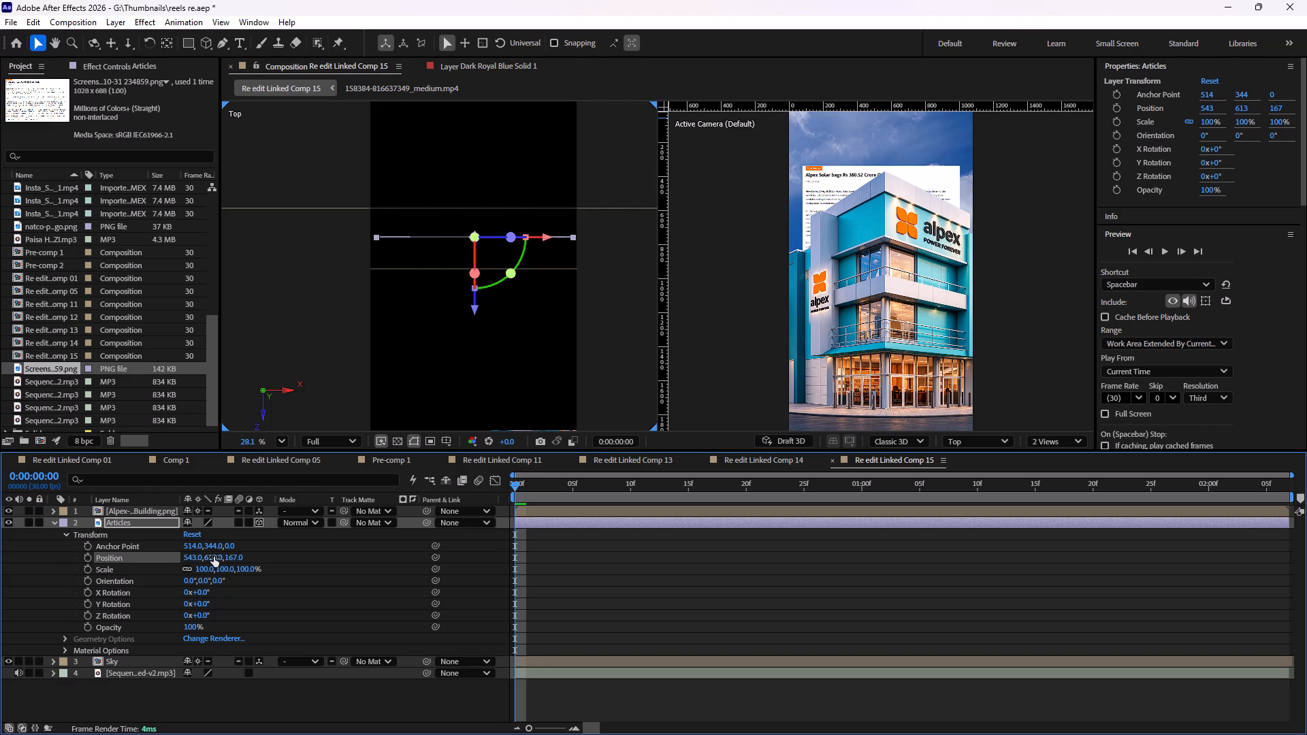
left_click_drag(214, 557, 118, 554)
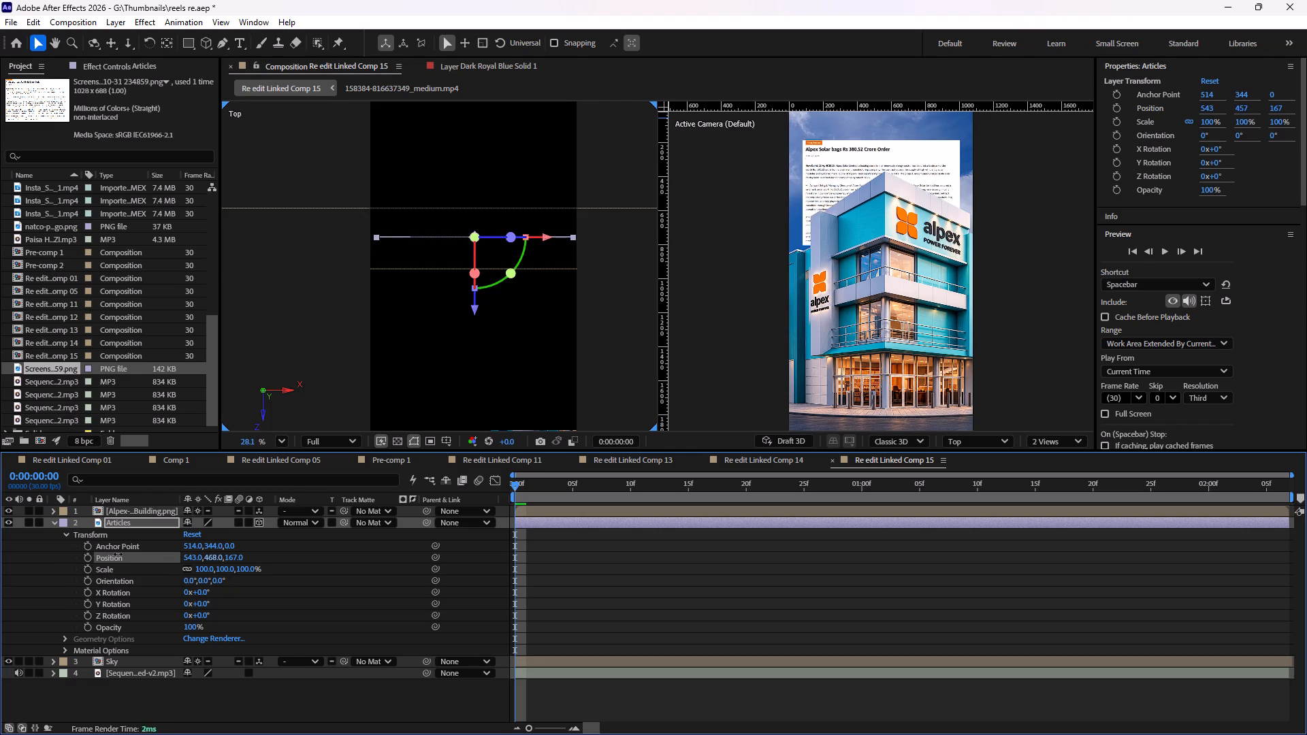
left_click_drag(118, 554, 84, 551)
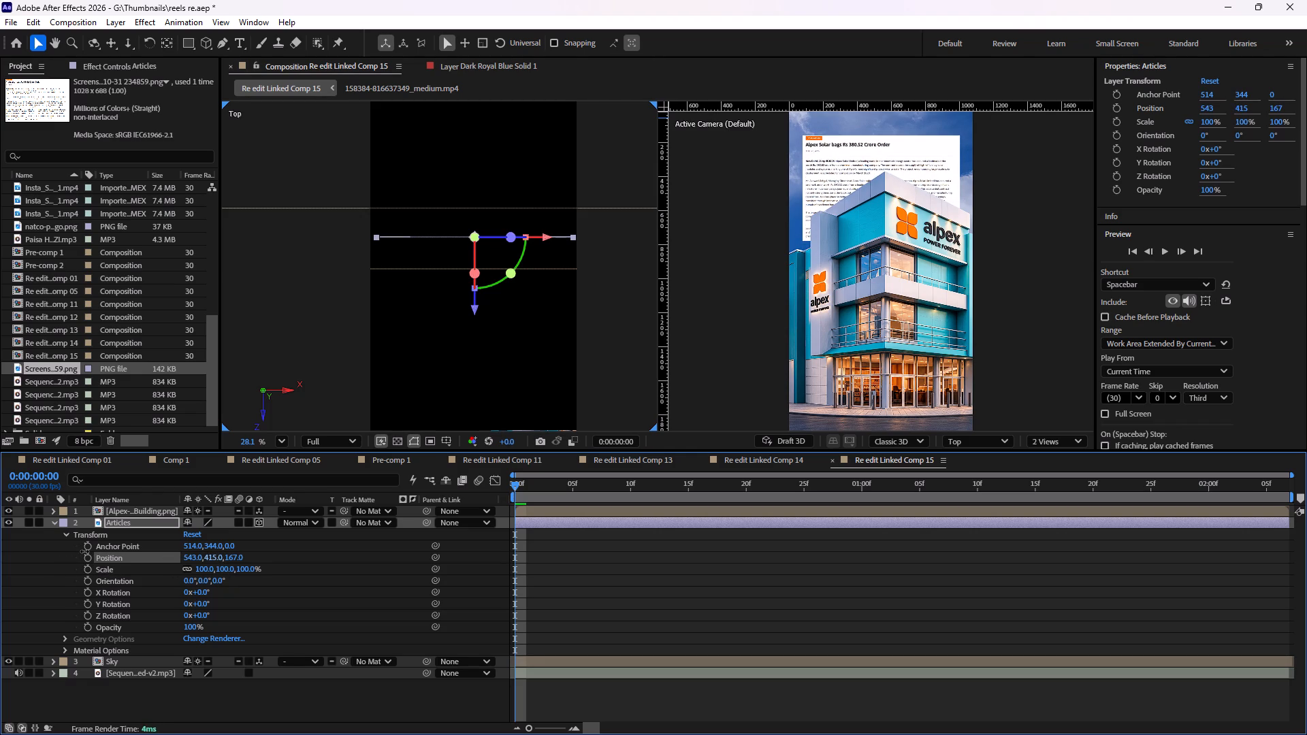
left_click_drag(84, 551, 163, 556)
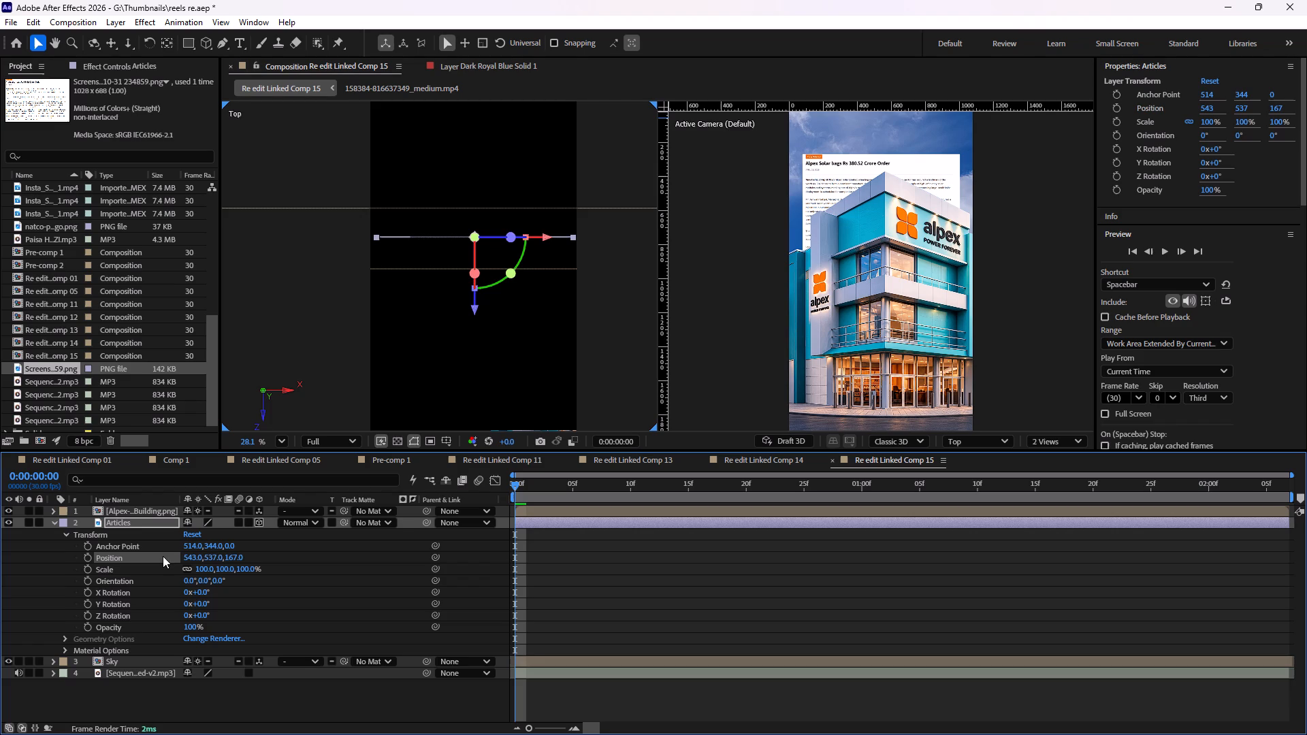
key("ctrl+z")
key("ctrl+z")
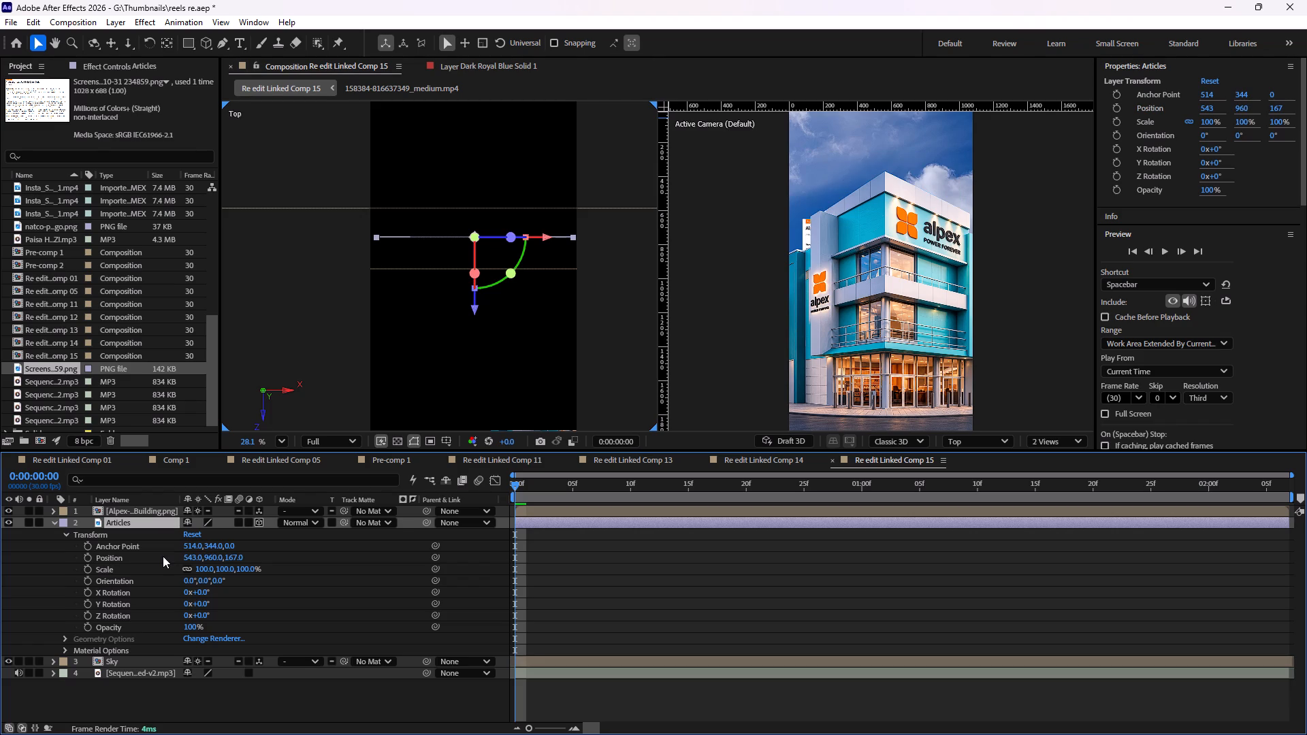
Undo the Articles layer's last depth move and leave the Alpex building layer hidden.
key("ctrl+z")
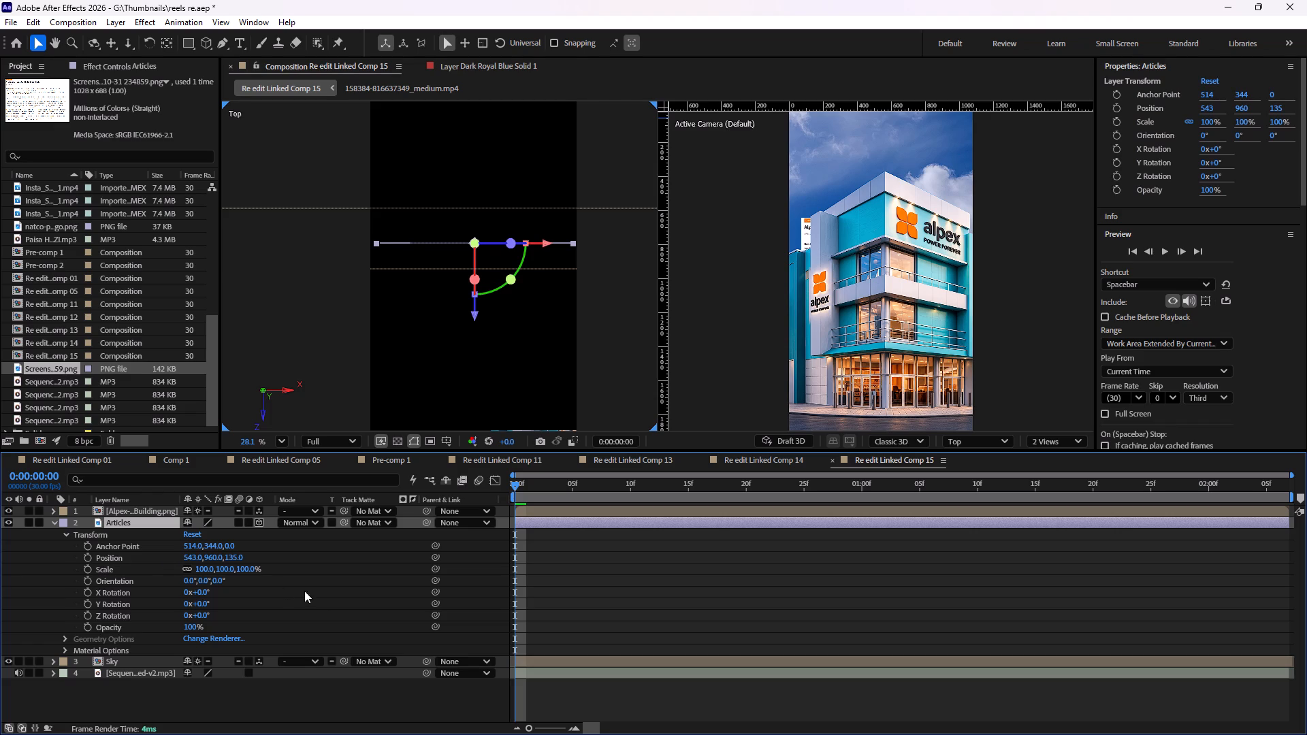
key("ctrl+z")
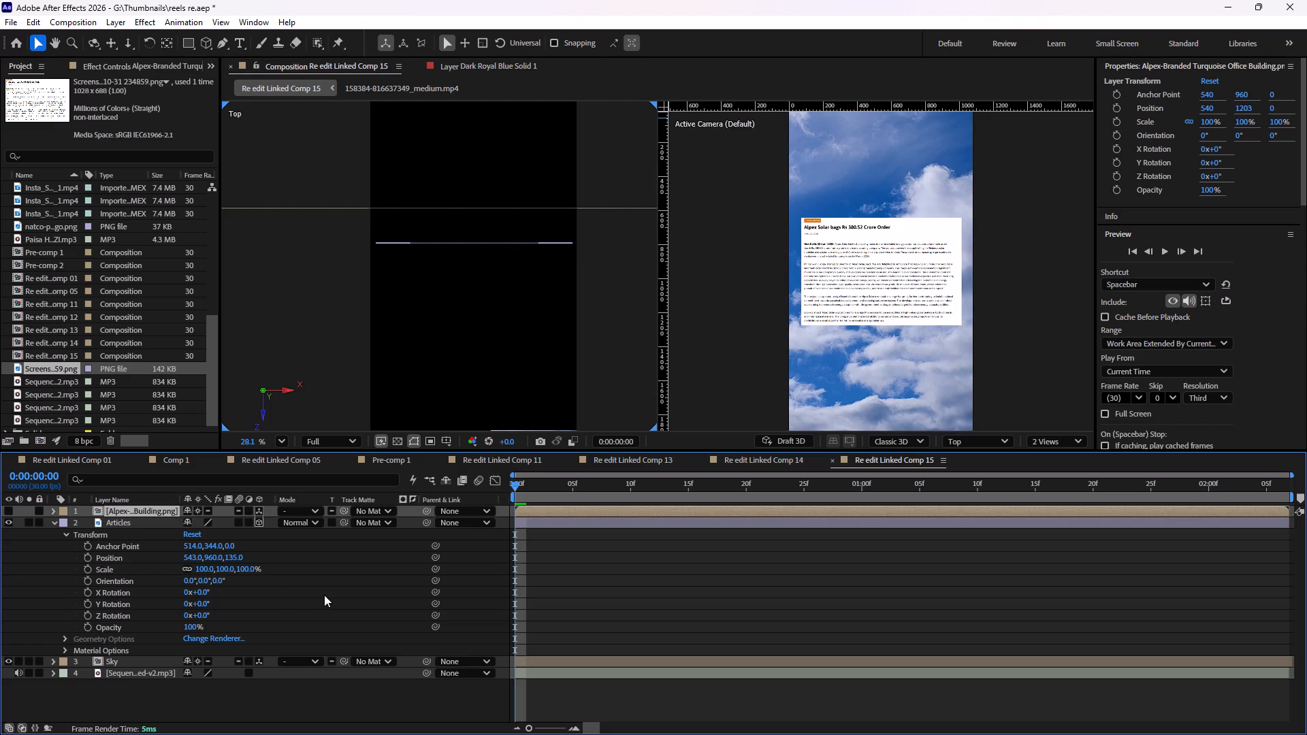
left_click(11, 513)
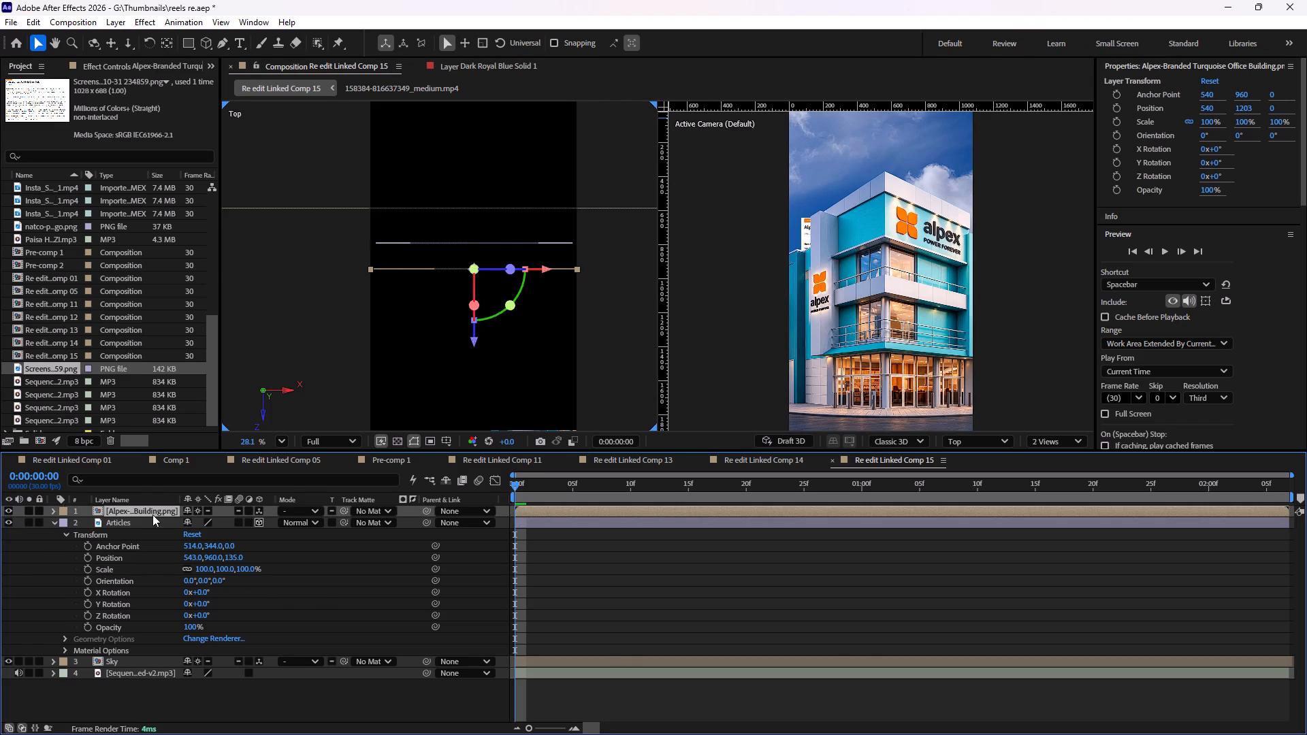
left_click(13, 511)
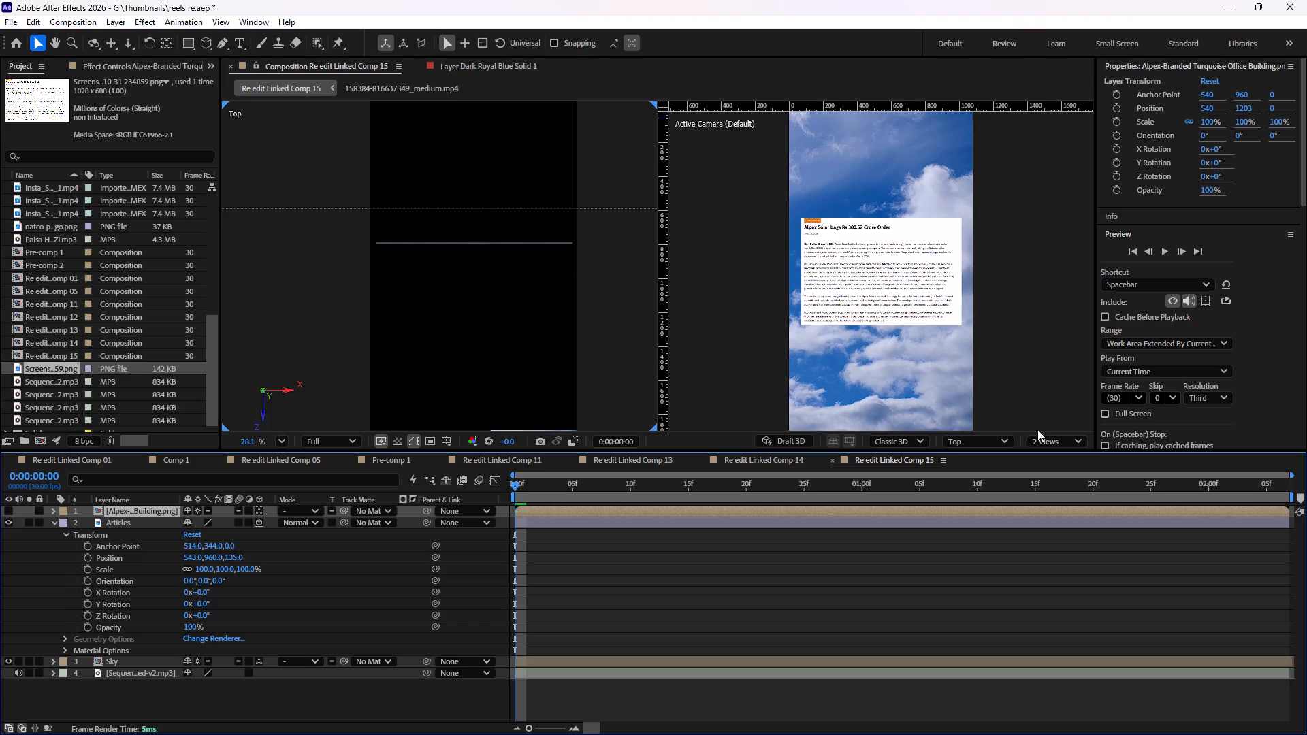
Search the effects for "page" and apply CC Page Turn to the Articles layer.
scroll(1206, 403, "down", 5)
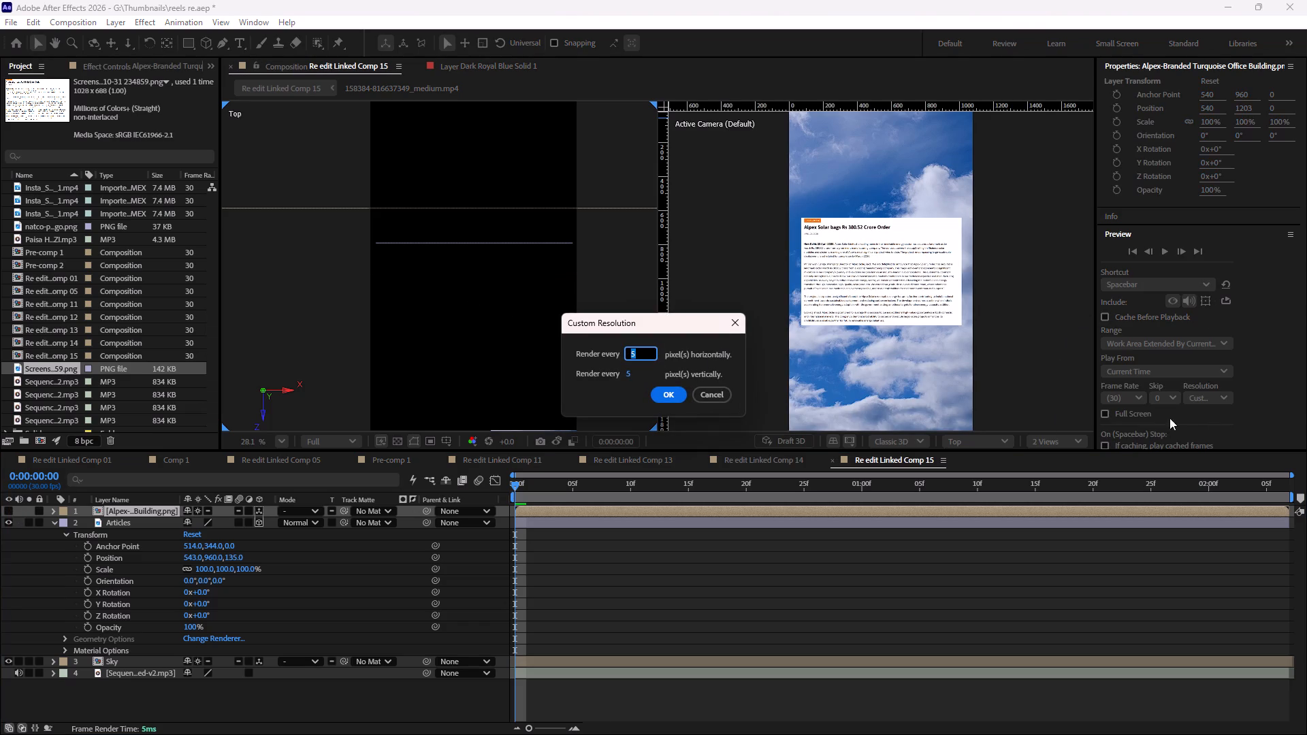
left_click(720, 392)
scroll(1255, 426, "down", 5)
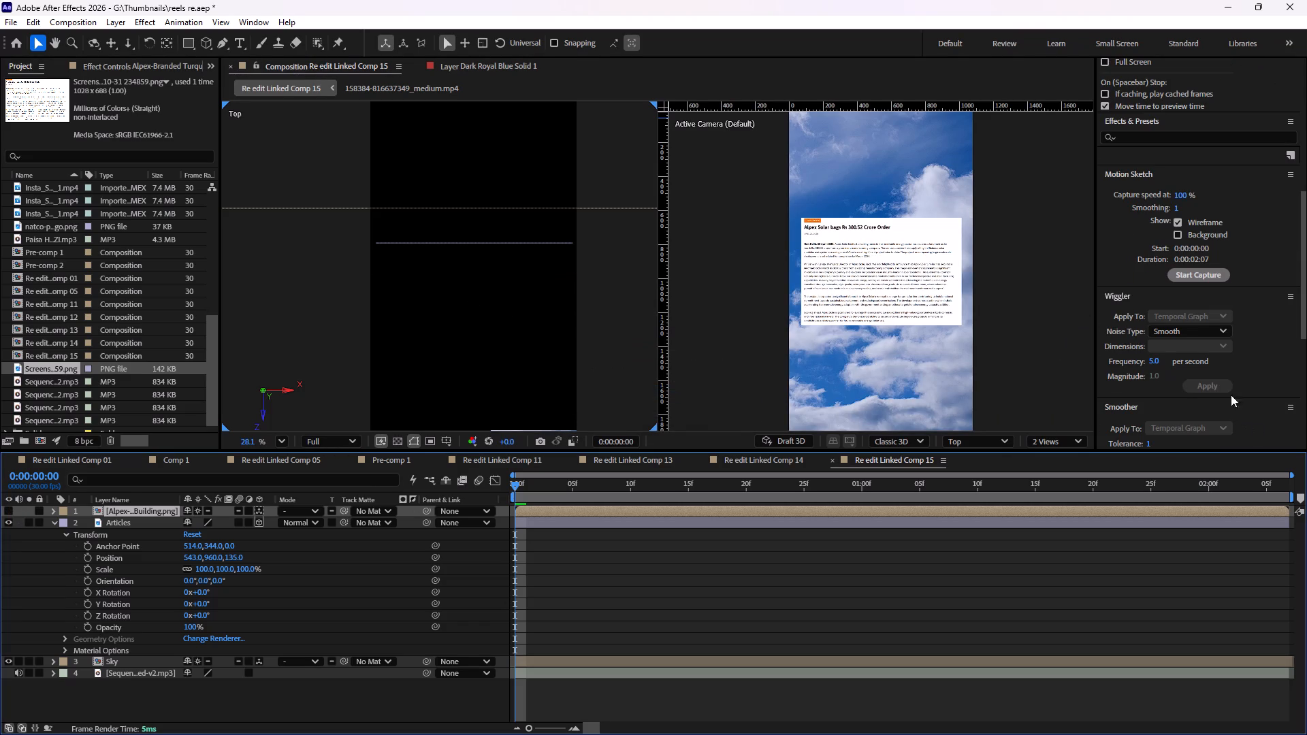
left_click(1141, 136)
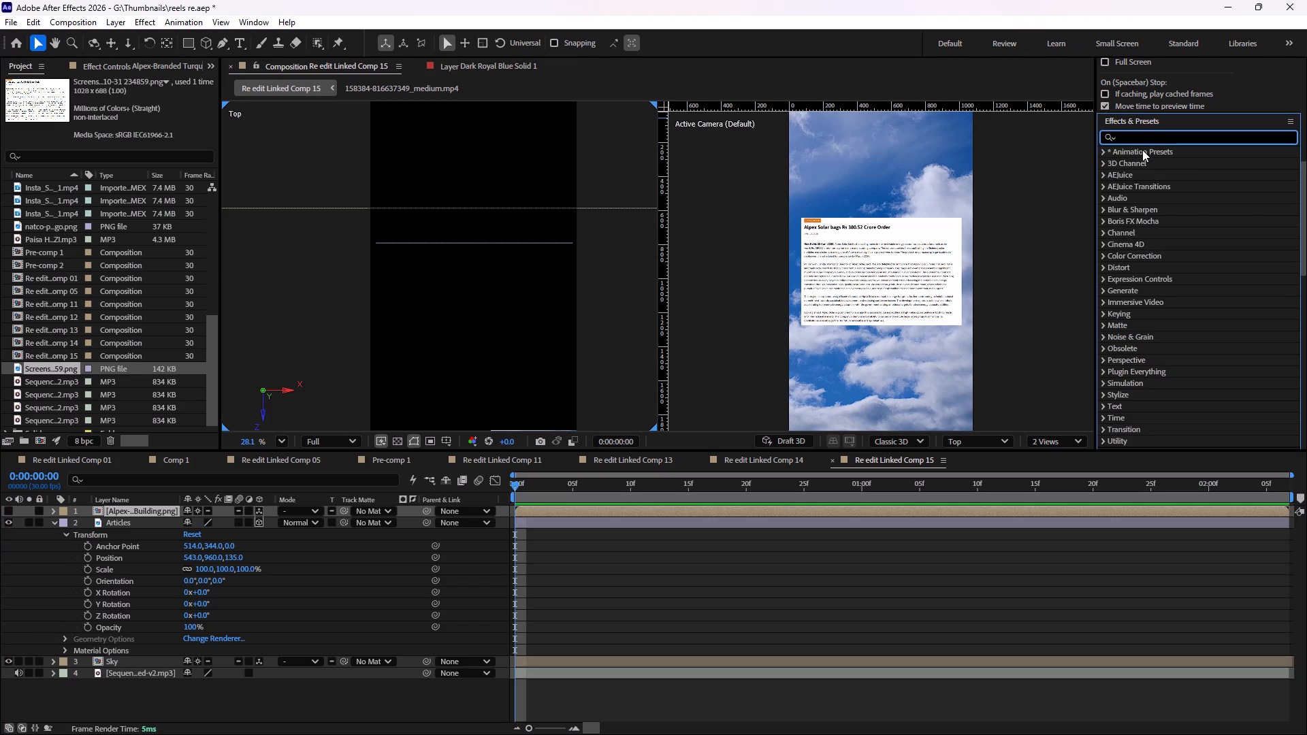
key("p")
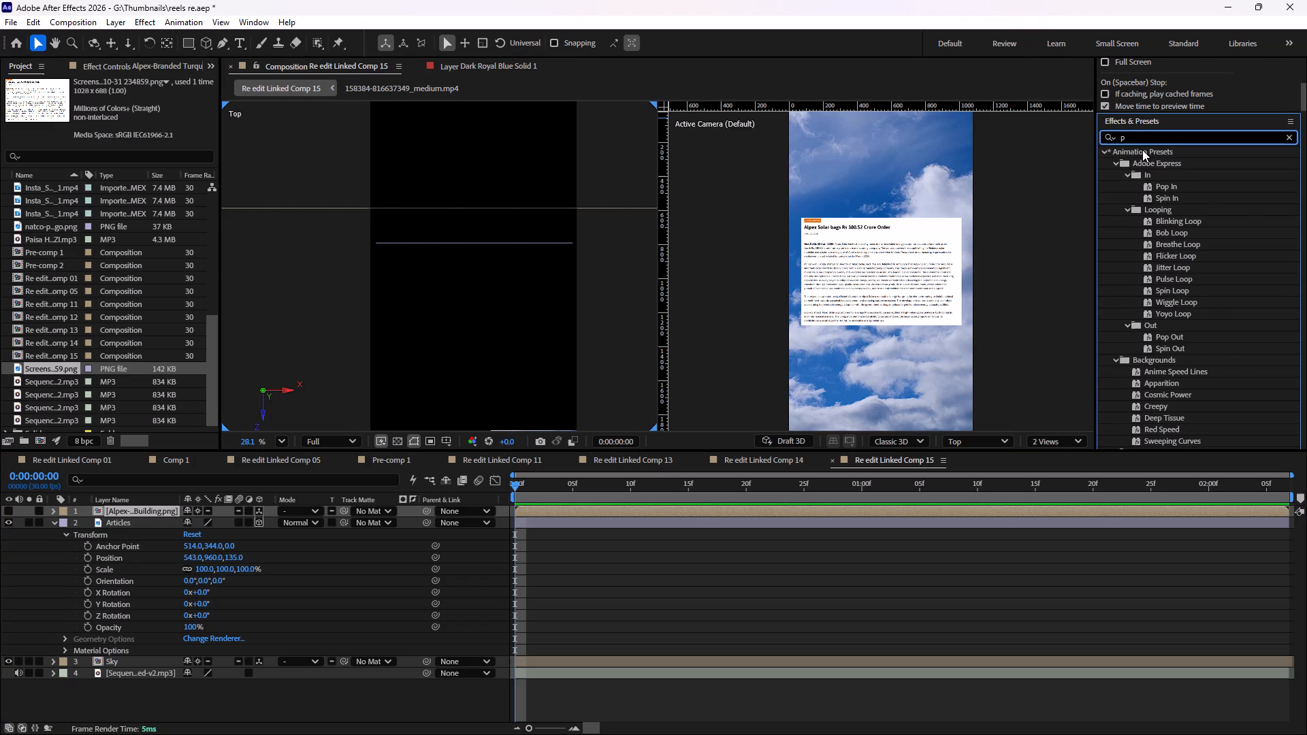
key("a")
type("ge")
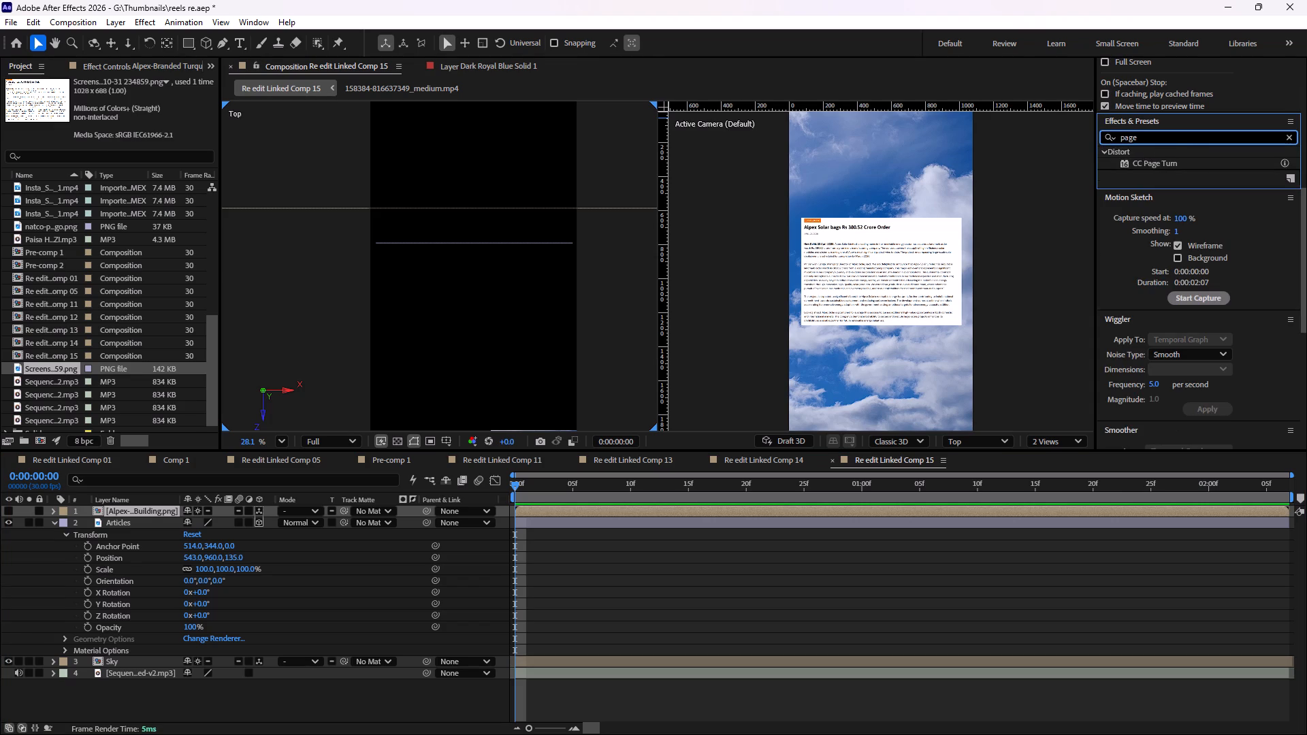
left_click_drag(1159, 159, 1140, 165)
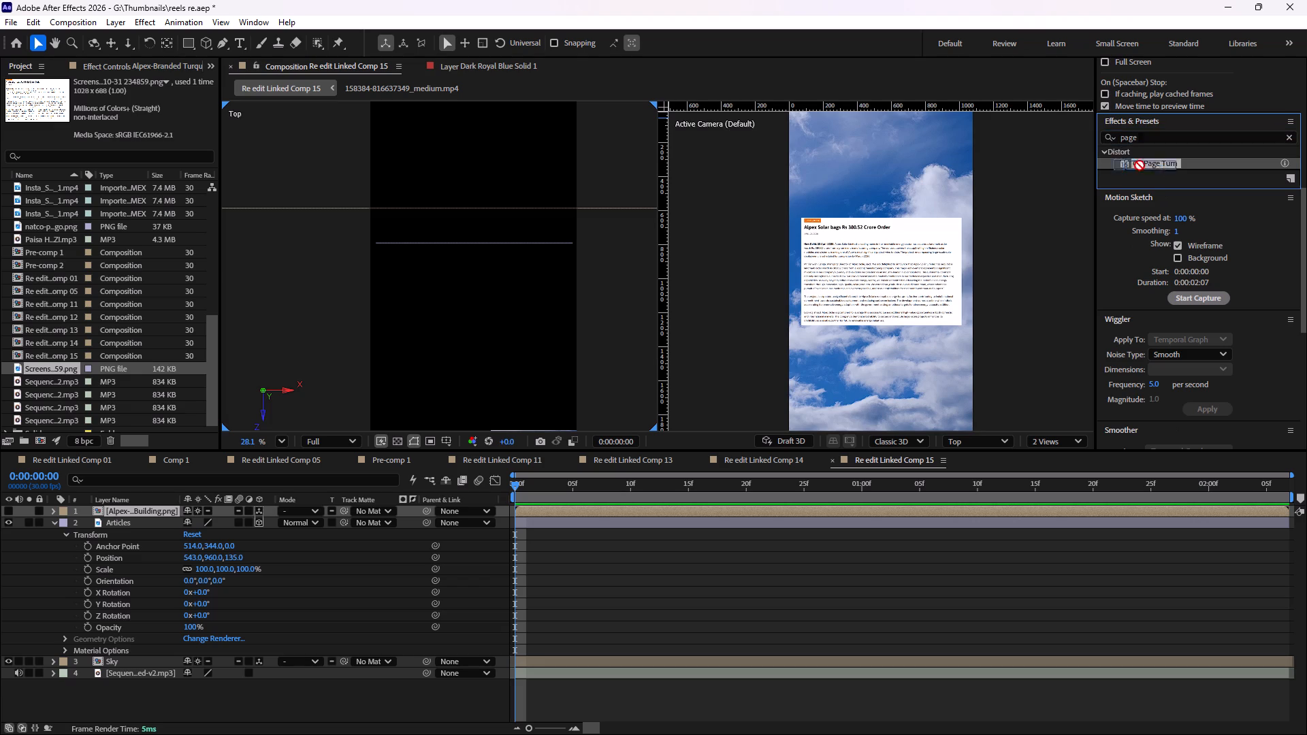
left_click_drag(1140, 165, 871, 250)
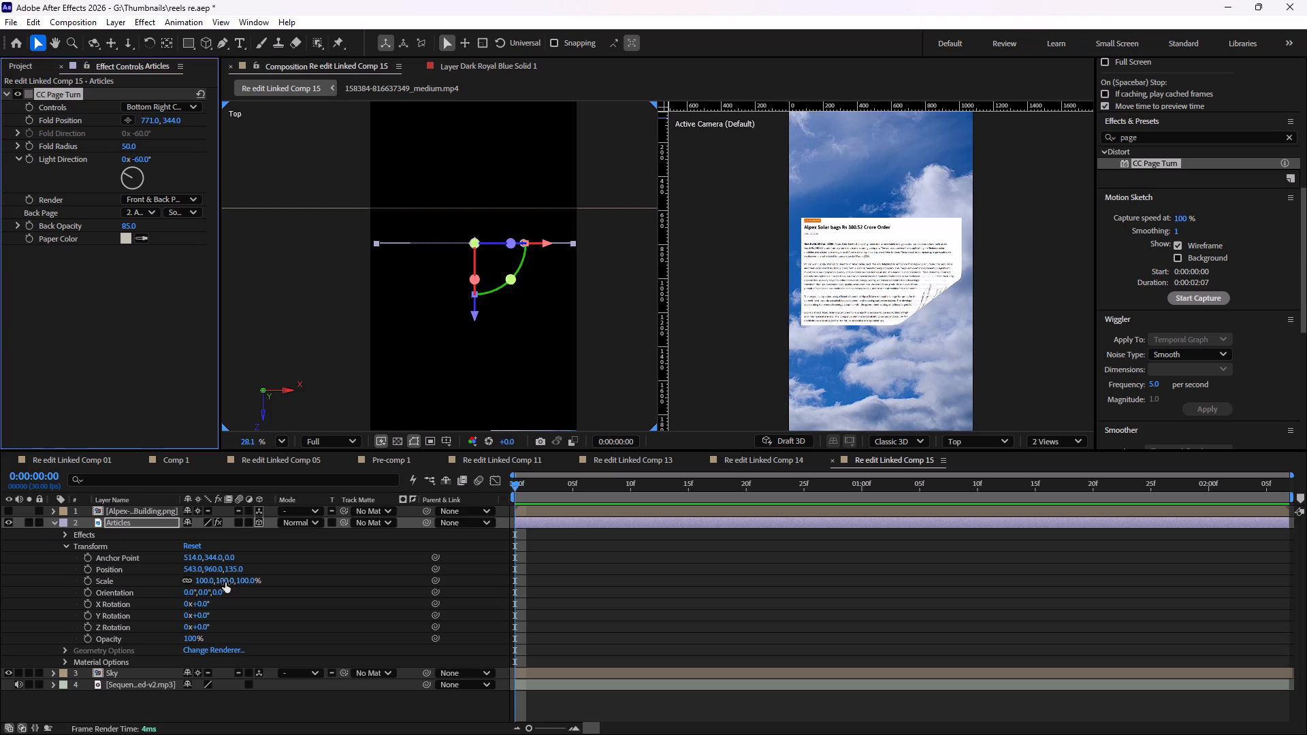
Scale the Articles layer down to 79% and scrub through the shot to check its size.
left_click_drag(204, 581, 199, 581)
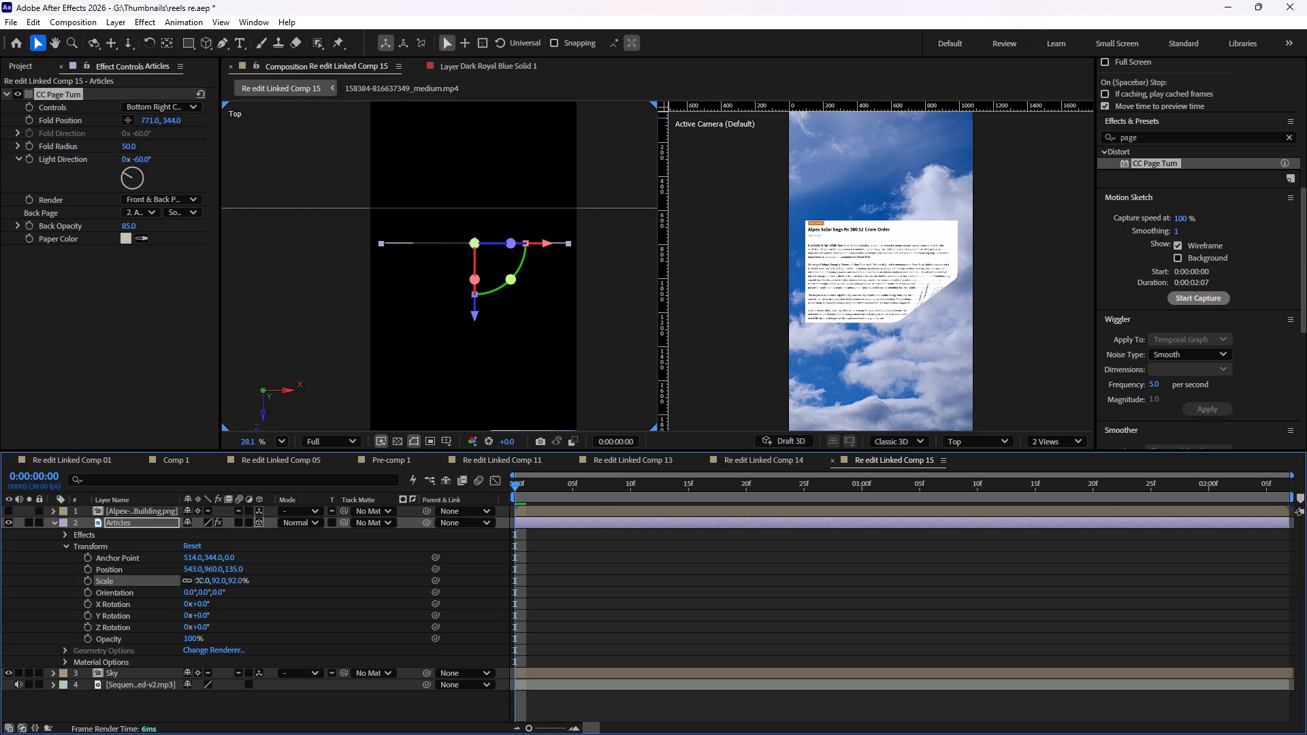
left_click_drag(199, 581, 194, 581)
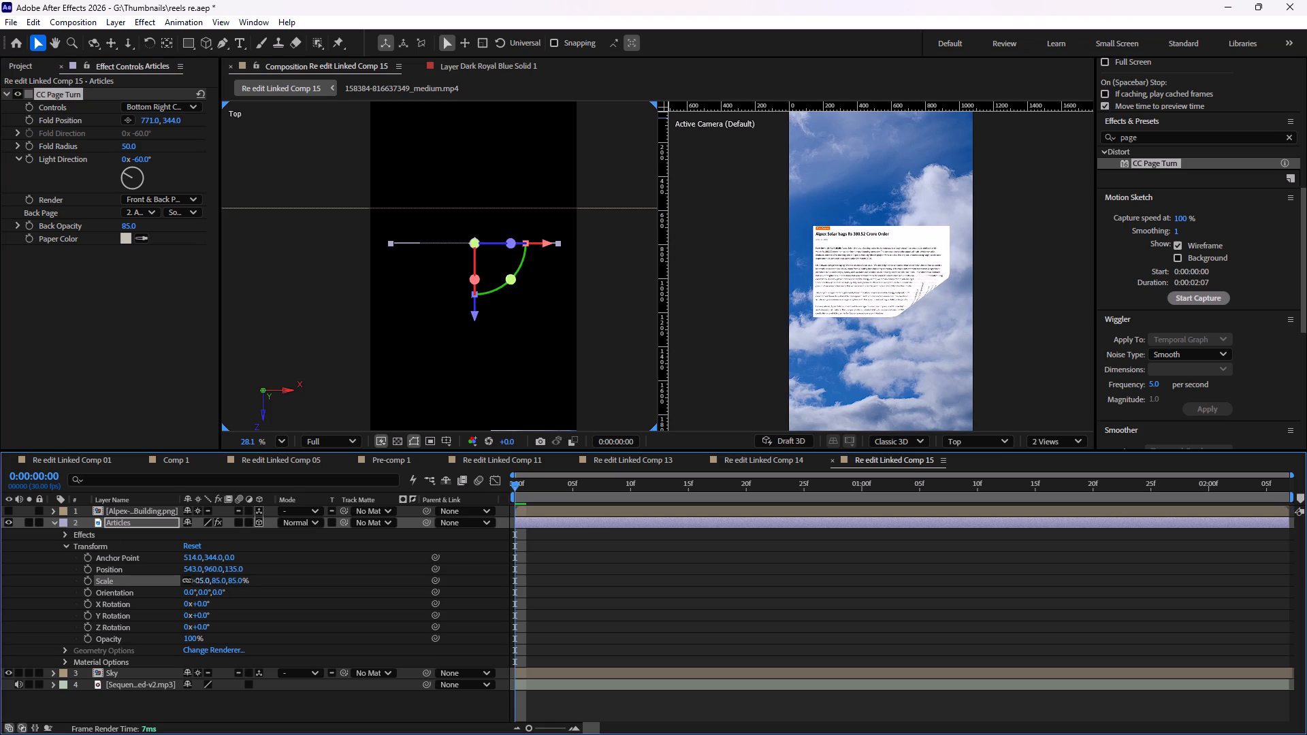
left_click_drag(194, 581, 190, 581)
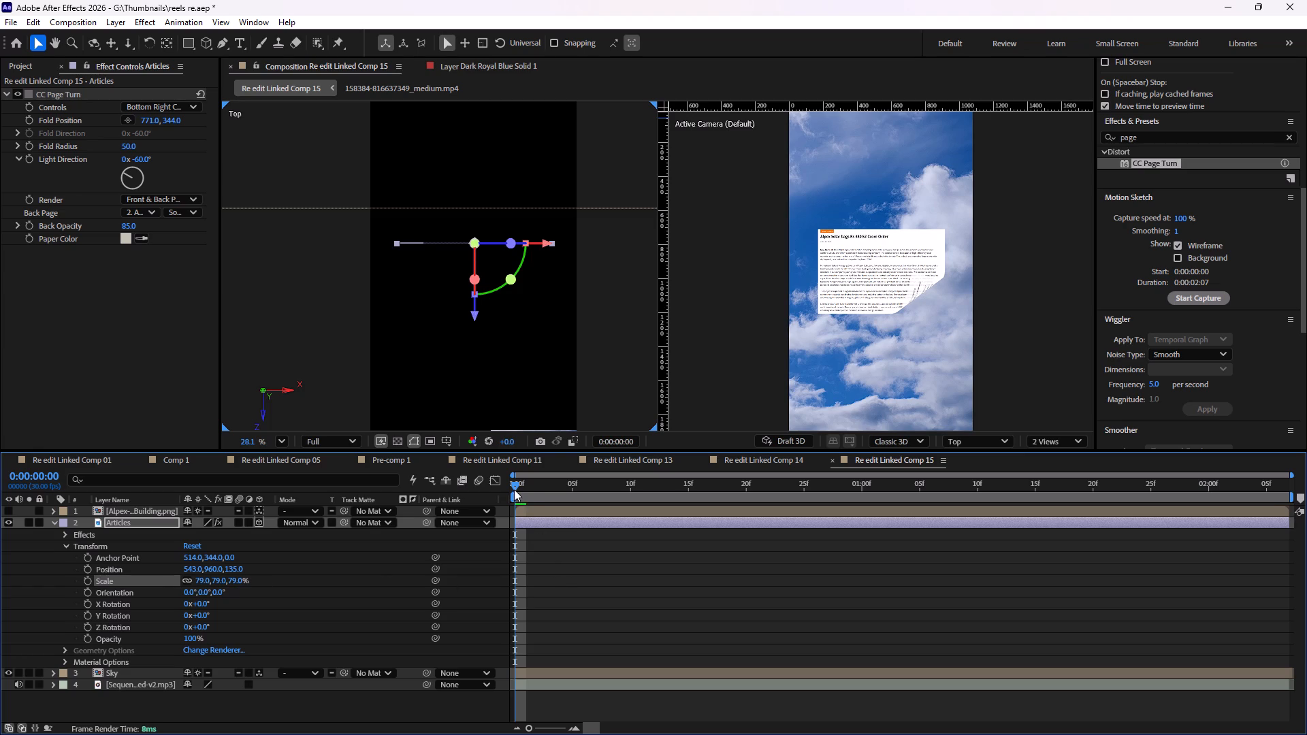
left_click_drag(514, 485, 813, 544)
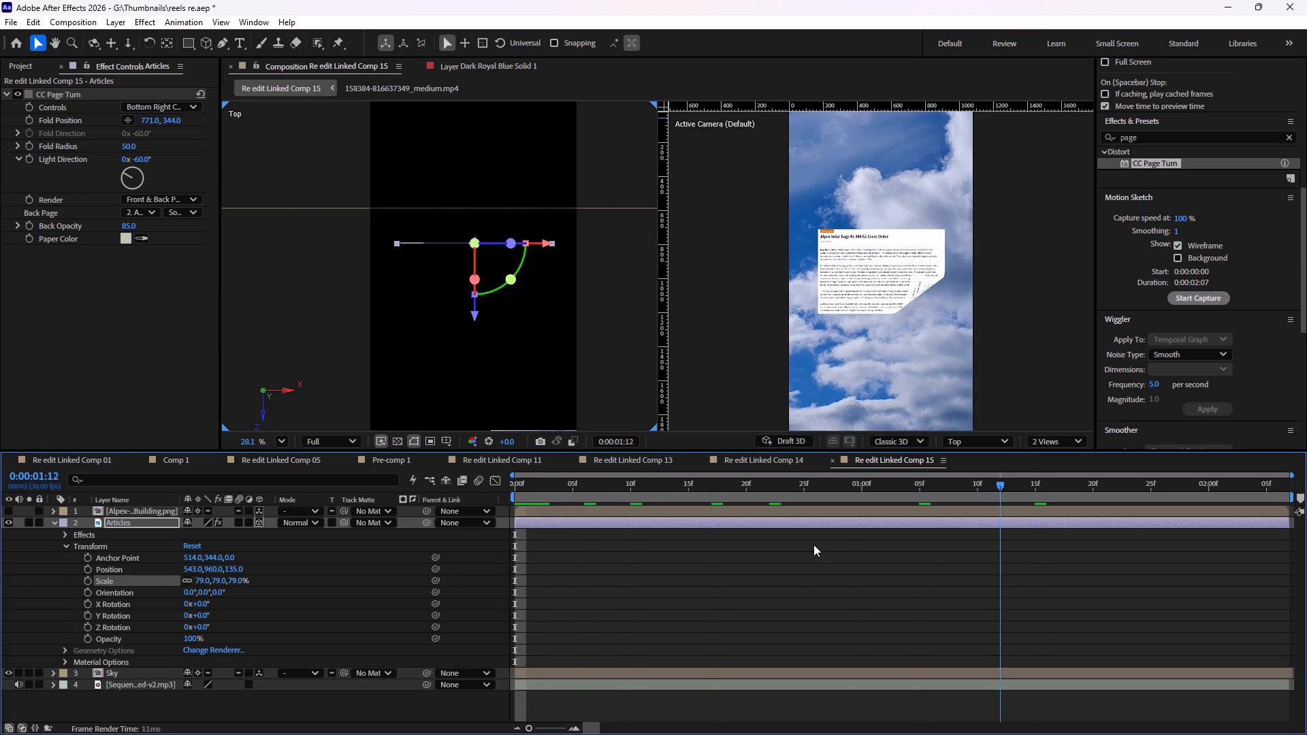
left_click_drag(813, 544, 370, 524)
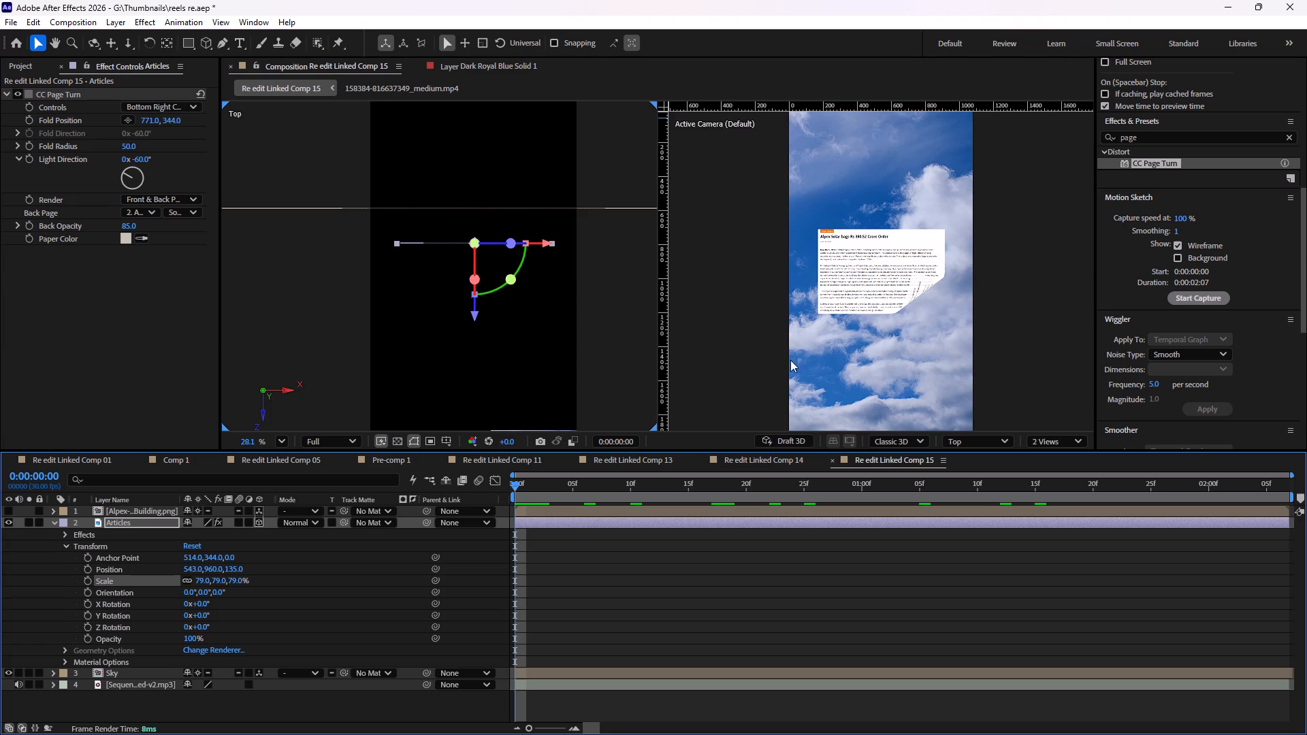
Try the Top Left Corner for the CC Page Turn controls, and settle on Top Right Corner.
left_click(57, 111)
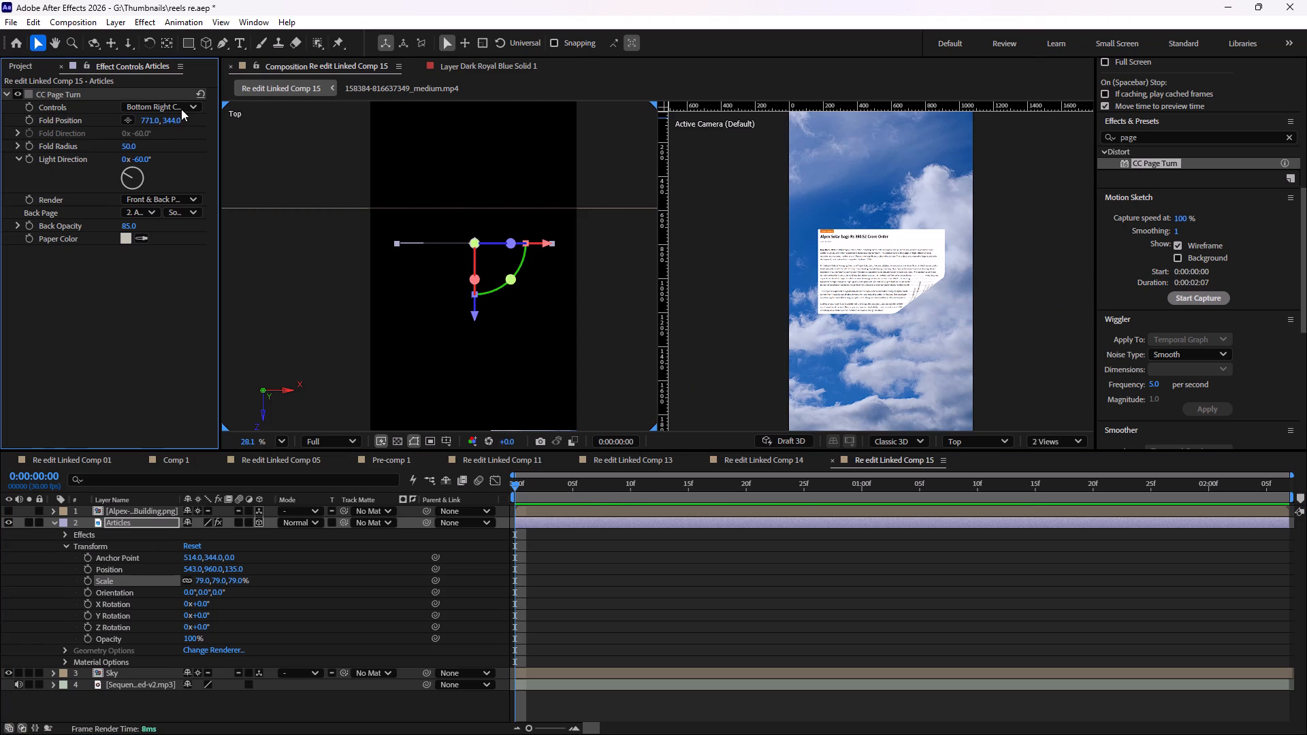
left_click(181, 109)
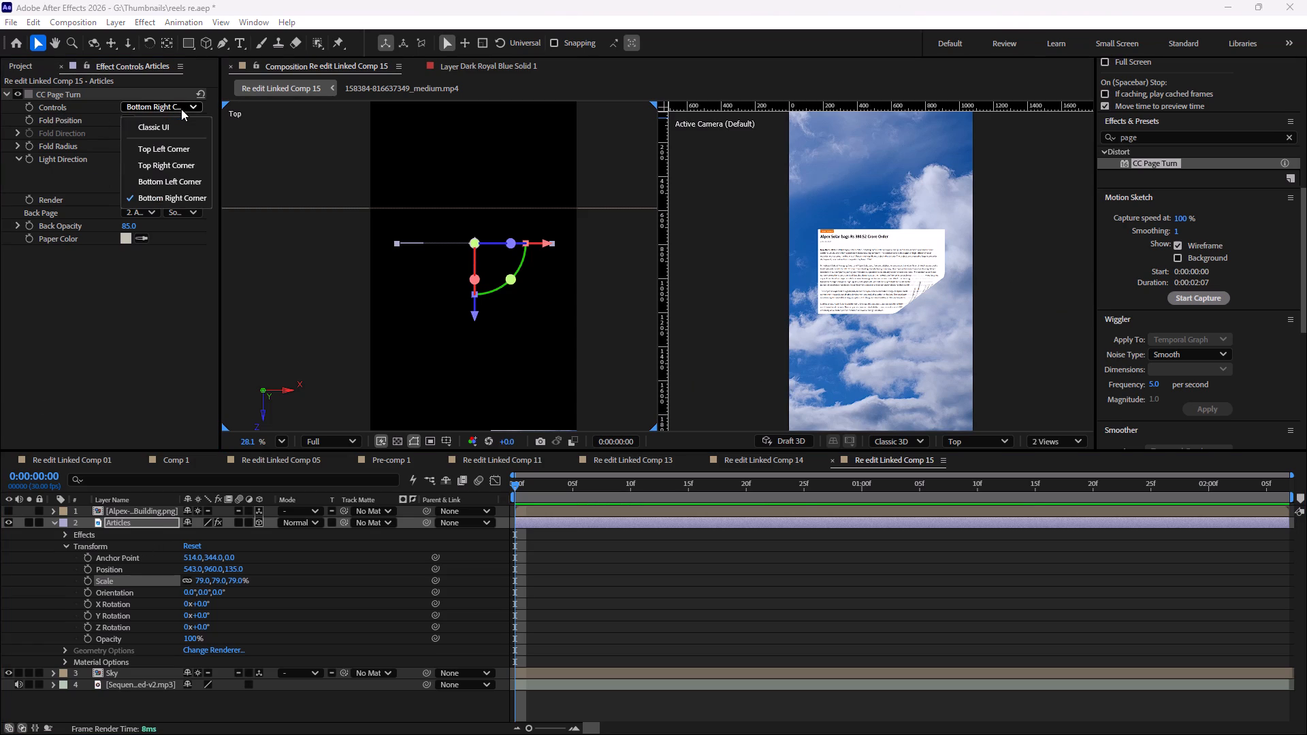
left_click(174, 147)
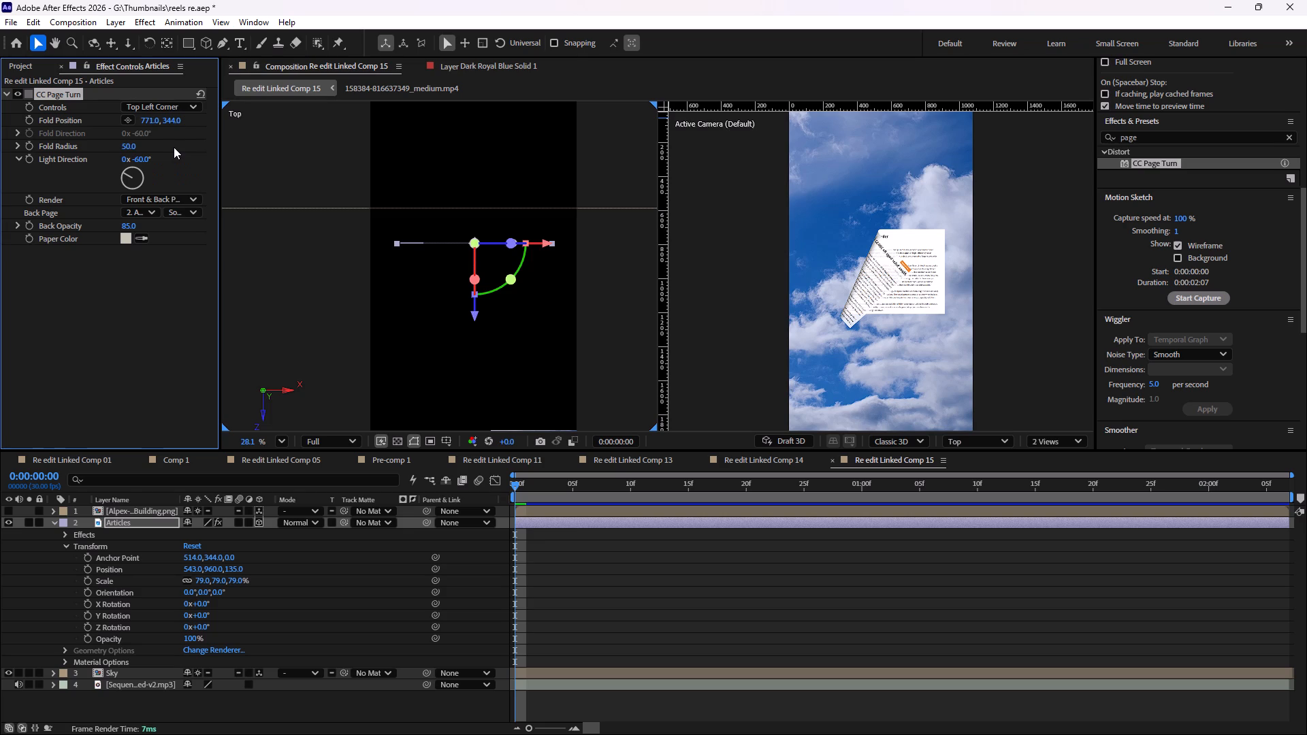
left_click(175, 110)
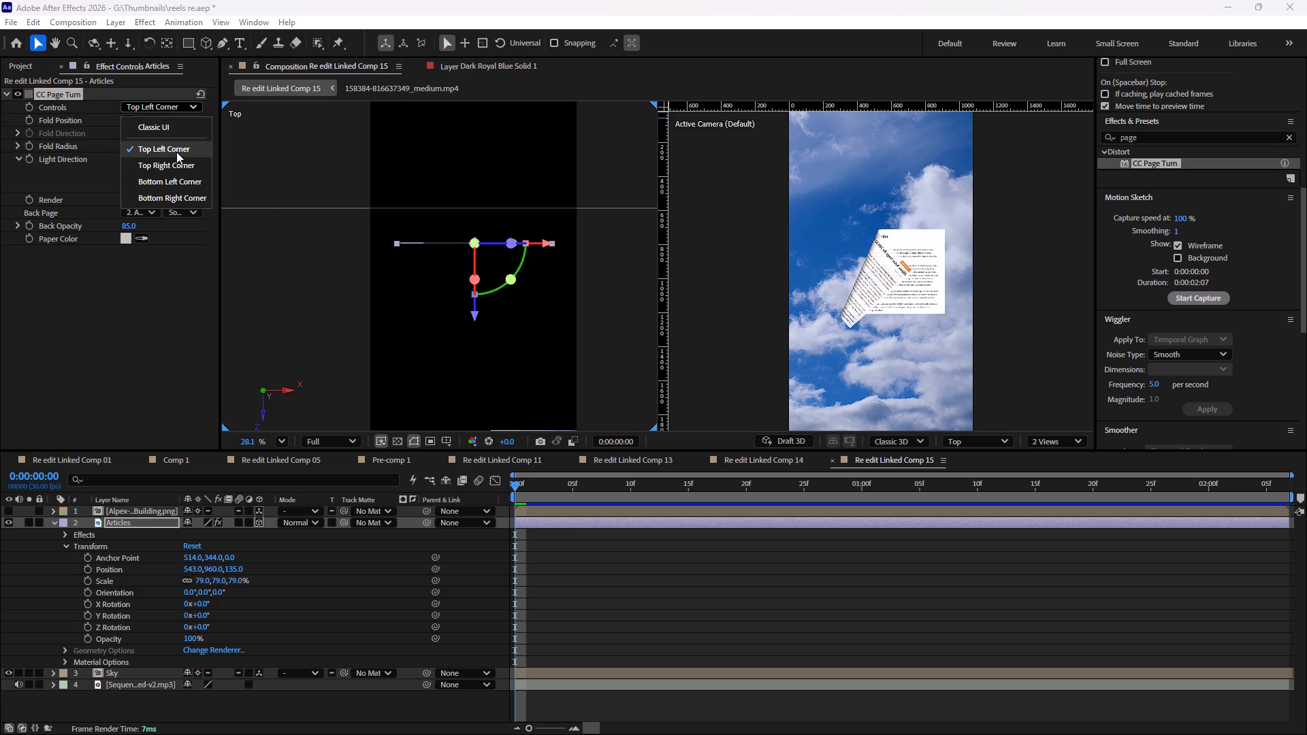
left_click(176, 163)
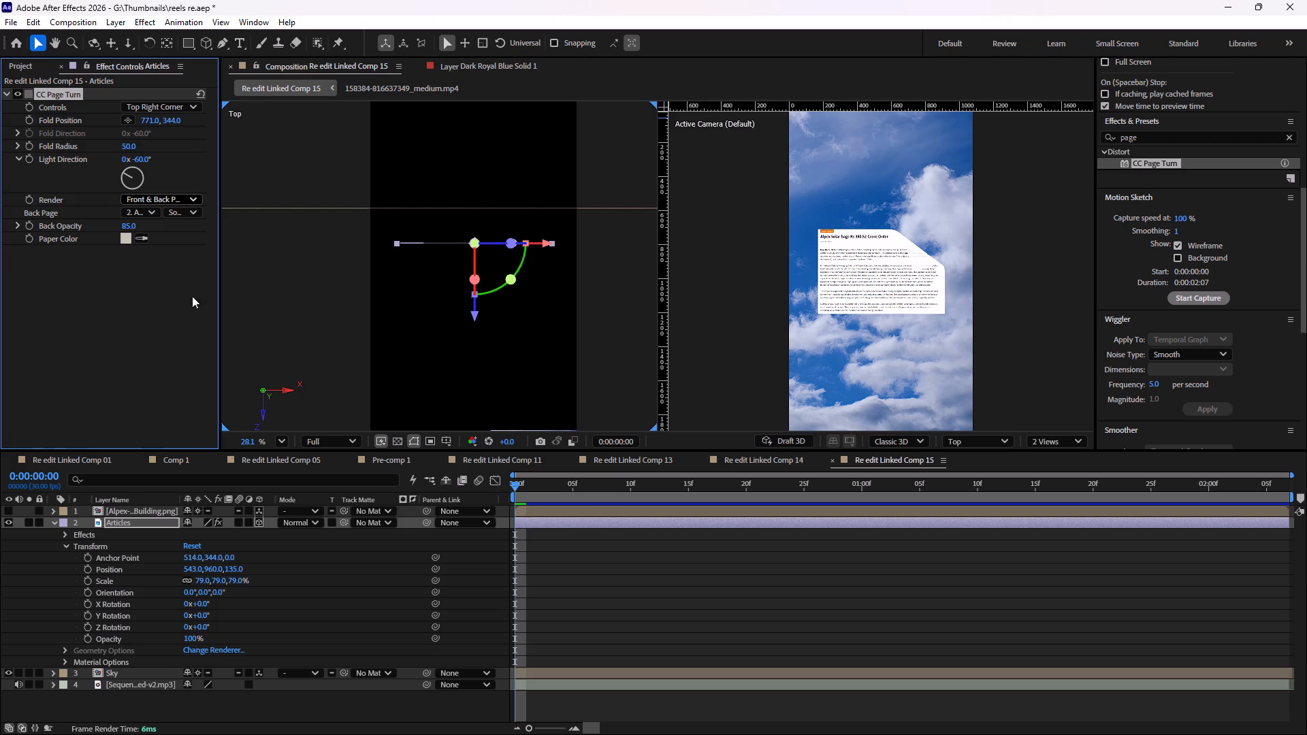
Set the Articles layer's scale to 100% and return the current time to the first frame.
left_click(201, 581)
key("BackSpace")
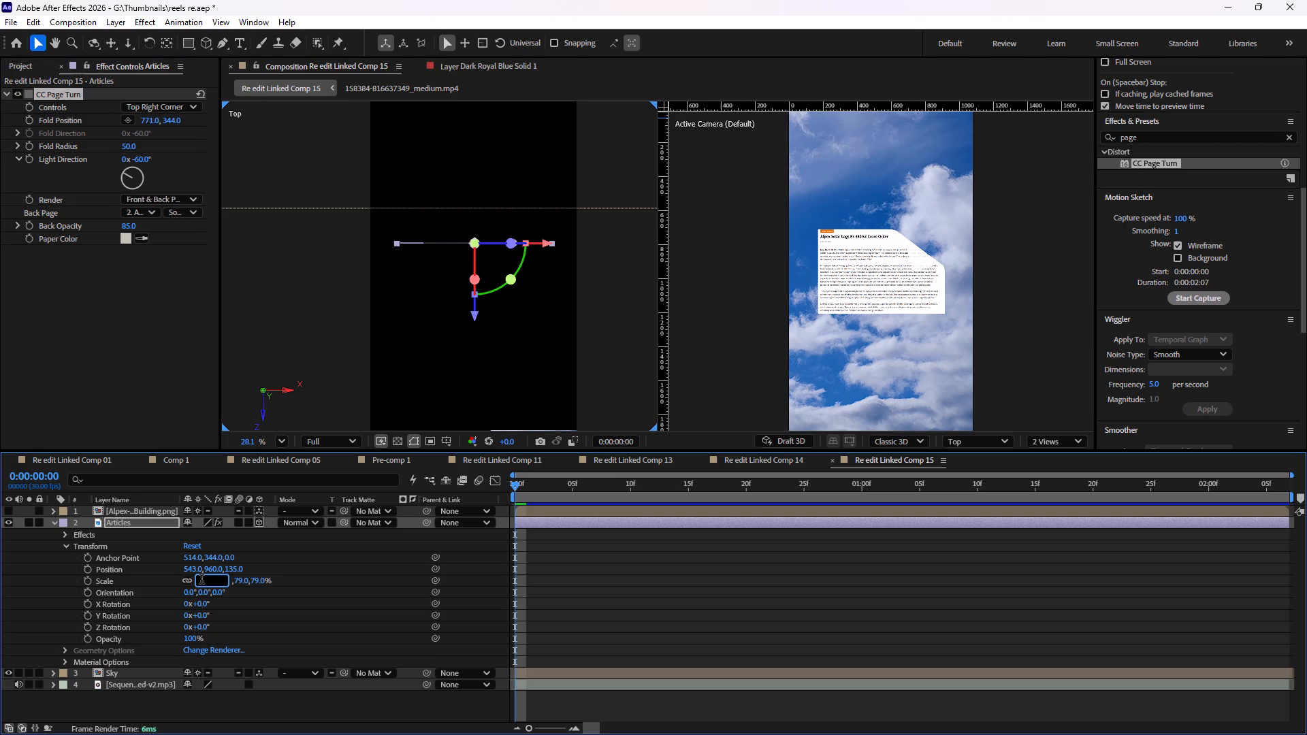
type("100")
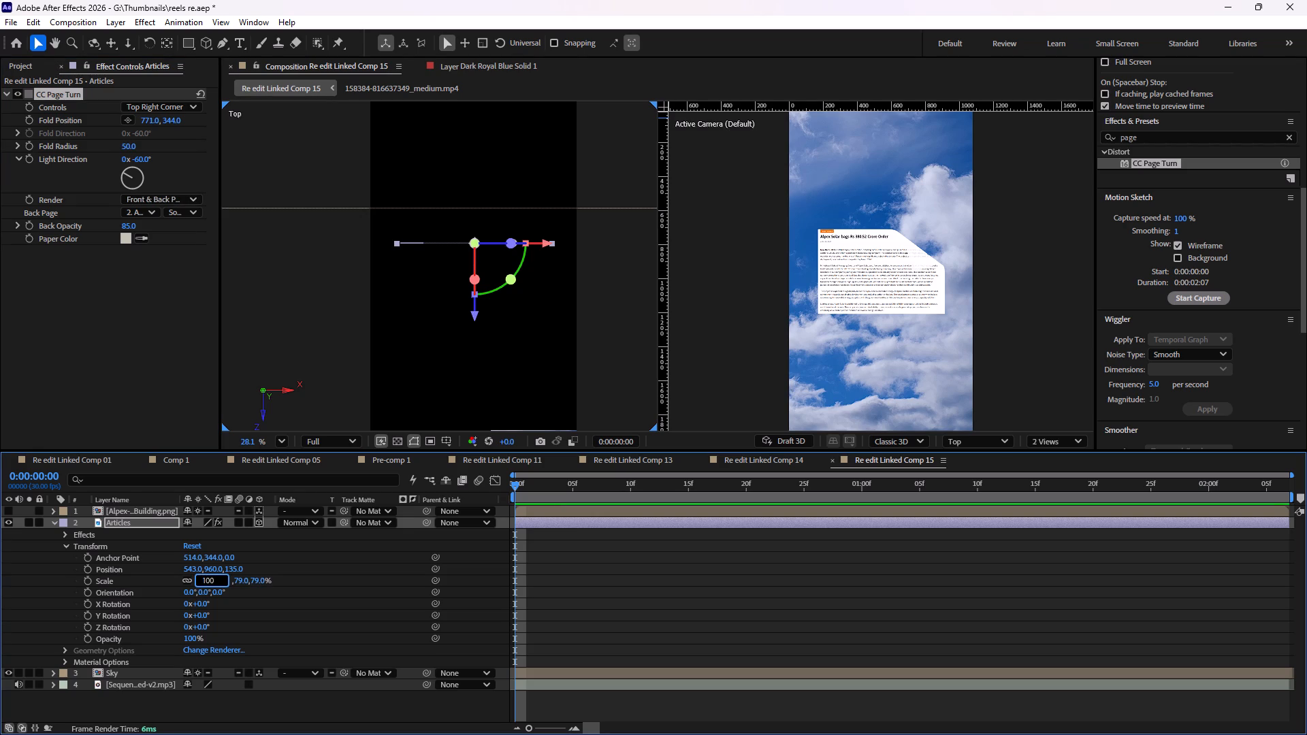
key("Return")
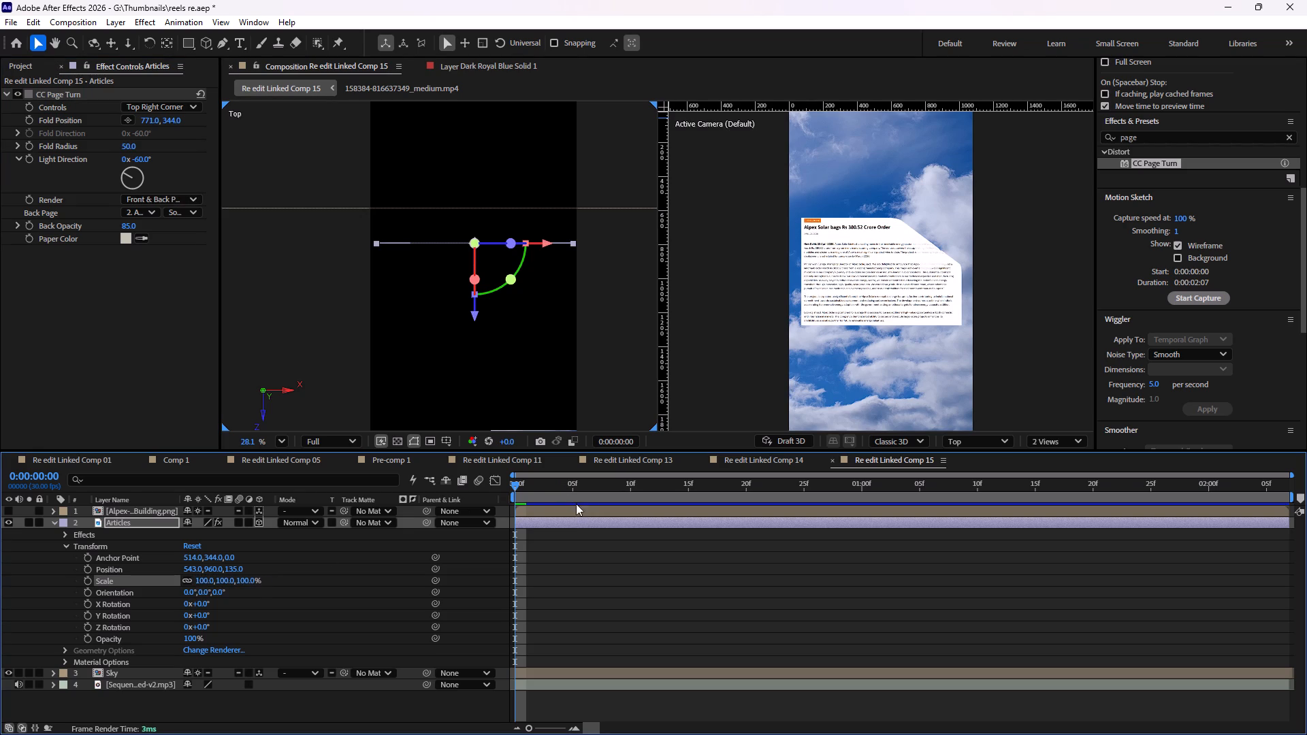
left_click_drag(514, 488, 470, 490)
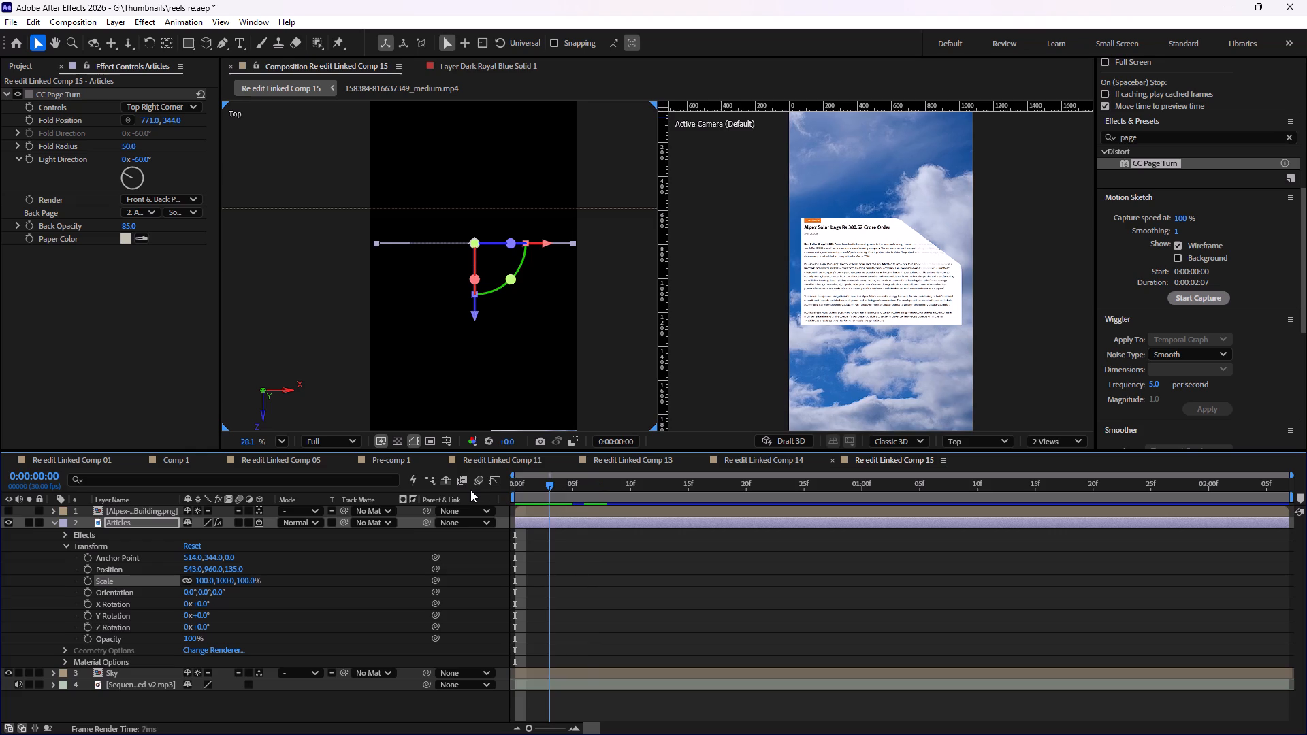
left_click_drag(470, 490, 468, 490)
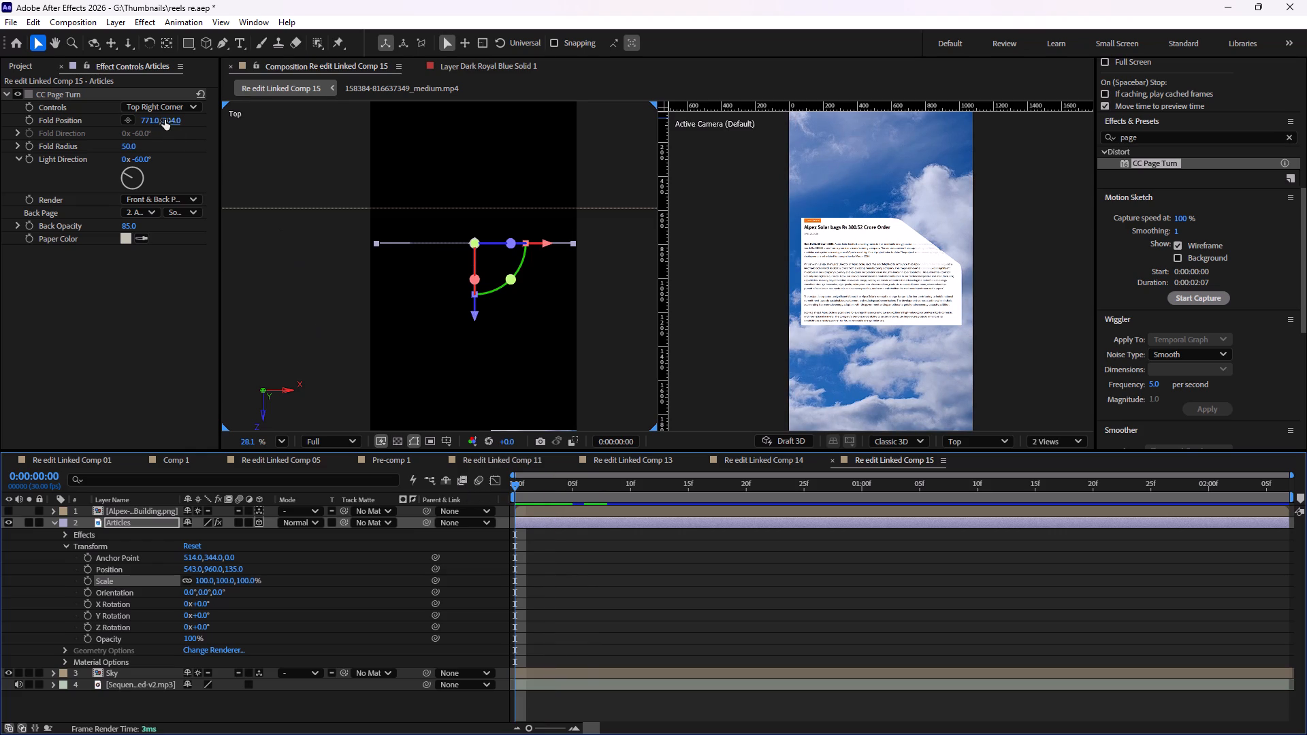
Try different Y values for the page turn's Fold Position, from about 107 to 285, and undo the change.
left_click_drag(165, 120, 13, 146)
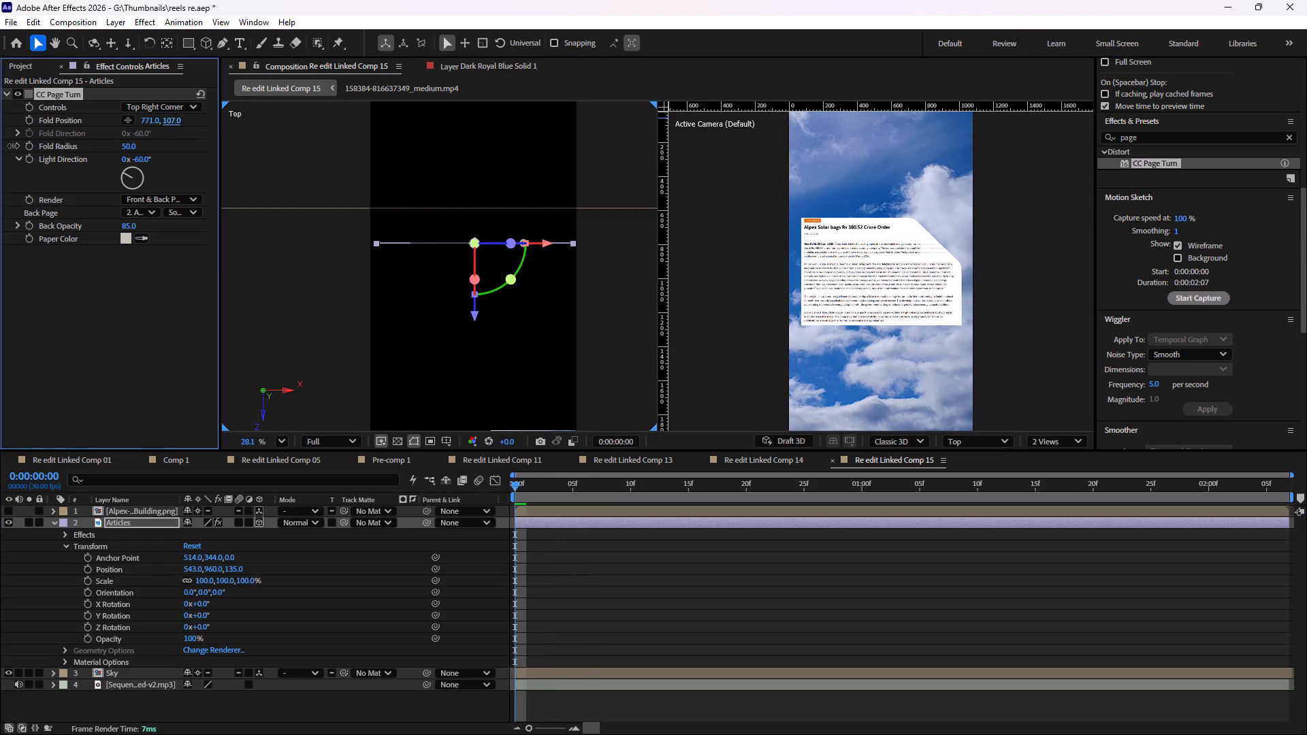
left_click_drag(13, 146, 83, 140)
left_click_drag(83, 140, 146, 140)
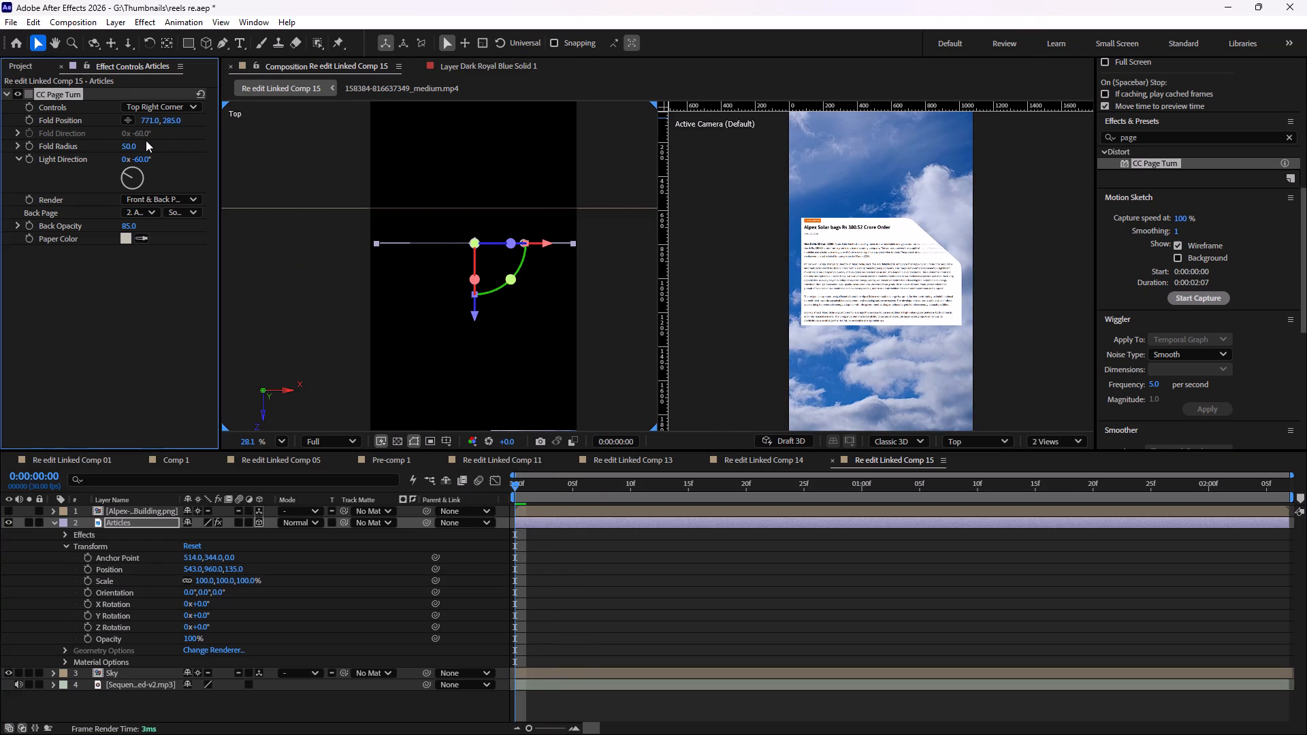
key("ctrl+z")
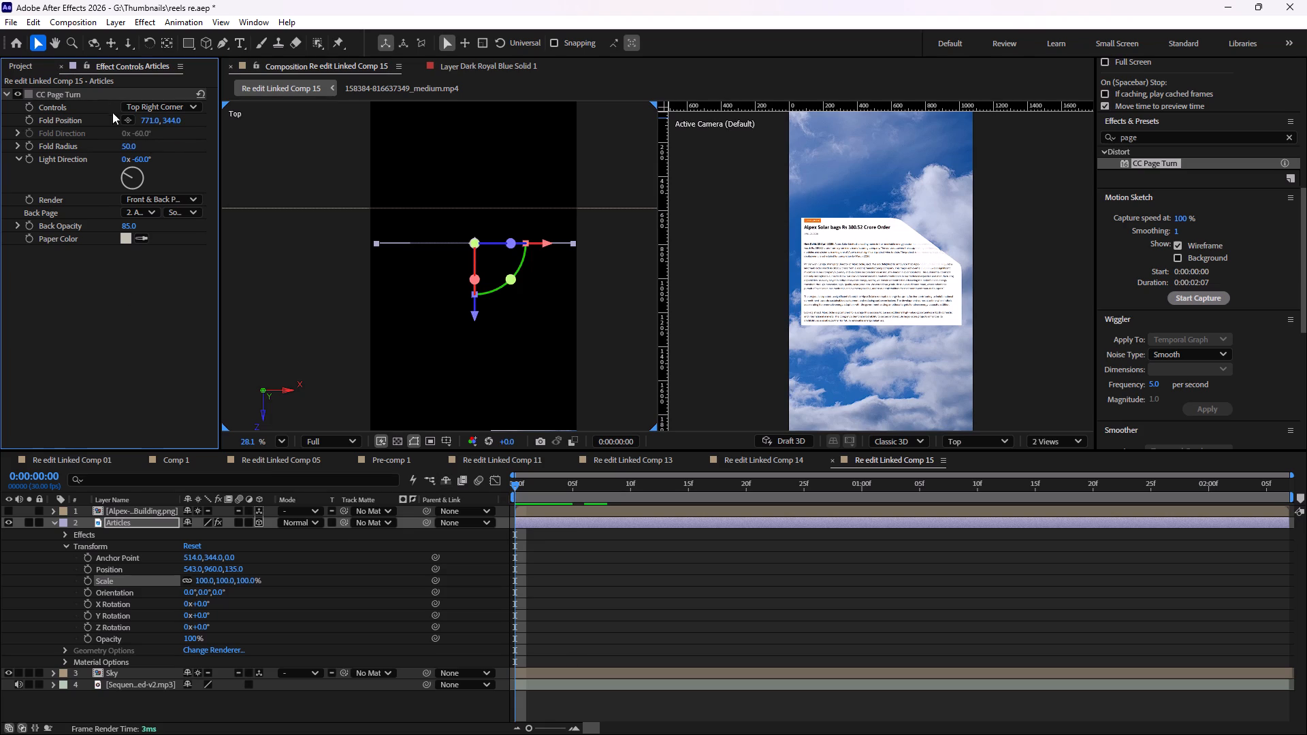
Start keyframing CC Page Turn's Fold Position at the first frame and move the current time to frame 9.
left_click(32, 121)
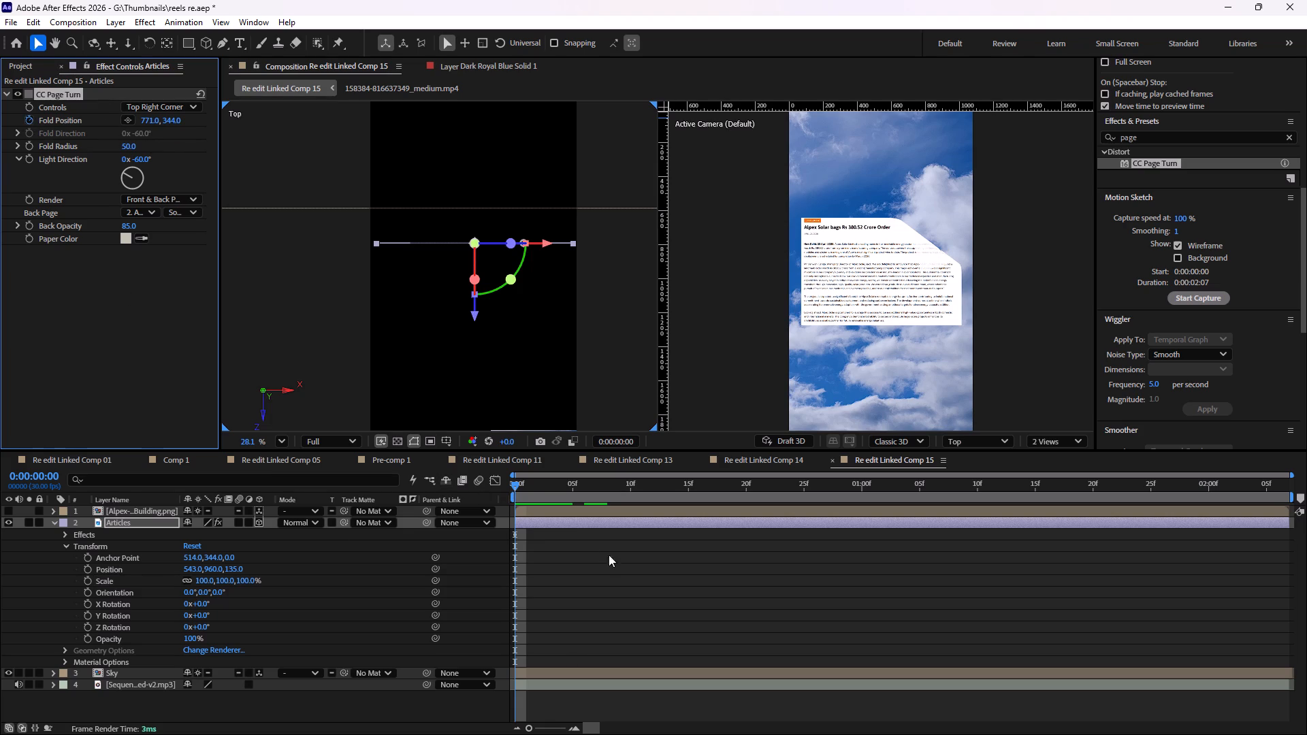
left_click_drag(515, 481, 523, 481)
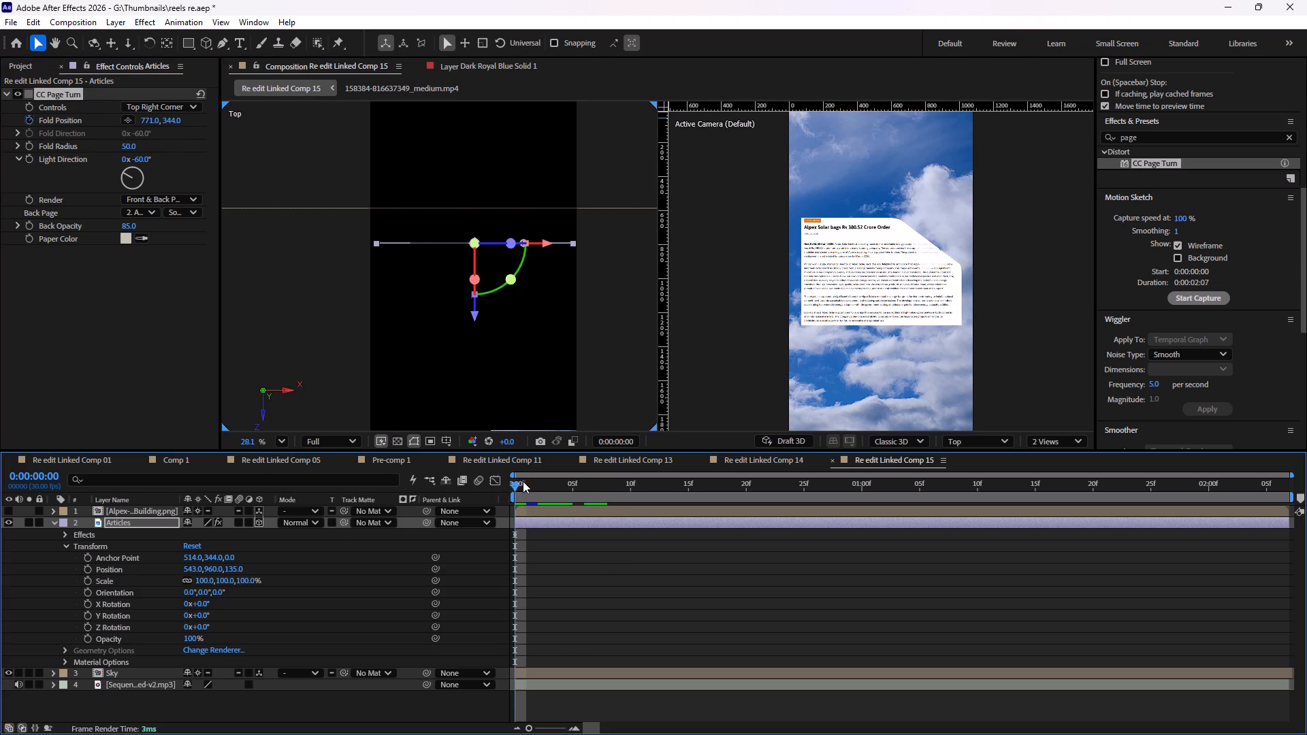
left_click_drag(523, 481, 625, 480)
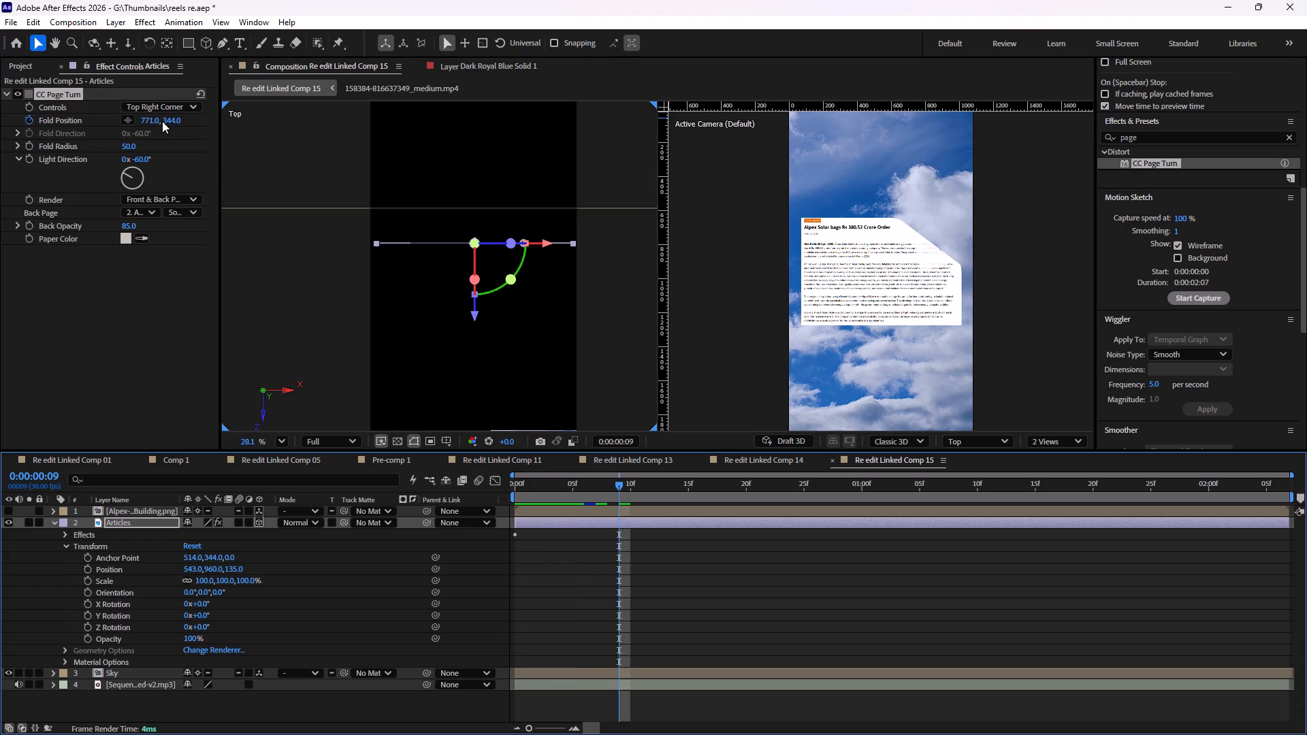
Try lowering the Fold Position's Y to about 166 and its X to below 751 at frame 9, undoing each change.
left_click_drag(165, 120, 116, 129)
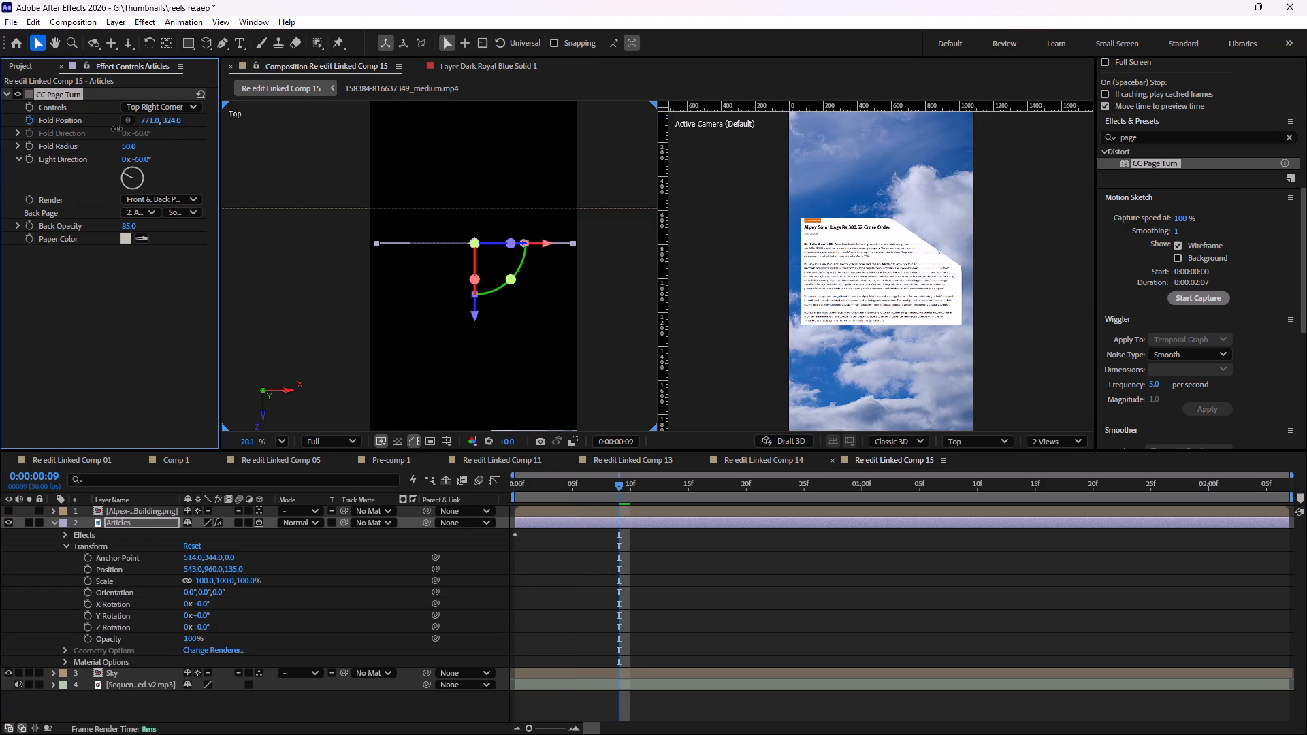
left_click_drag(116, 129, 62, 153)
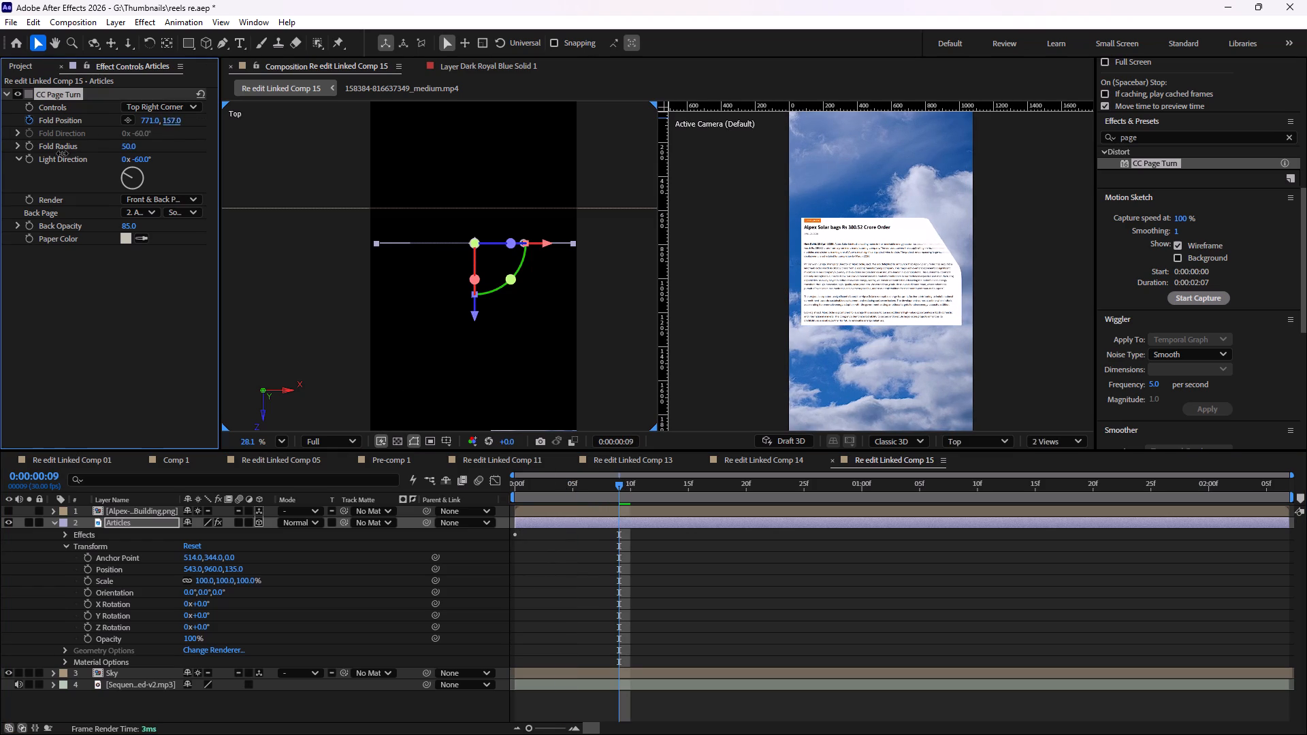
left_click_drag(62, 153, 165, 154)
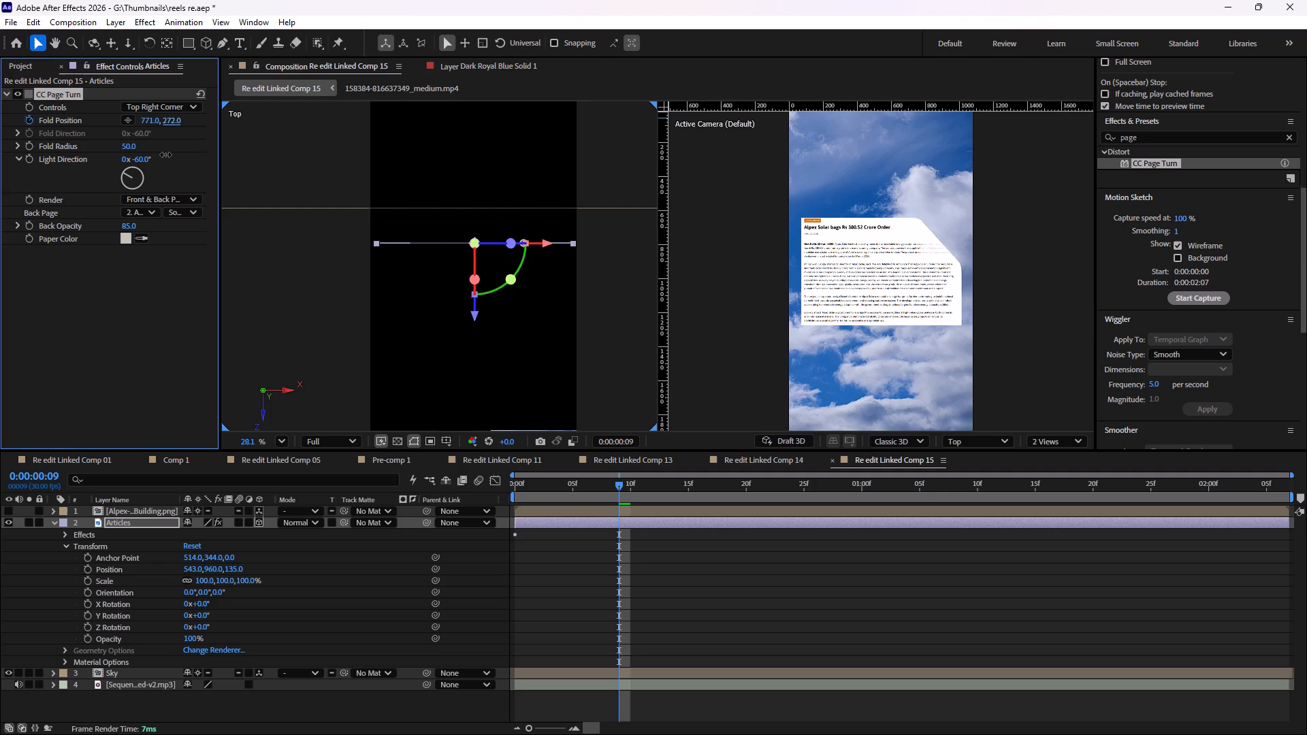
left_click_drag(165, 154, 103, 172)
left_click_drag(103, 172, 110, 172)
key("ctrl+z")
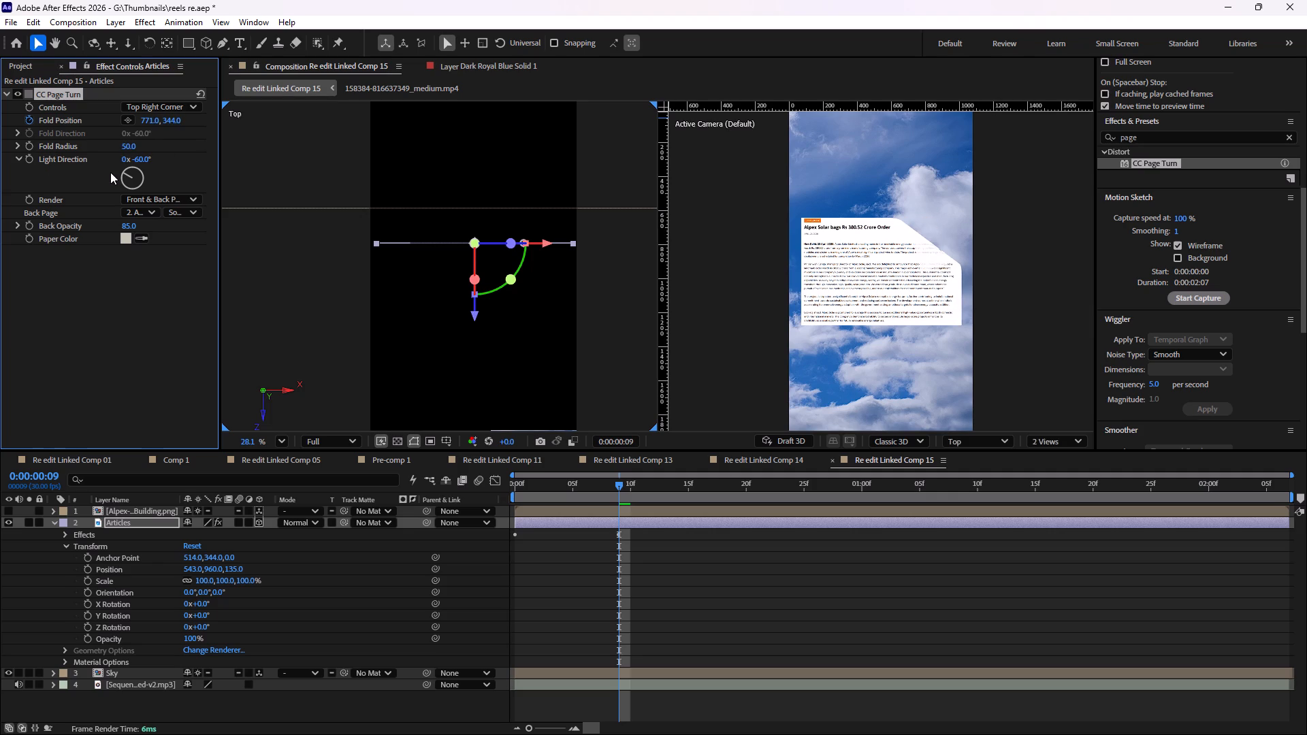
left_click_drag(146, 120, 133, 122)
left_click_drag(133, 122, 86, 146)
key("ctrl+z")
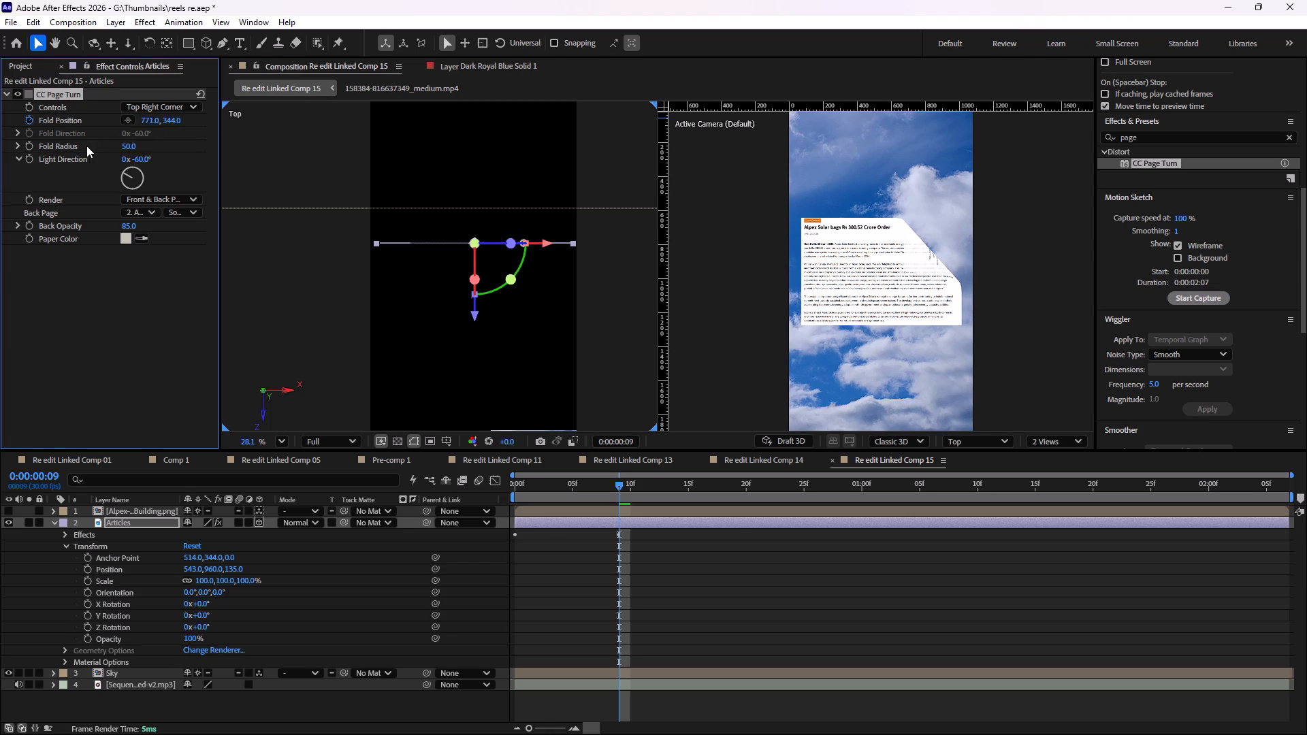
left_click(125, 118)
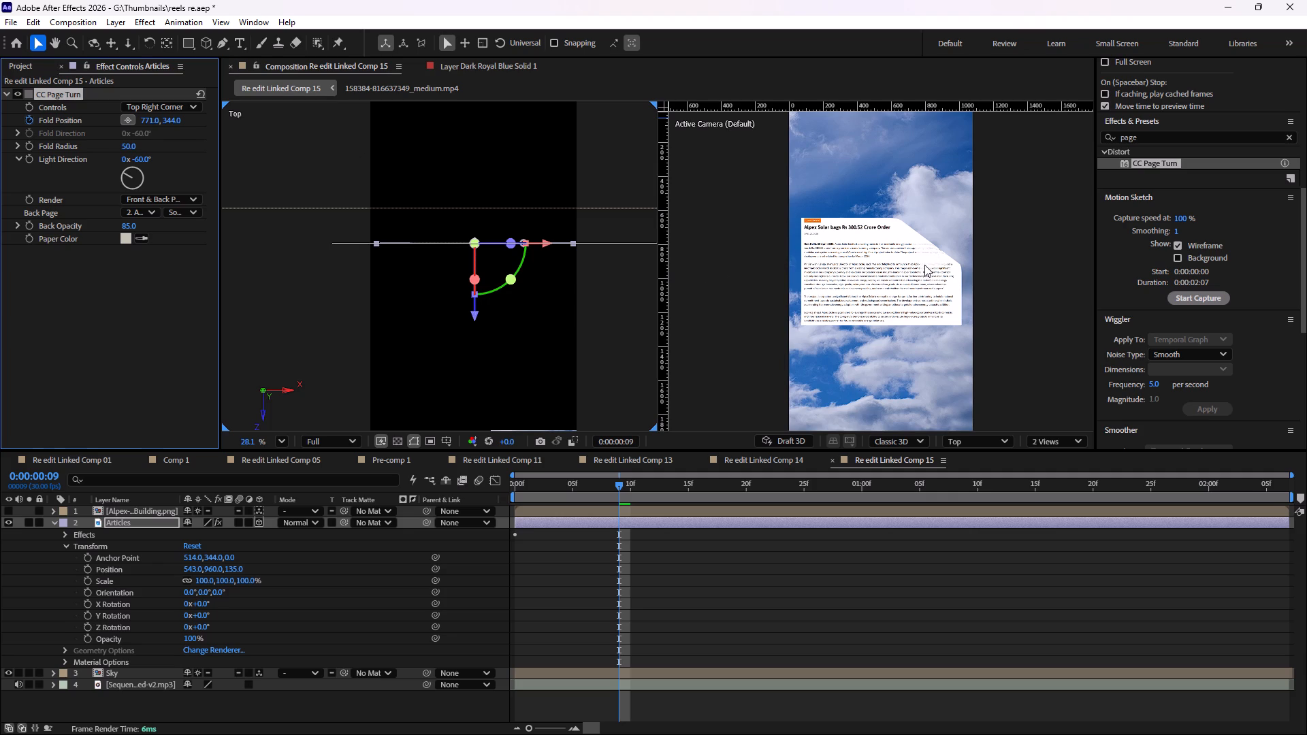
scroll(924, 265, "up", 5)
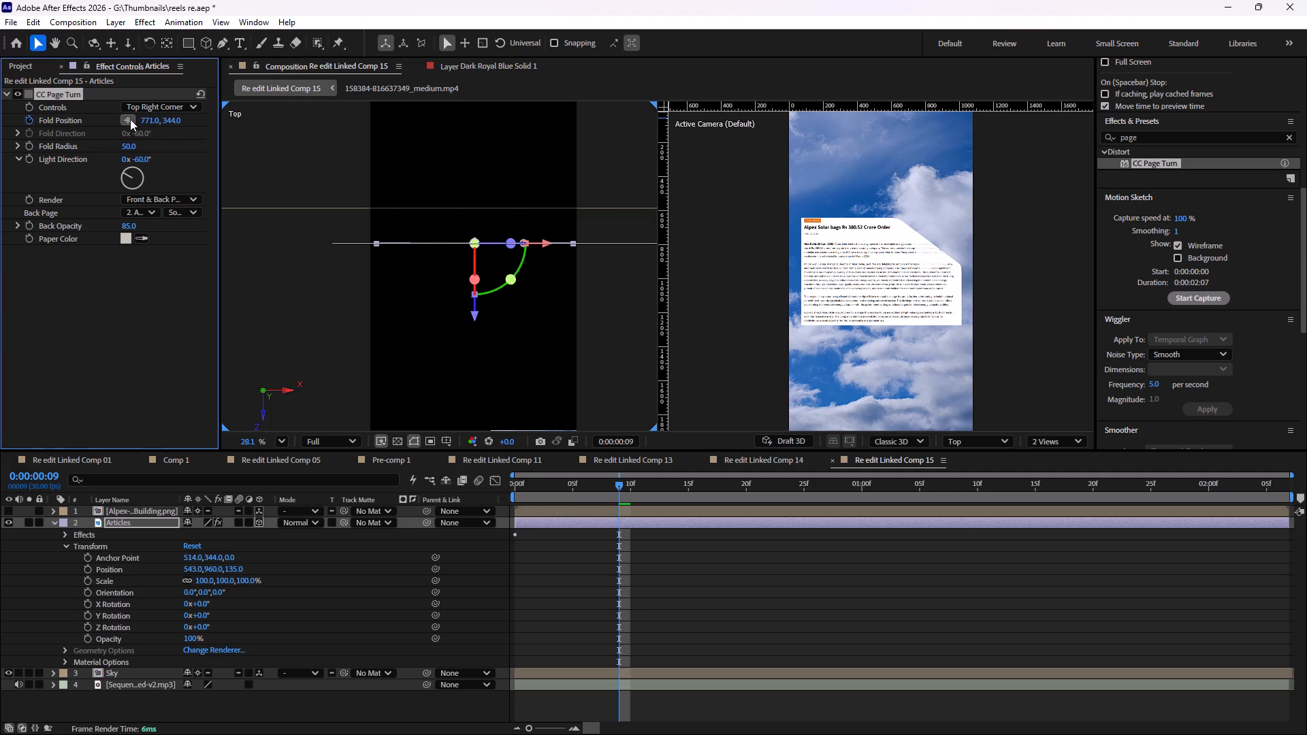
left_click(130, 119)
Keyframe the Fold Position's Y at 112 on frame 9 and scrub through the page turn to check it.
left_click_drag(169, 123, 46, 148)
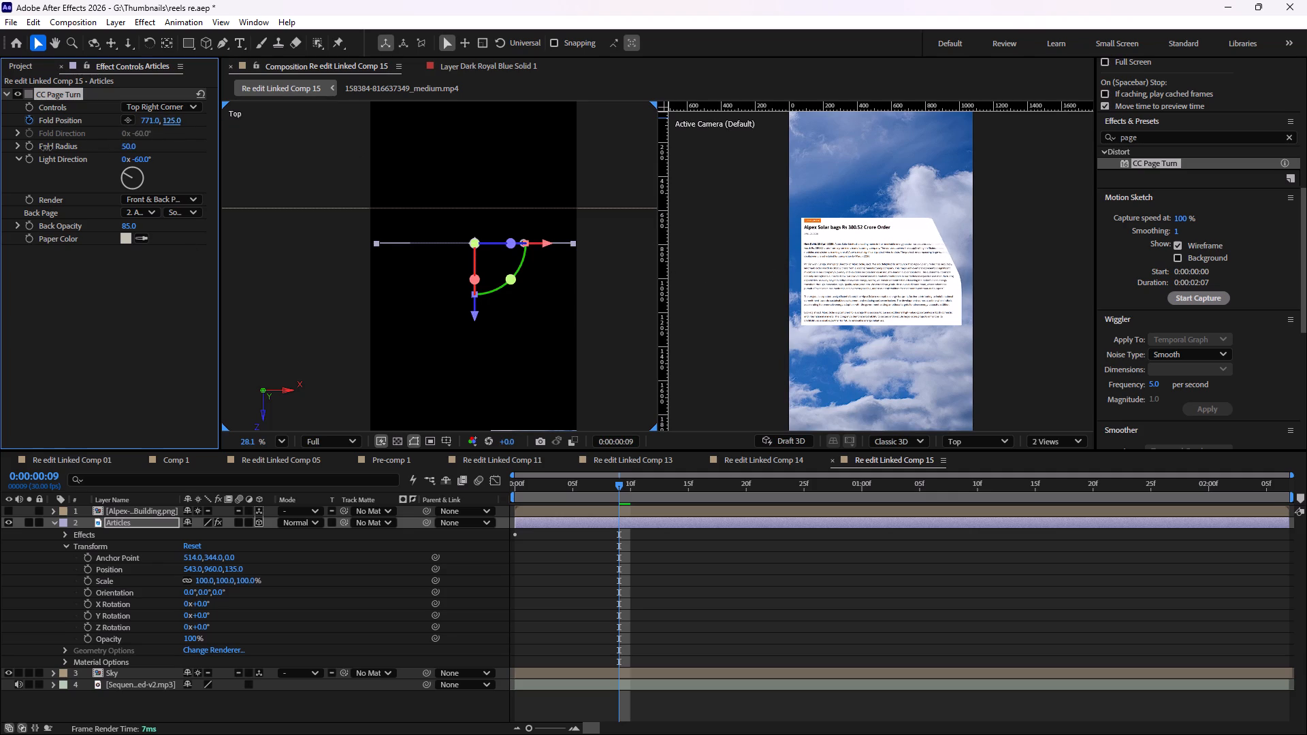
left_click_drag(46, 148, 39, 149)
left_click_drag(620, 487, 558, 486)
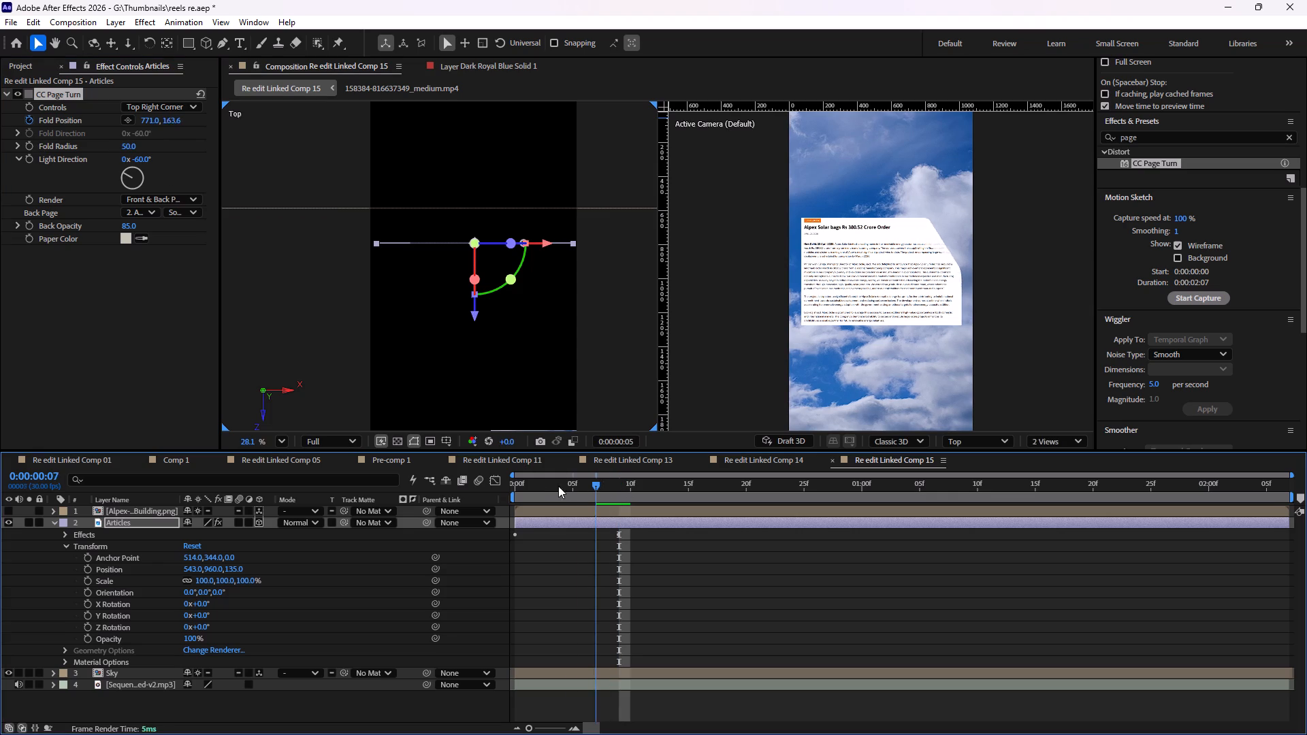
left_click_drag(558, 486, 688, 494)
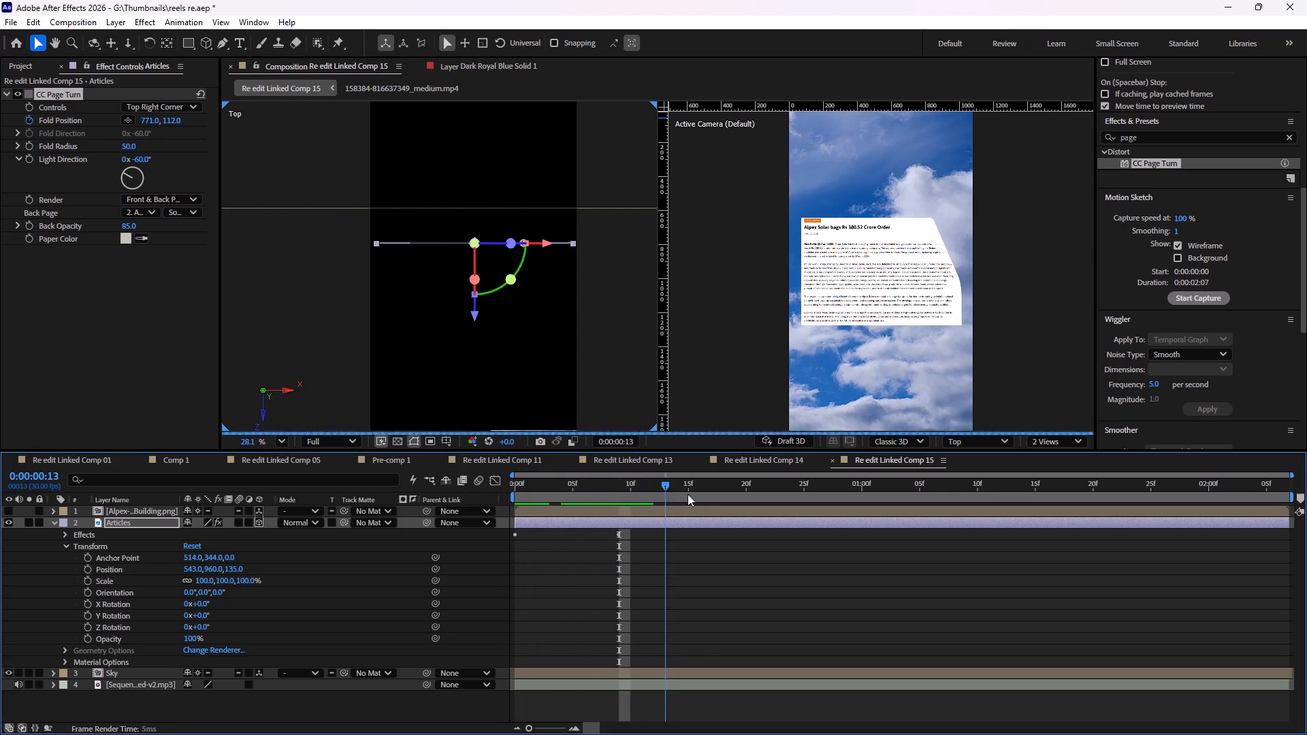
left_click_drag(688, 494, 700, 500)
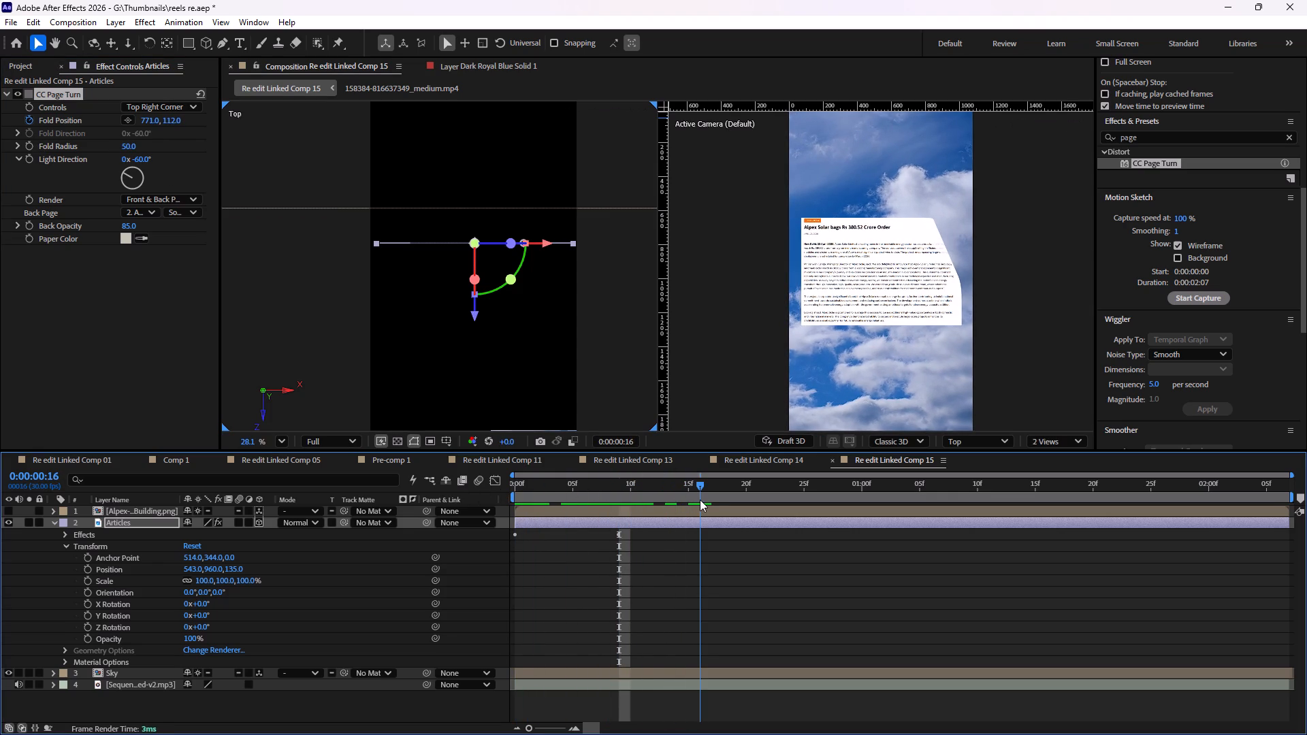
Keyframe CC Page Turn's Fold Position on the Articles layer at frame 17 with a Y value of 305.
left_click_drag(700, 500, 709, 501)
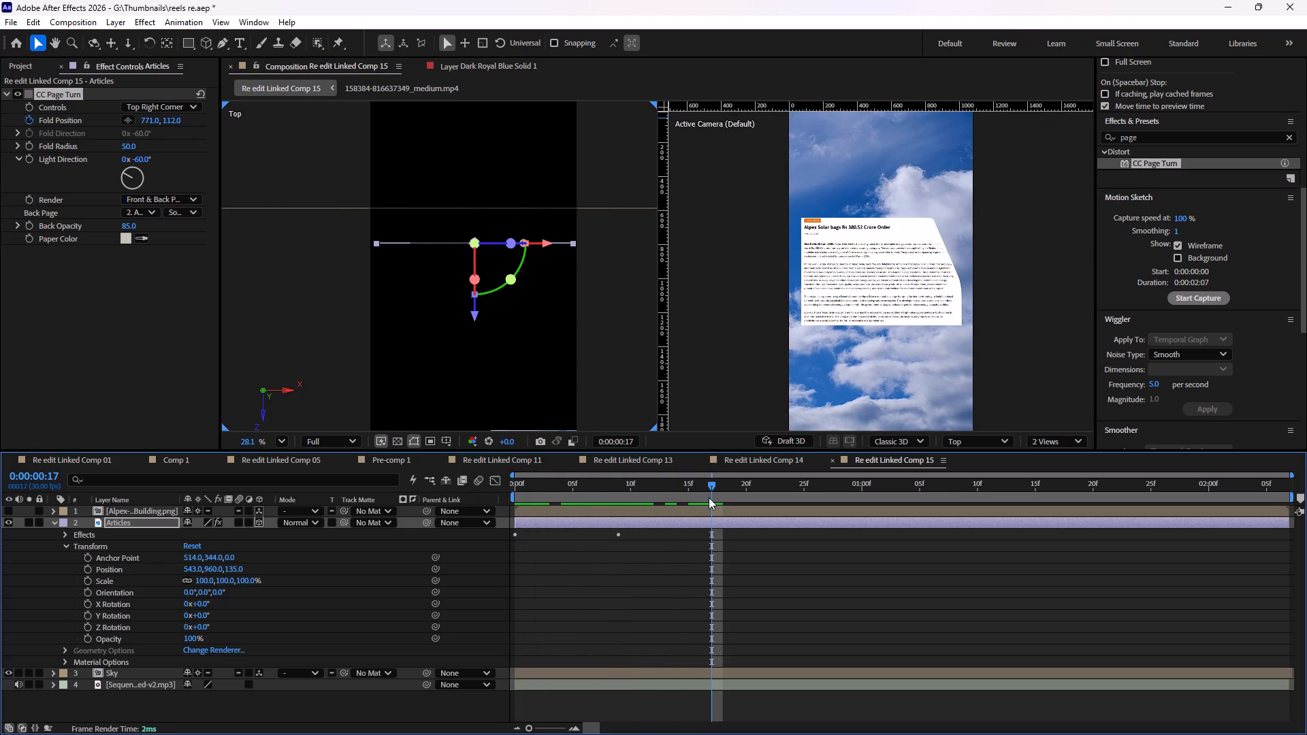
left_click_drag(170, 120, 229, 124)
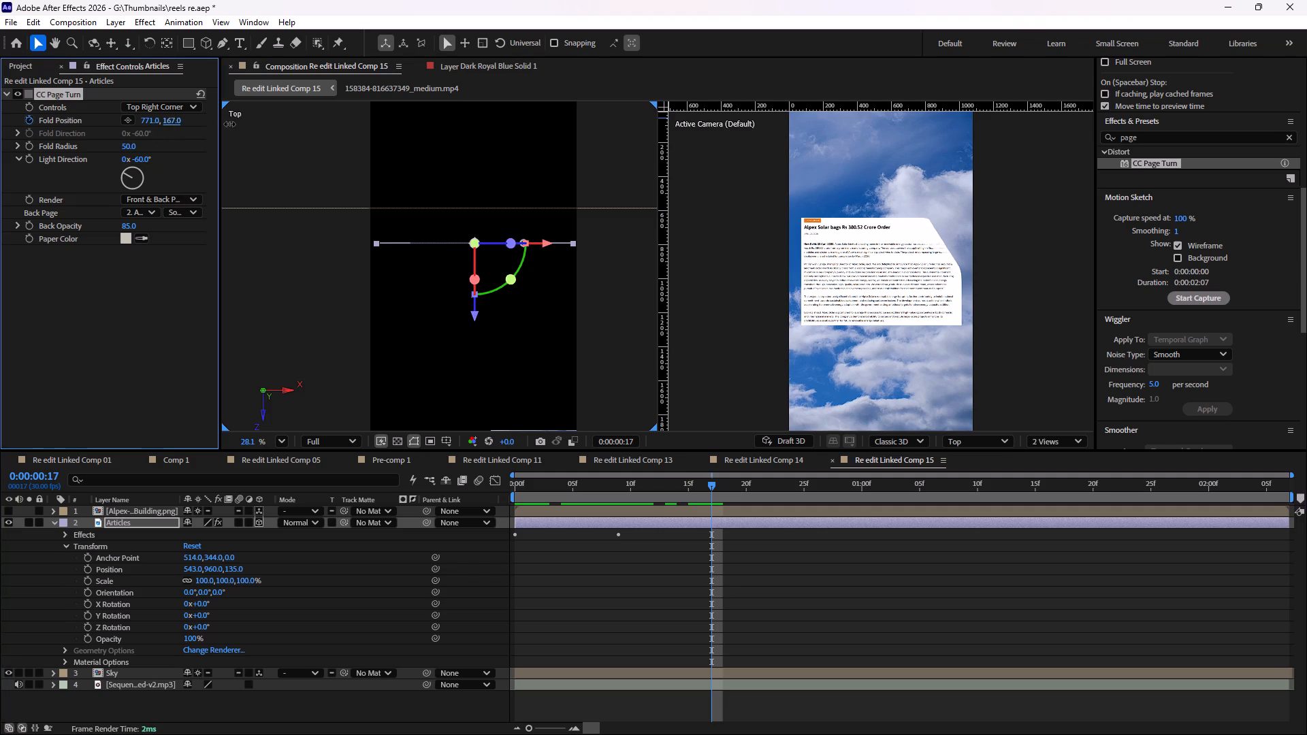
left_click_drag(229, 124, 318, 135)
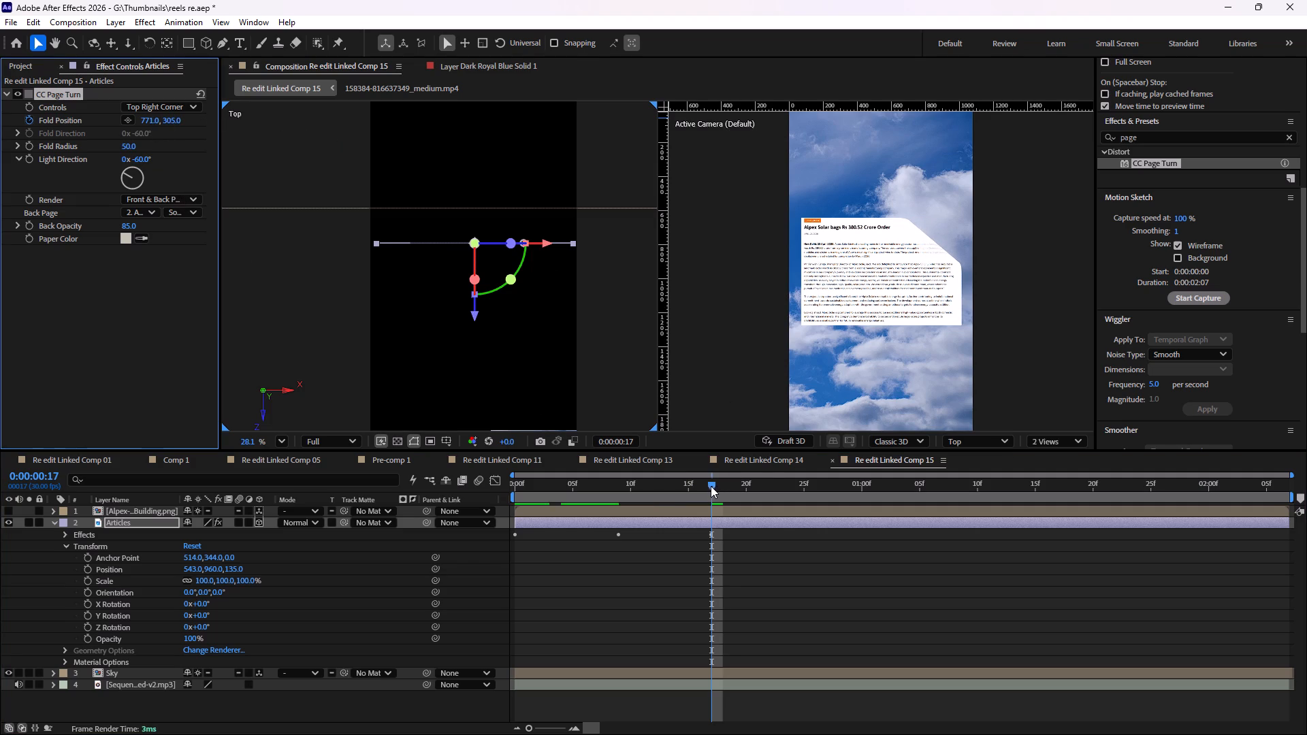
Add a Fold Position keyframe at frame 25 with the Y value lowered to 89.
left_click_drag(710, 486, 801, 491)
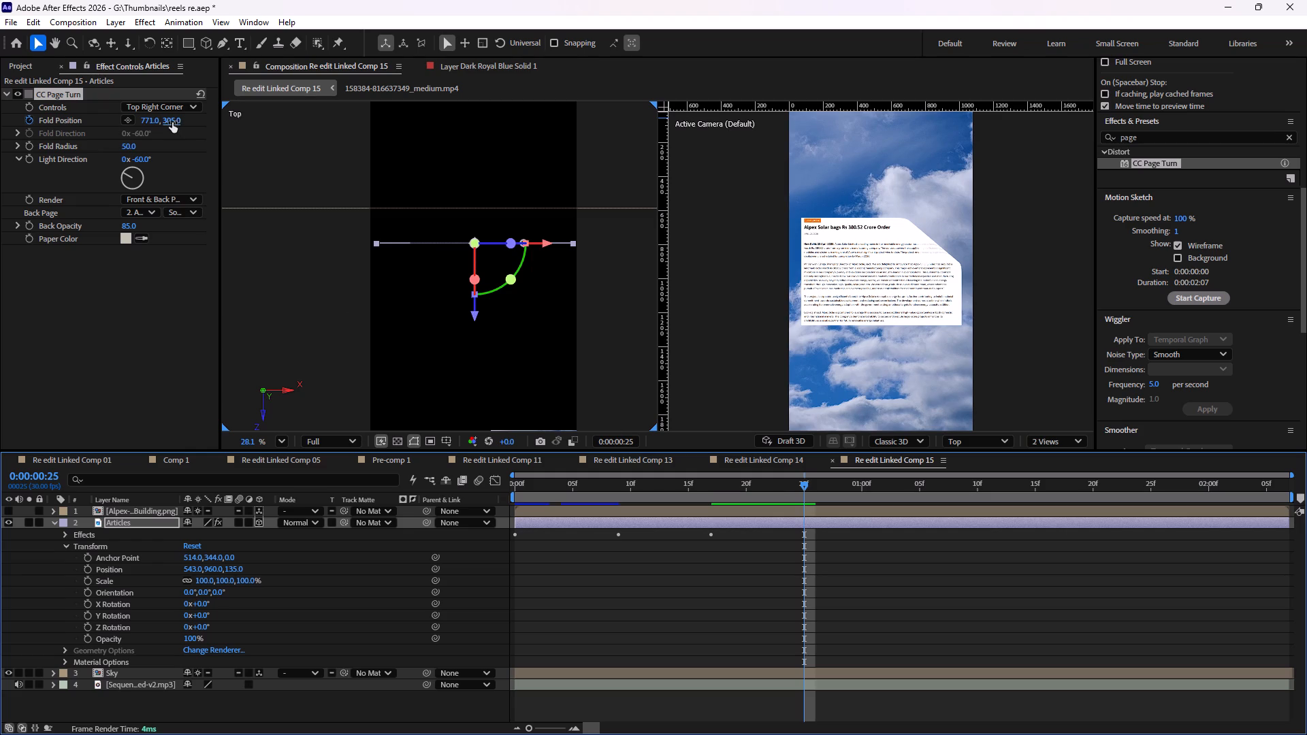
left_click_drag(172, 122, 40, 137)
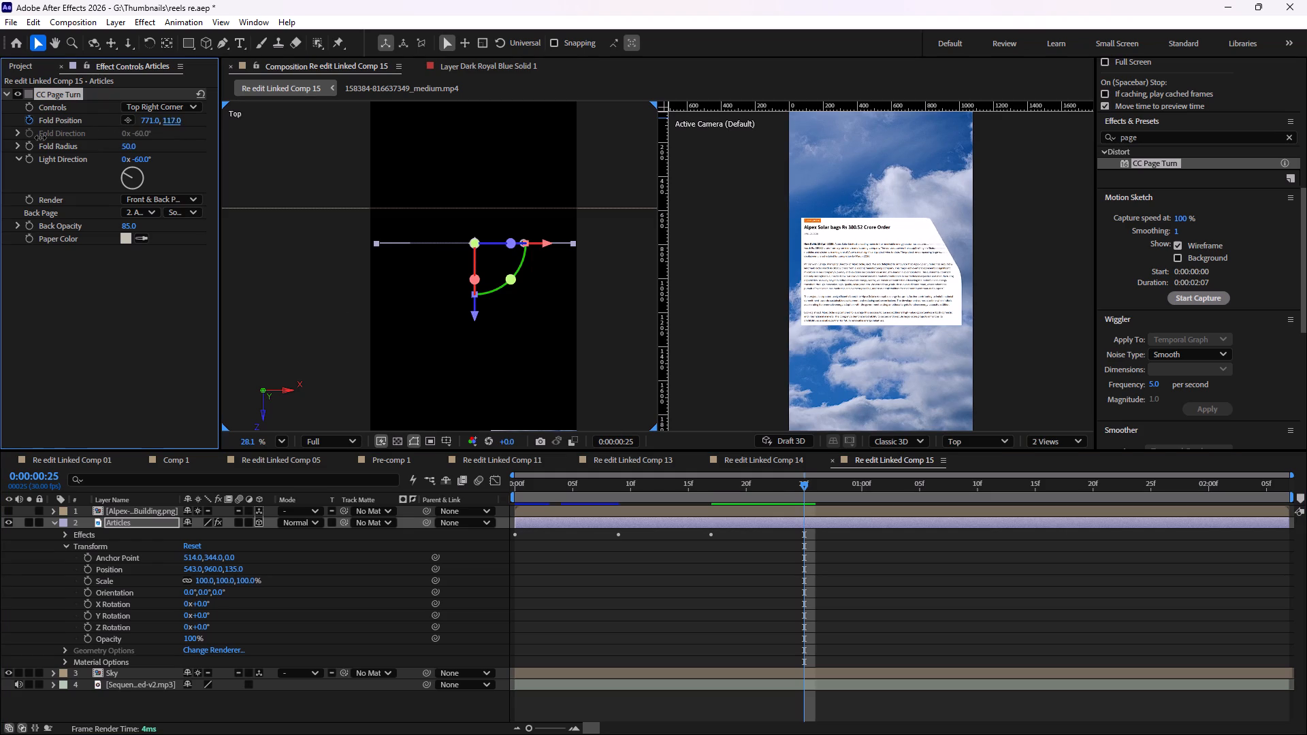
left_click_drag(40, 137, 38, 137)
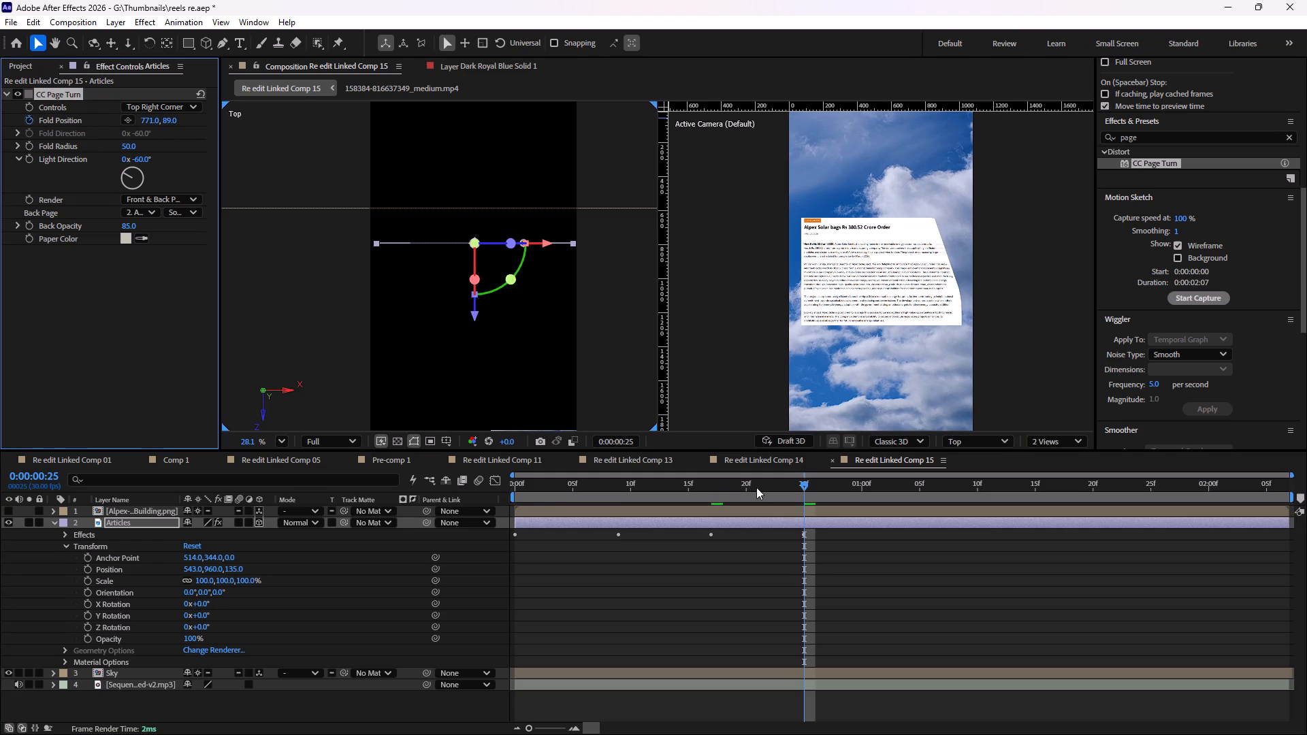
Add a Fold Position keyframe at 0:00:01:04 with the Y value raised to 287.
left_click_drag(804, 486, 860, 491)
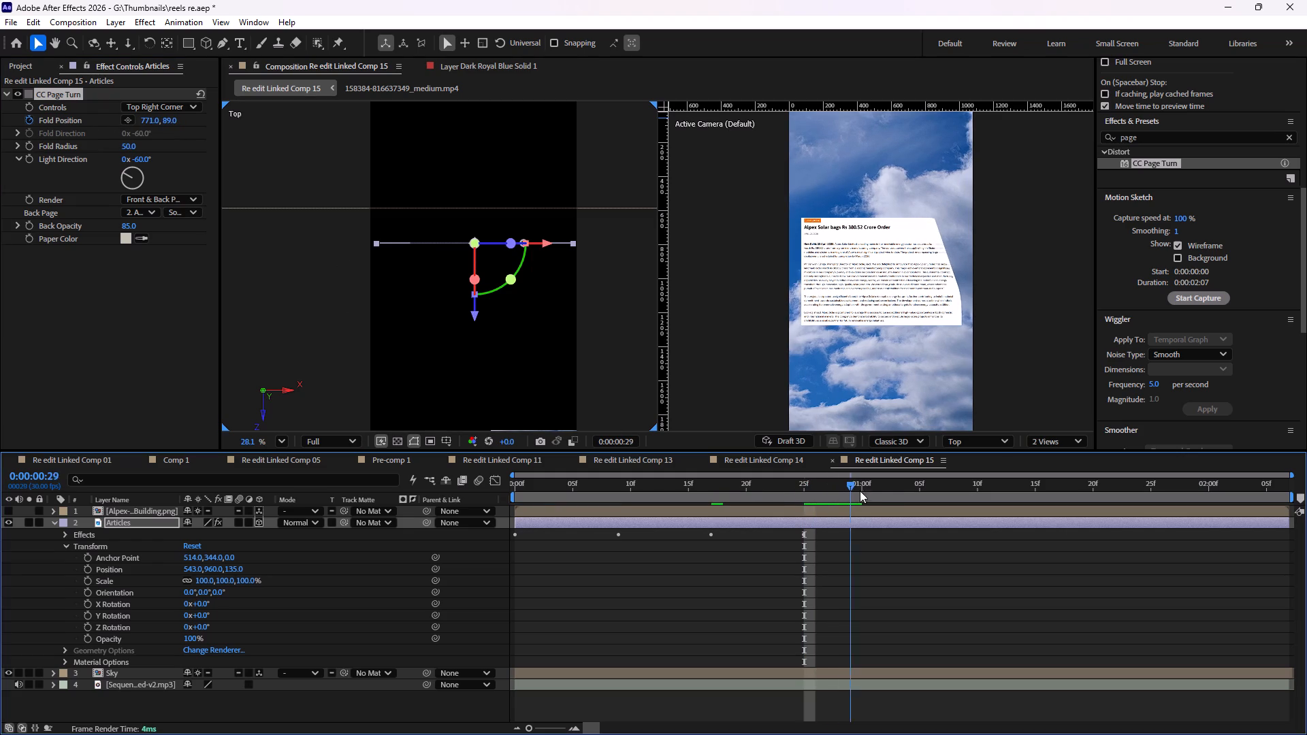
left_click_drag(860, 491, 908, 497)
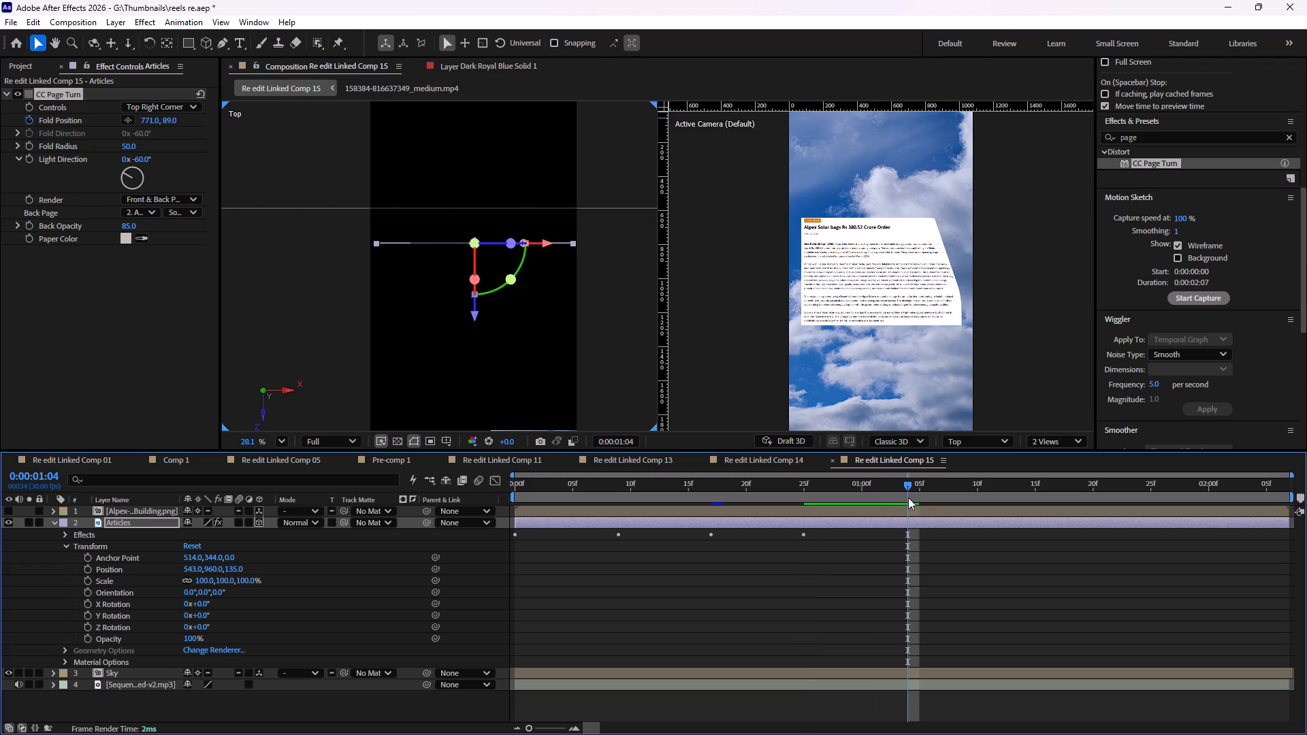
left_click_drag(167, 122, 304, 131)
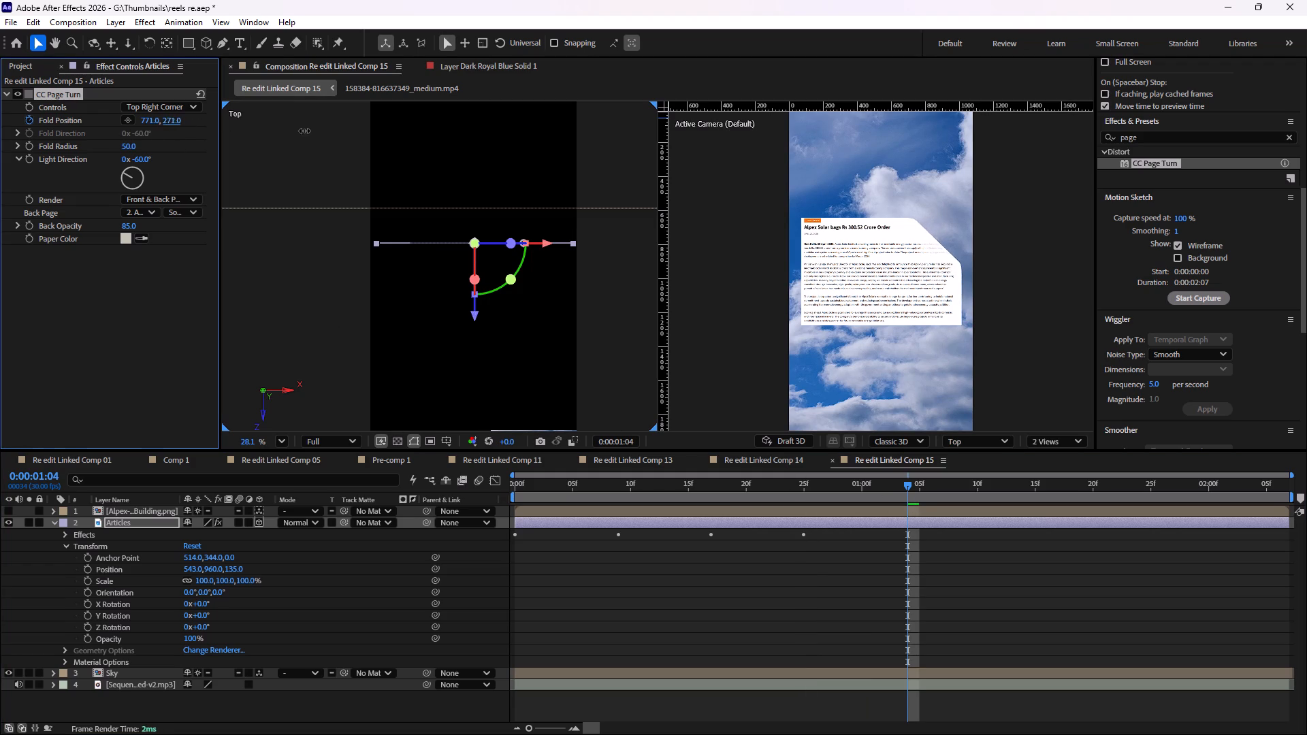
left_click_drag(304, 131, 312, 131)
Move the current time to 0:00:01:13 for another Fold Position keyframe.
left_click_drag(909, 485, 1073, 507)
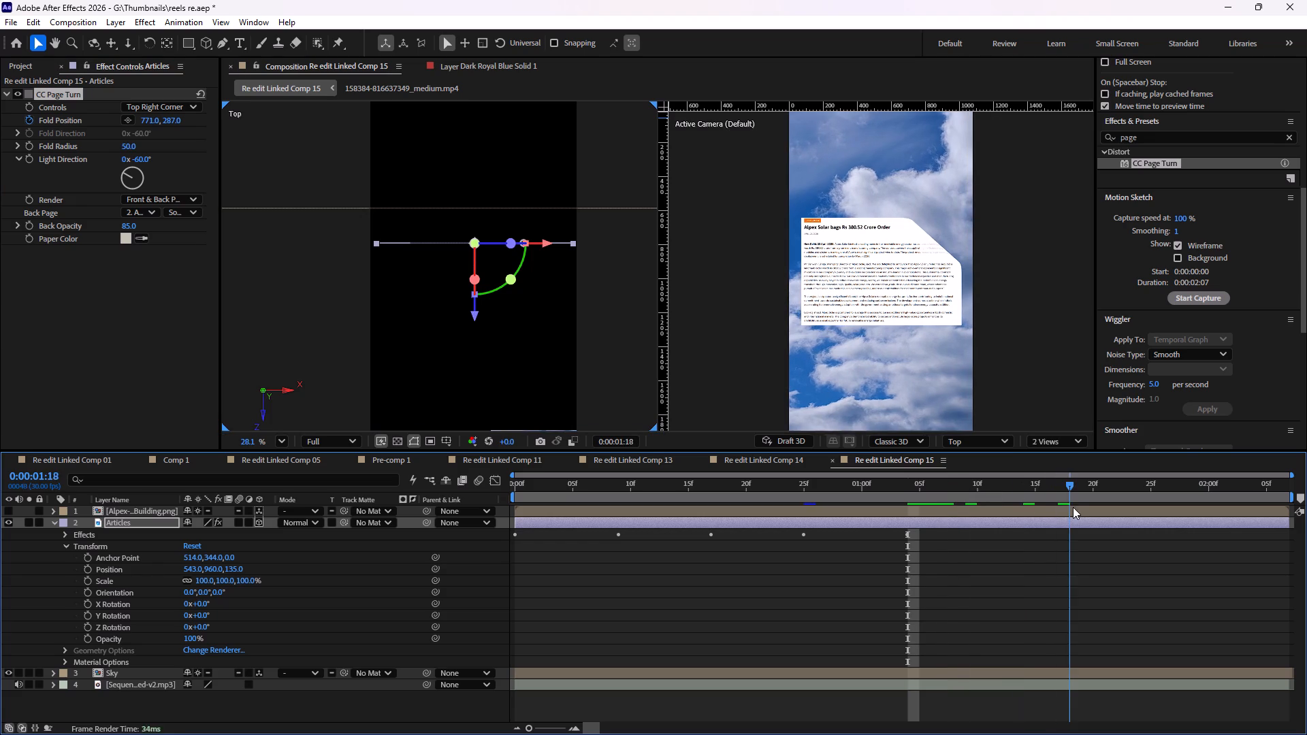
left_click_drag(1073, 507, 1012, 506)
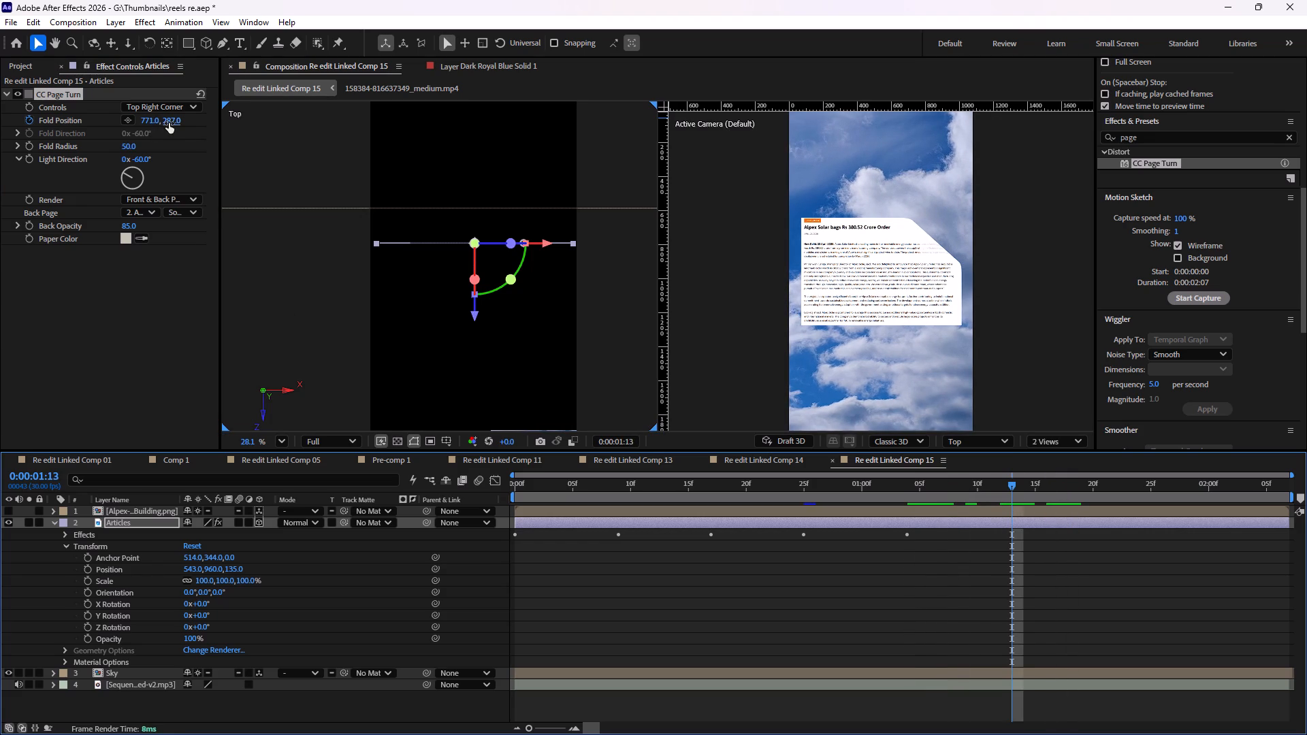
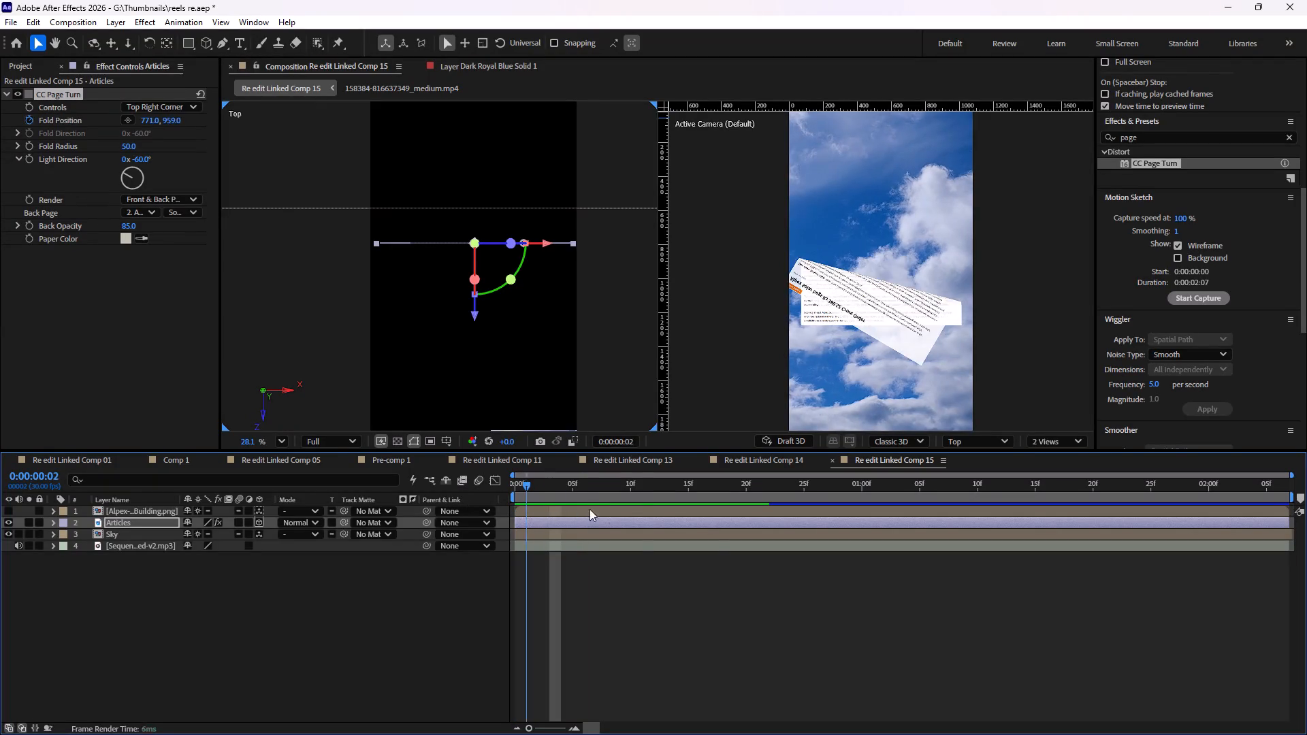
Create a new shape layer above the Articles layer and set its stroke to None.
scroll(836, 212, "up", 6)
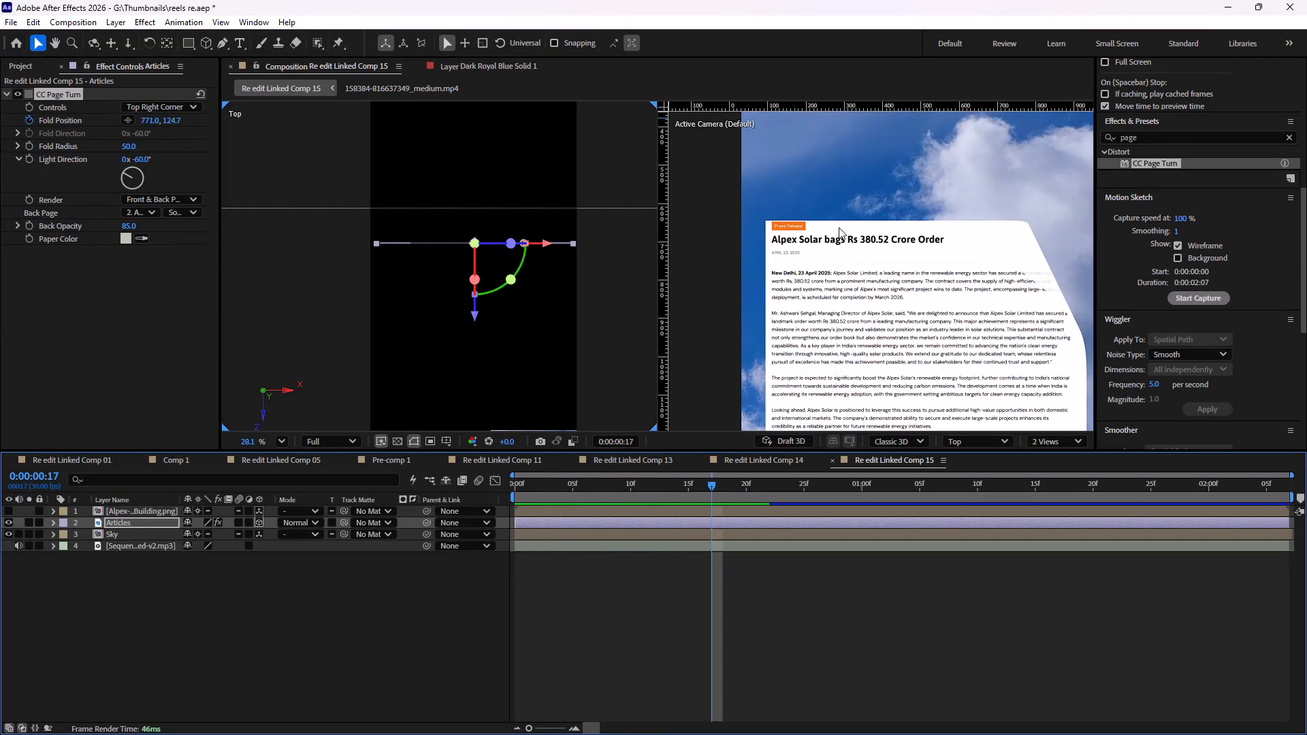
right_click(133, 598)
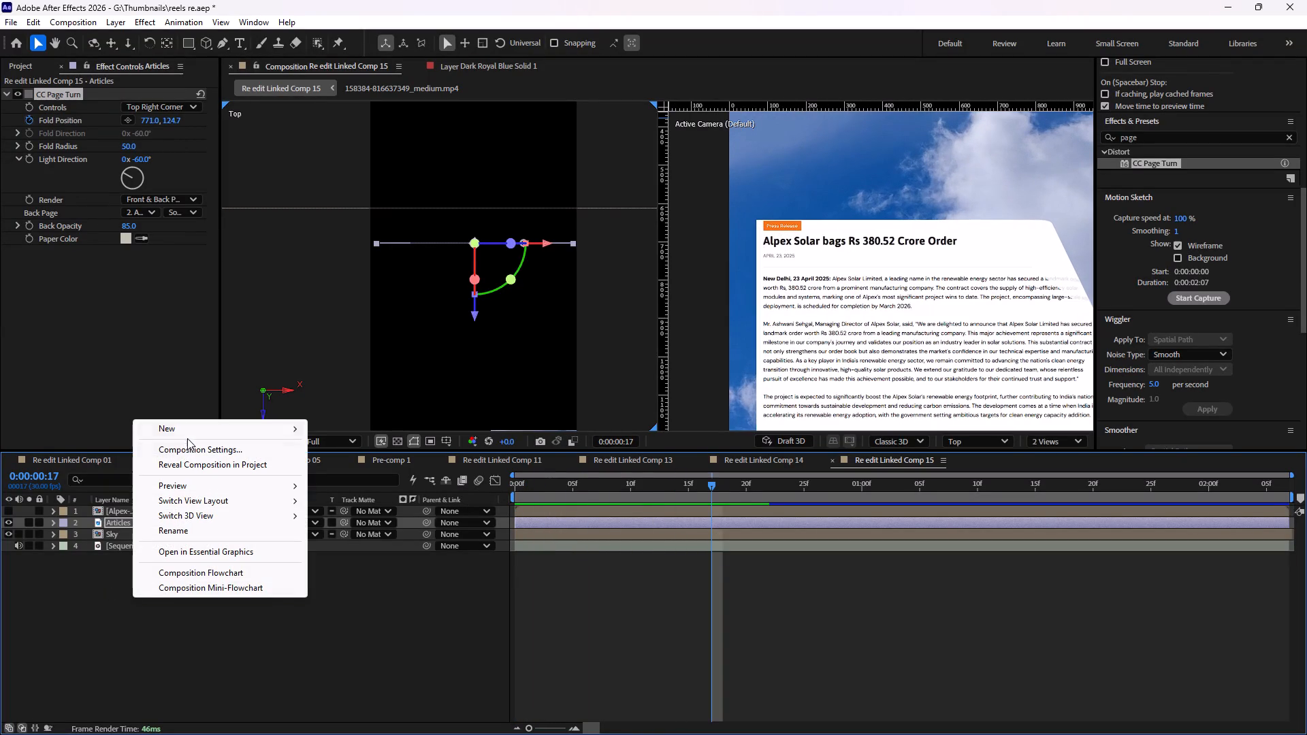
left_click(189, 431)
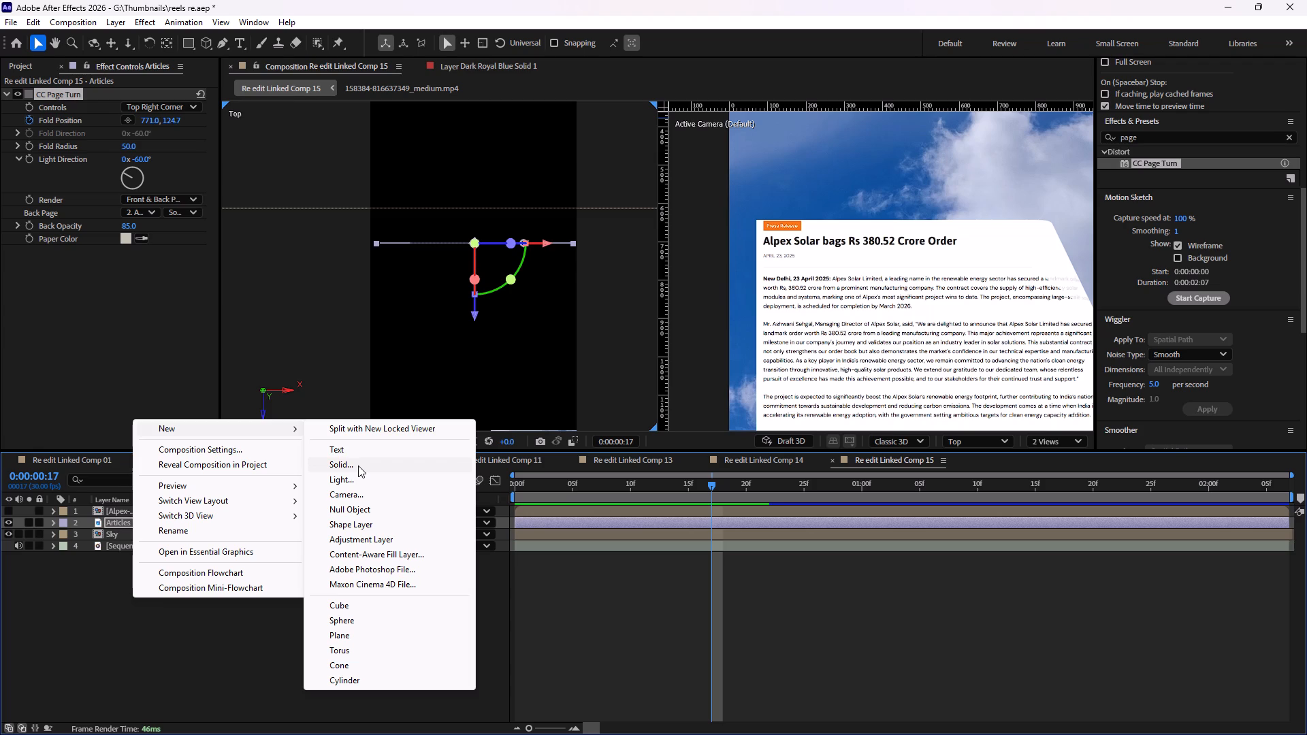
left_click(359, 522)
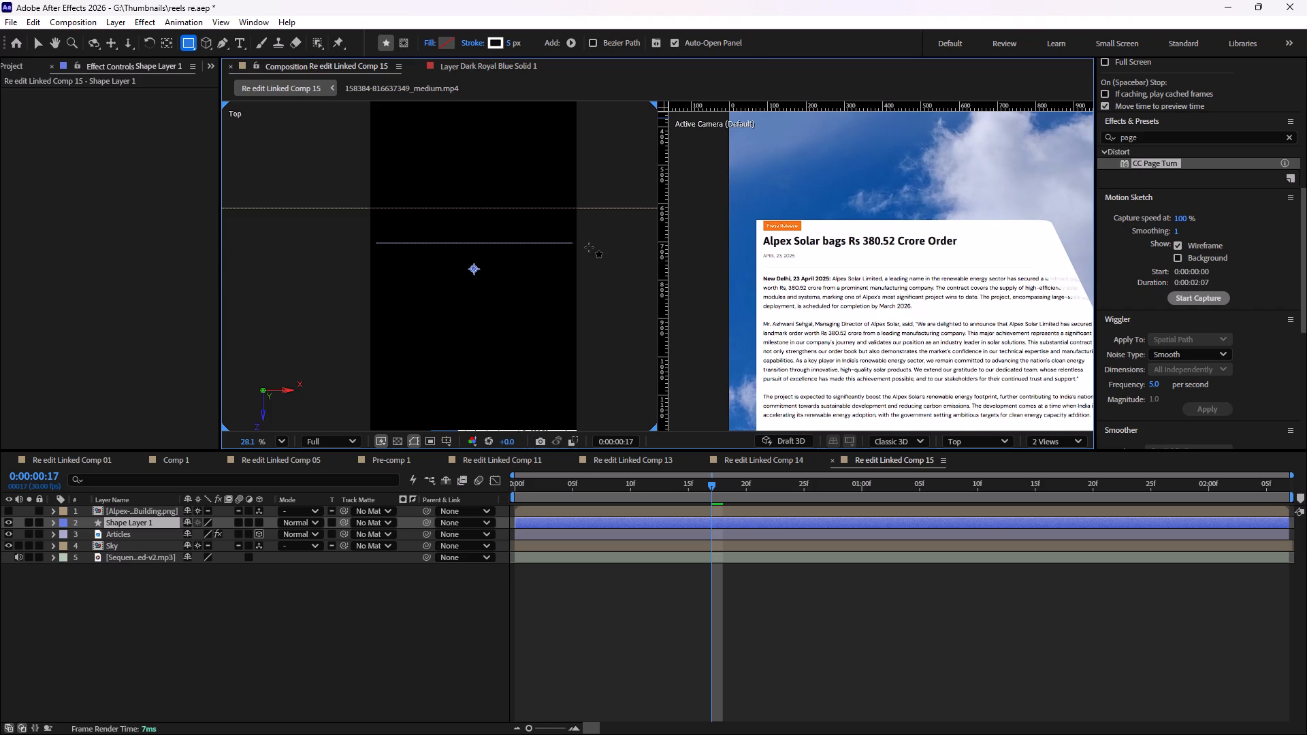
left_click(476, 43)
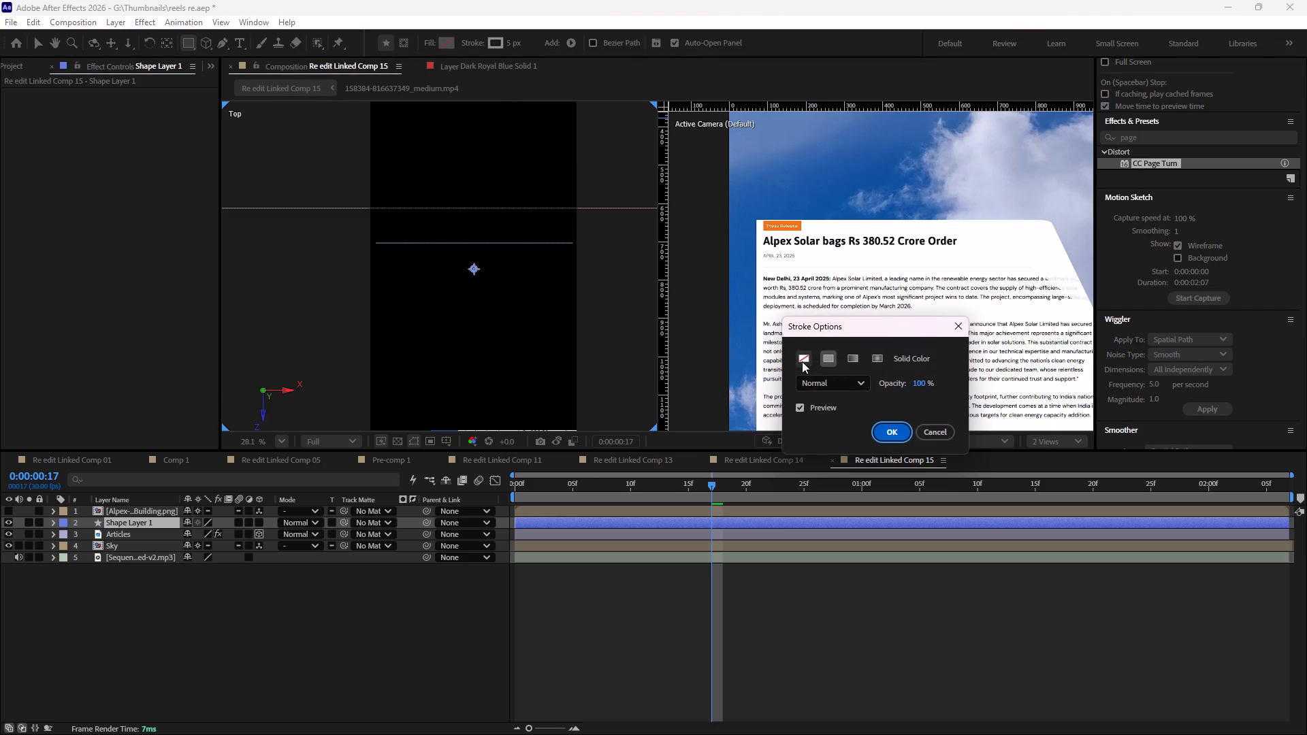
left_click(802, 361)
left_click(890, 430)
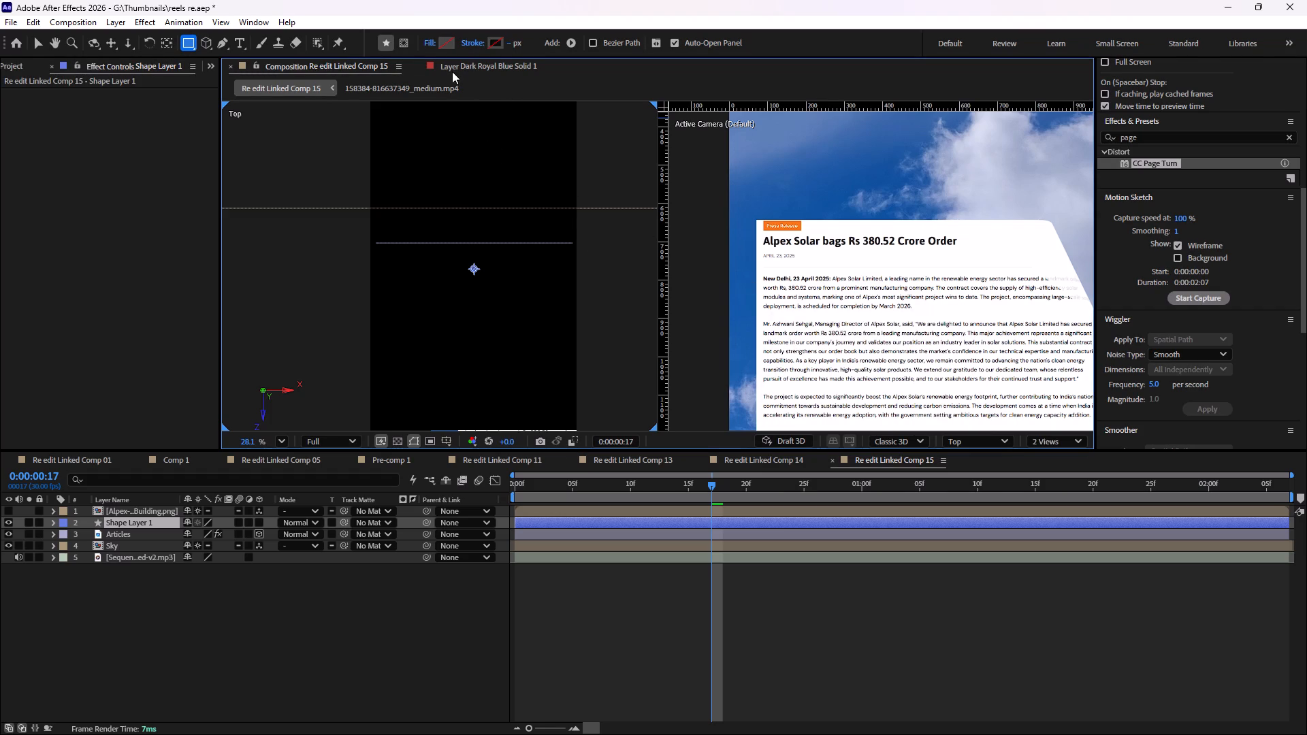
Set the shape fill to a solid dark green, hex 117818.
left_click(433, 40)
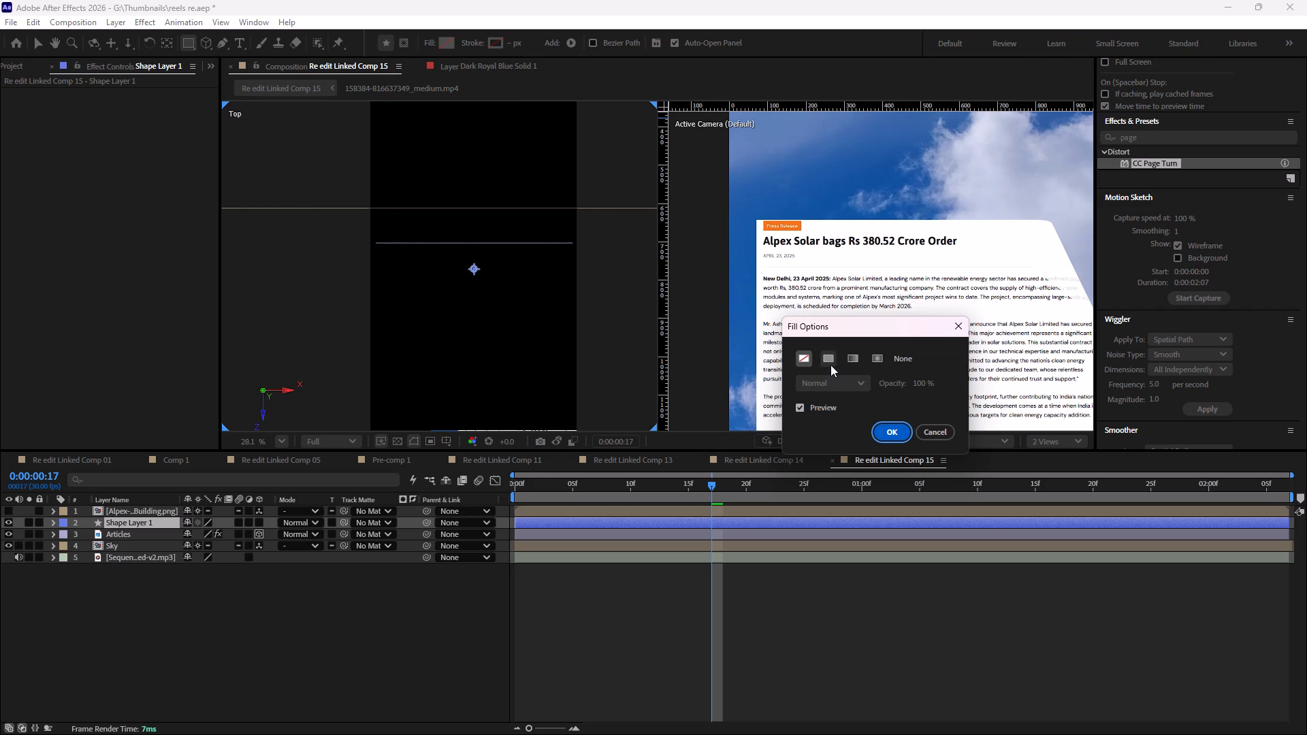
left_click(830, 365)
left_click(886, 429)
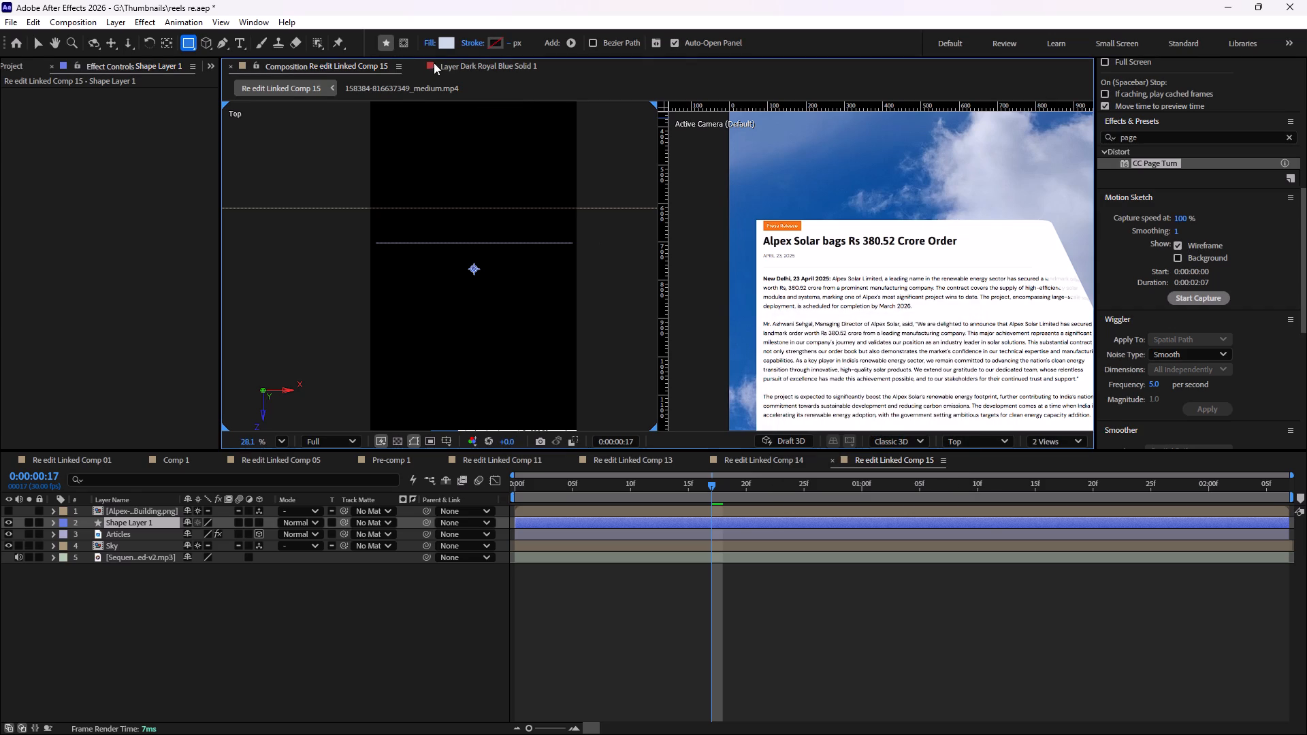
left_click(447, 42)
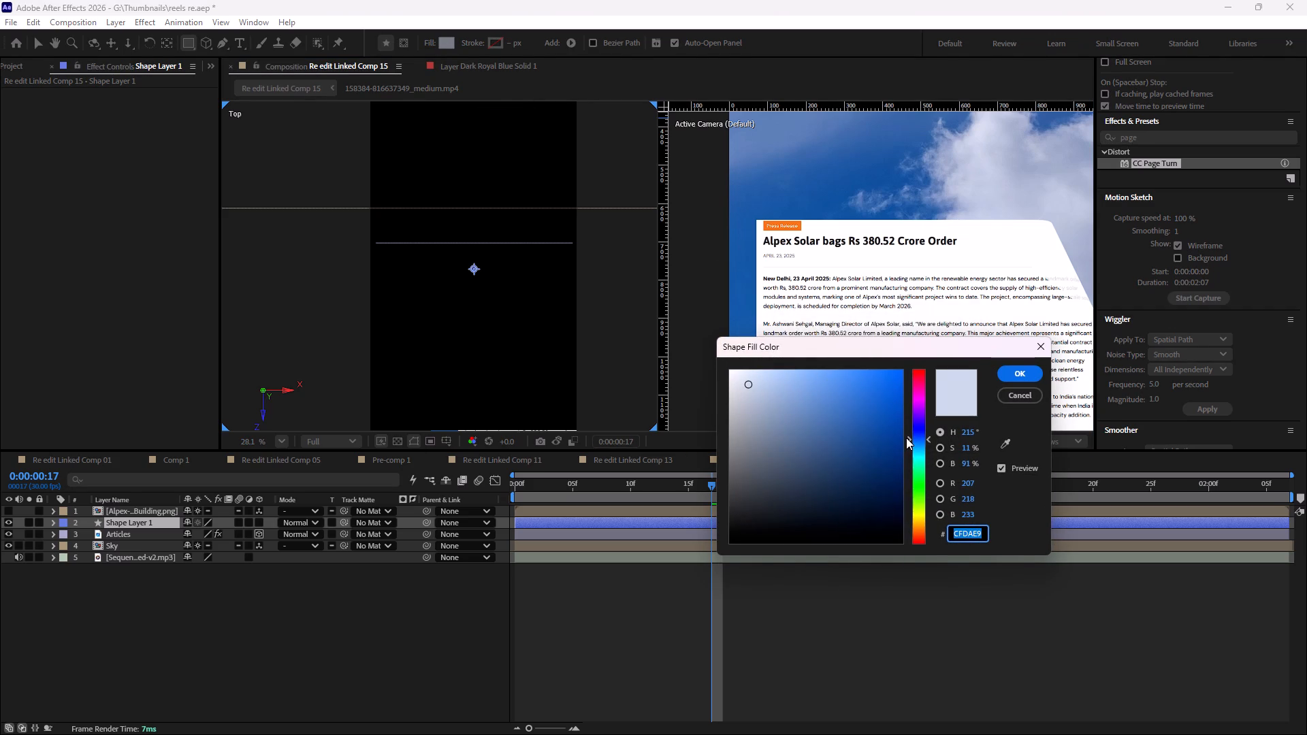
left_click_drag(906, 438, 906, 465)
left_click_drag(910, 436, 910, 443)
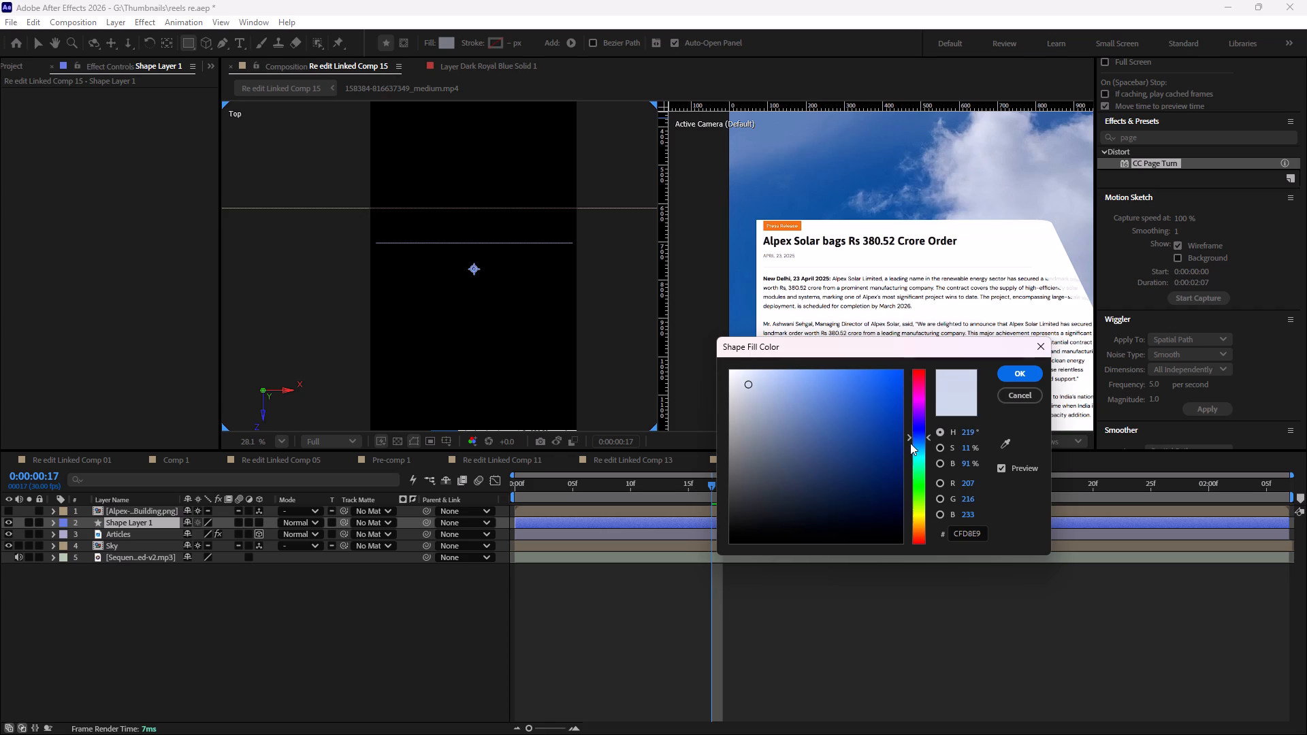
left_click_drag(910, 443, 911, 483)
left_click_drag(871, 443, 872, 469)
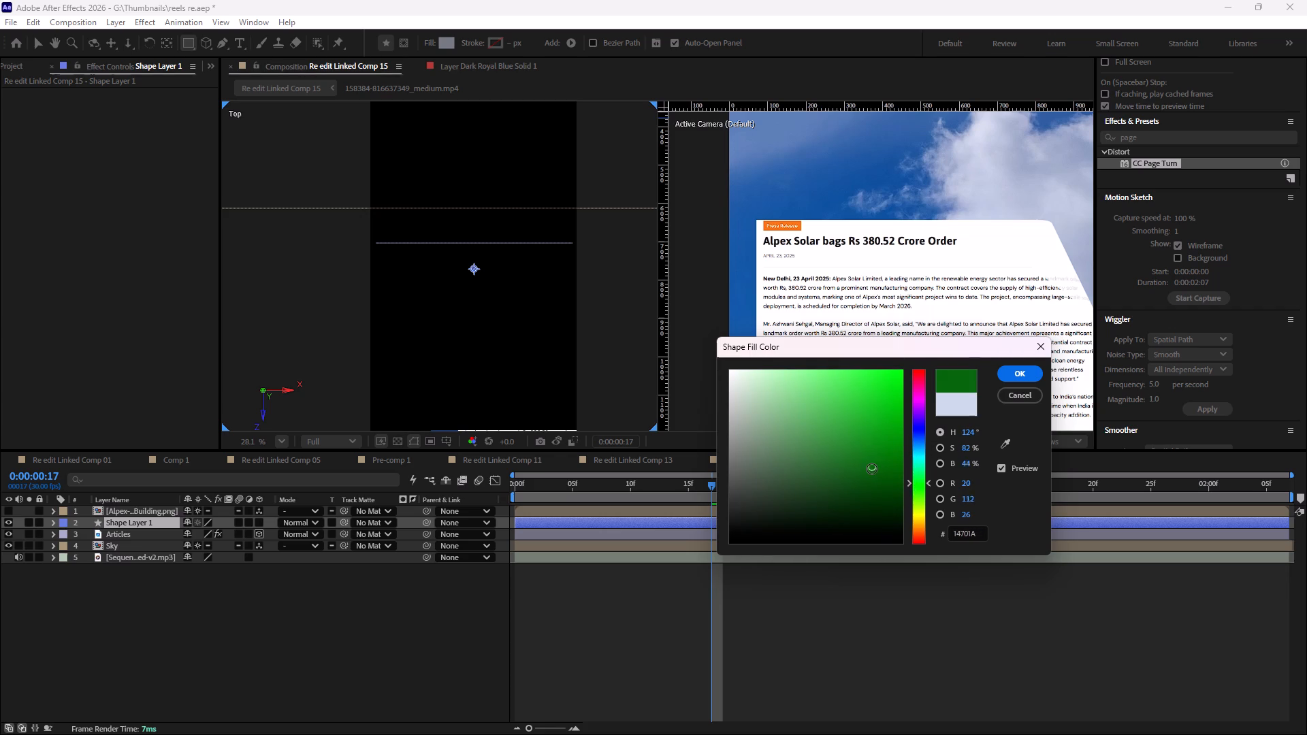
left_click_drag(872, 469, 876, 452)
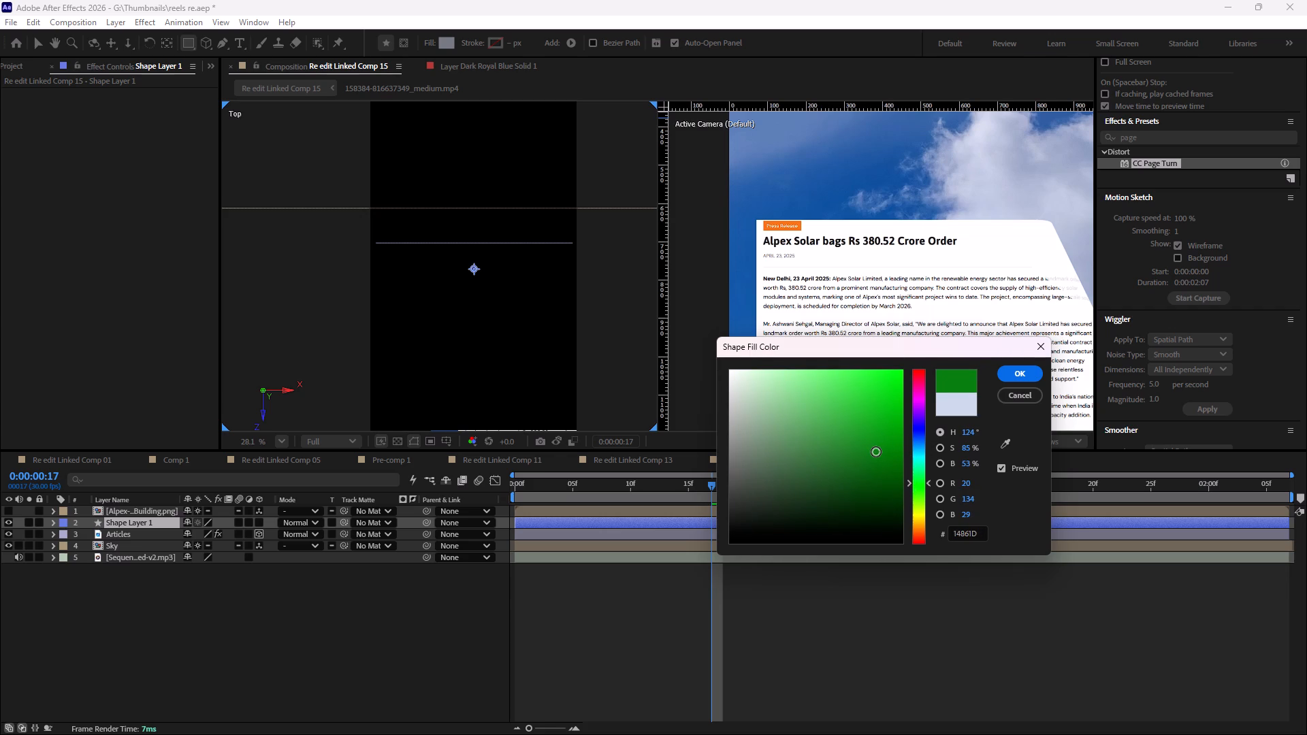
left_click_drag(878, 450, 878, 461)
left_click(1014, 374)
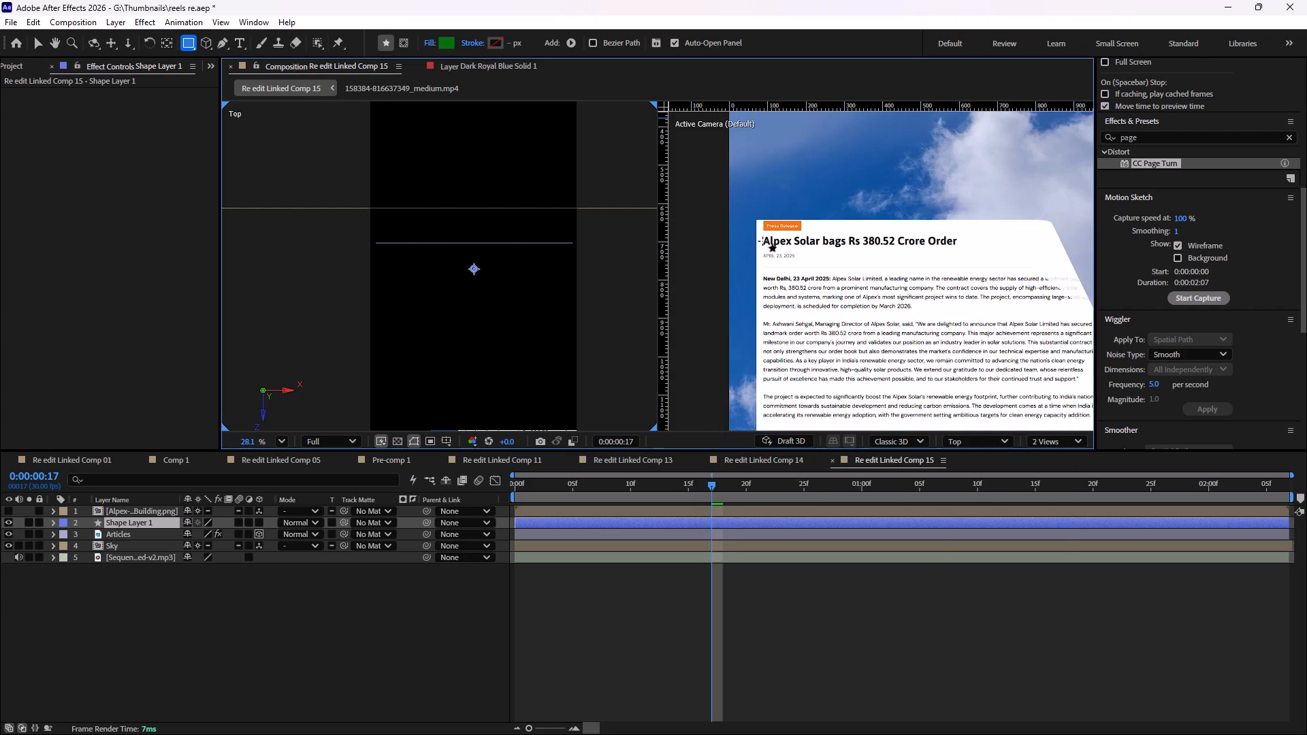
Draw a rectangle about 508 by 41 px over the article headline and nudge it up to cover the text.
left_click_drag(764, 240, 936, 251)
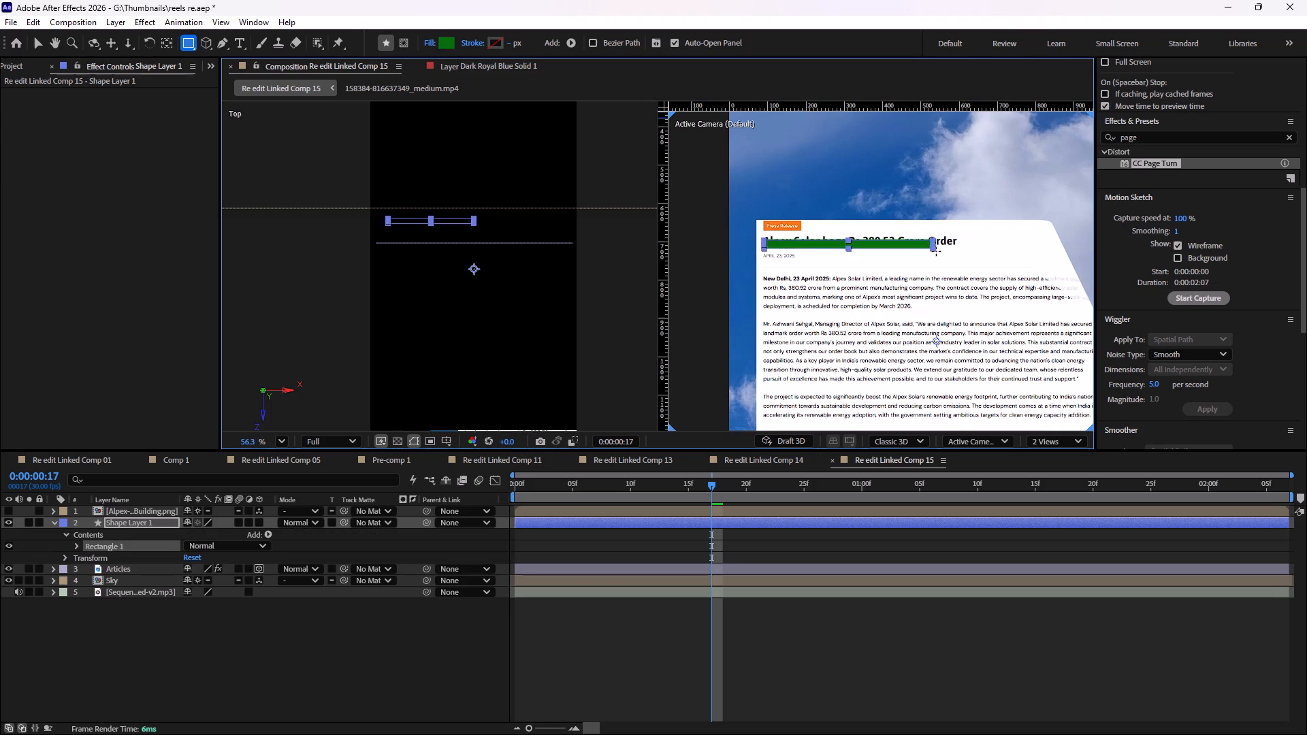
left_click_drag(936, 251, 958, 255)
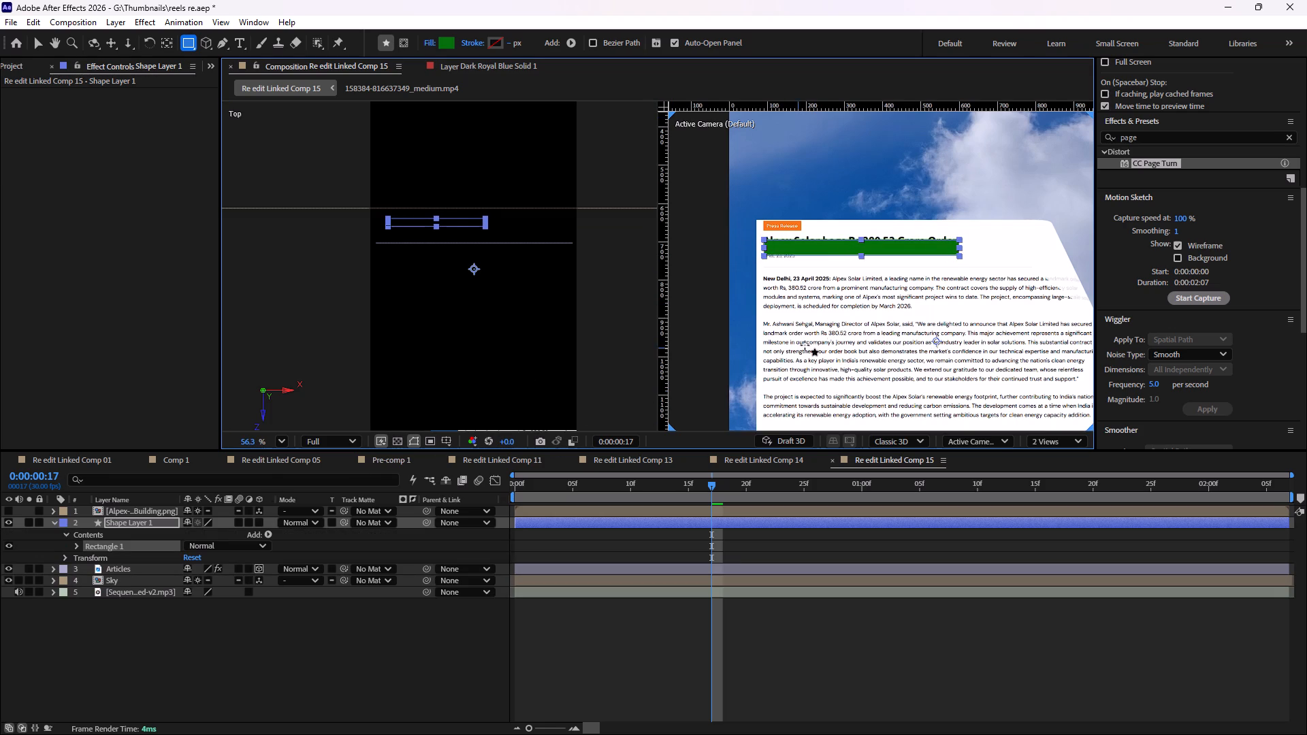
key("v")
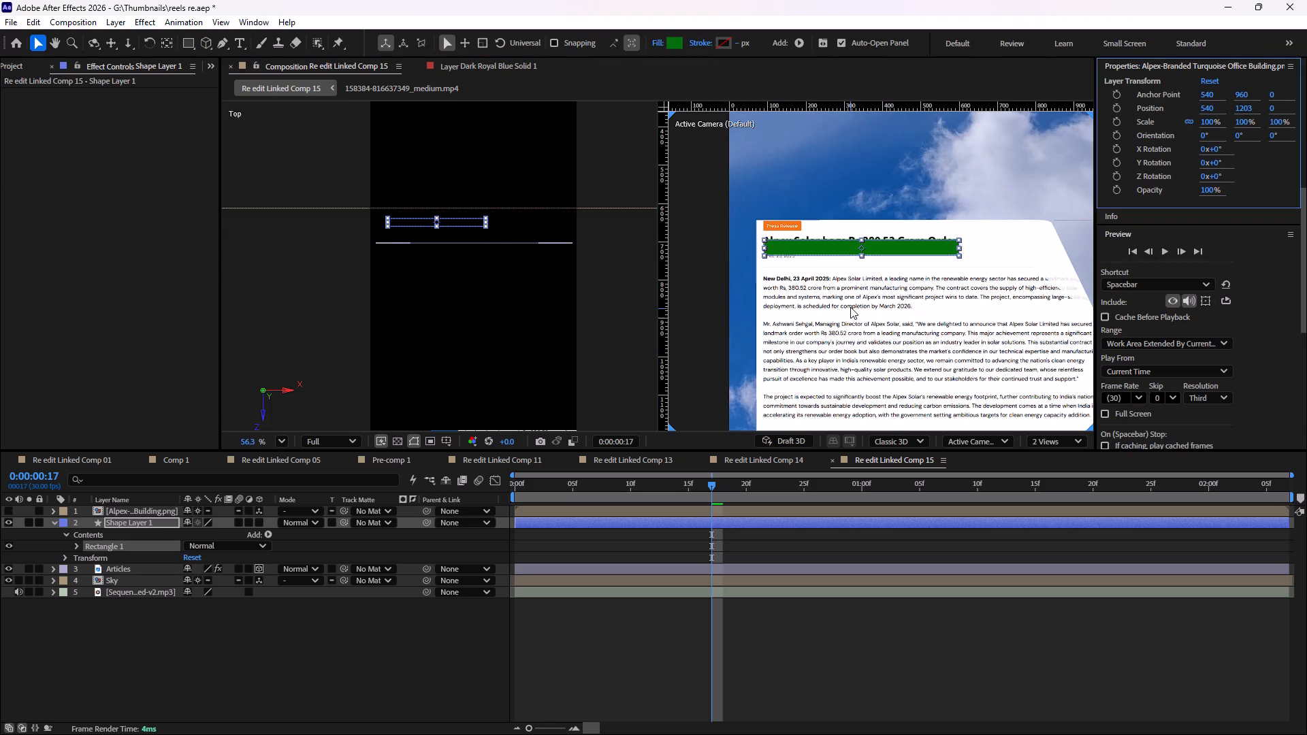
key("Up")
key("Up")
key("Up")
key("Up")
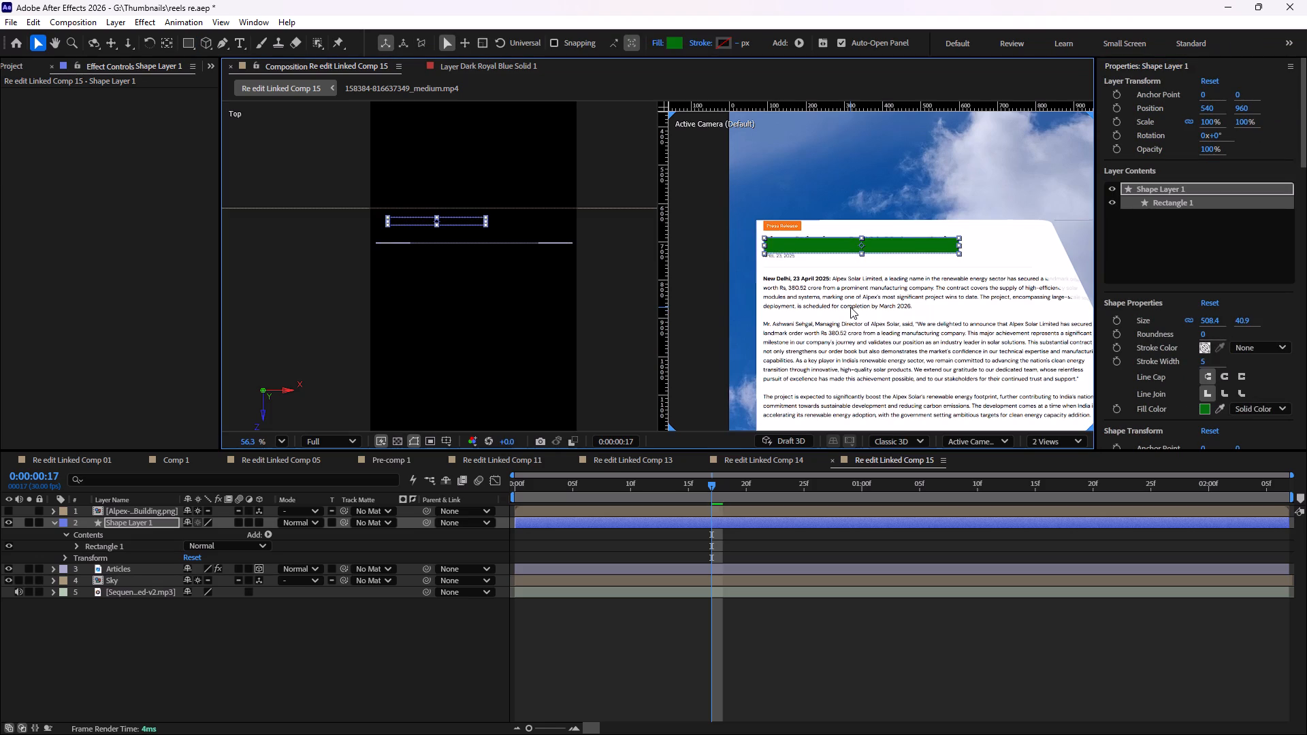
key("Up")
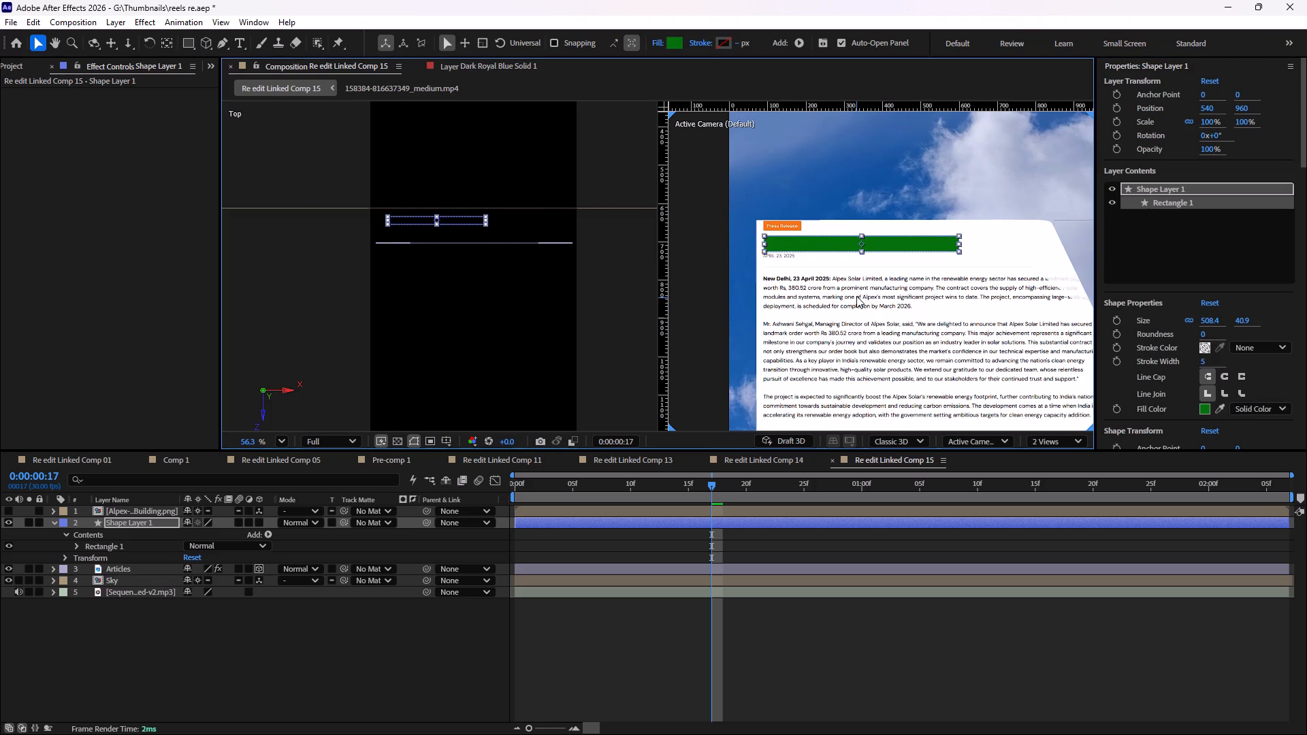
key("Up")
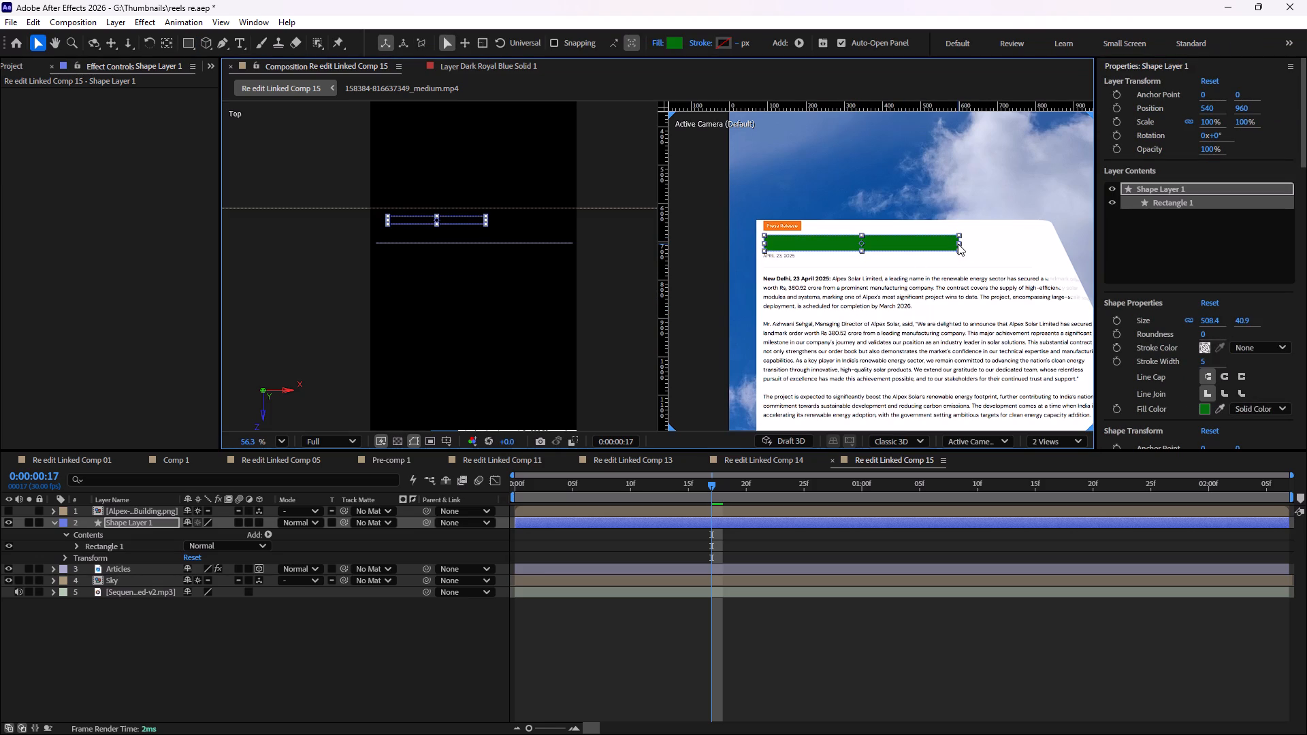
Widen the green rectangle on both sides and nudge it right until its left edge sits just before the headline.
left_click_drag(958, 244, 972, 246)
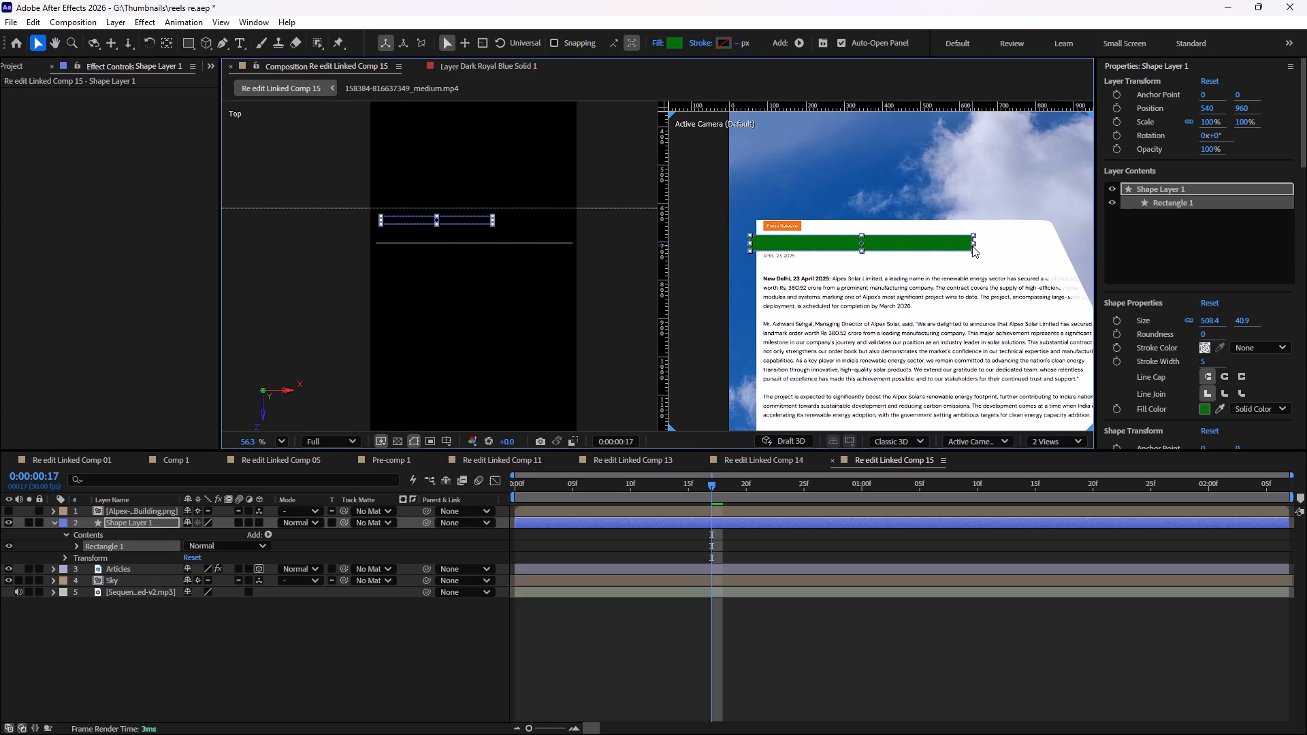
key("Right")
key("Right")
key("Right")
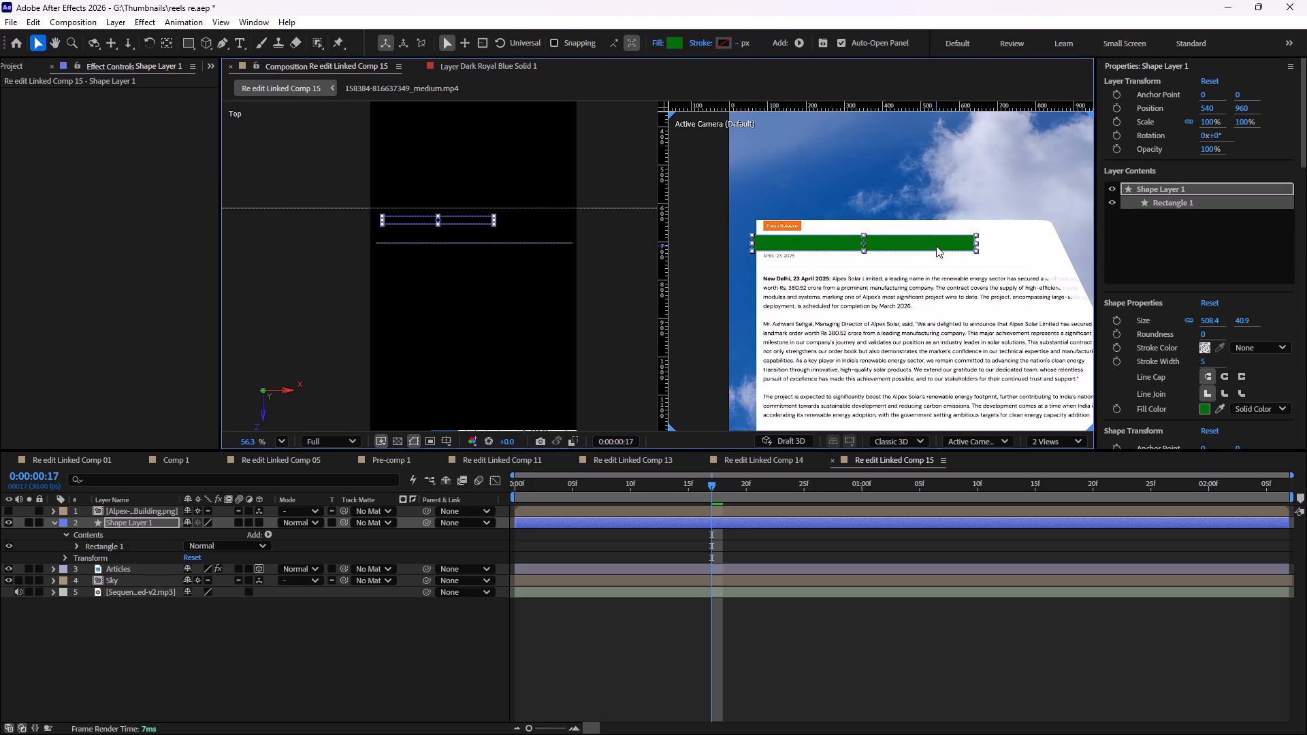
key("Right")
key("Right")
key("Right")
key("Right")
key("Right")
key("Right")
key("Right")
key("Right")
key("Right")
key("Right")
key("Right")
key("Right")
key("Right")
key("Right")
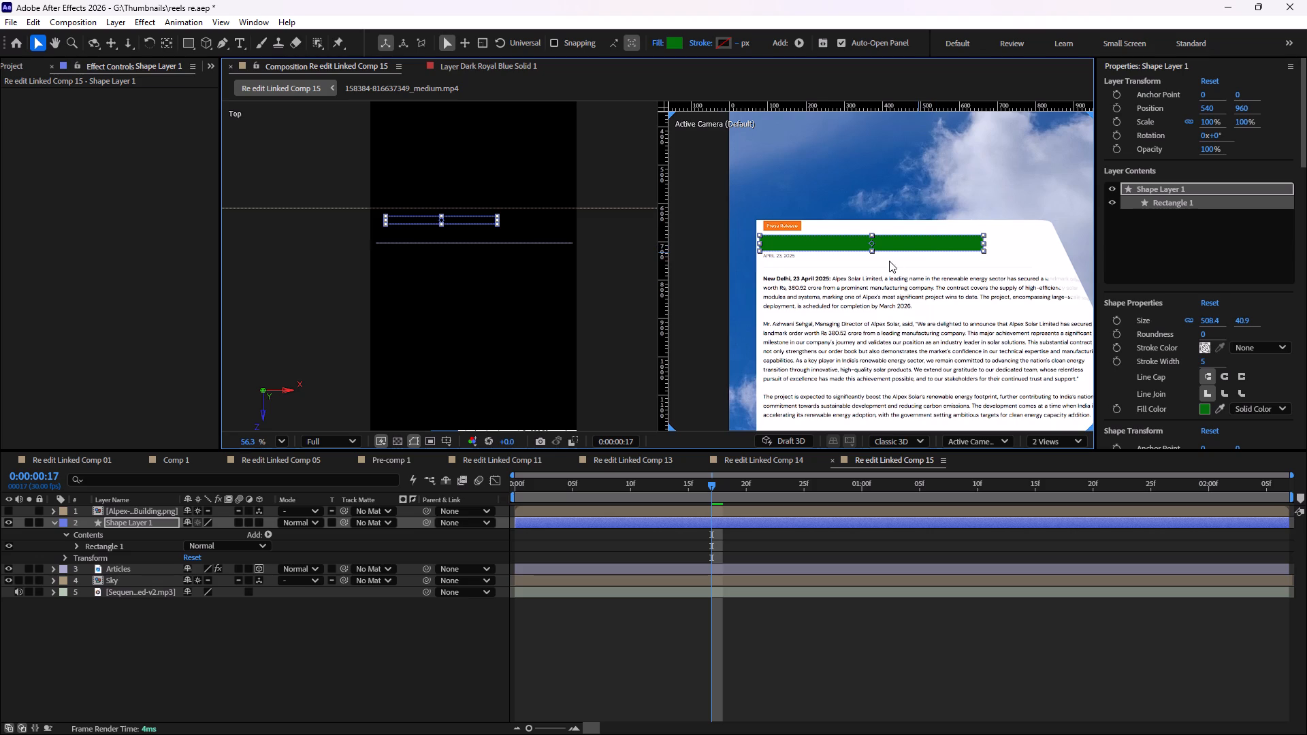
Set the shape layer's blending mode to Multiply.
left_click(385, 525)
left_click(385, 525)
left_click(307, 522)
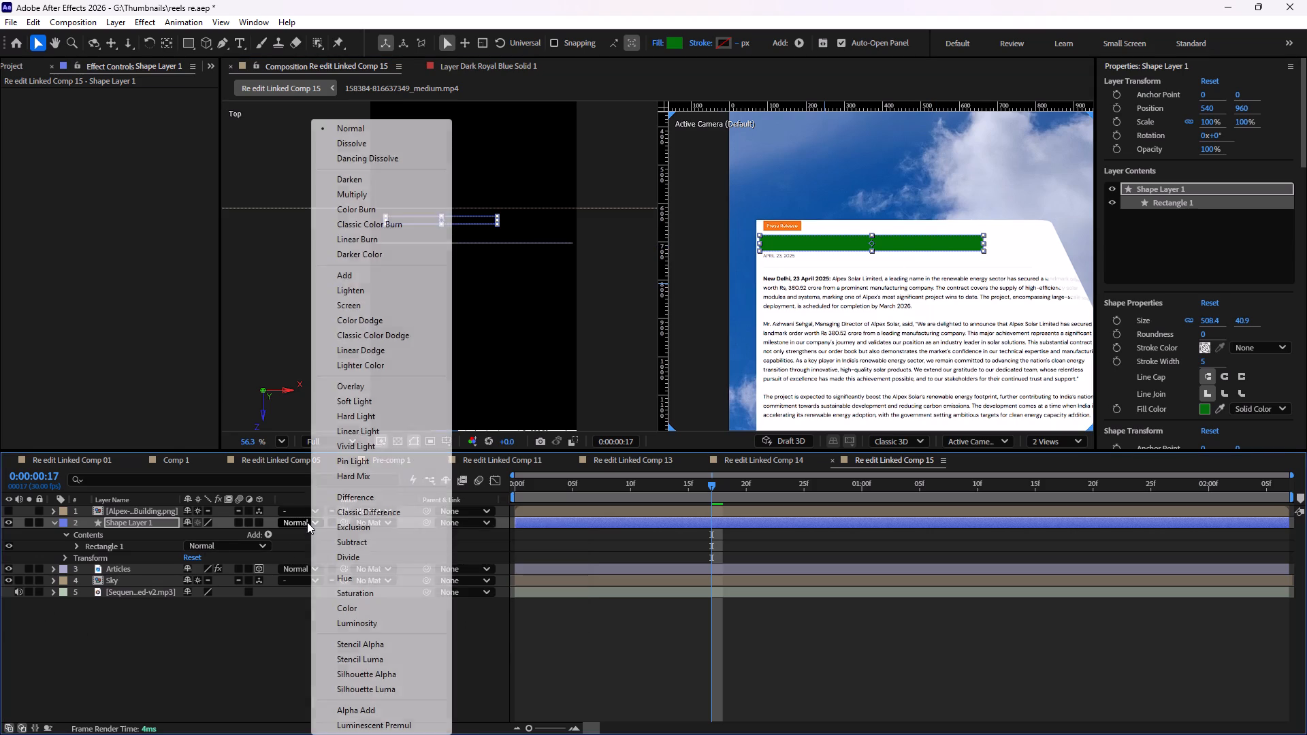
left_click(358, 193)
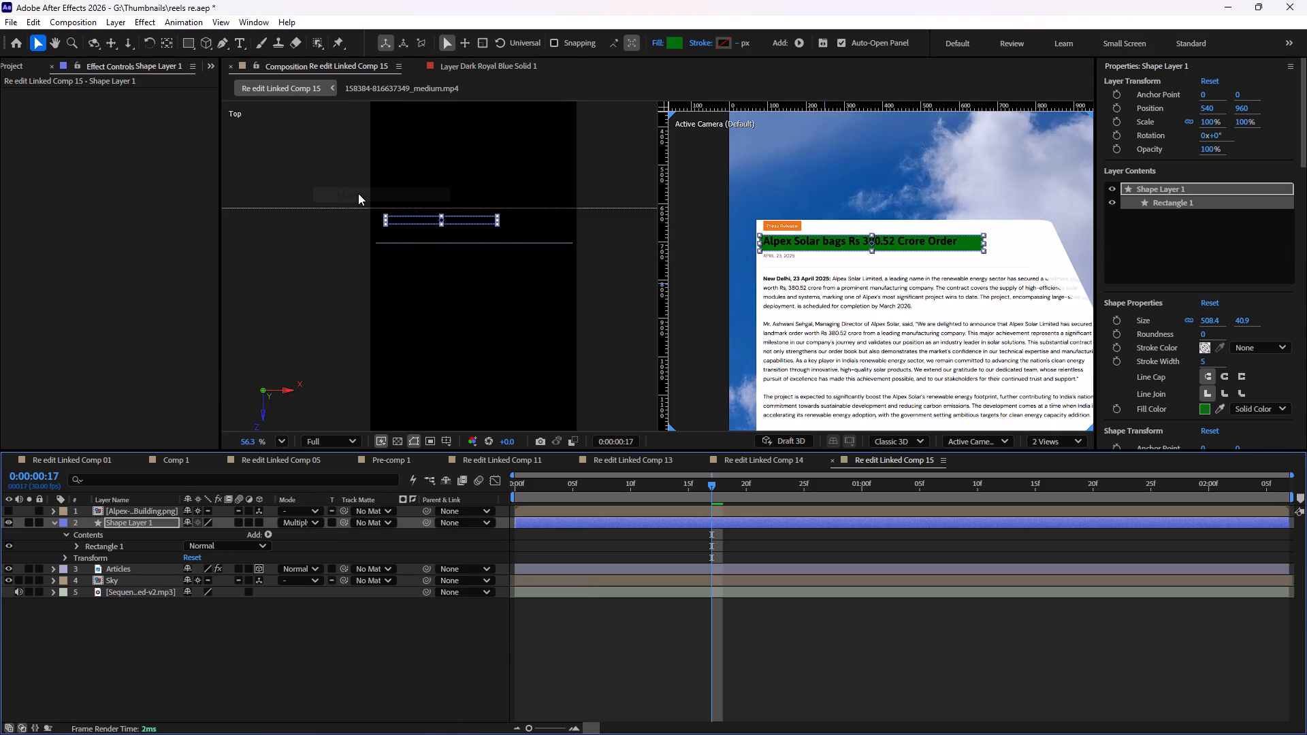
Nudge the shape layer up to a Y position of 956 to centre the highlight on the headline, and collapse its properties.
left_click(865, 664)
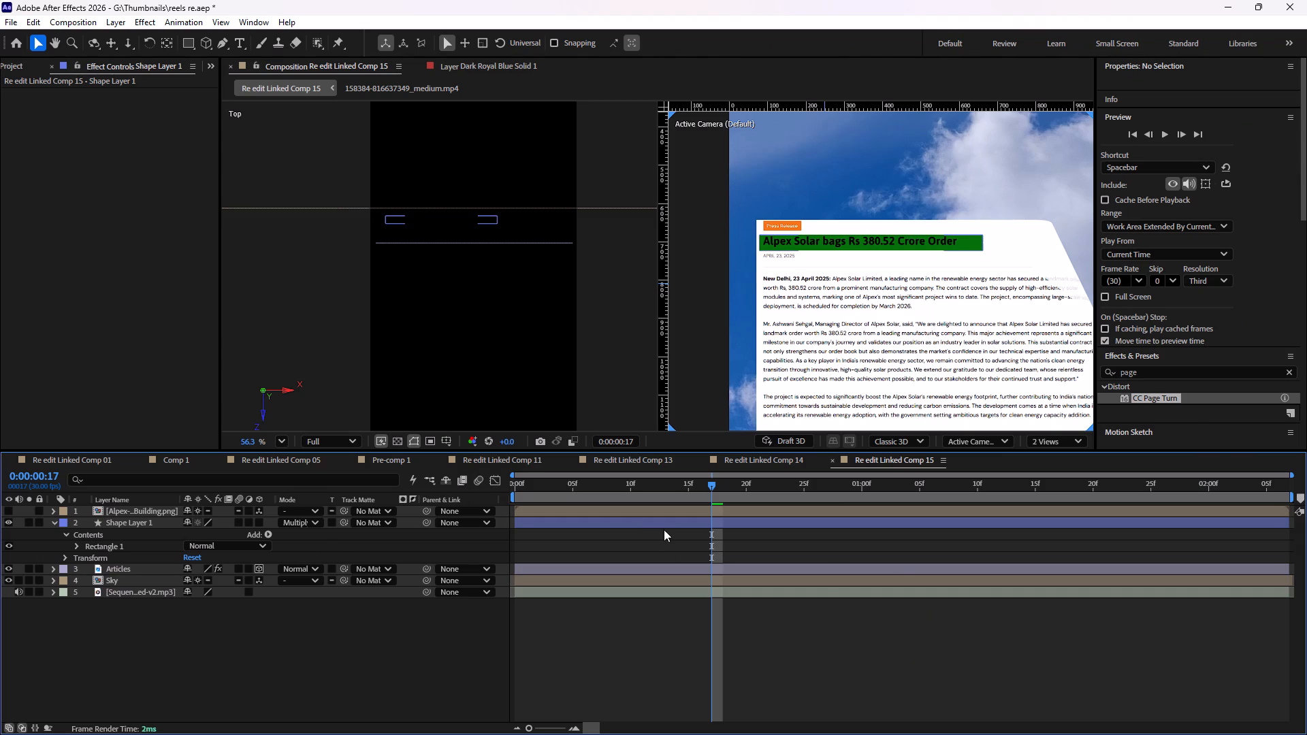
left_click(596, 526)
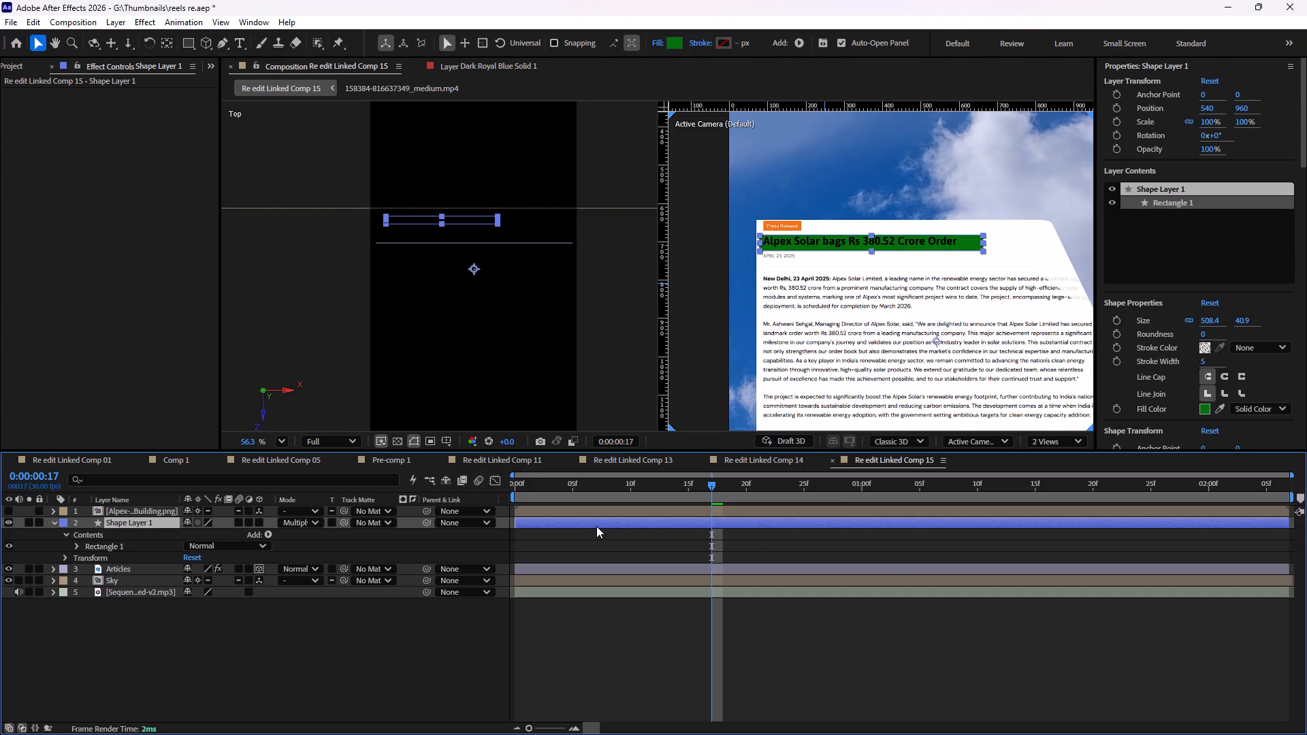
key("Up")
key("Up")
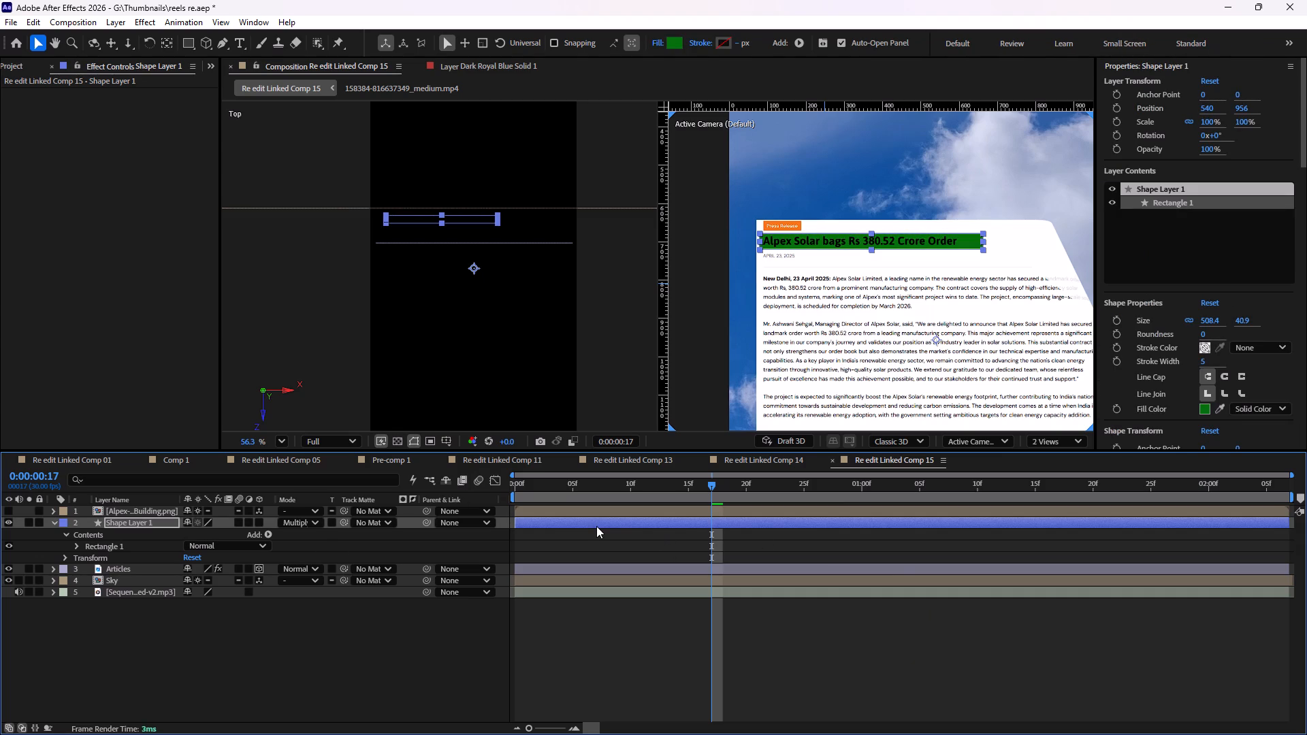
key("Down")
key("Up")
left_click(696, 656)
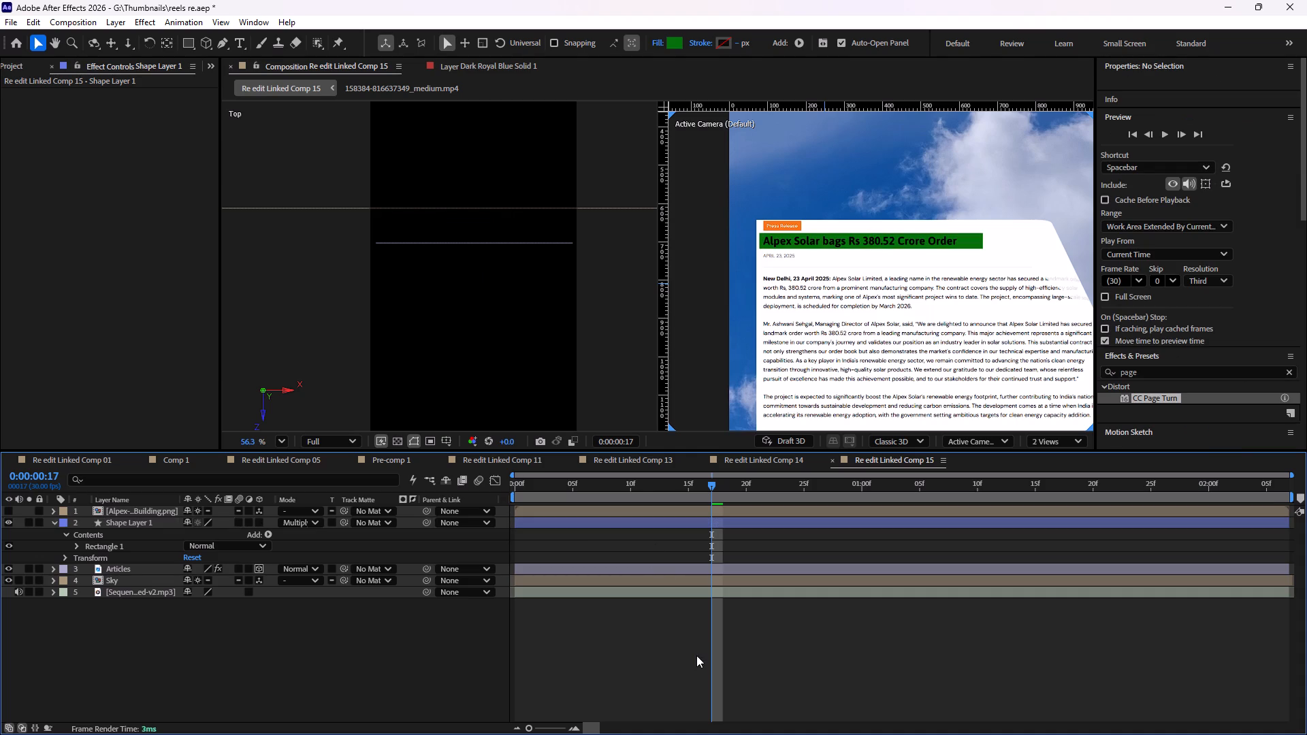
left_click(52, 519)
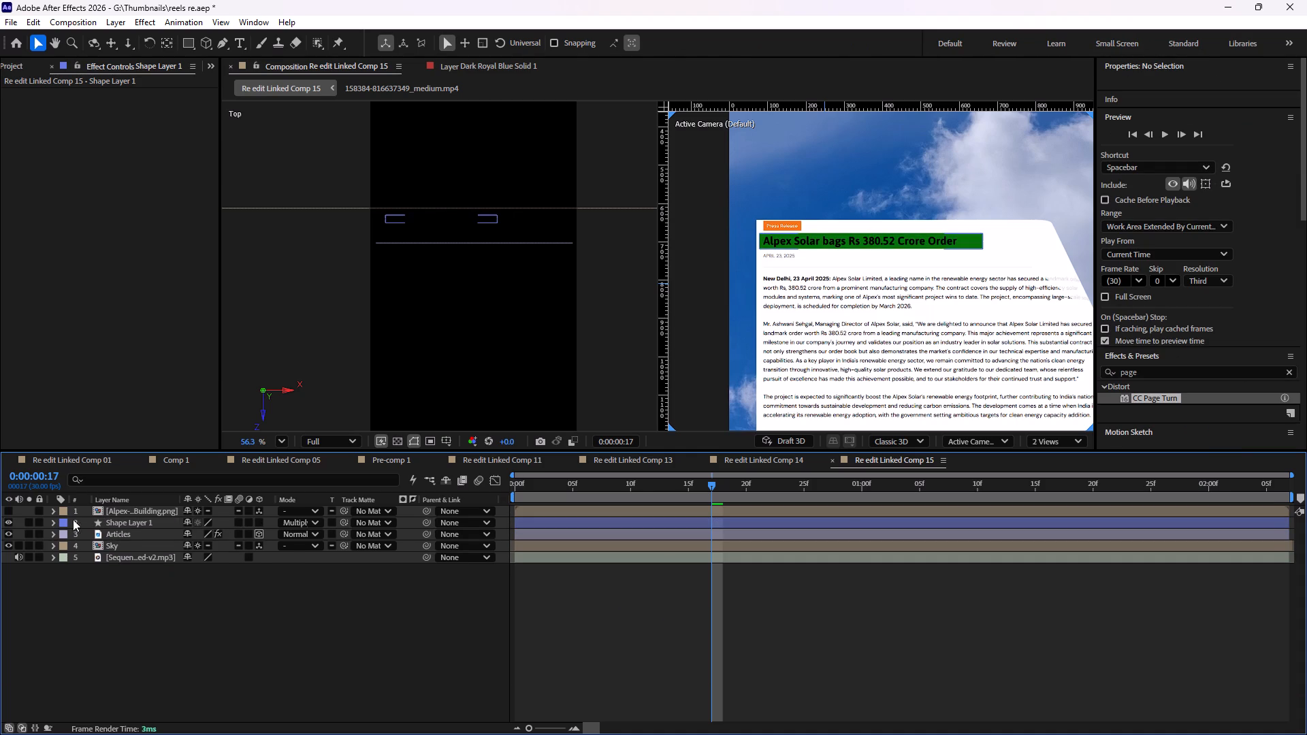
Preview the composition from the first frame to check the highlight against the page-turn animation.
left_click_drag(716, 487, 651, 495)
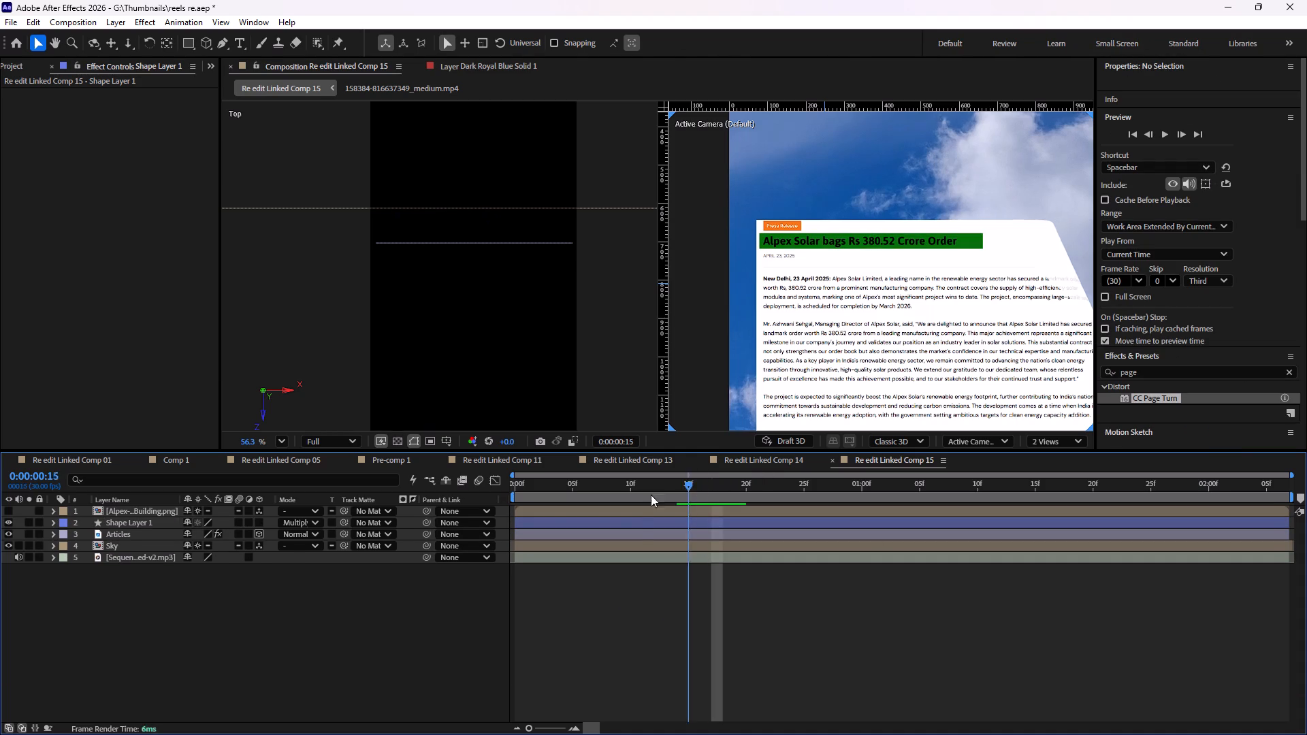
left_click_drag(651, 495, 496, 515)
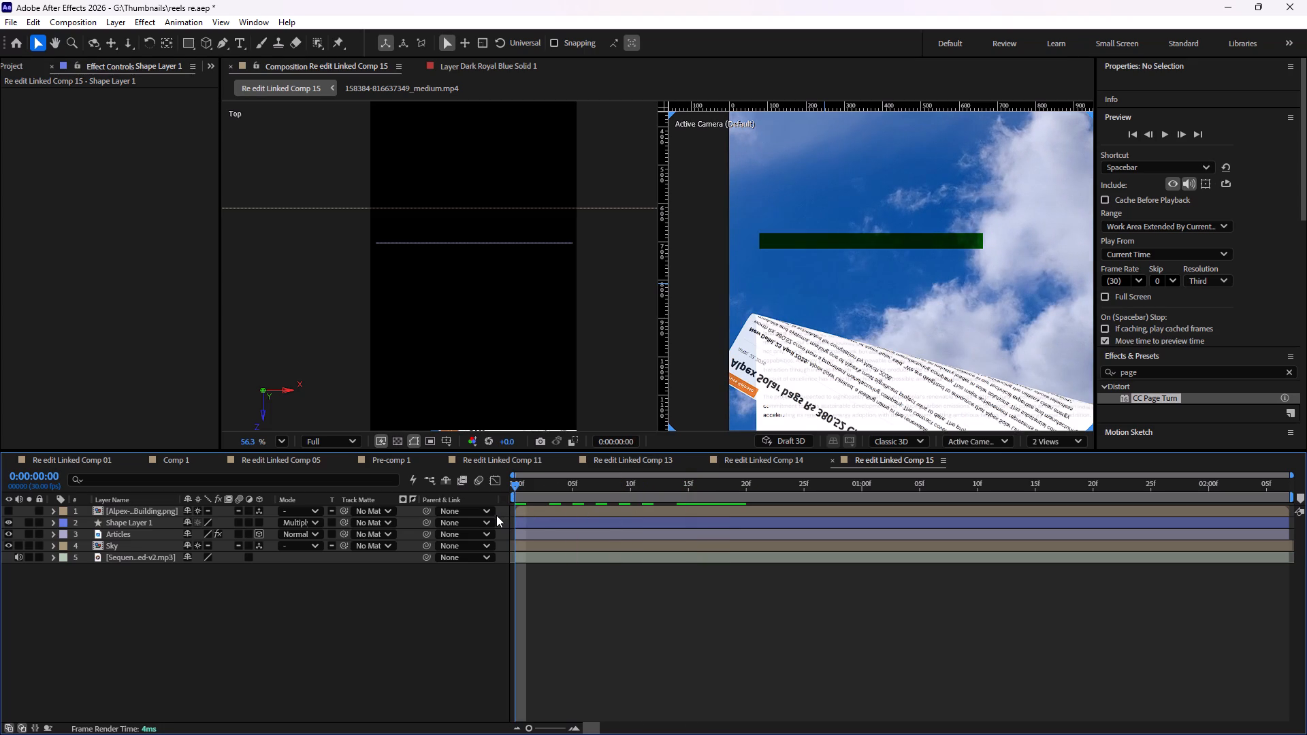
key("space")
key("space")
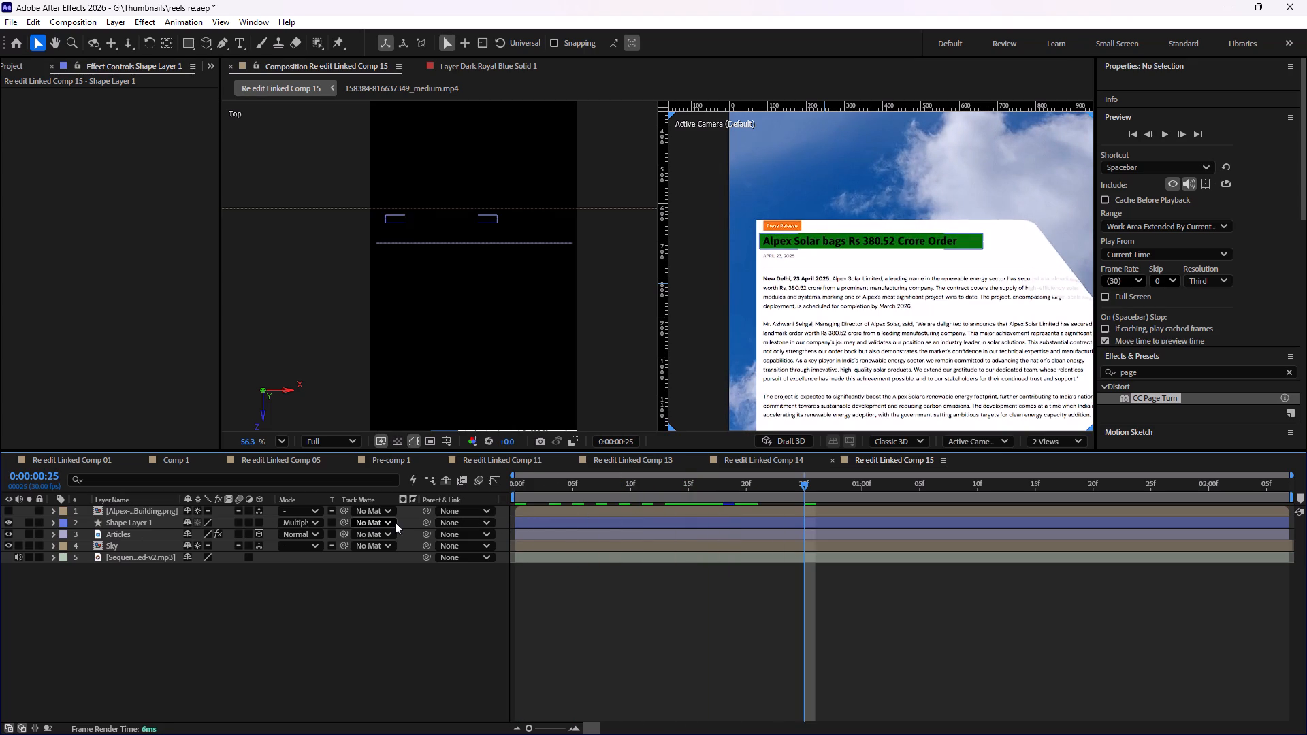
Parent the shape layer to the Articles layer.
left_click_drag(425, 521, 153, 536)
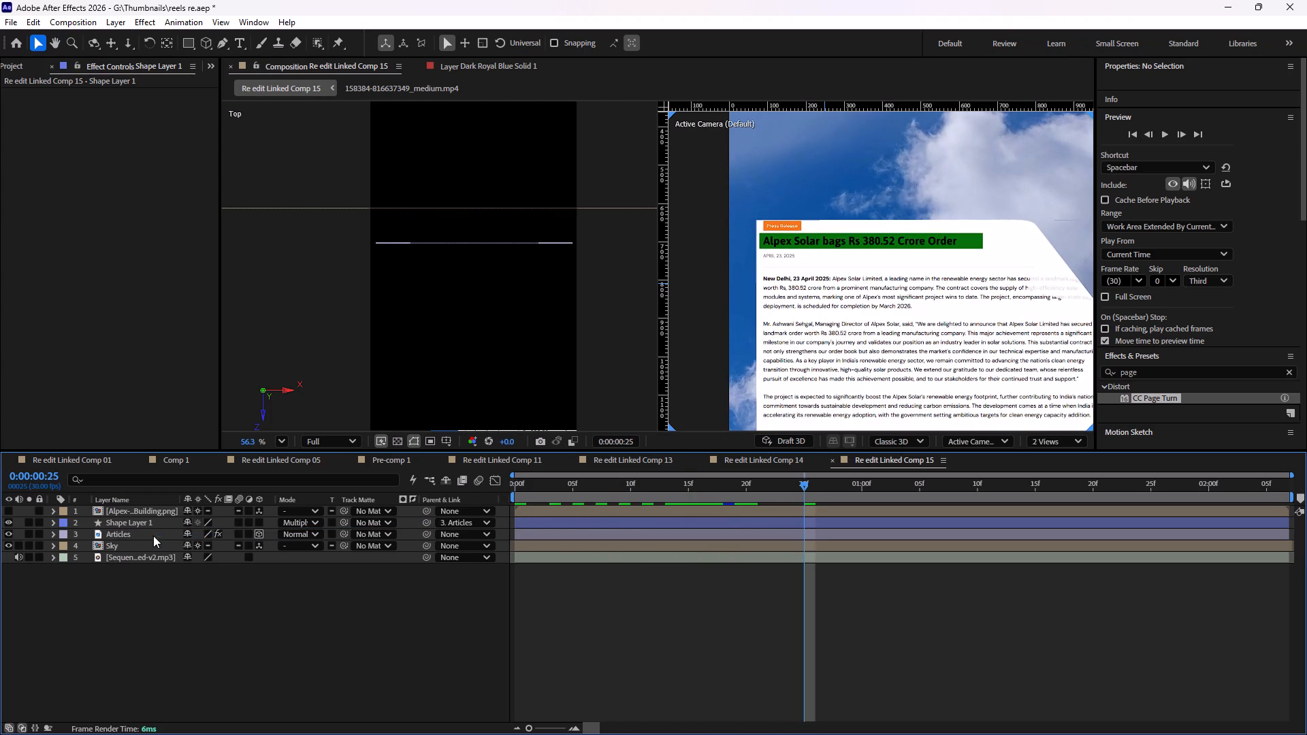
Preview the composition from the first frame to check how the parented highlight follows the article's page turn.
left_click_drag(798, 484, 551, 488)
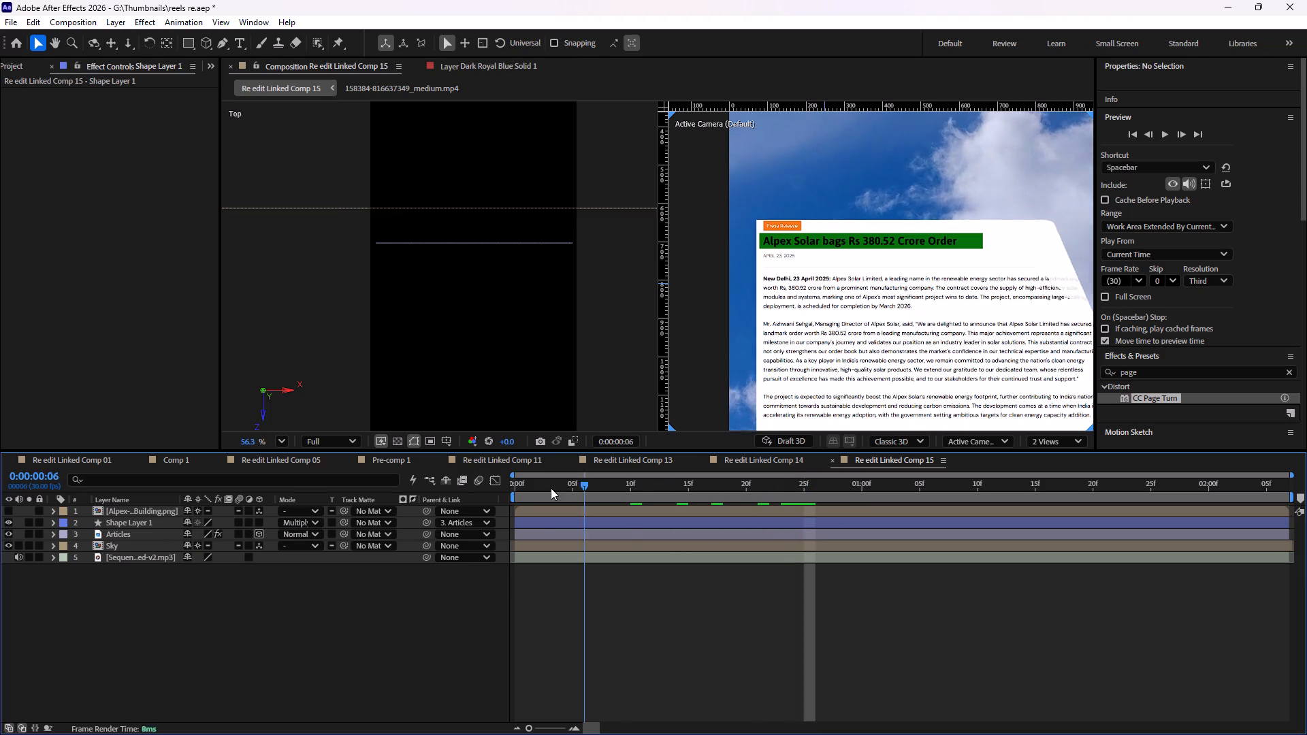
left_click_drag(551, 488, 497, 490)
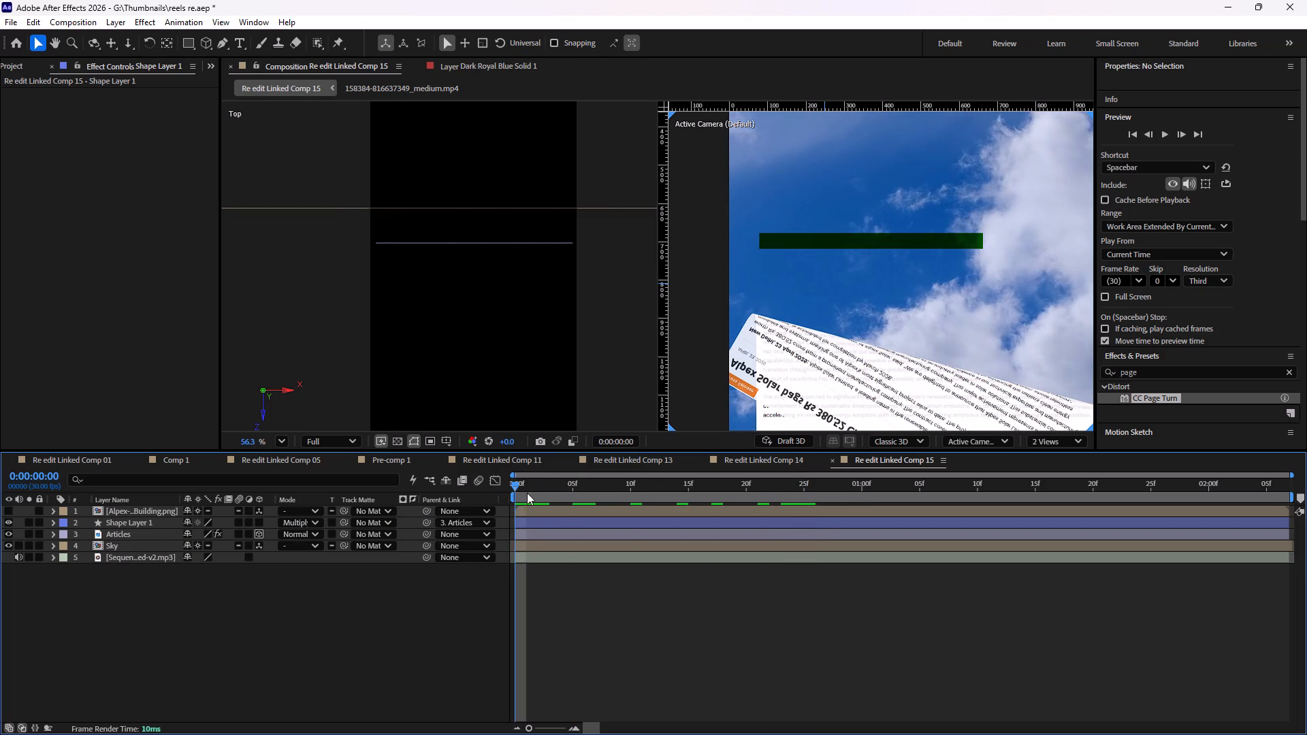
key("space")
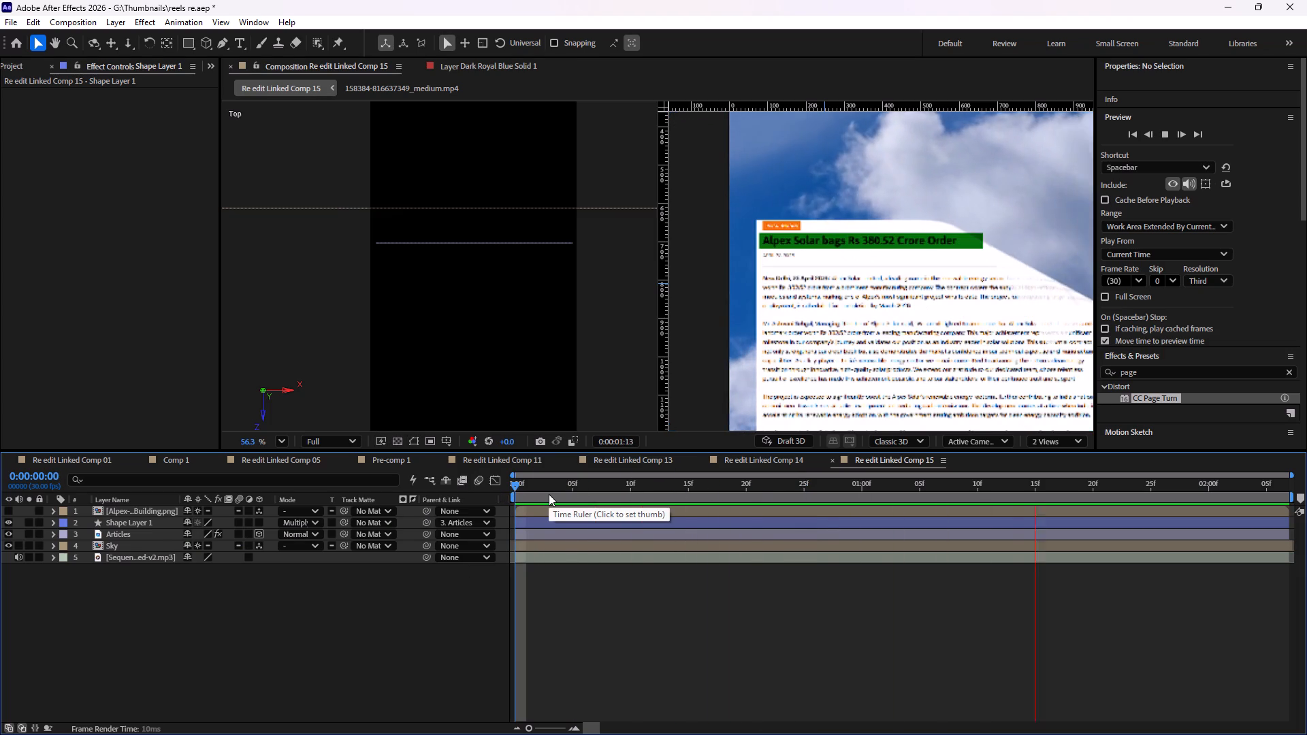
key("space")
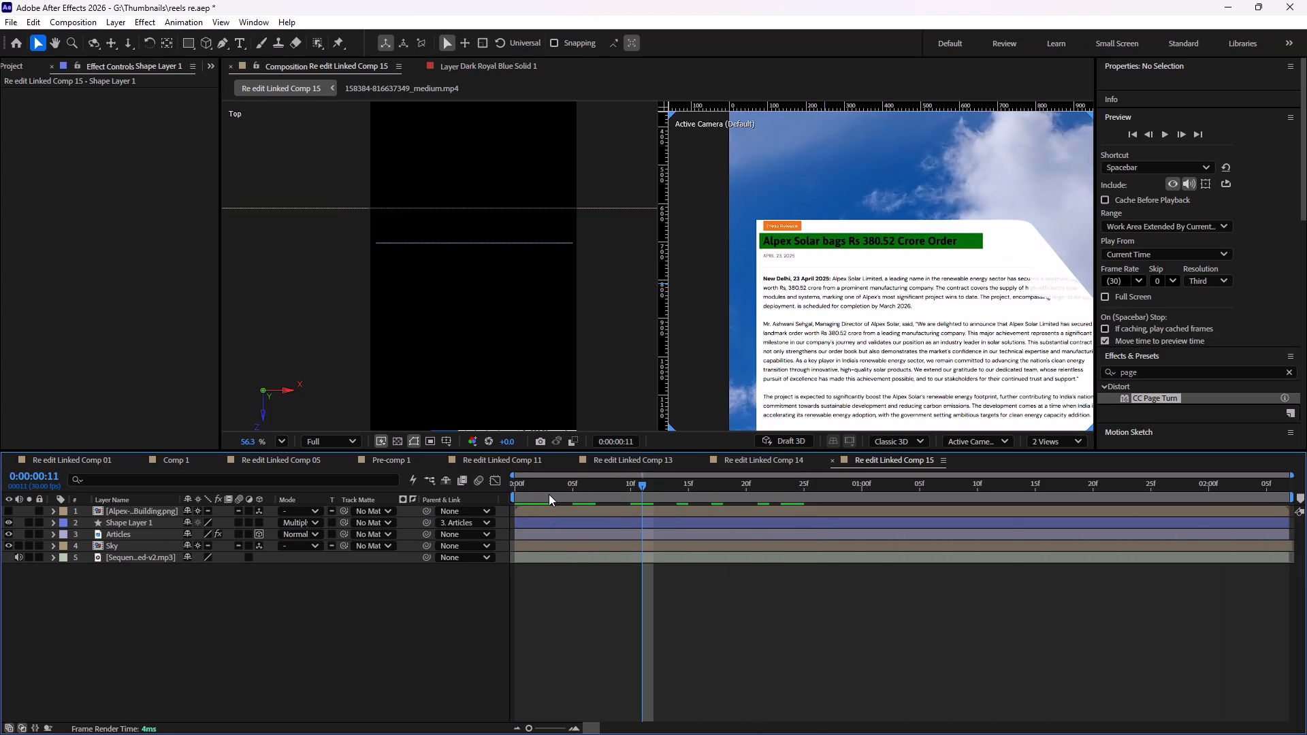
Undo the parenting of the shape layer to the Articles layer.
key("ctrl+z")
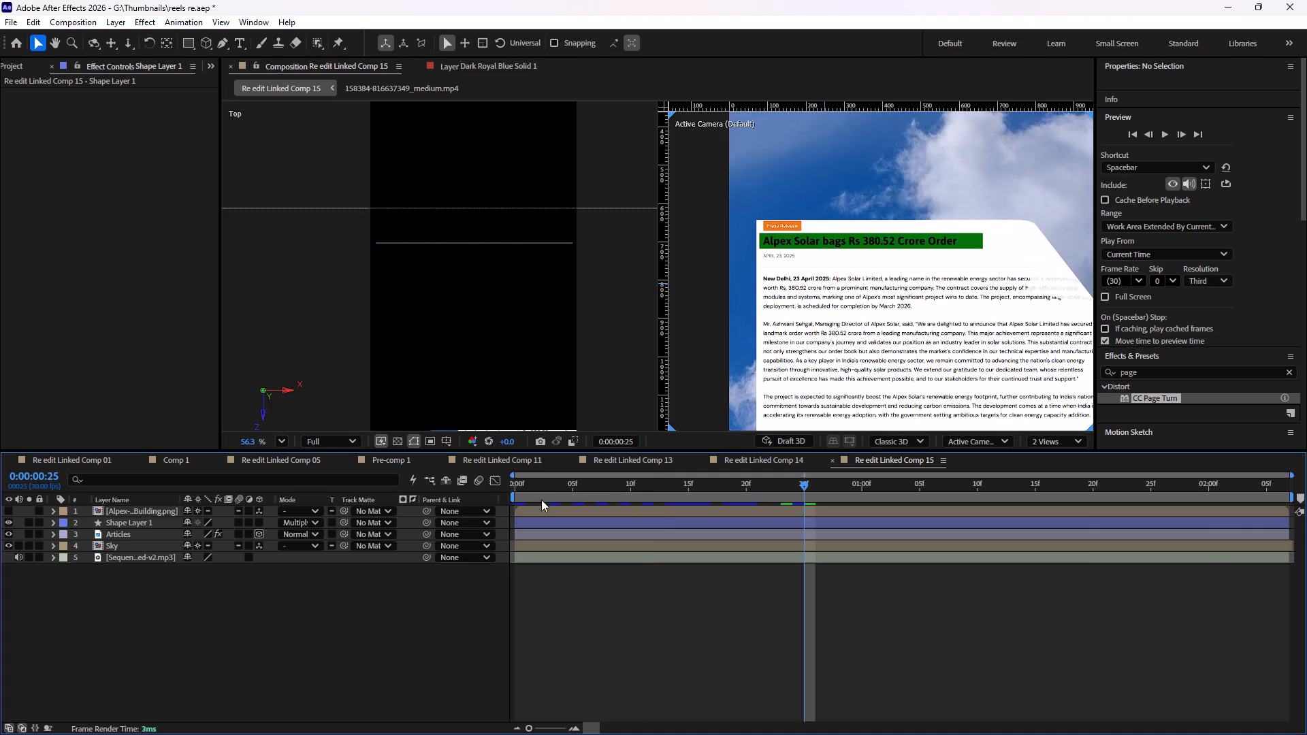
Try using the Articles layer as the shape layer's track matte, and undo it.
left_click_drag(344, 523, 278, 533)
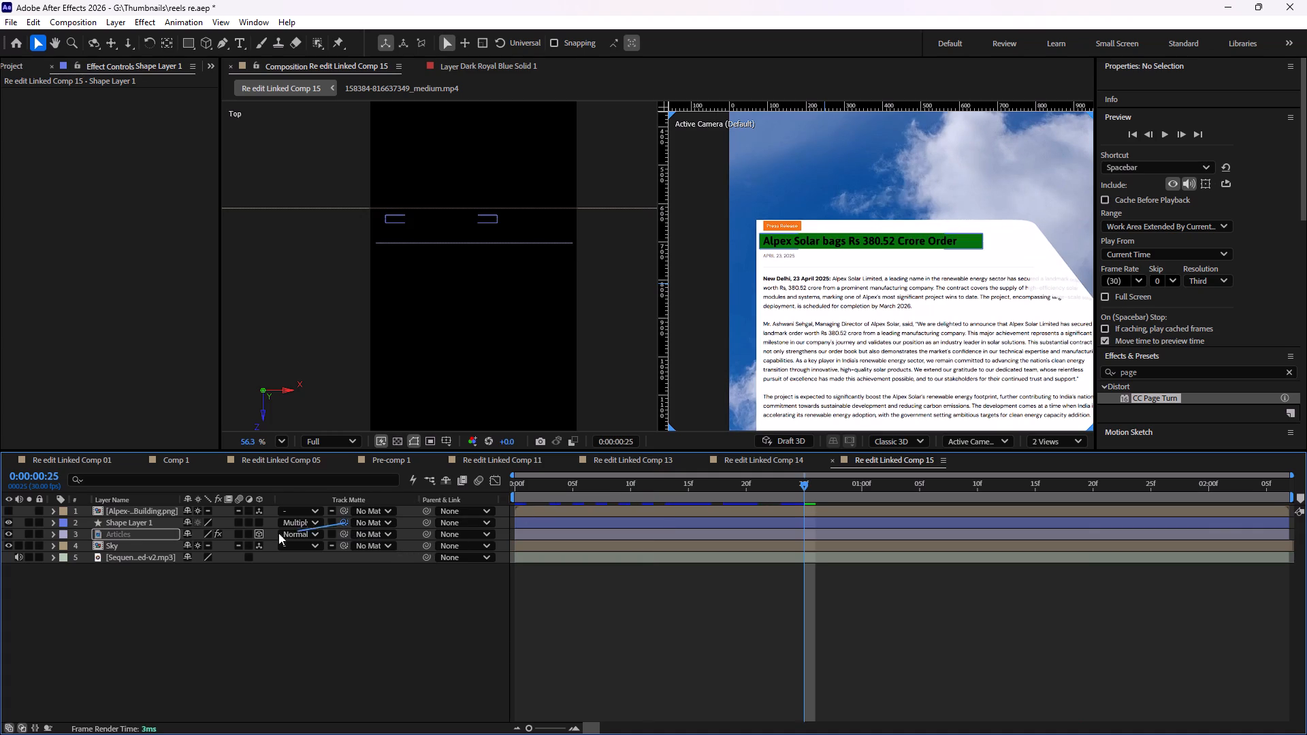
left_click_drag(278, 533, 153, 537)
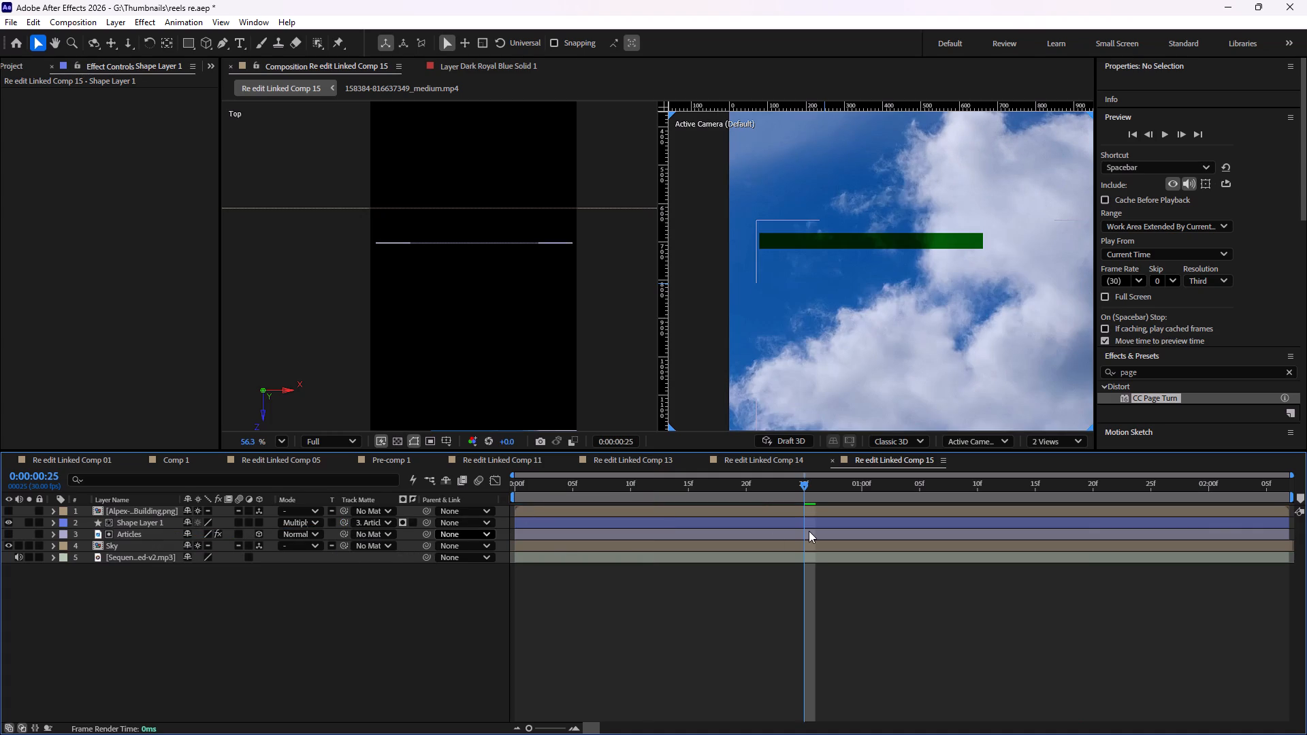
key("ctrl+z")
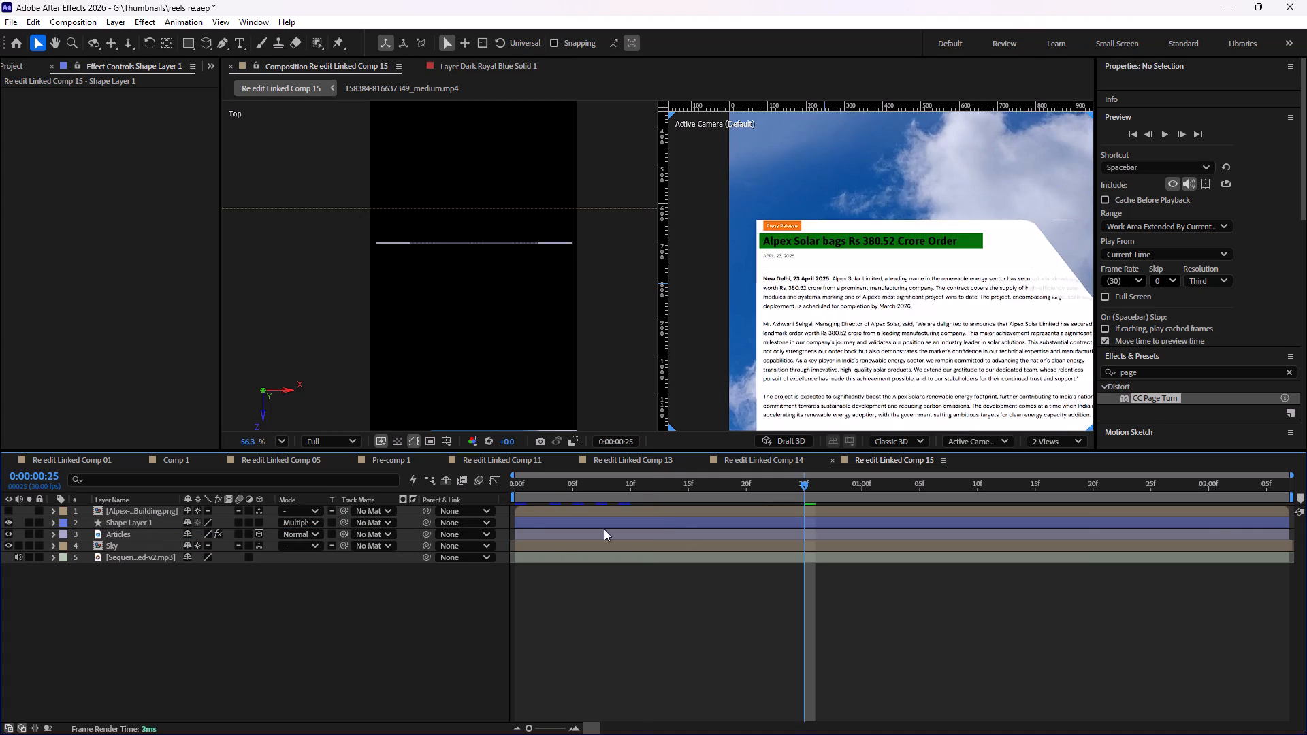
Parent Shape Layer 1 to the Articles layer again.
left_click_drag(427, 525, 130, 537)
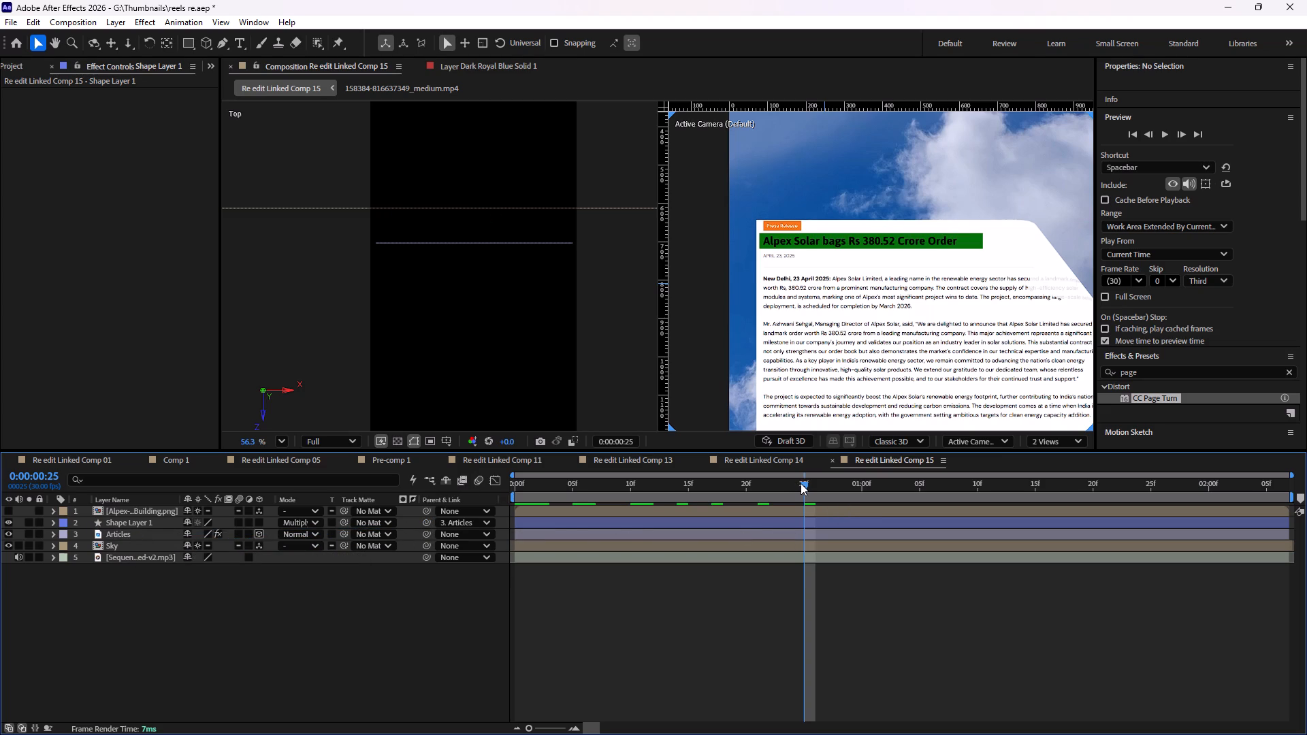
Scrub through the page-turn animation to check the green highlight against the article's headline.
left_click_drag(801, 483, 597, 482)
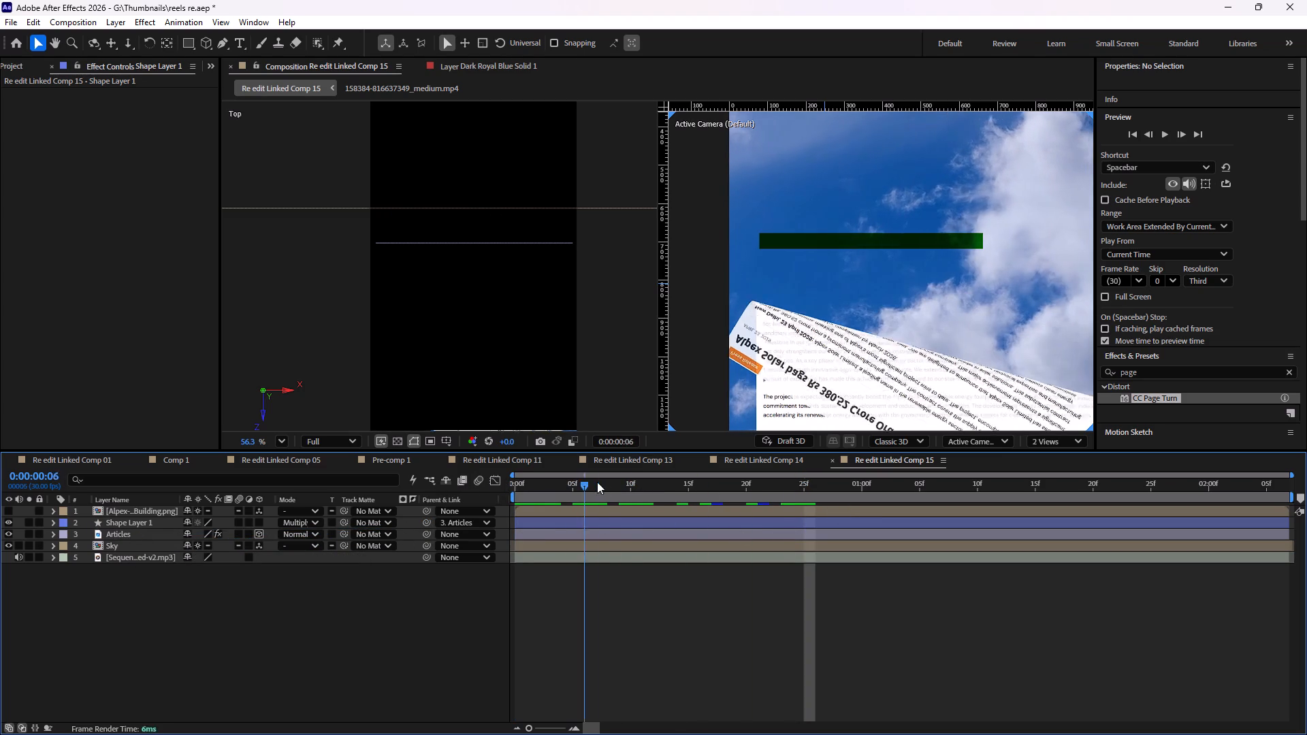
left_click_drag(597, 482, 652, 482)
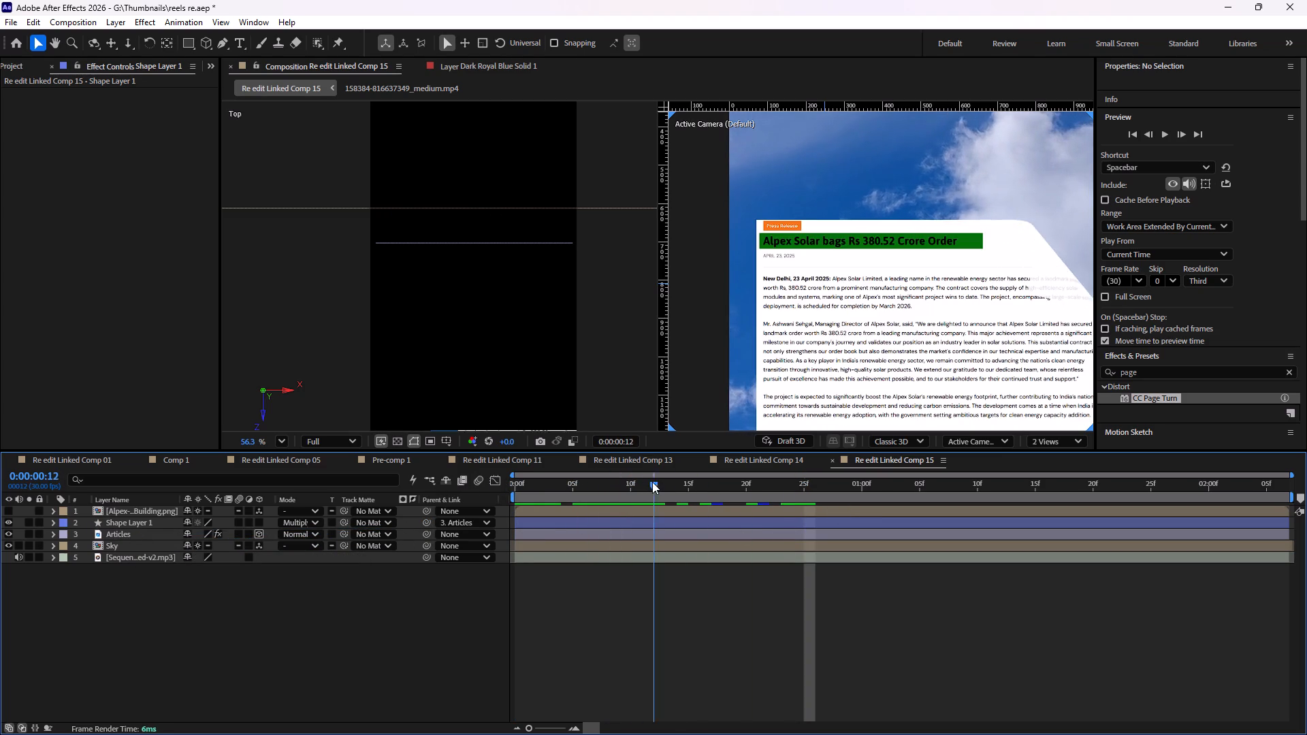
left_click_drag(652, 482, 1029, 525)
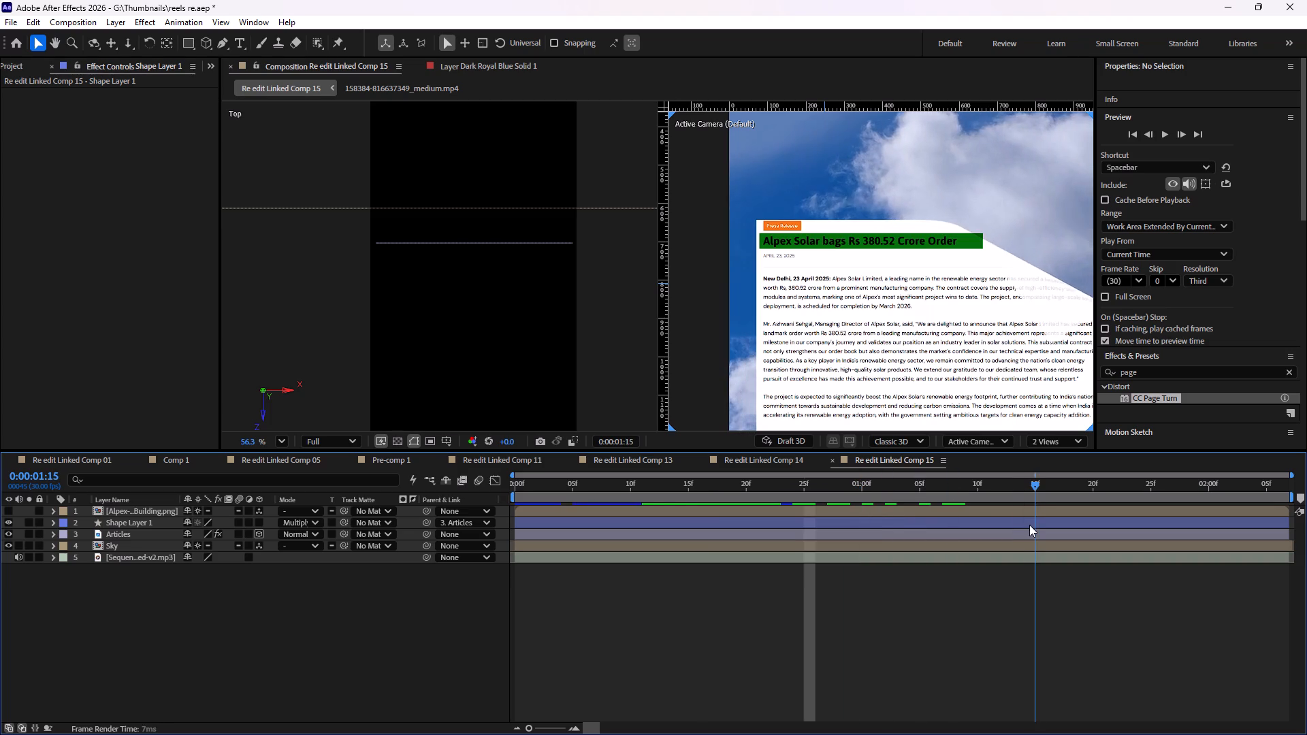
left_click_drag(1029, 525, 958, 517)
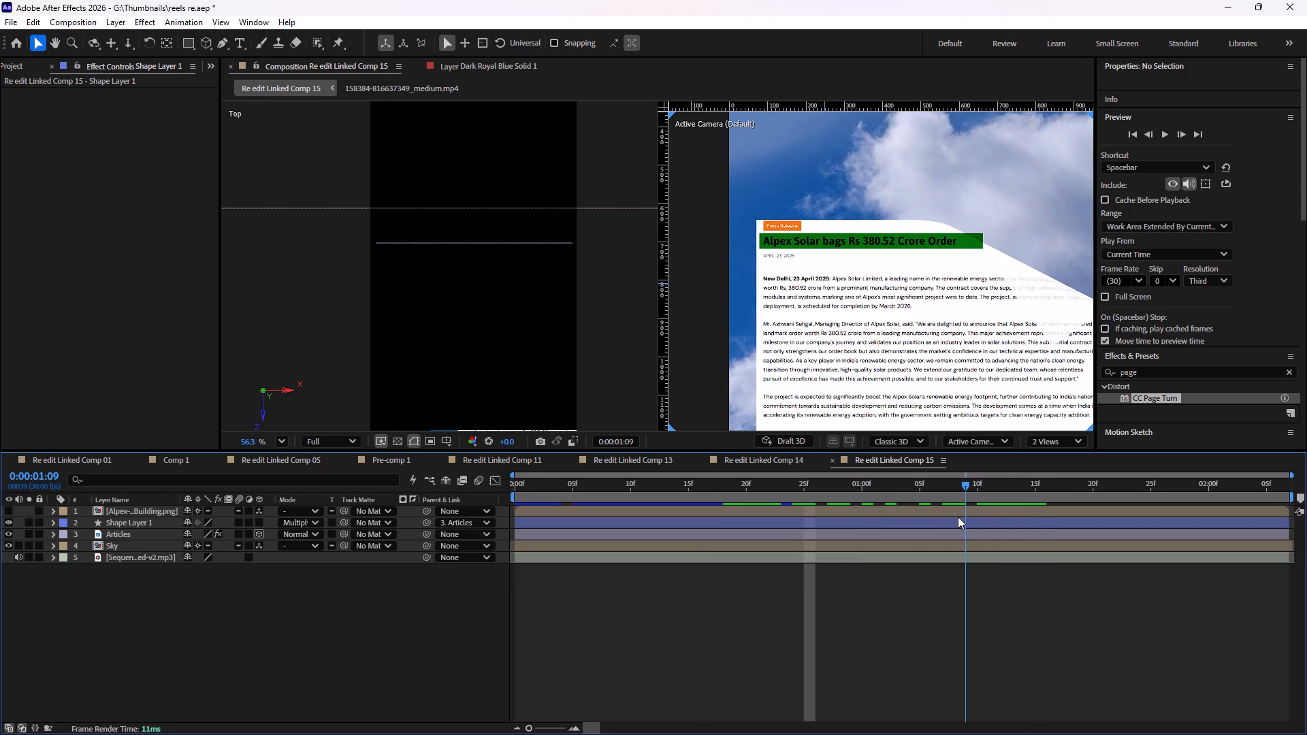
left_click_drag(958, 517, 833, 509)
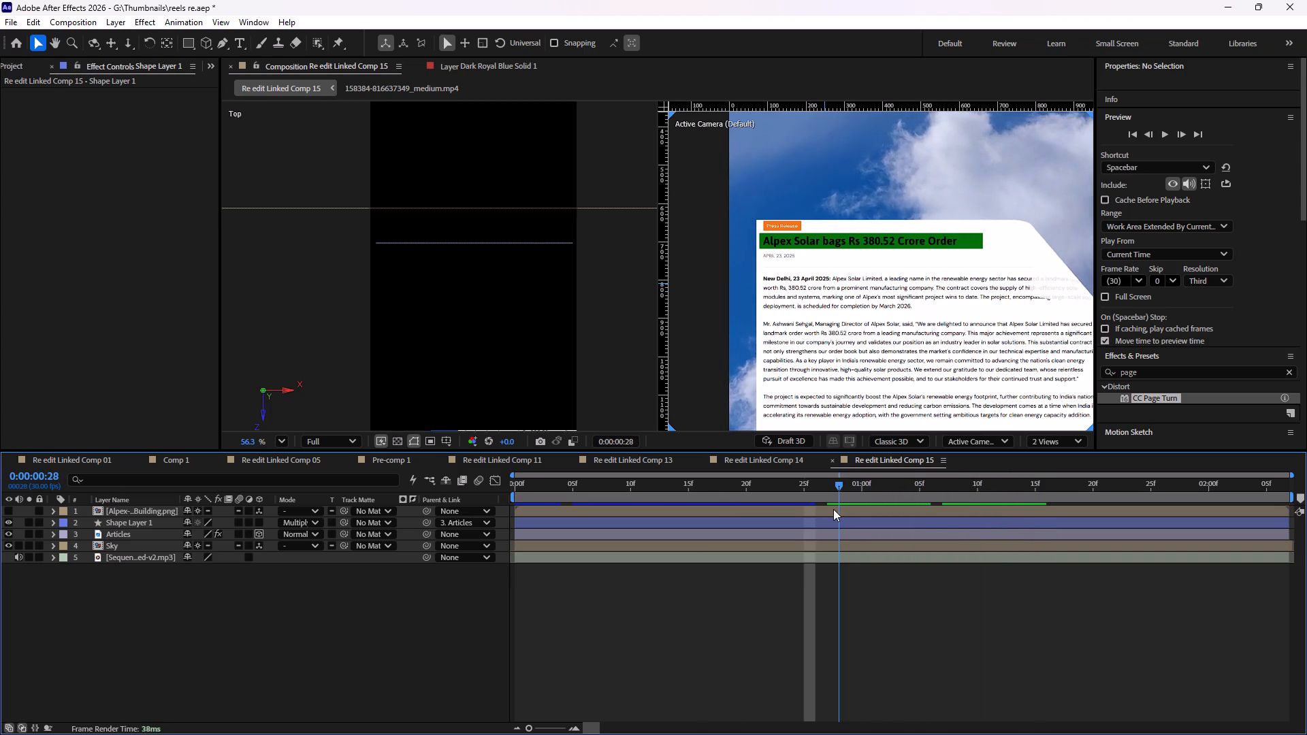
left_click_drag(833, 509, 824, 507)
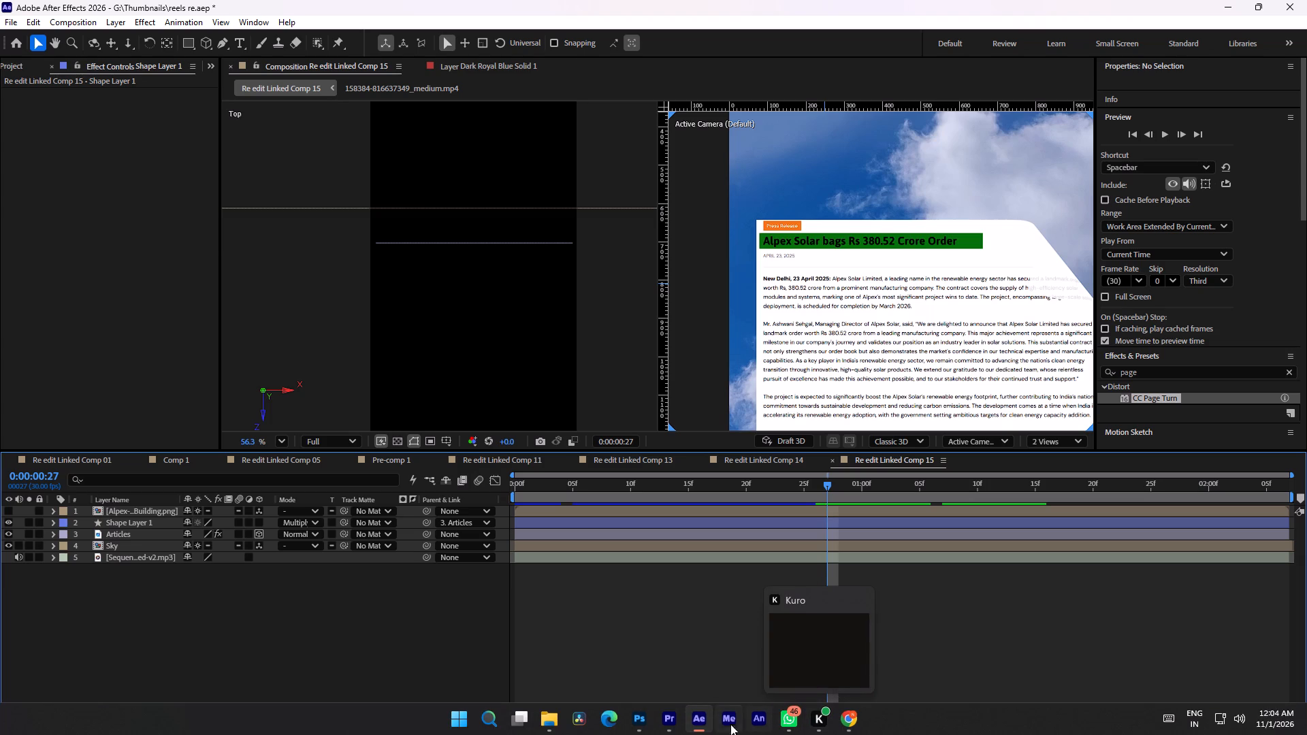
Switch to Premiere Pro, open Sequence 03's Re edit Linked Comp 15 clip in the source monitor for inspection, and return to After Effects.
left_click(679, 721)
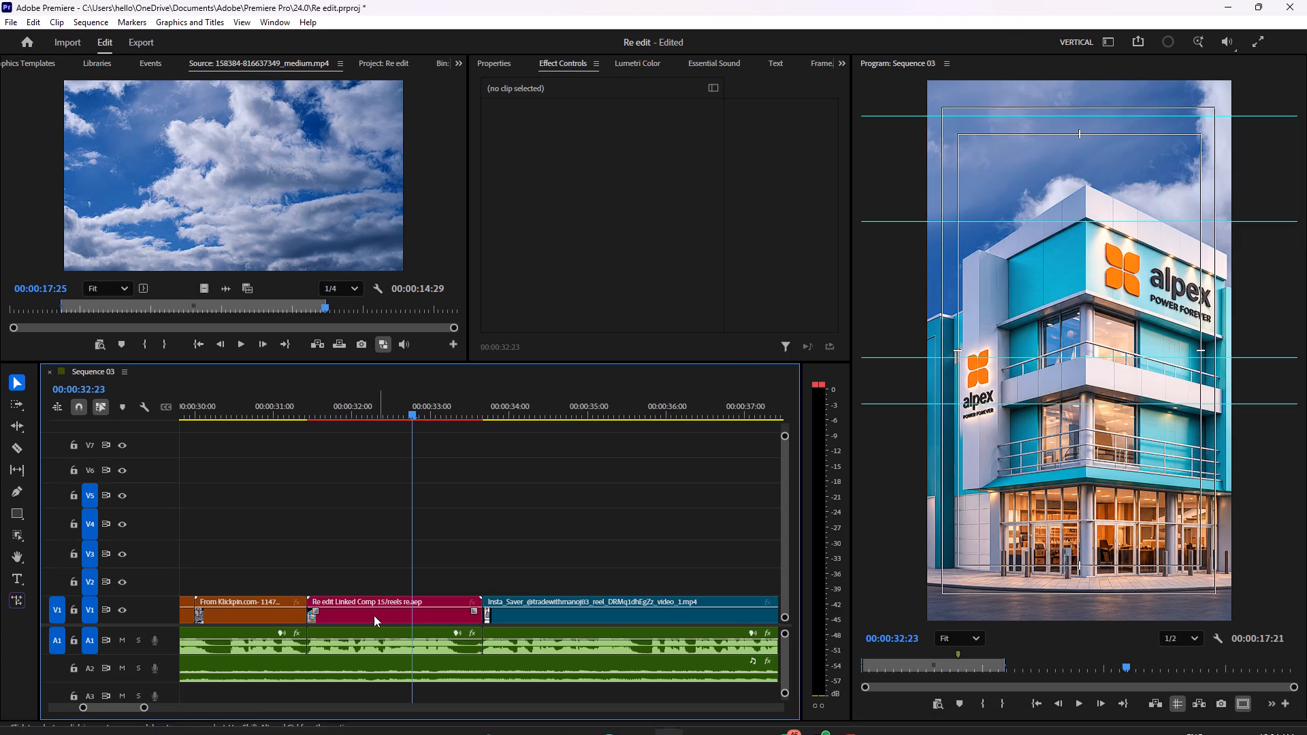
left_click(387, 608)
right_click(387, 608)
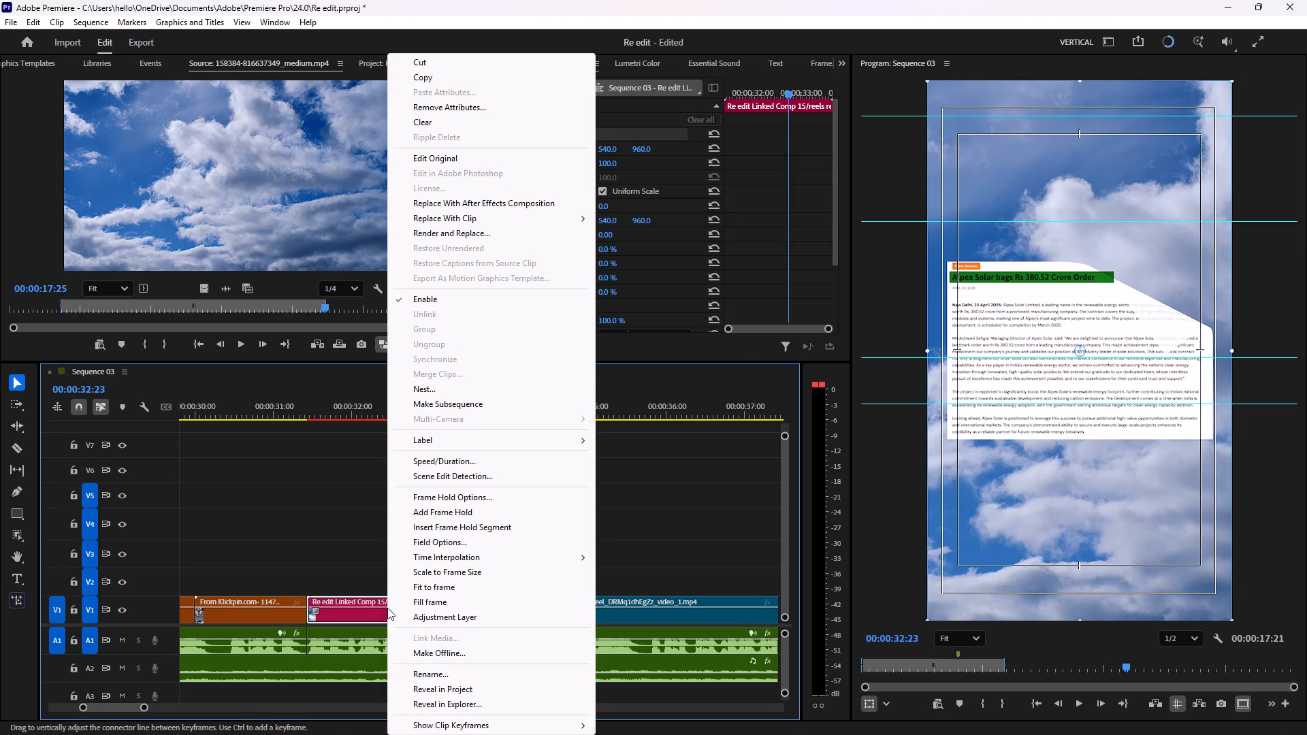
left_click(329, 559)
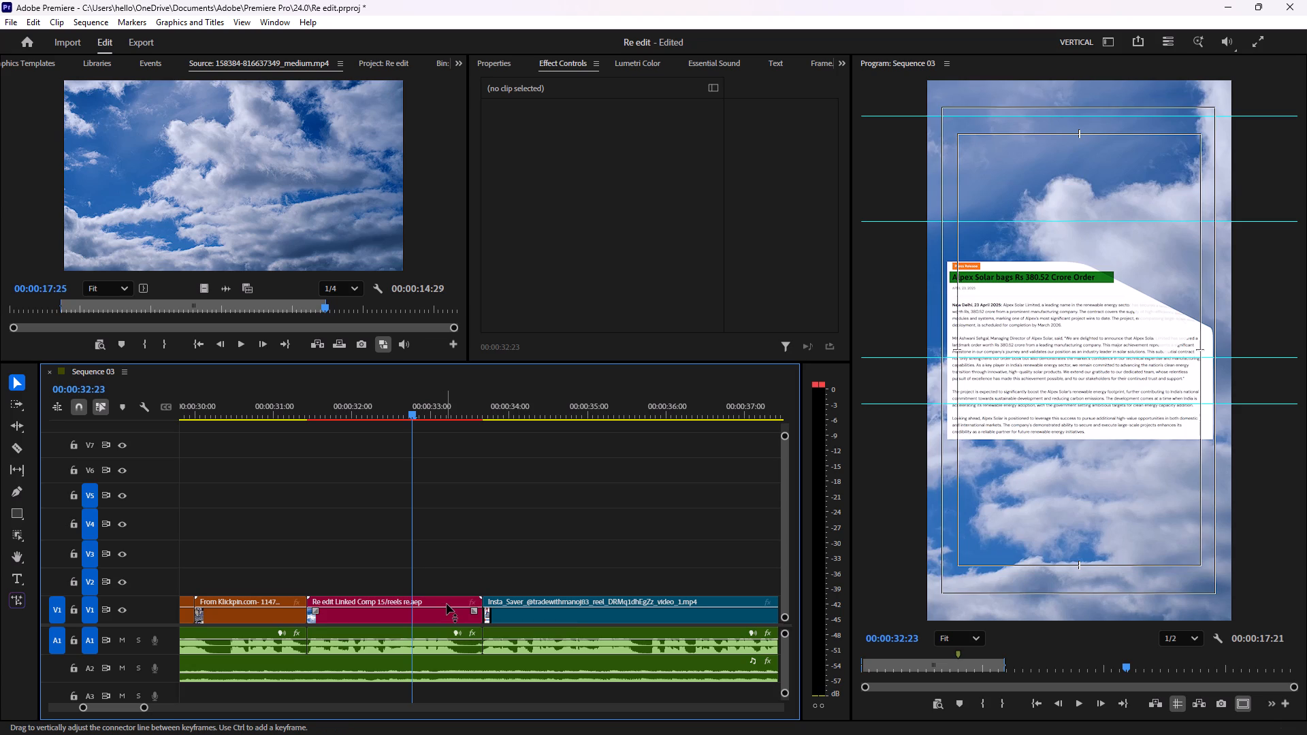
left_click(393, 600)
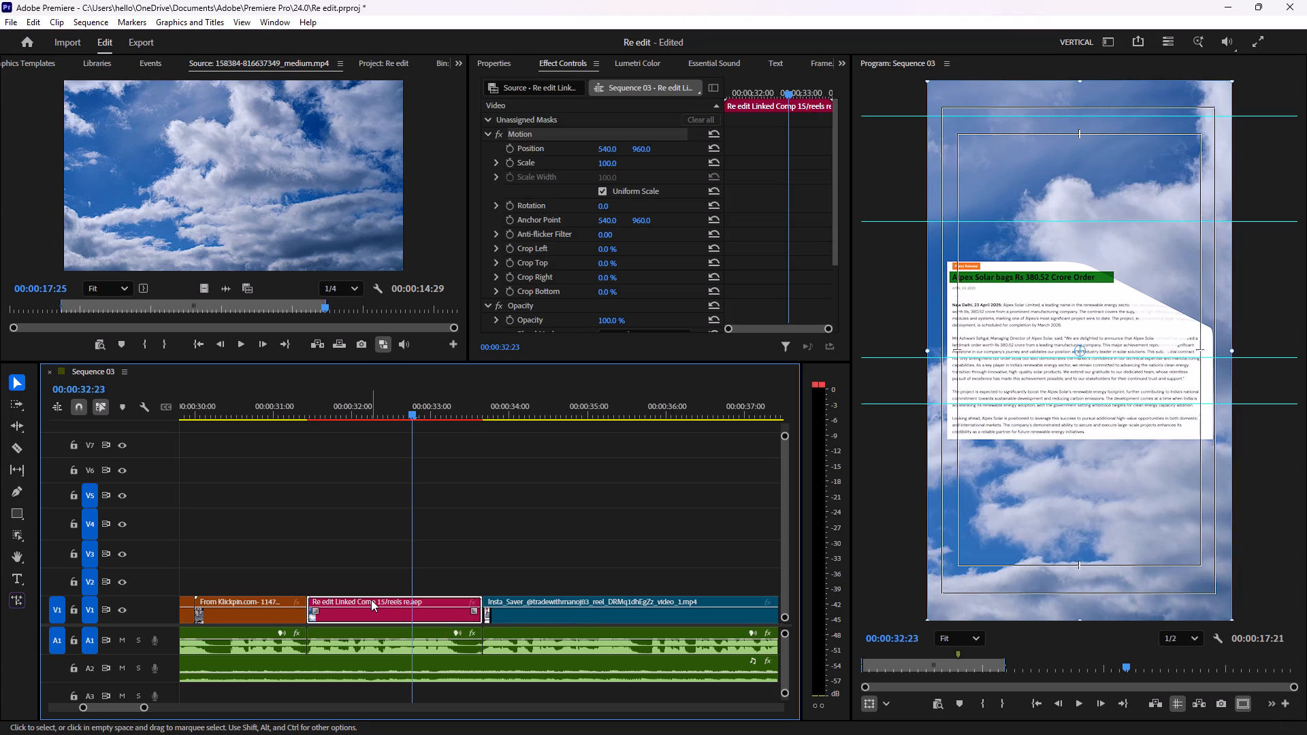
left_click(371, 600)
left_click(324, 608)
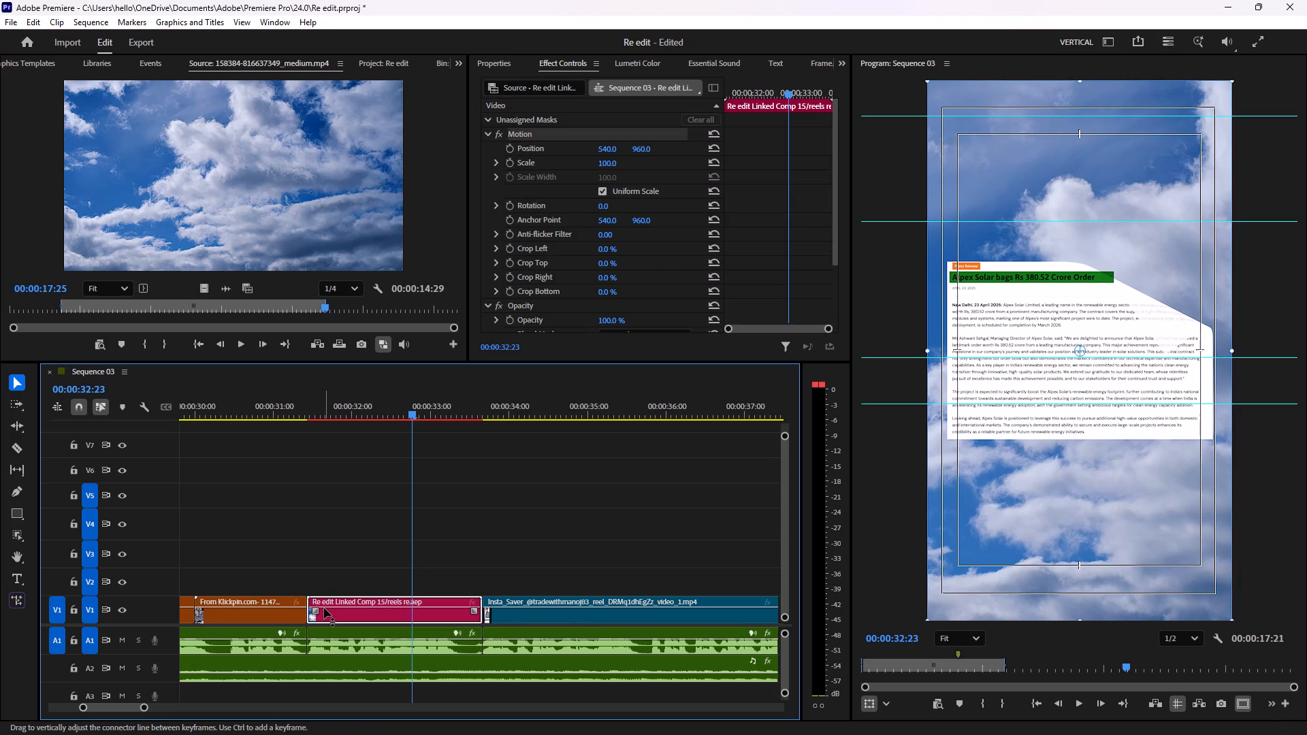
double_click(324, 608)
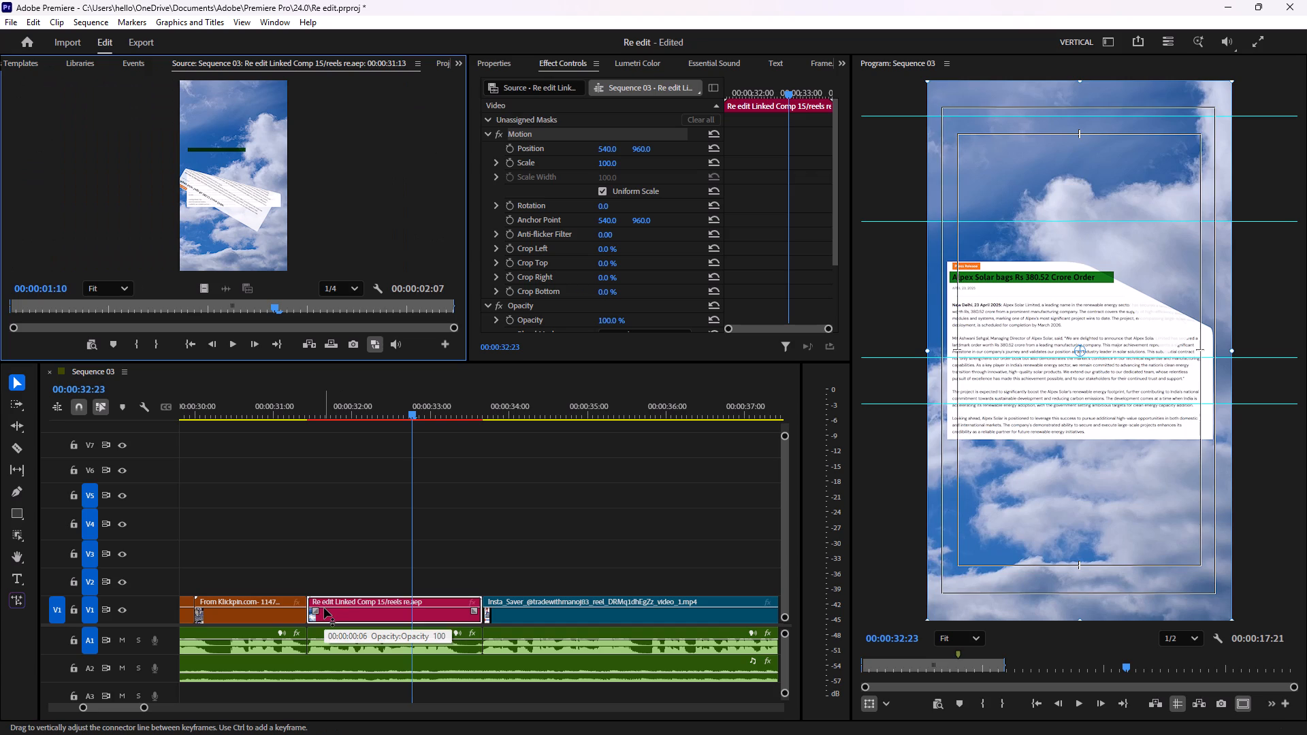
left_click(694, 722)
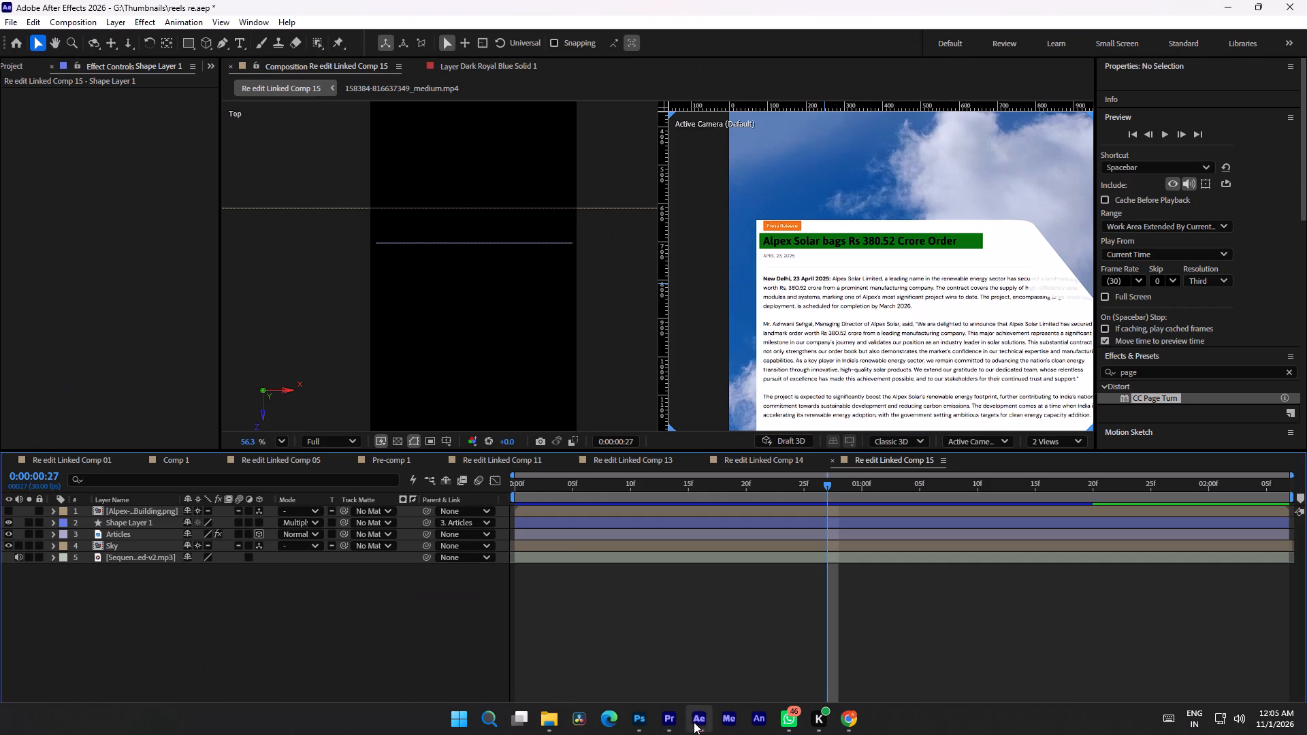
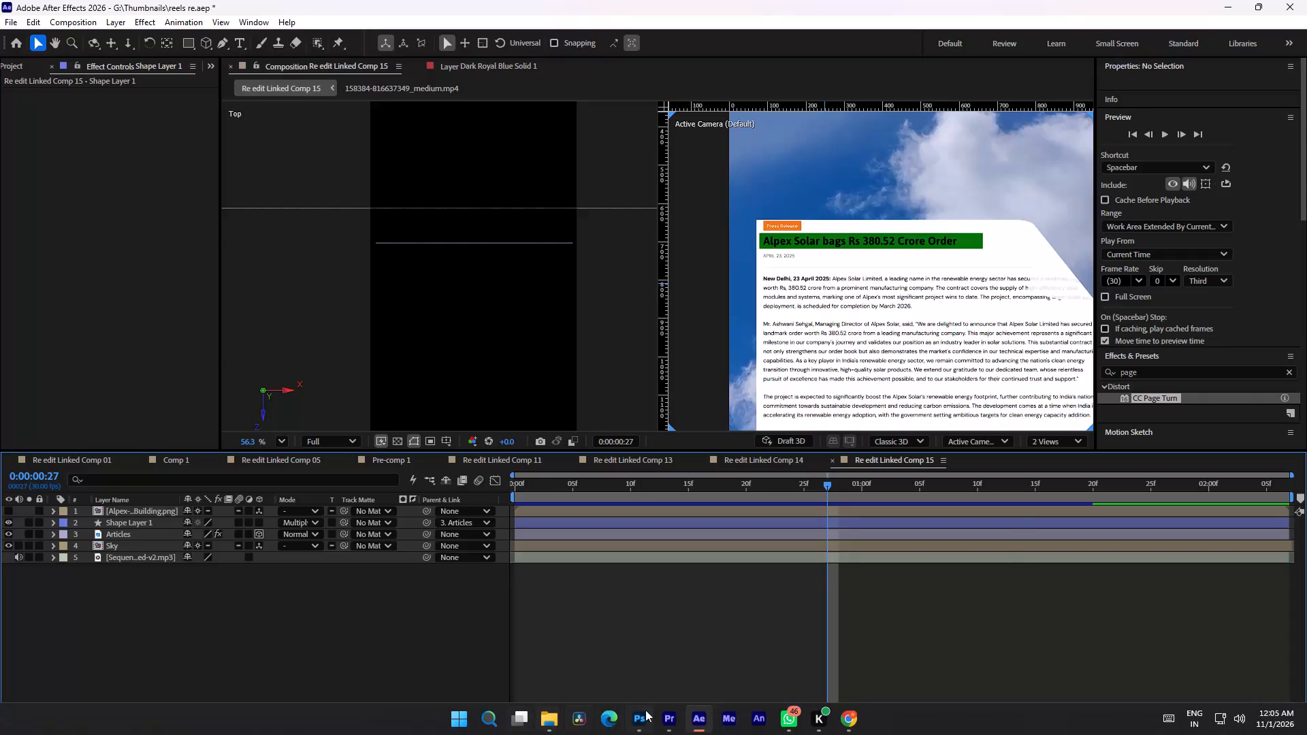
Switch to Premiere Pro, look over Sequence 03's timeline around the Re edit Linked Comp 15 clip, and return to After Effects.
left_click(677, 725)
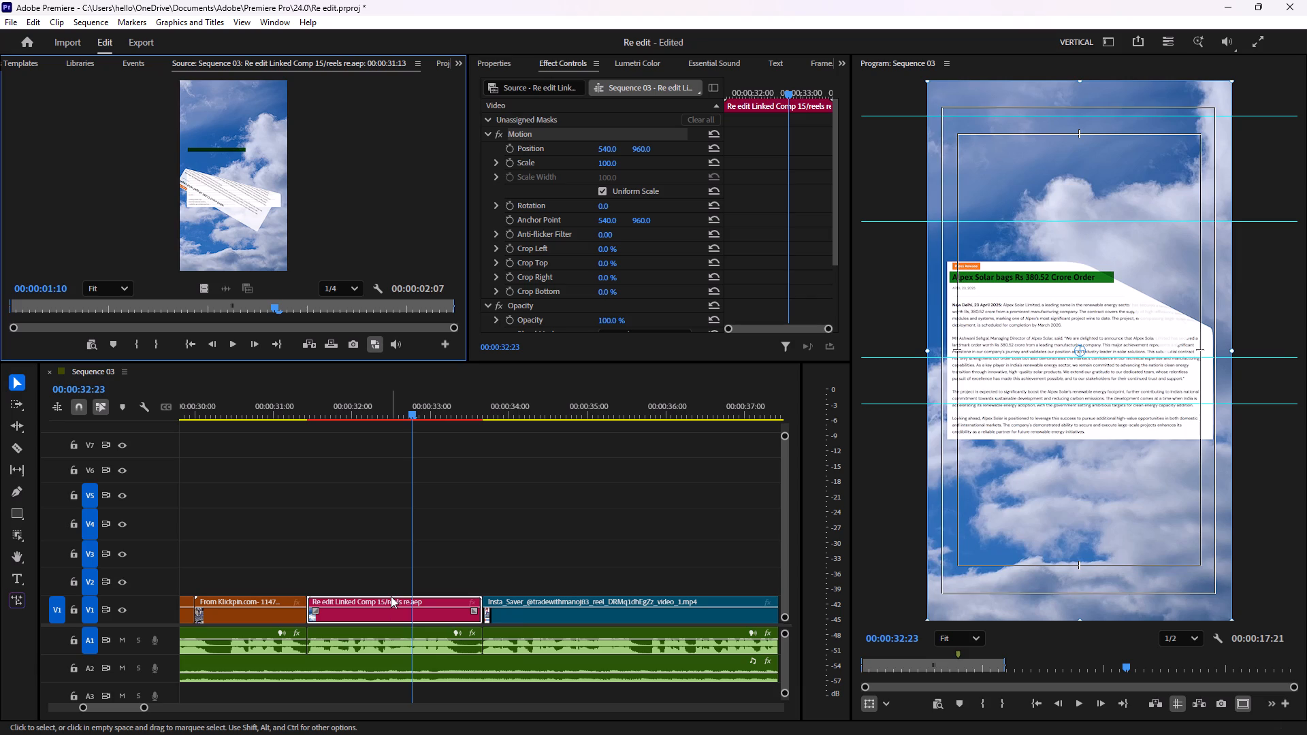
scroll(391, 596, "down", 3)
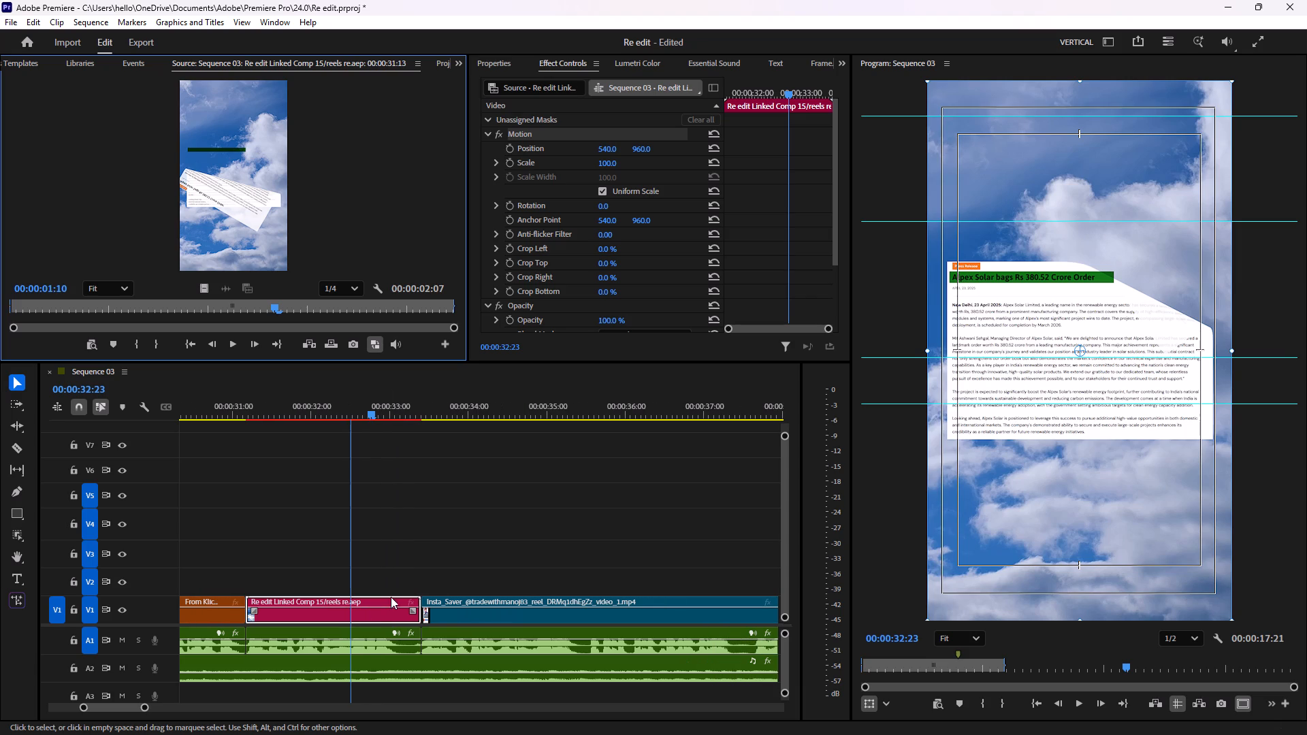
scroll(391, 598, "up", 6)
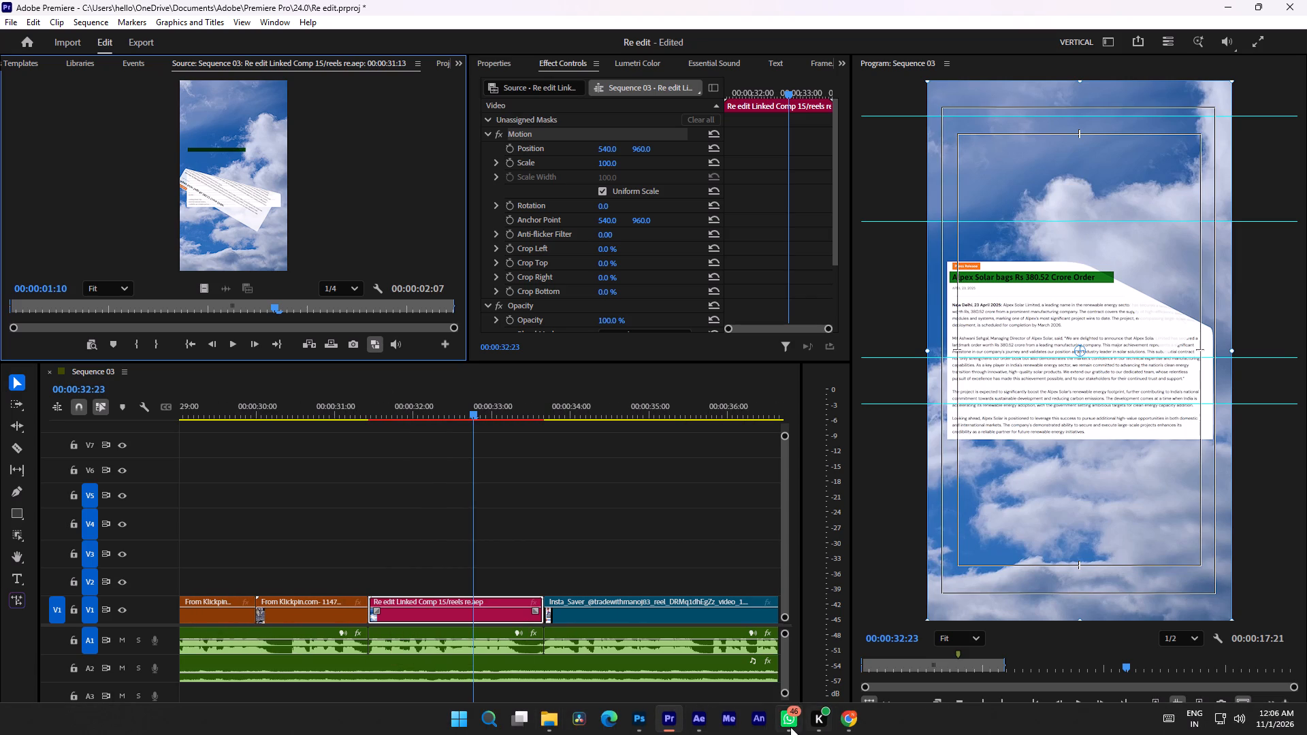
left_click(702, 719)
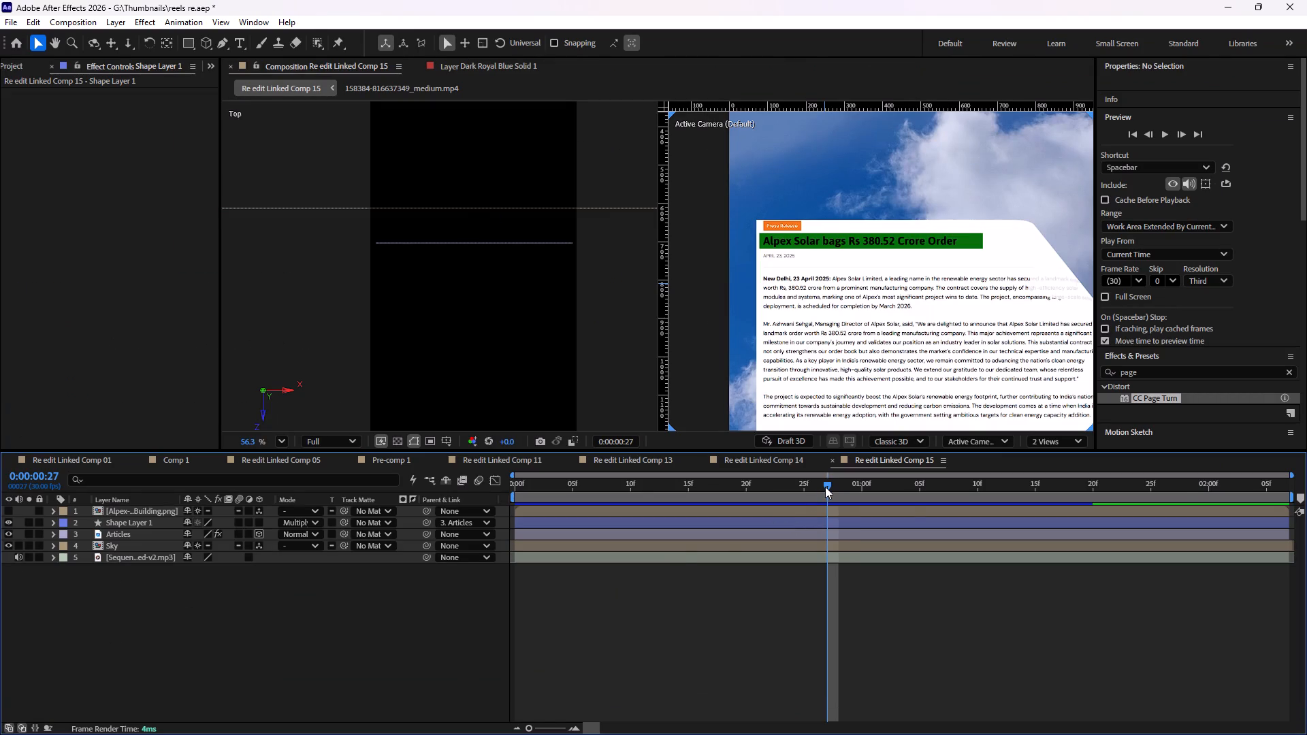
Scrub through Re edit Linked Comp 15 to compare the green highlight with the article's page turn.
left_click_drag(825, 487, 547, 497)
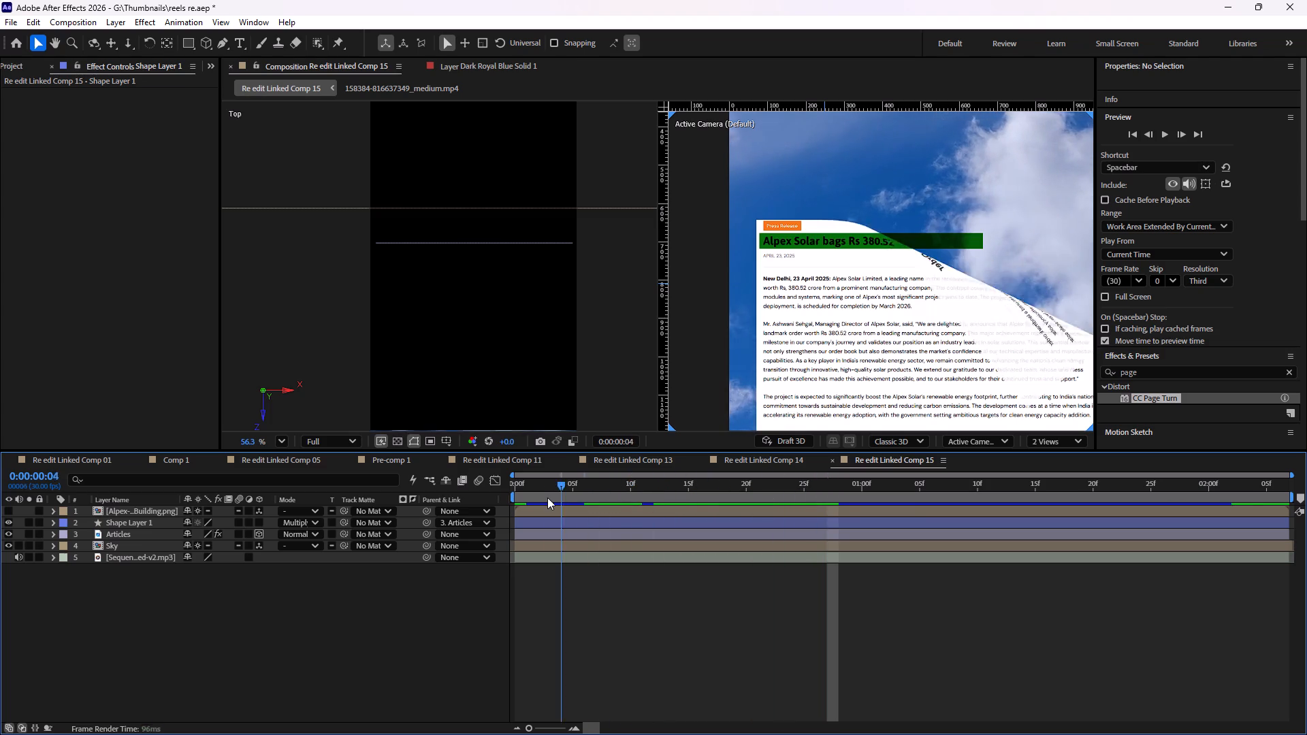
left_click_drag(547, 497, 651, 499)
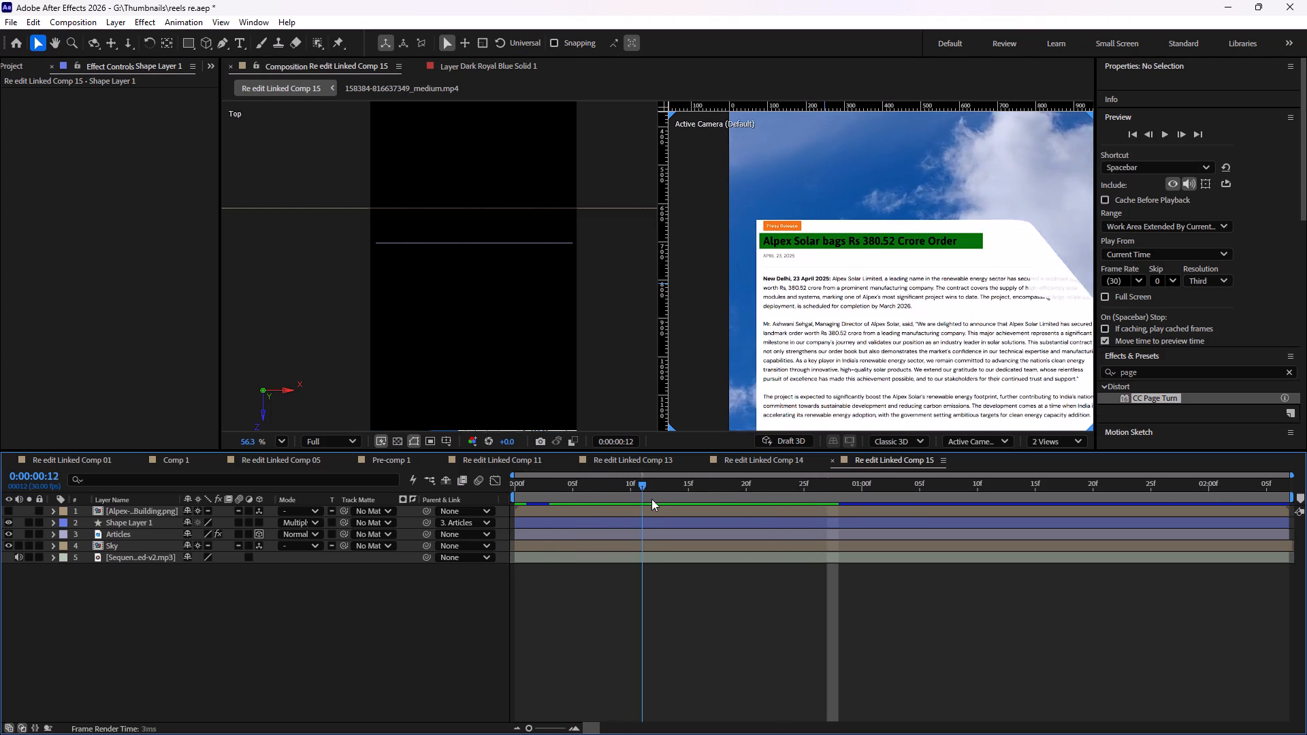
left_click_drag(651, 499, 892, 515)
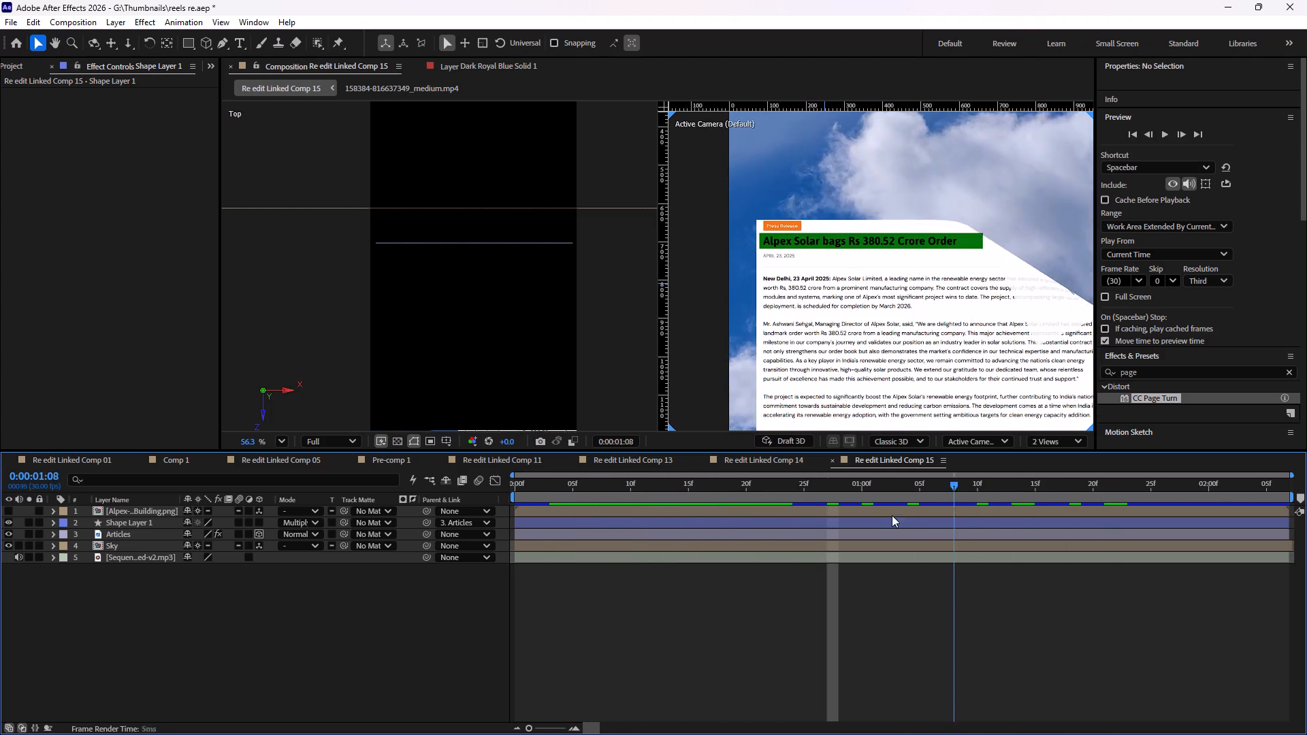
left_click_drag(892, 515, 1176, 529)
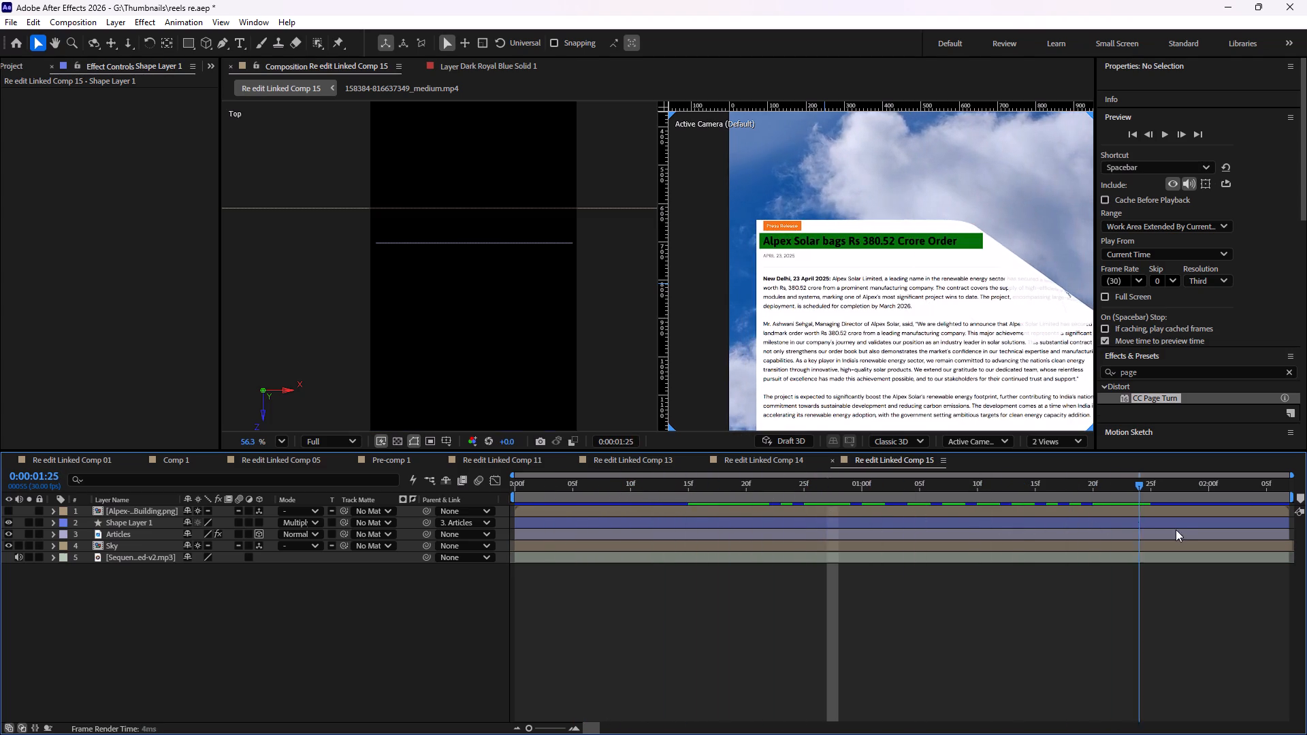
left_click_drag(1176, 529, 863, 526)
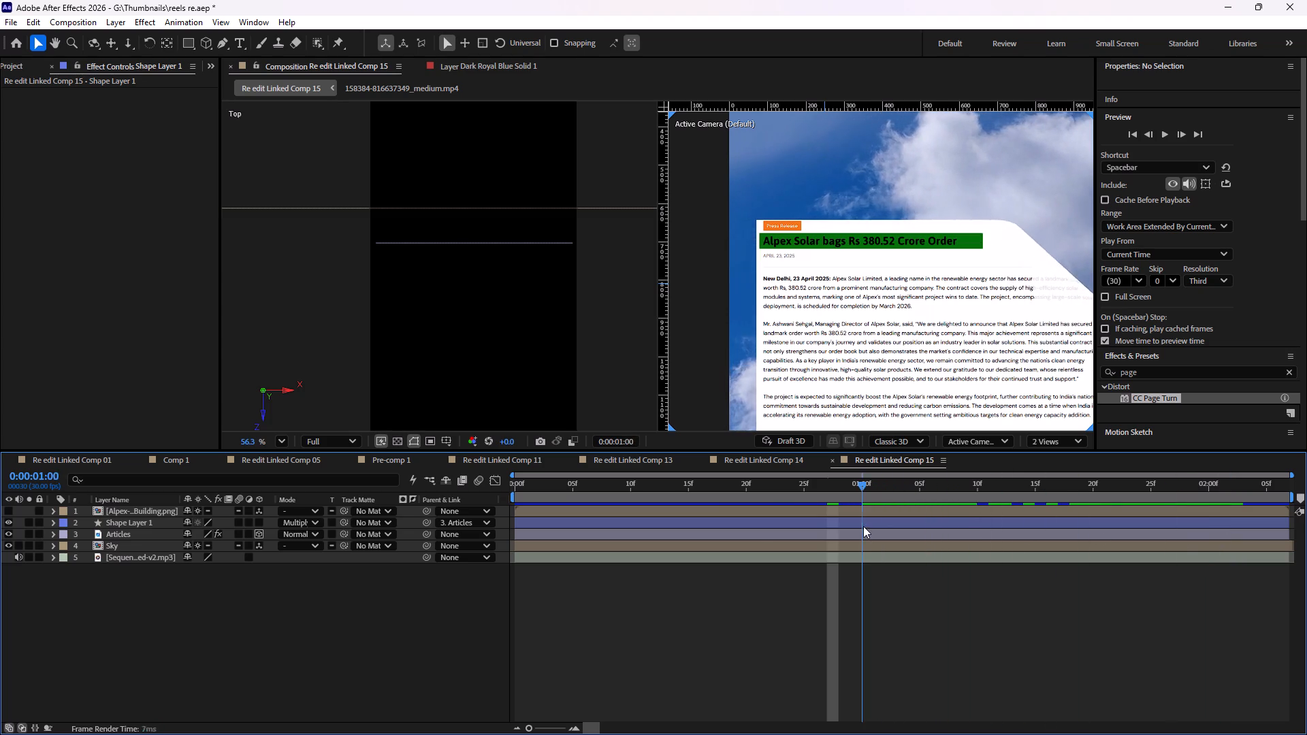
left_click_drag(863, 526, 744, 521)
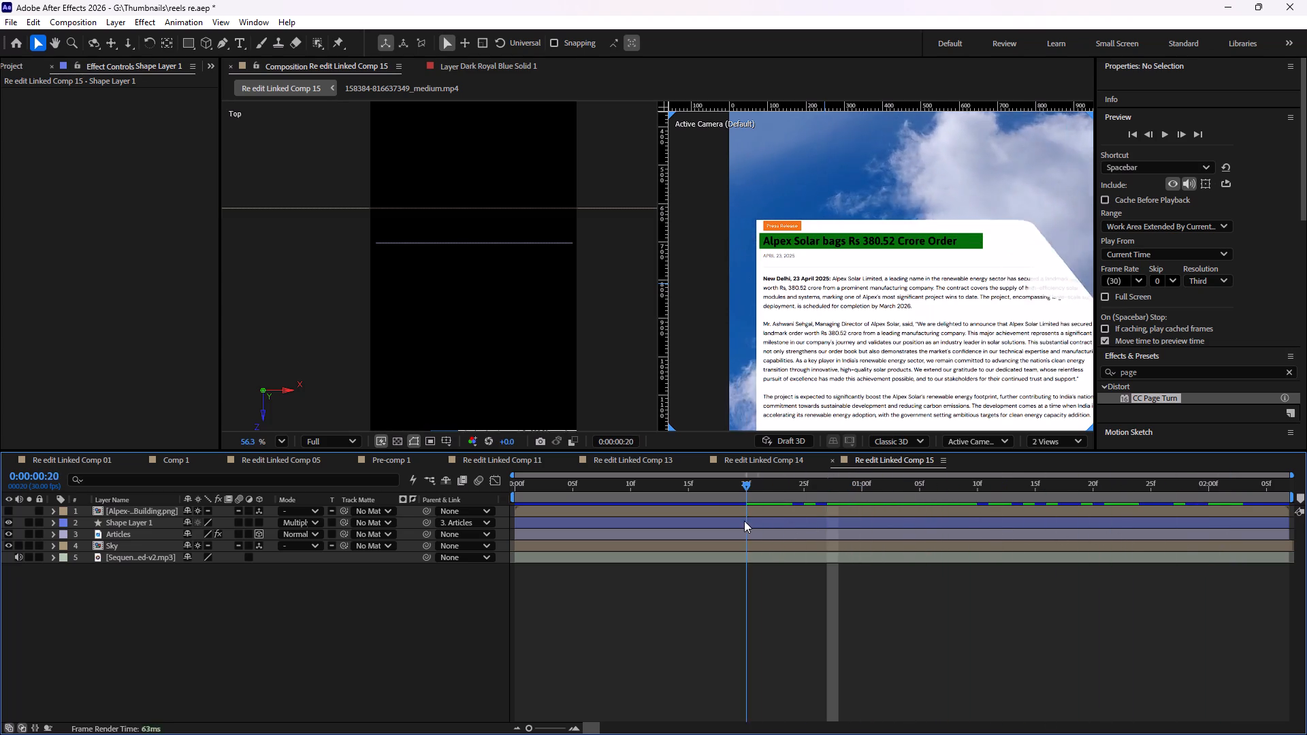
left_click_drag(744, 521, 645, 523)
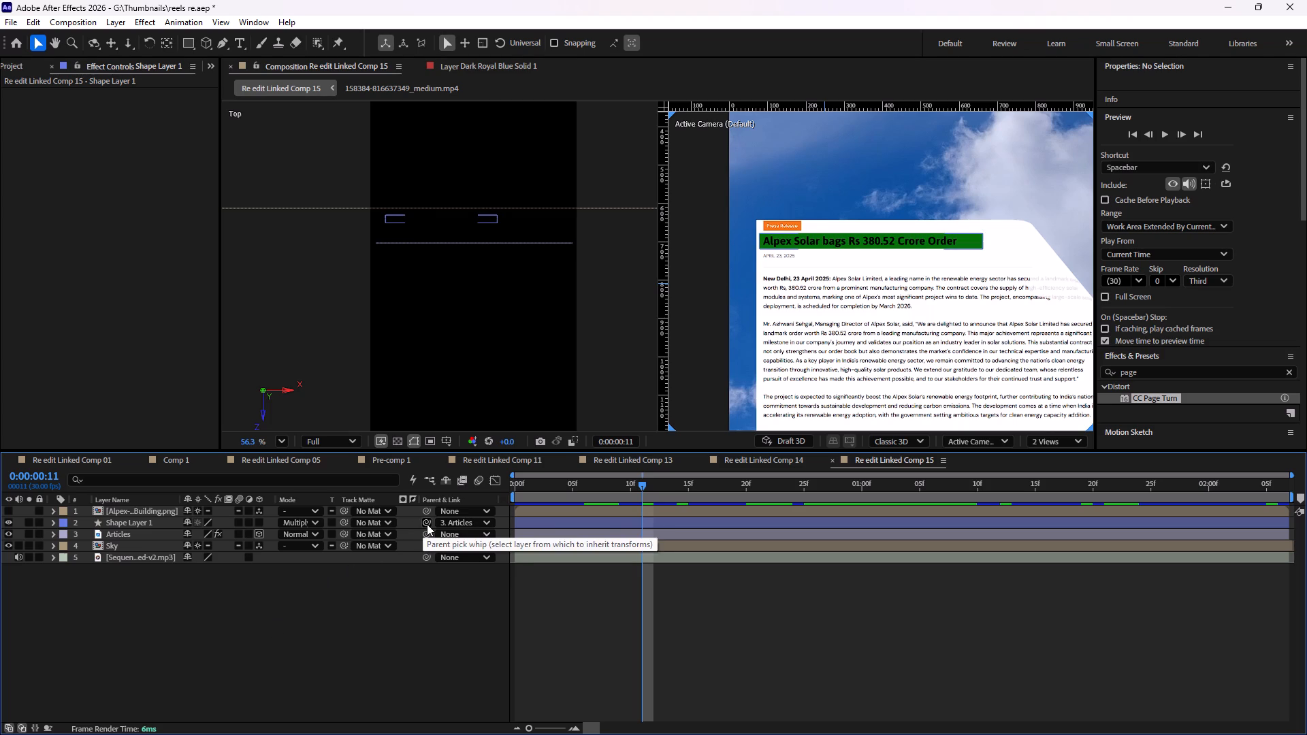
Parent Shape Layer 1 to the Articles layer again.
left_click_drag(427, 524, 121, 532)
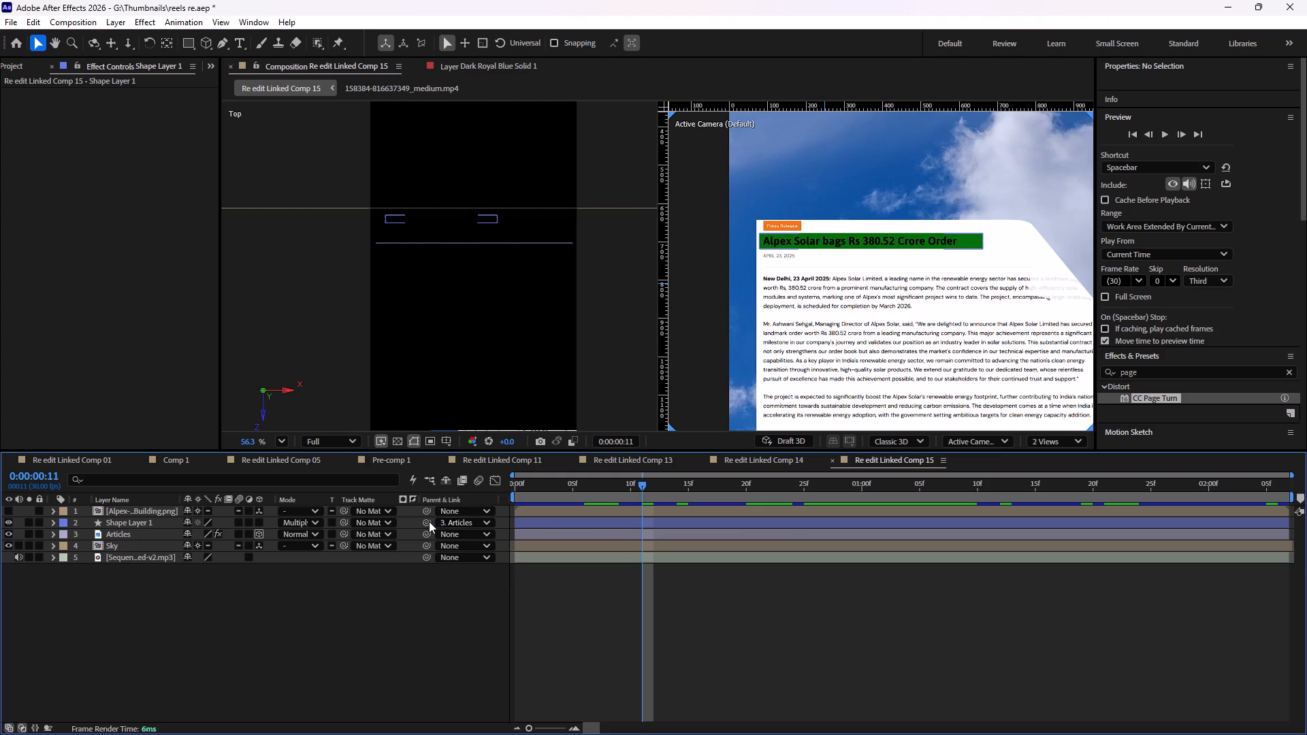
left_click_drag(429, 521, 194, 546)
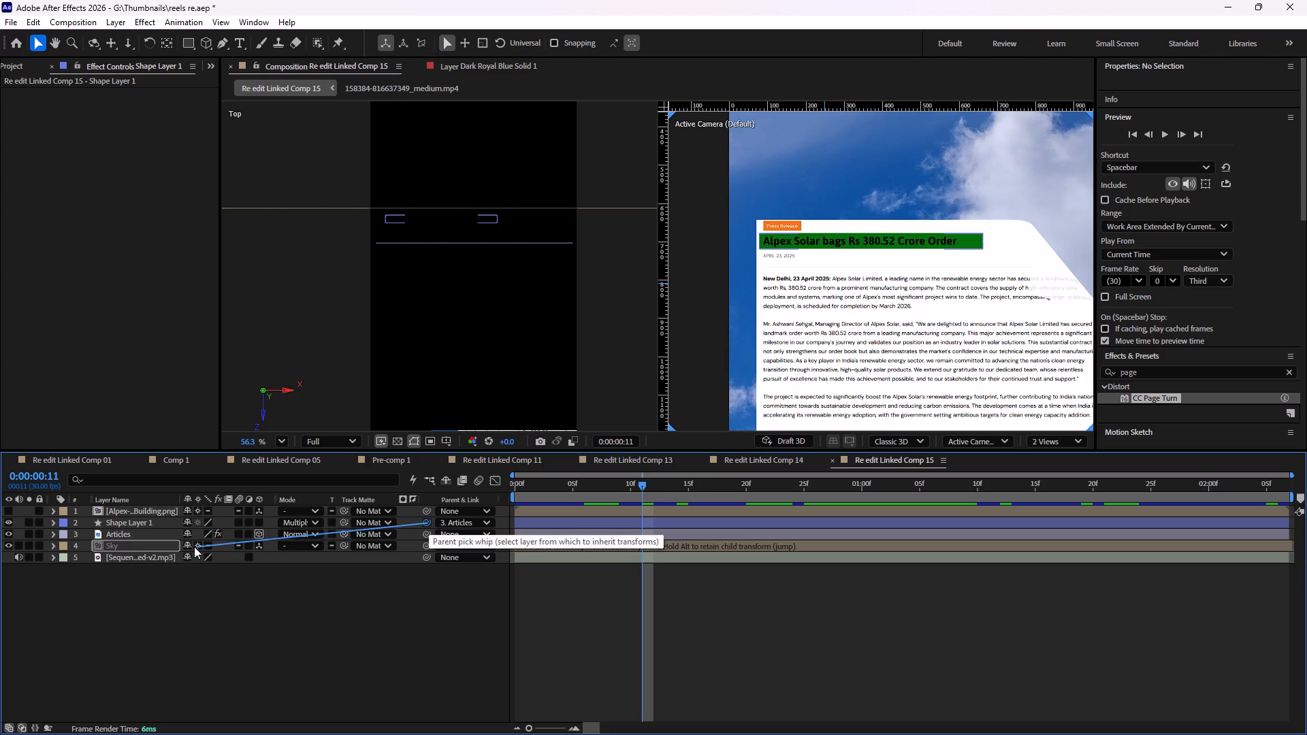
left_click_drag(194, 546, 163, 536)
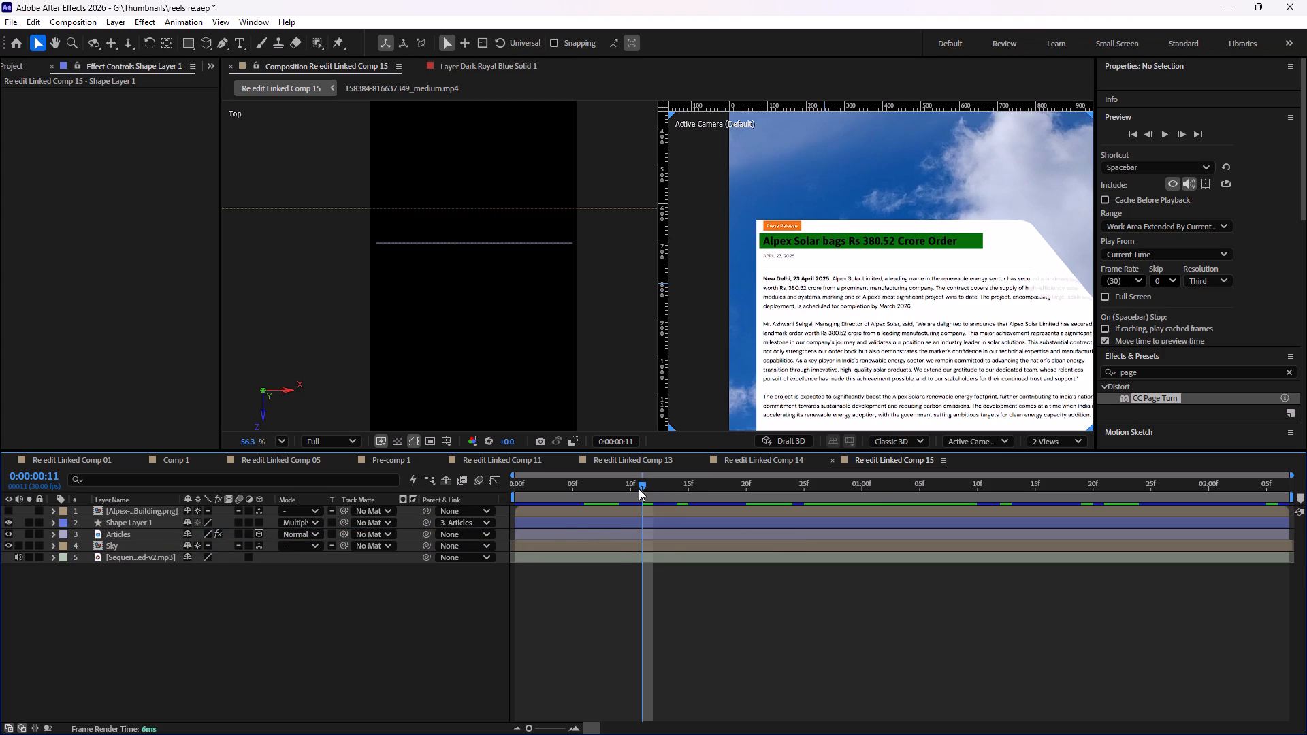
Scrub the first second of the comp to check how the highlight follows the turning page.
left_click_drag(640, 484, 623, 495)
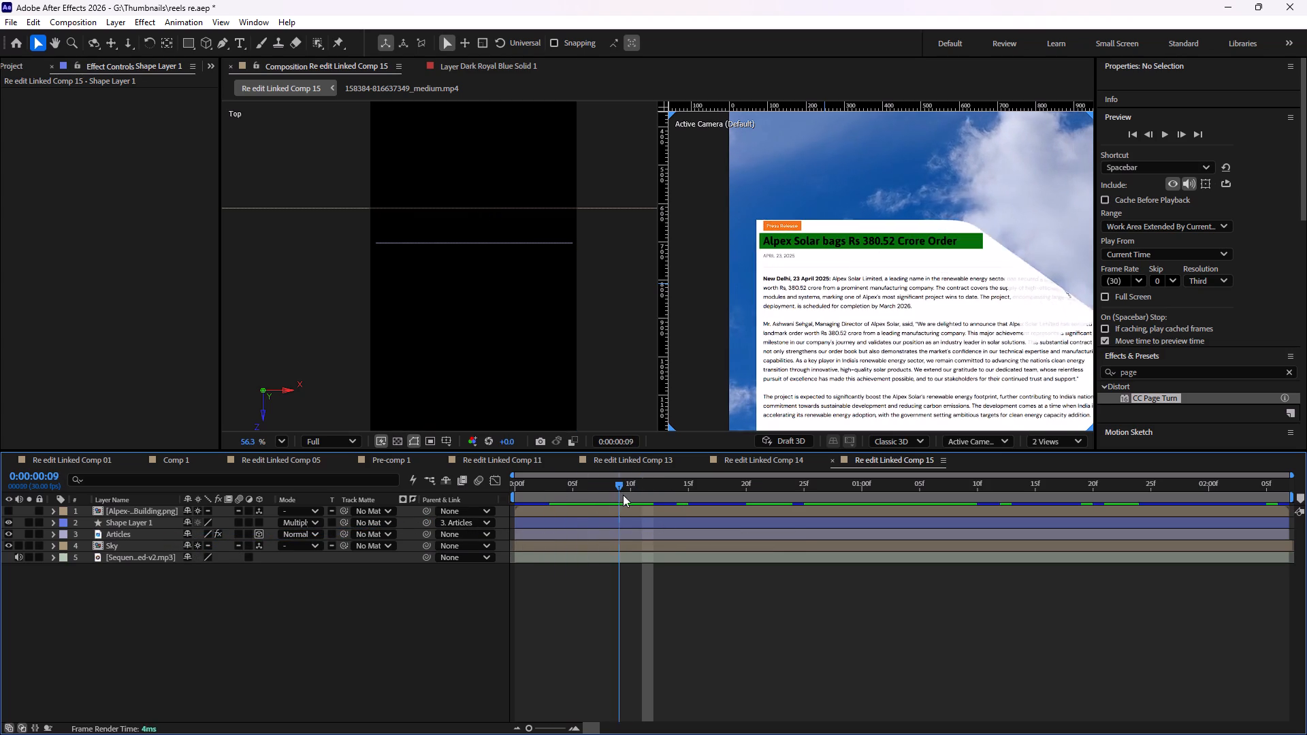
left_click_drag(623, 495, 814, 485)
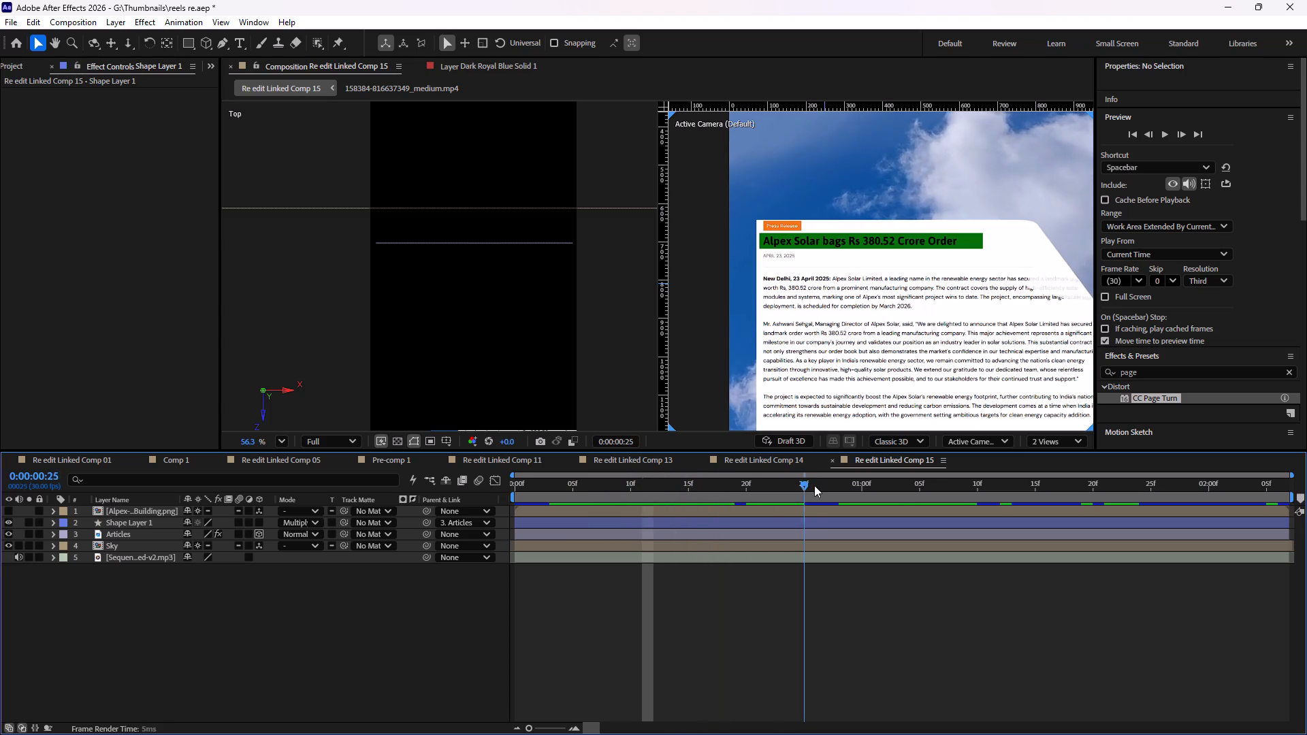
left_click_drag(814, 485, 647, 483)
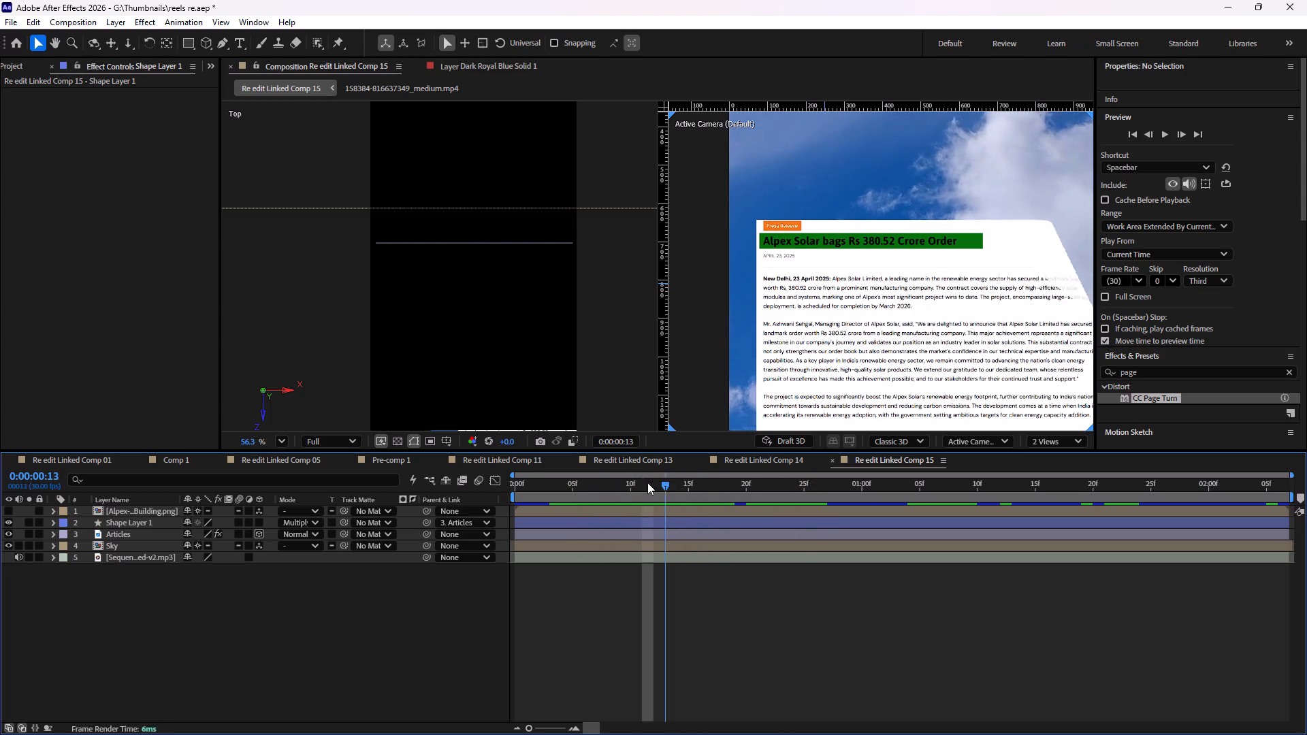
left_click_drag(647, 483, 596, 483)
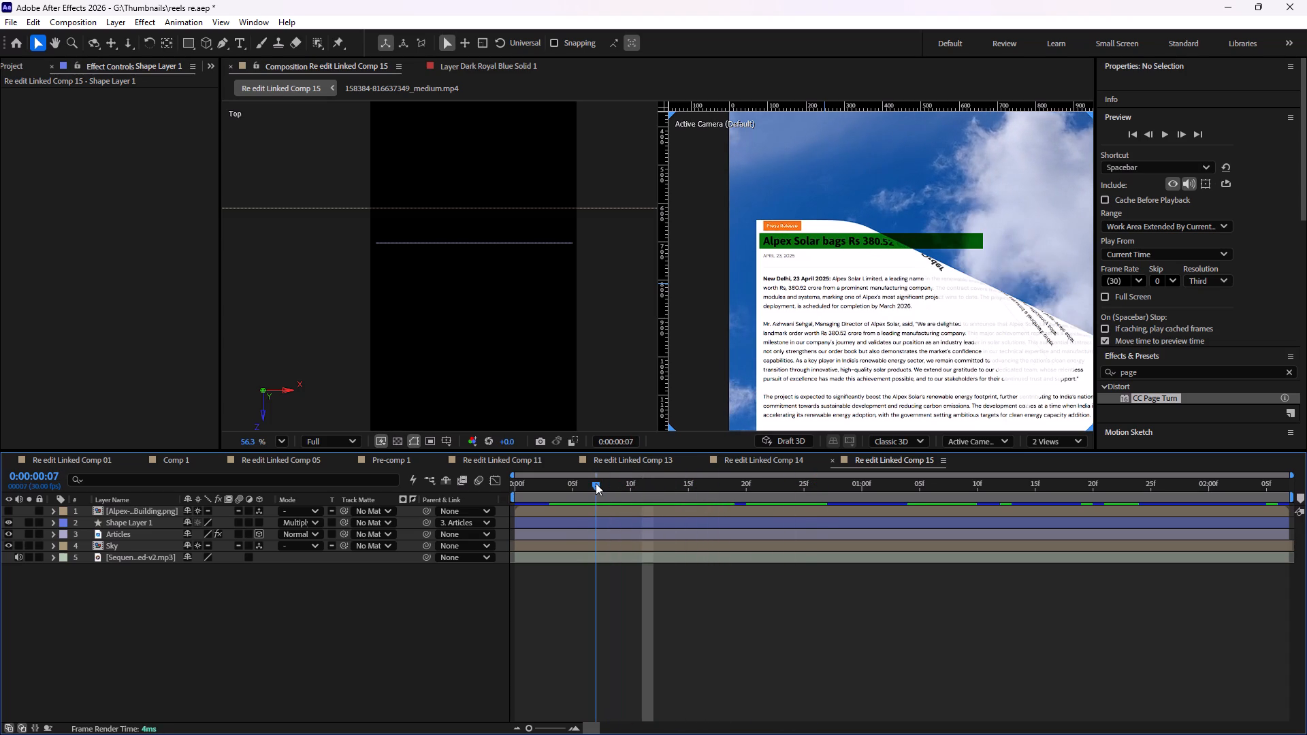
left_click_drag(596, 483, 648, 484)
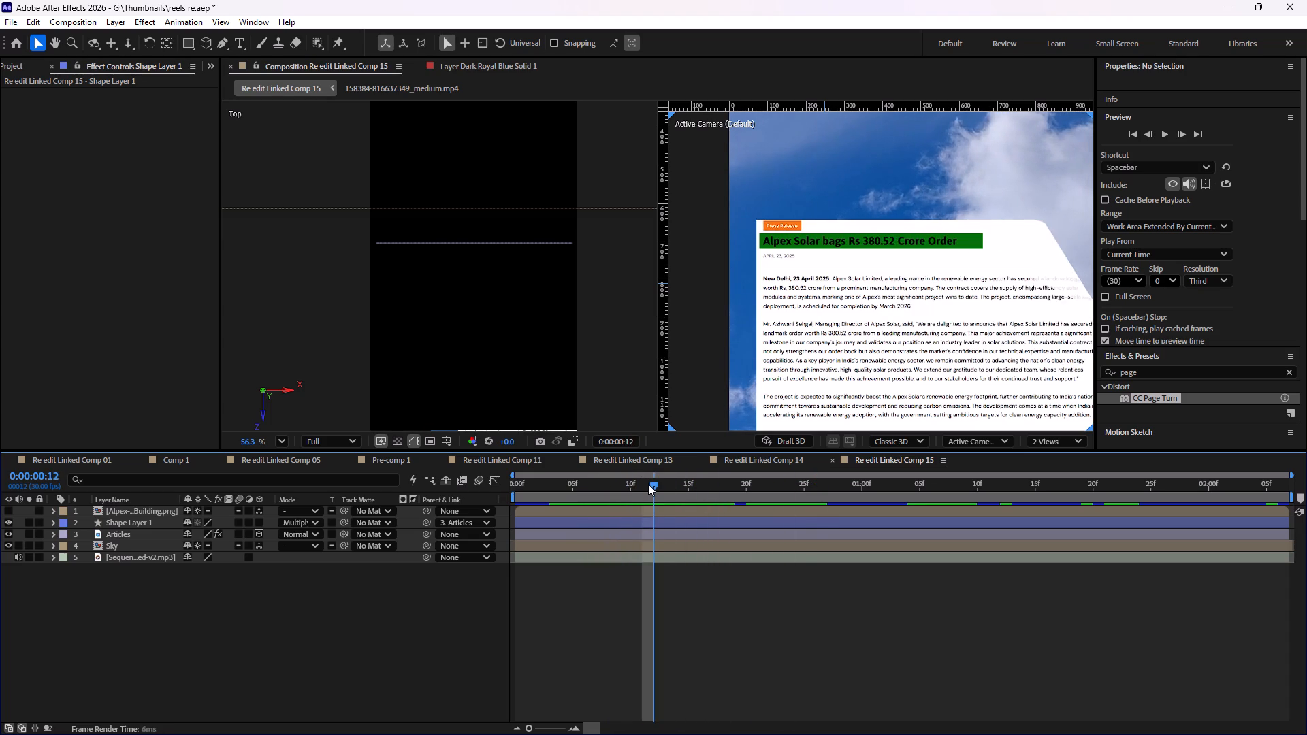
left_click_drag(648, 484, 622, 484)
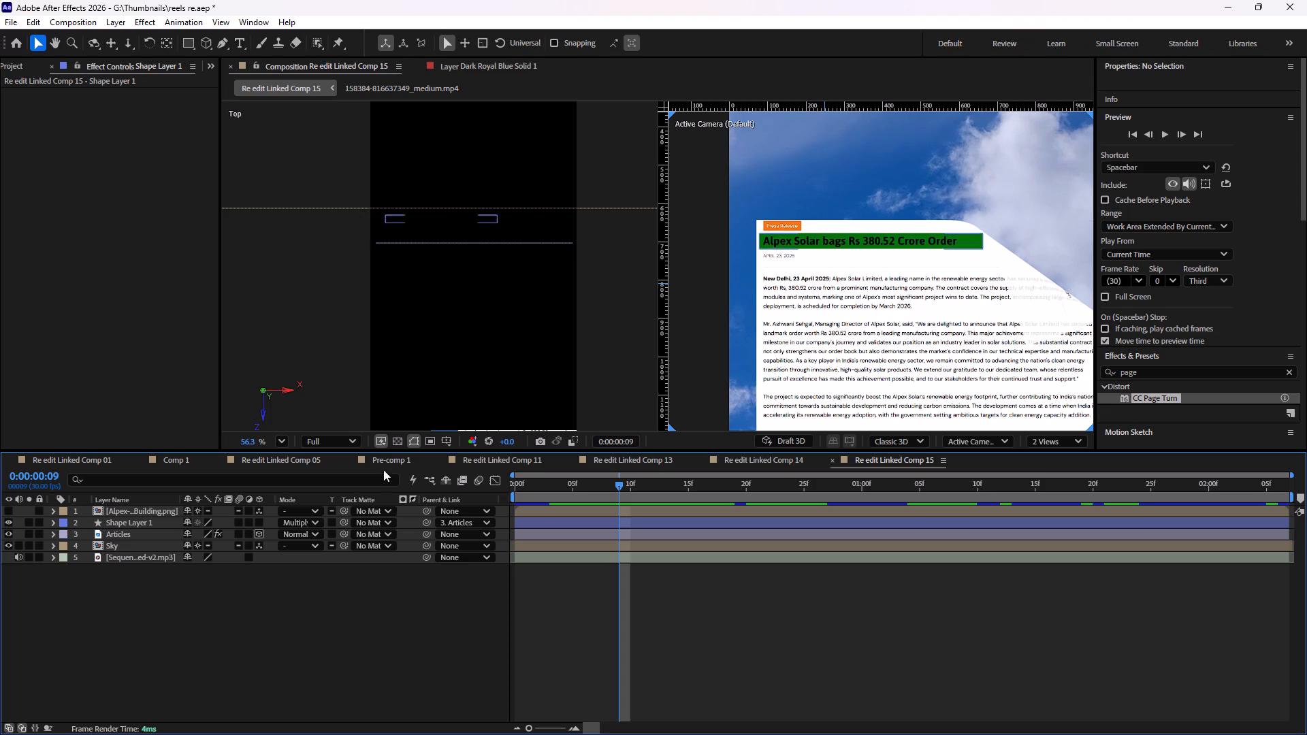
Search the effects for "corner" and apply Corner Pin to the green highlight on Shape Layer 1.
left_click(1294, 374)
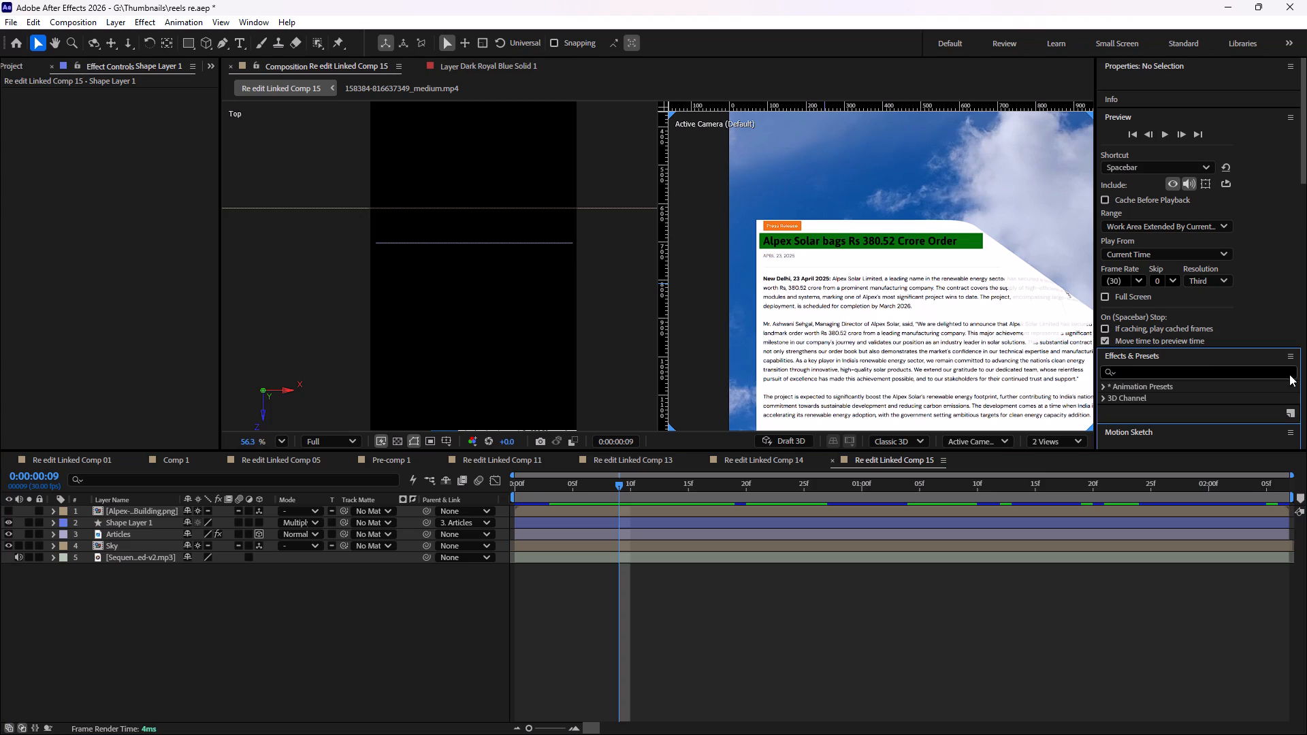
left_click(1201, 376)
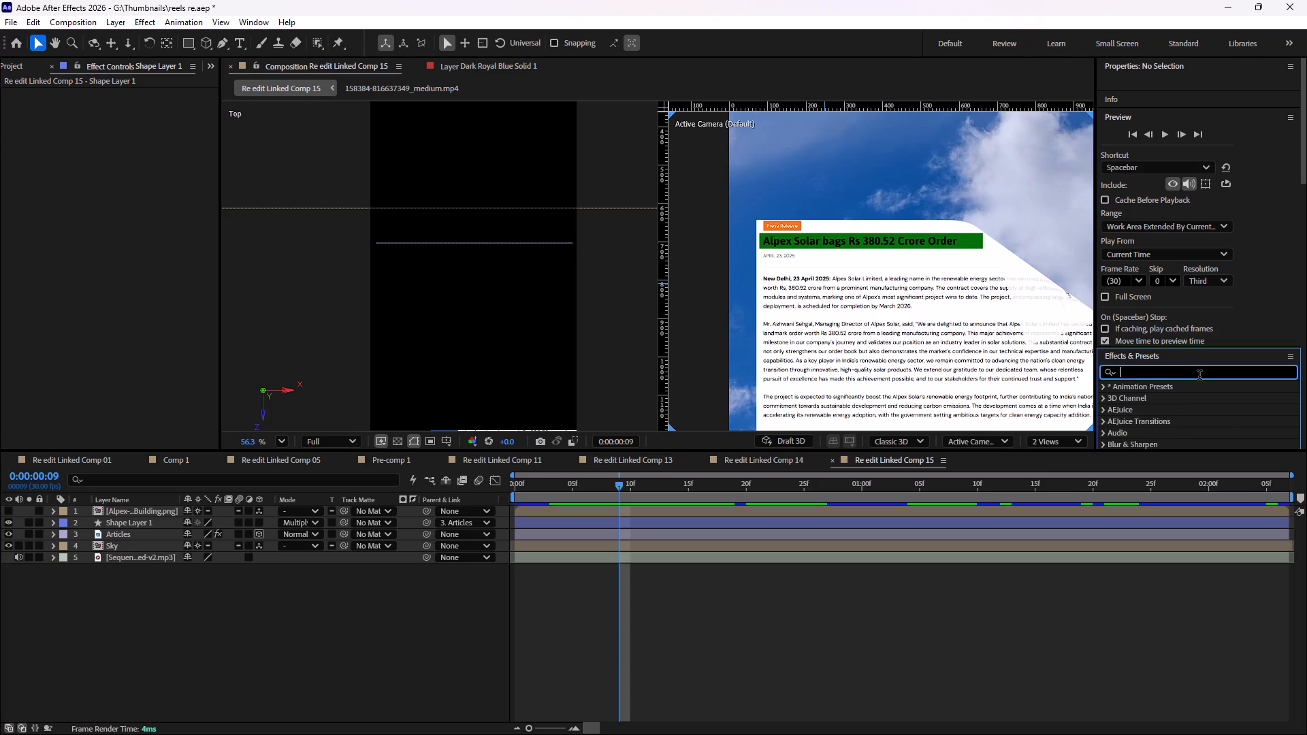
type("cor")
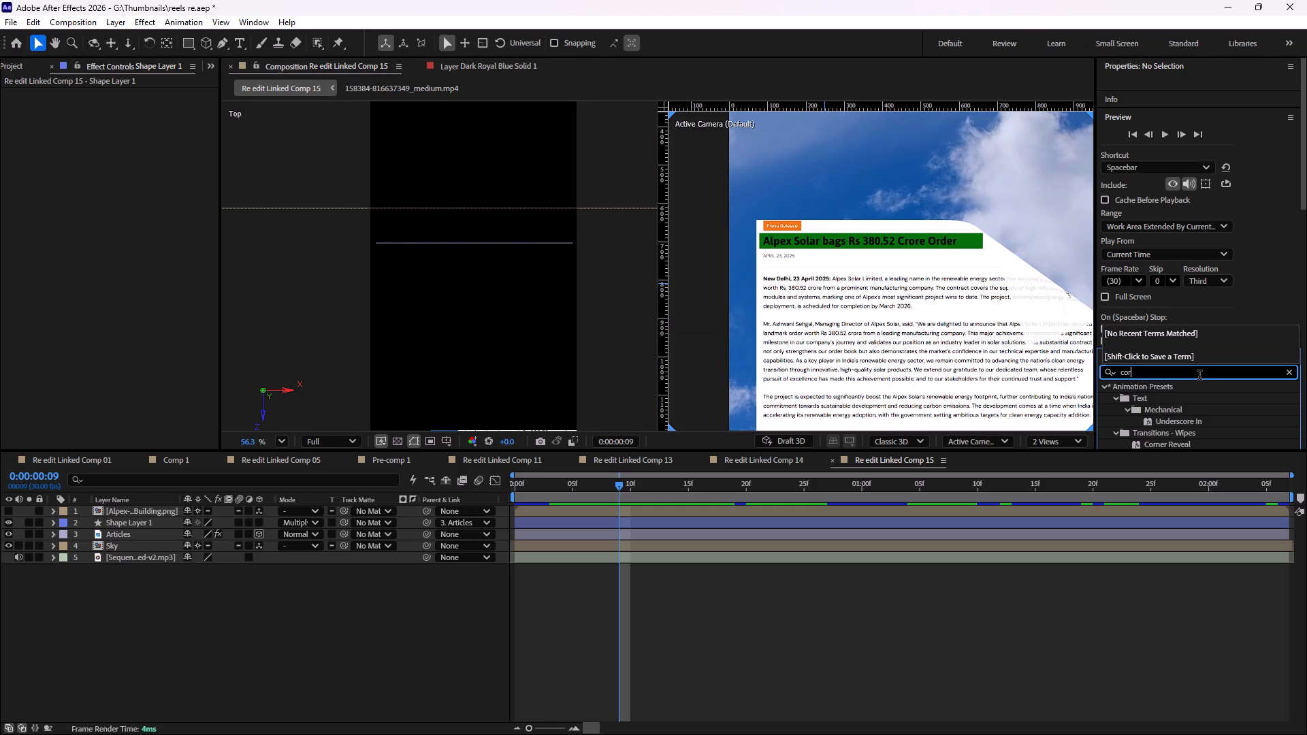
type("ner")
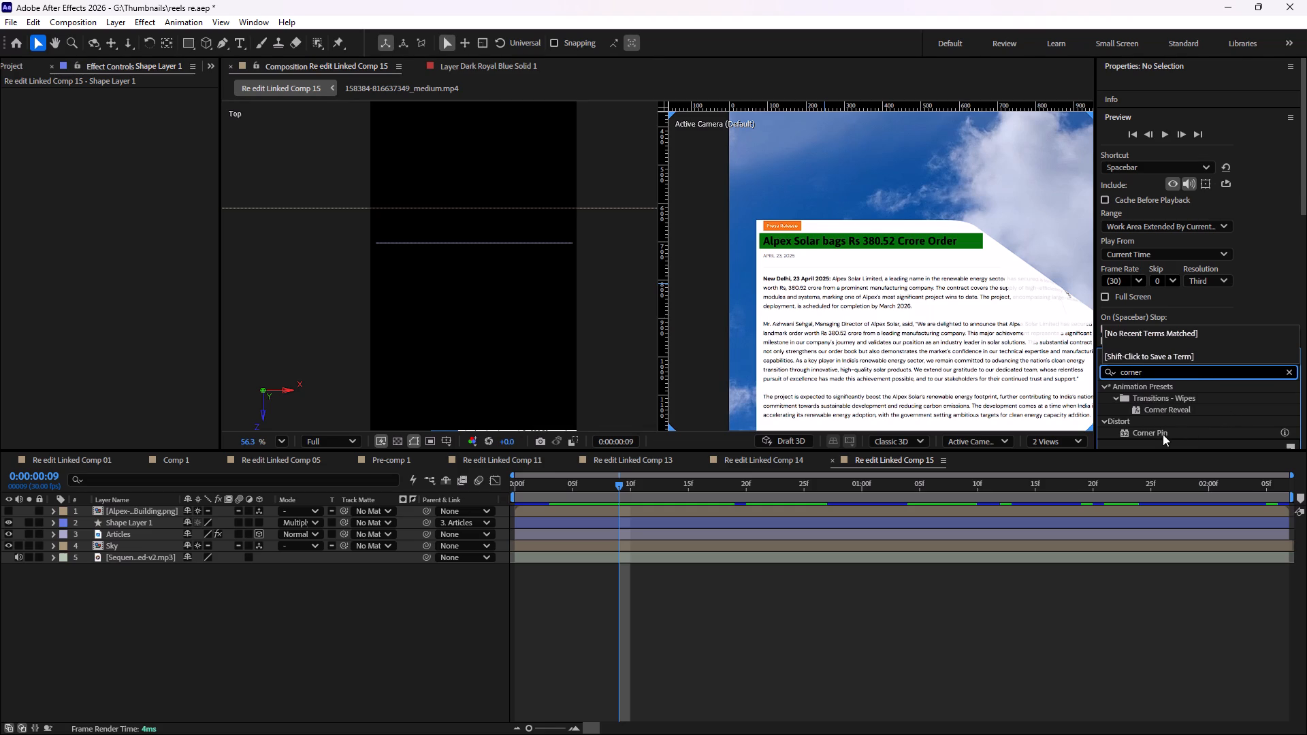
left_click_drag(1161, 433, 895, 244)
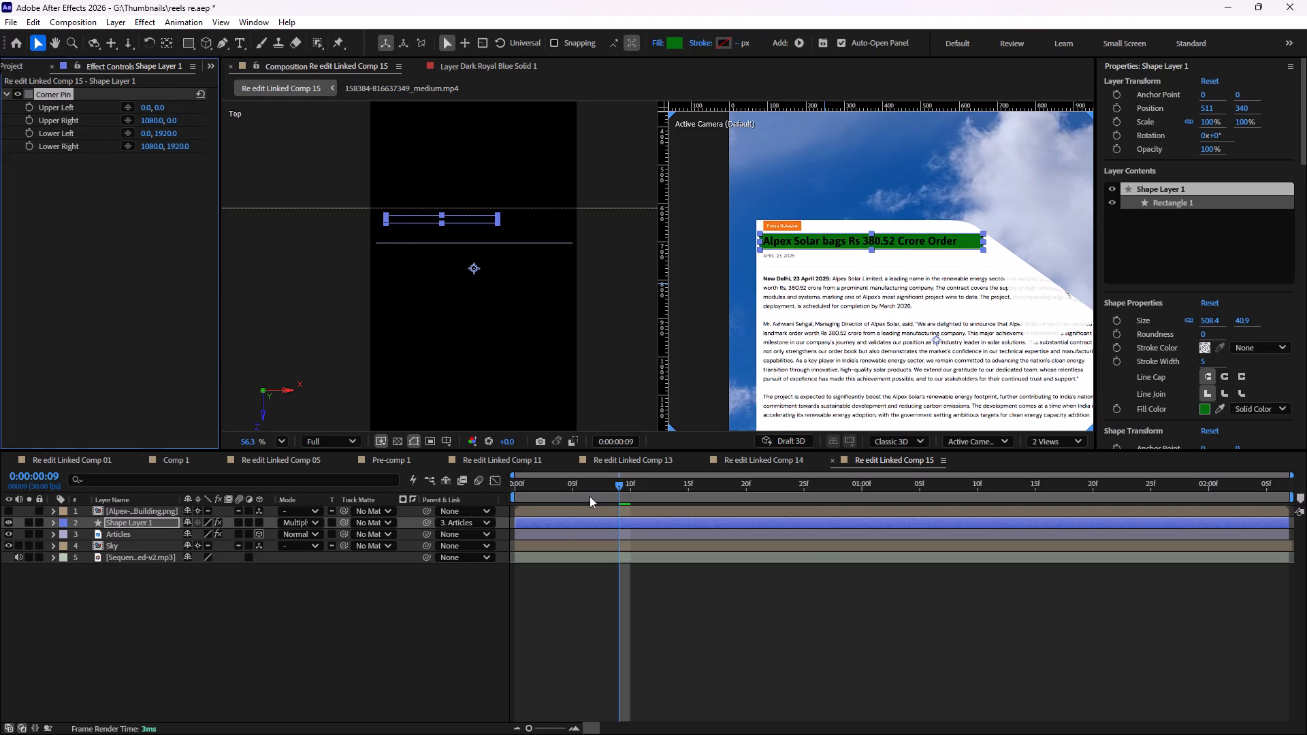
Scrub through the page turn to examine the highlight against the curling headline, ending at 0:00:01:19.
left_click_drag(617, 483, 940, 494)
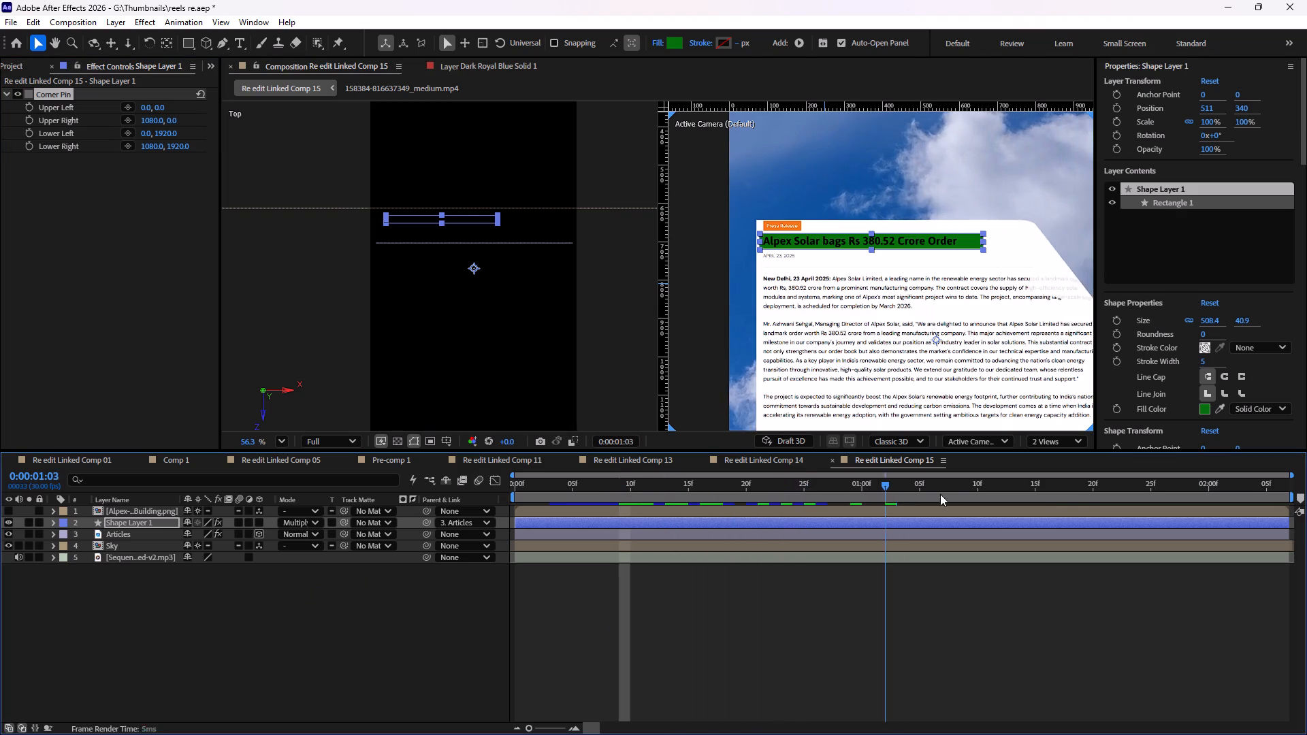
left_click_drag(940, 494, 577, 514)
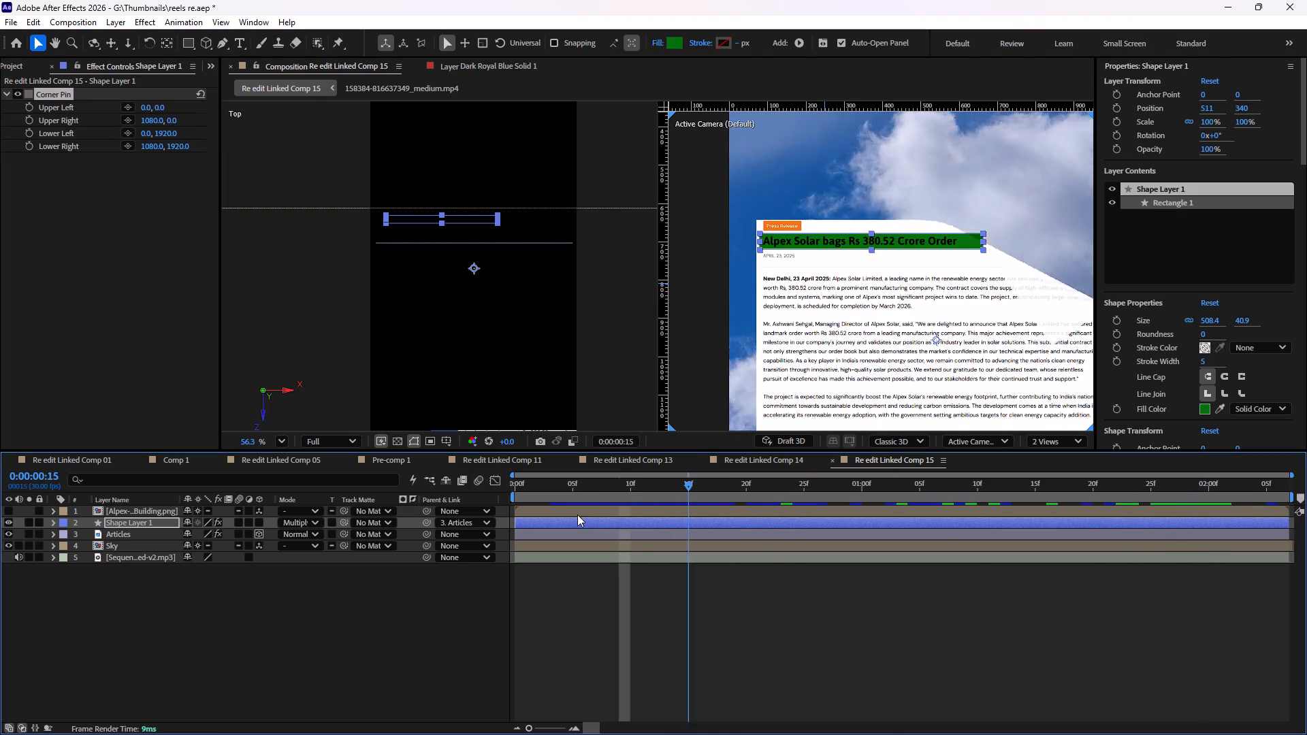
left_click_drag(577, 514, 594, 517)
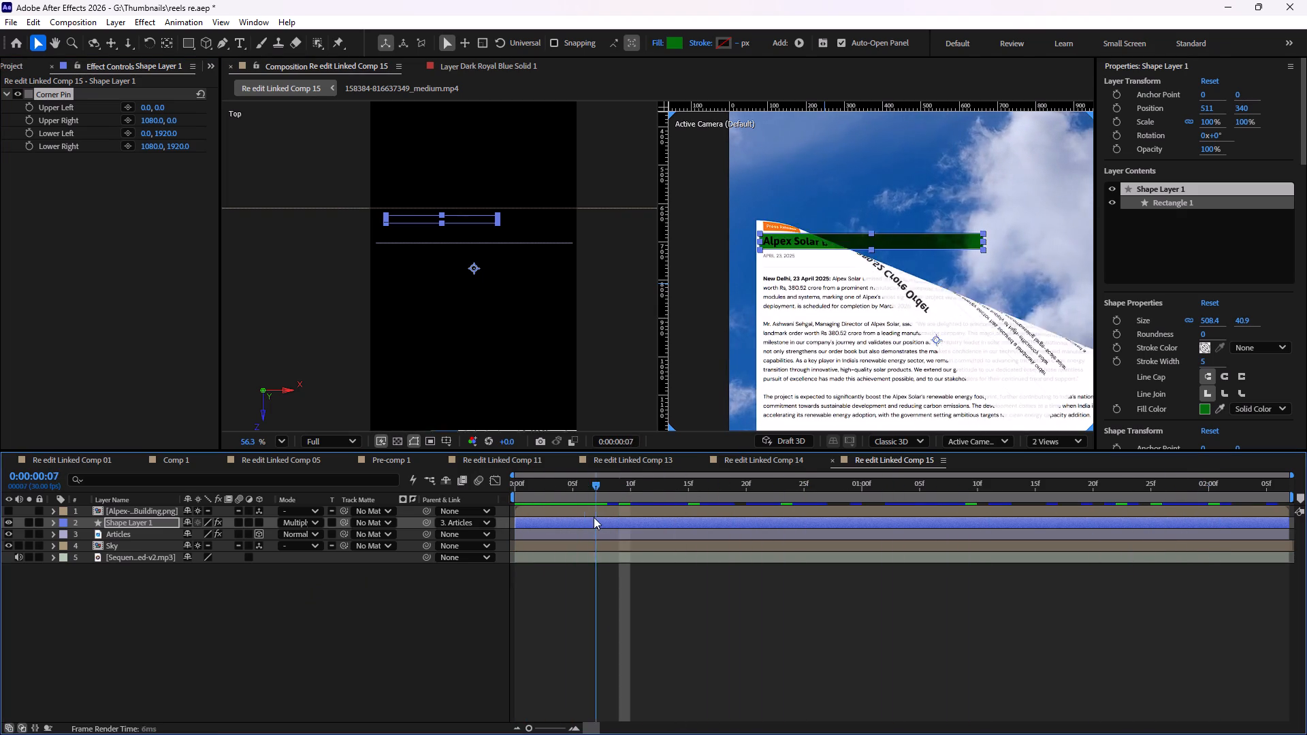
left_click_drag(594, 517, 635, 514)
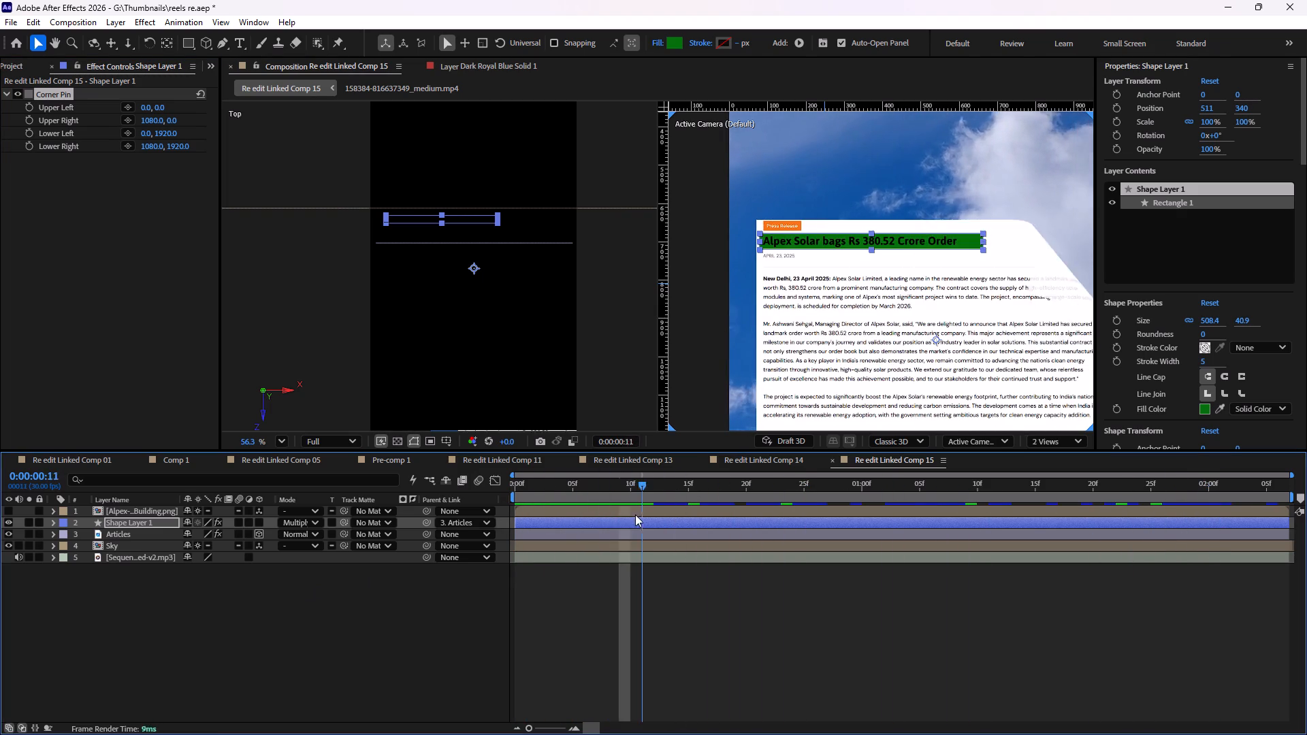
left_click_drag(635, 514, 935, 519)
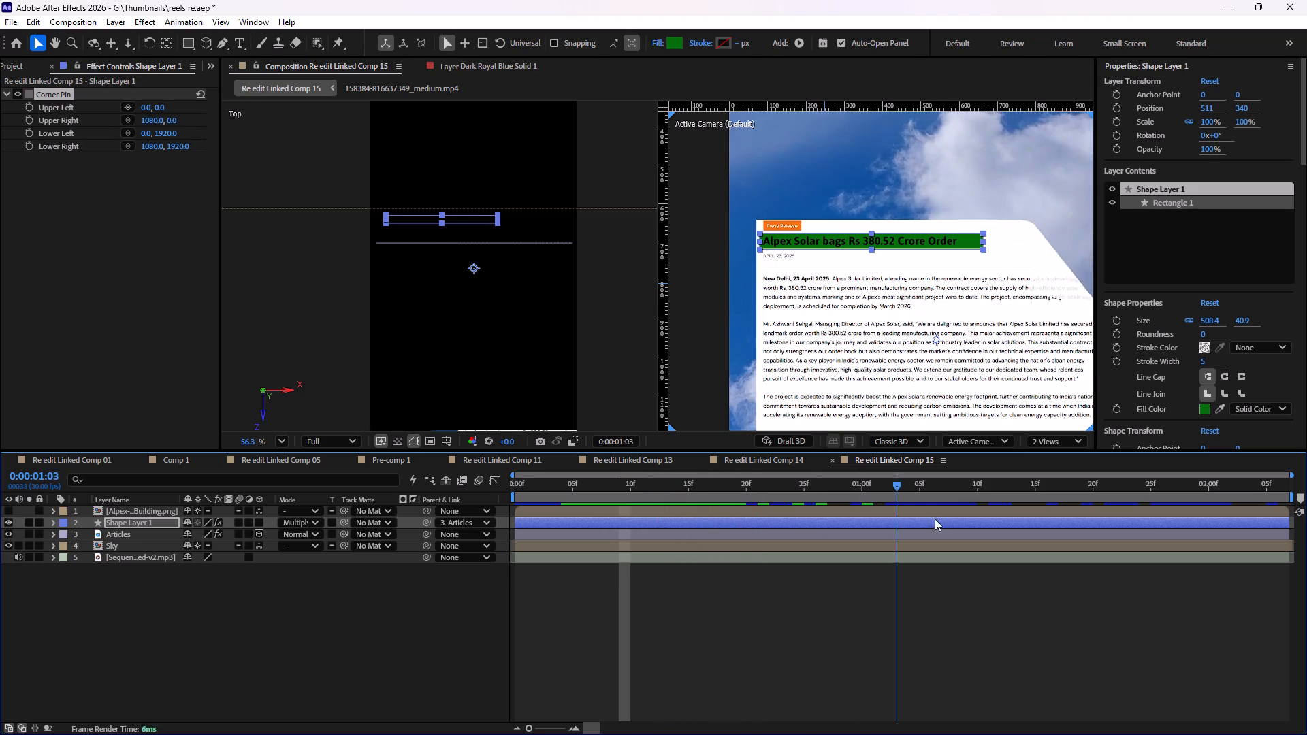
left_click_drag(935, 519, 1076, 534)
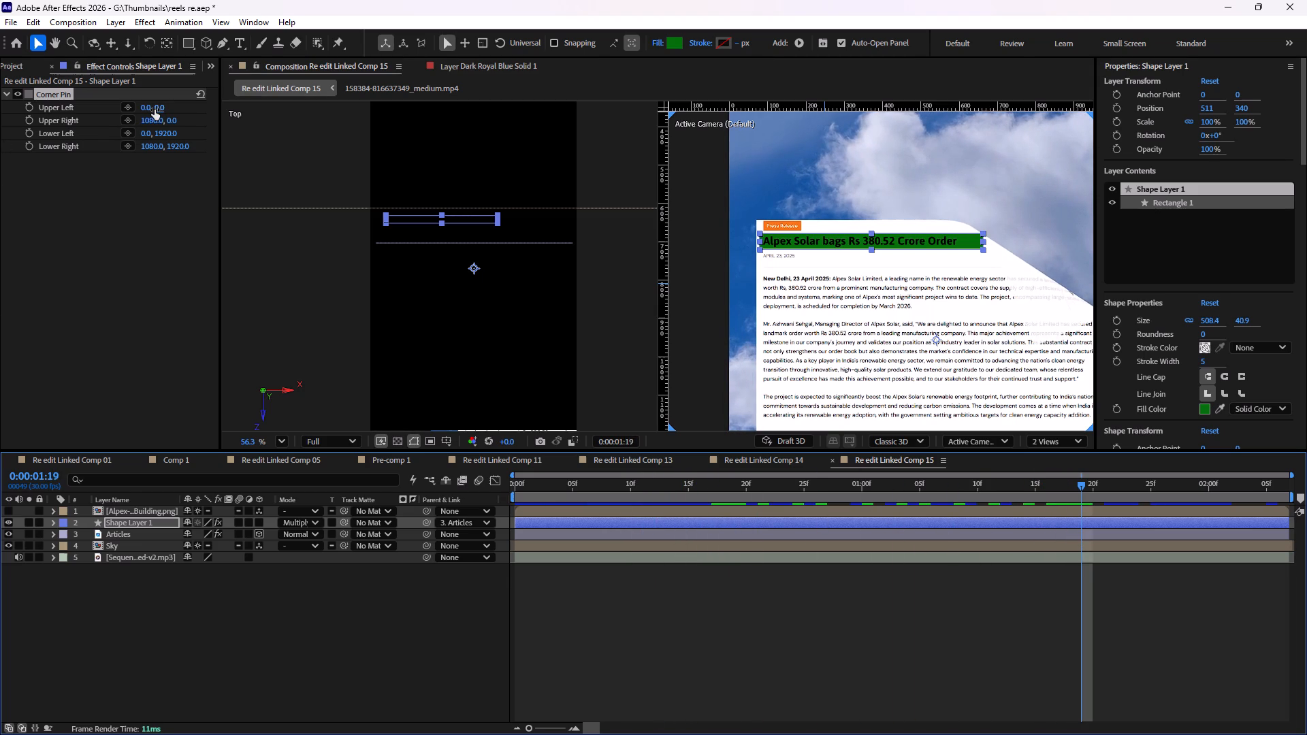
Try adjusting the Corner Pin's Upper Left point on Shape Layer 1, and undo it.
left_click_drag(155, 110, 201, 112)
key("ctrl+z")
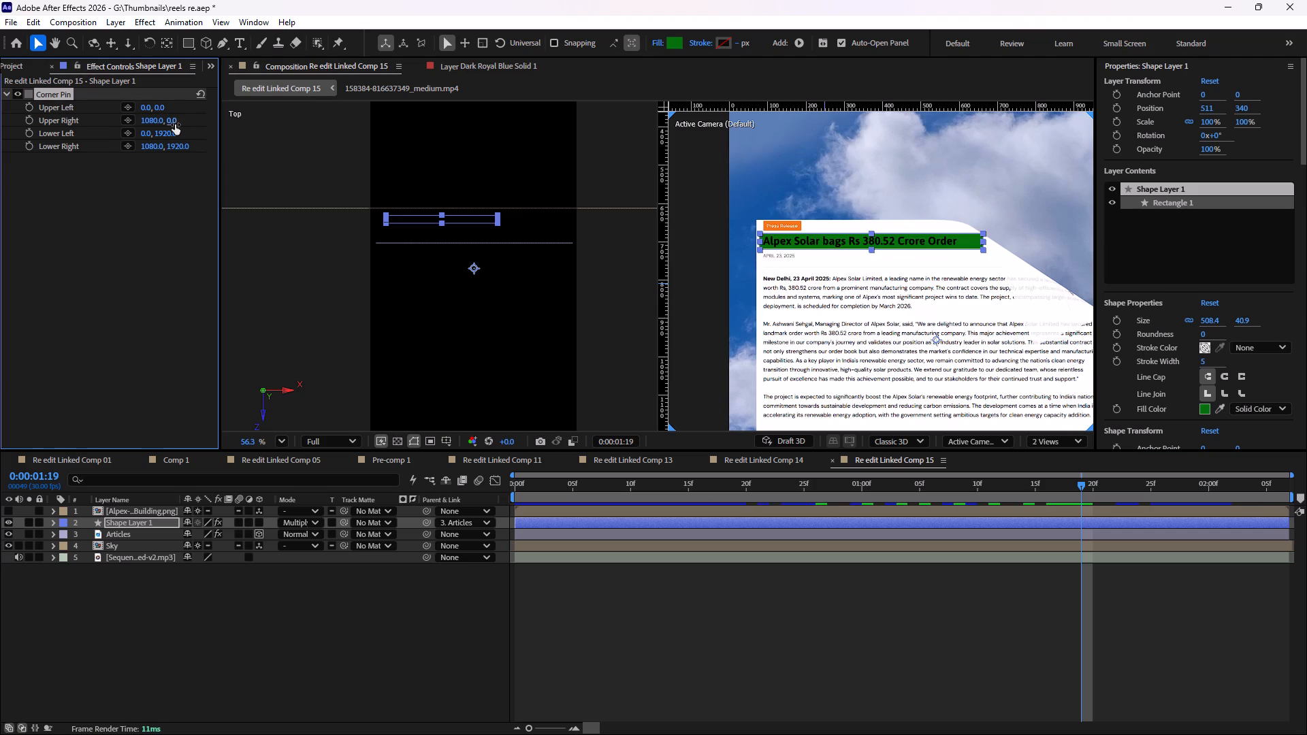
Set the Corner Pin's Upper Right point to 1080, 22 on Shape Layer 1, and scrub back to check the highlight.
left_click(175, 125)
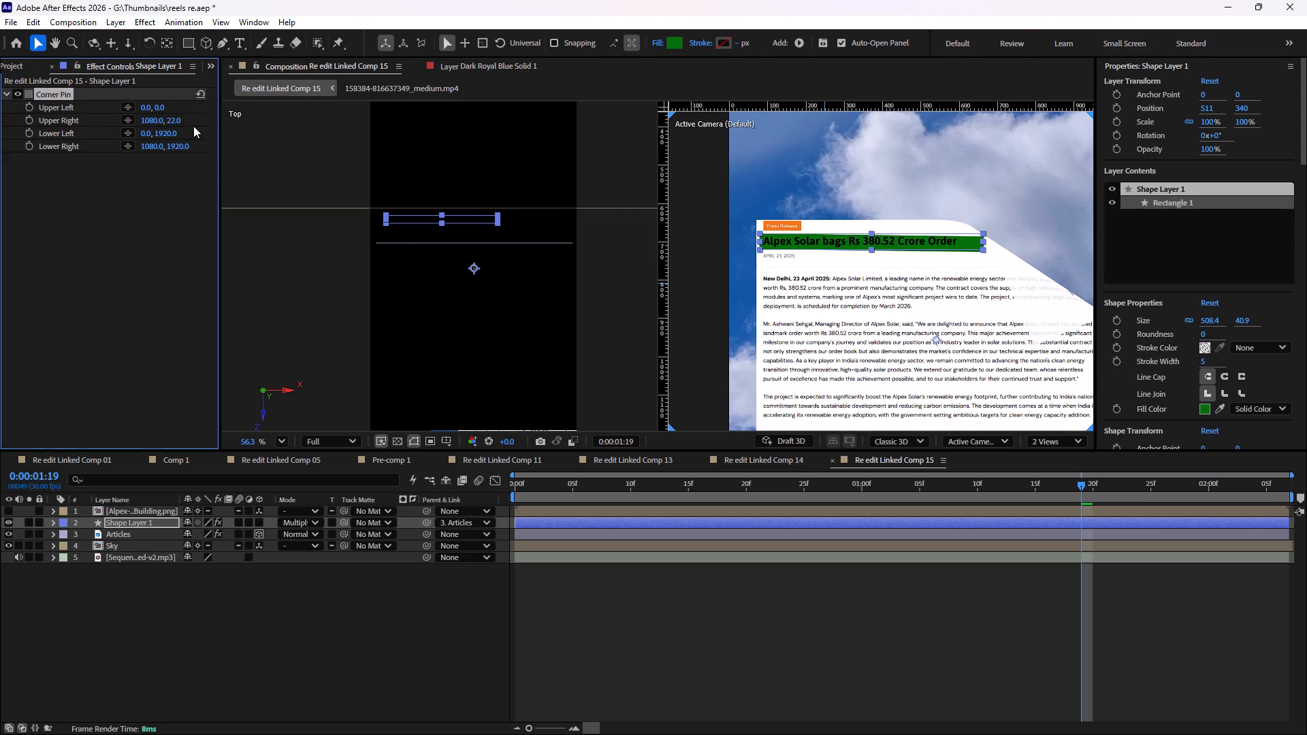
left_click_drag(1082, 486, 1066, 486)
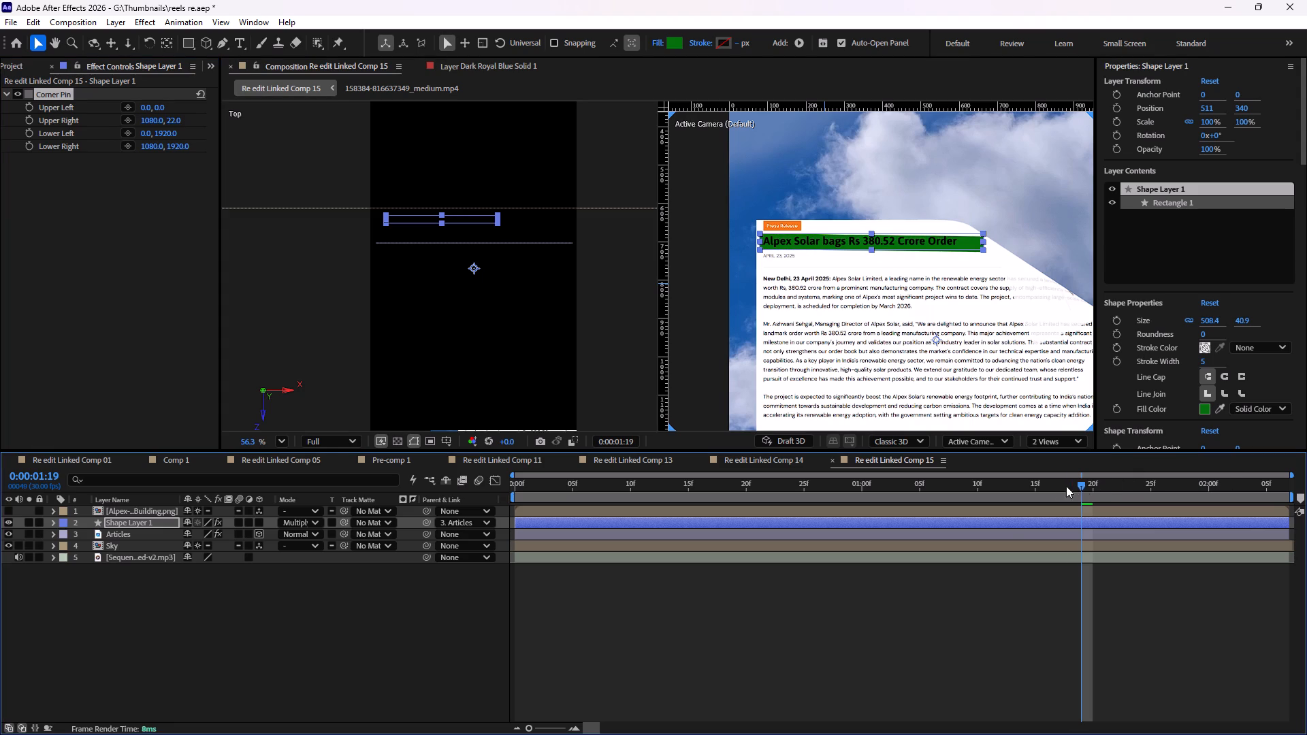
left_click_drag(1066, 486, 705, 485)
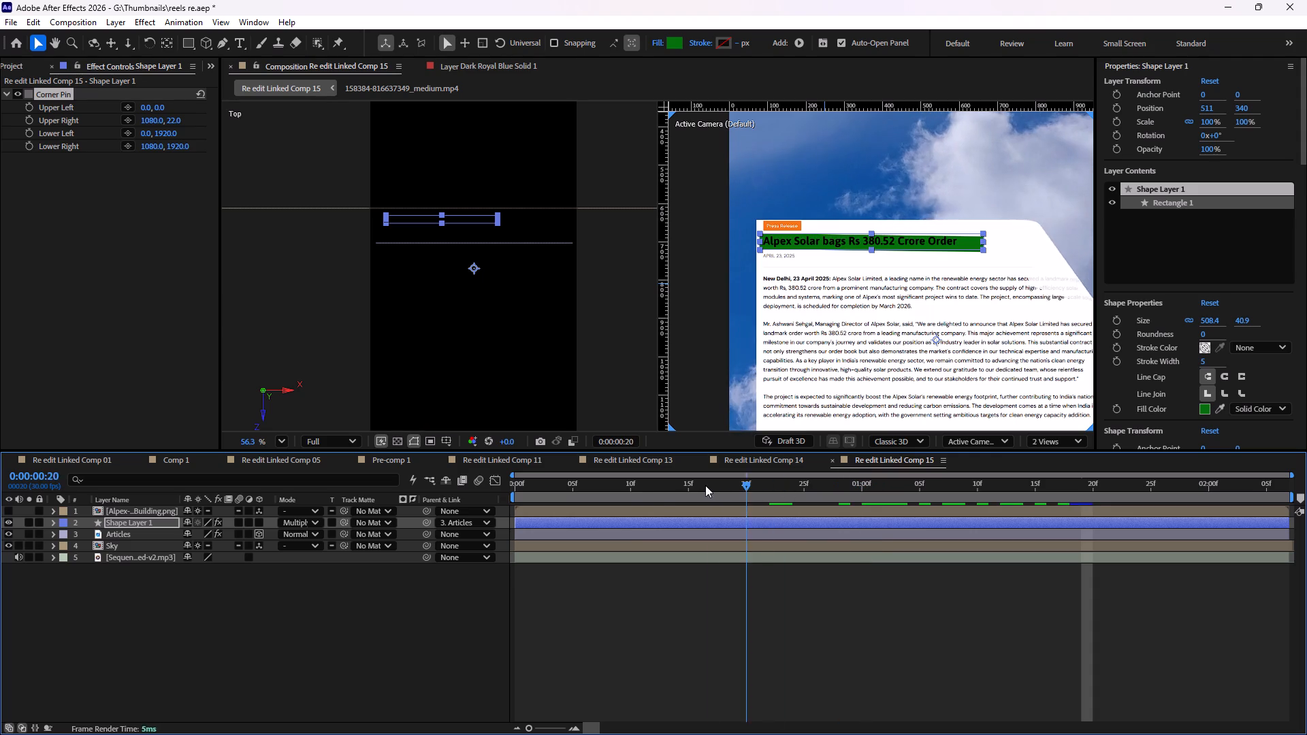
Check the highlight through the page turn and undo the last Corner Pin Upper Right change on Shape Layer 1.
left_click_drag(705, 485, 1102, 500)
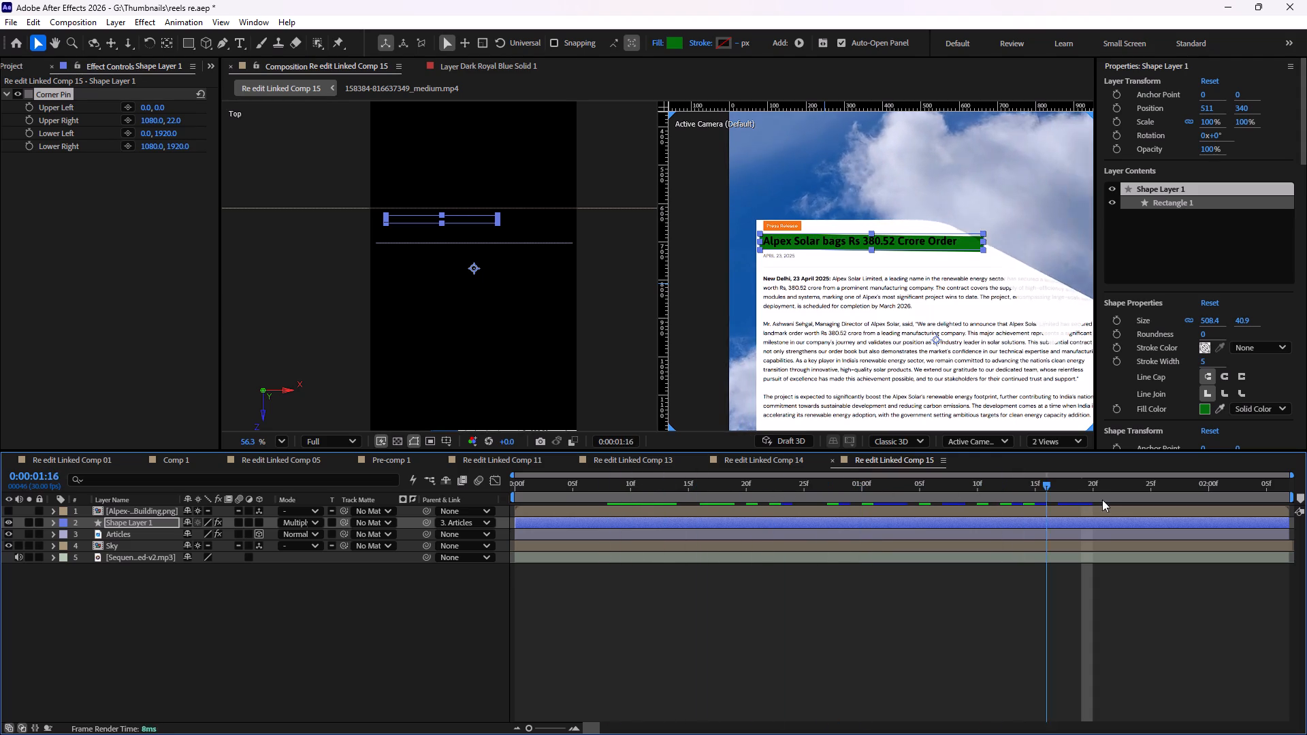
left_click_drag(1102, 500, 519, 494)
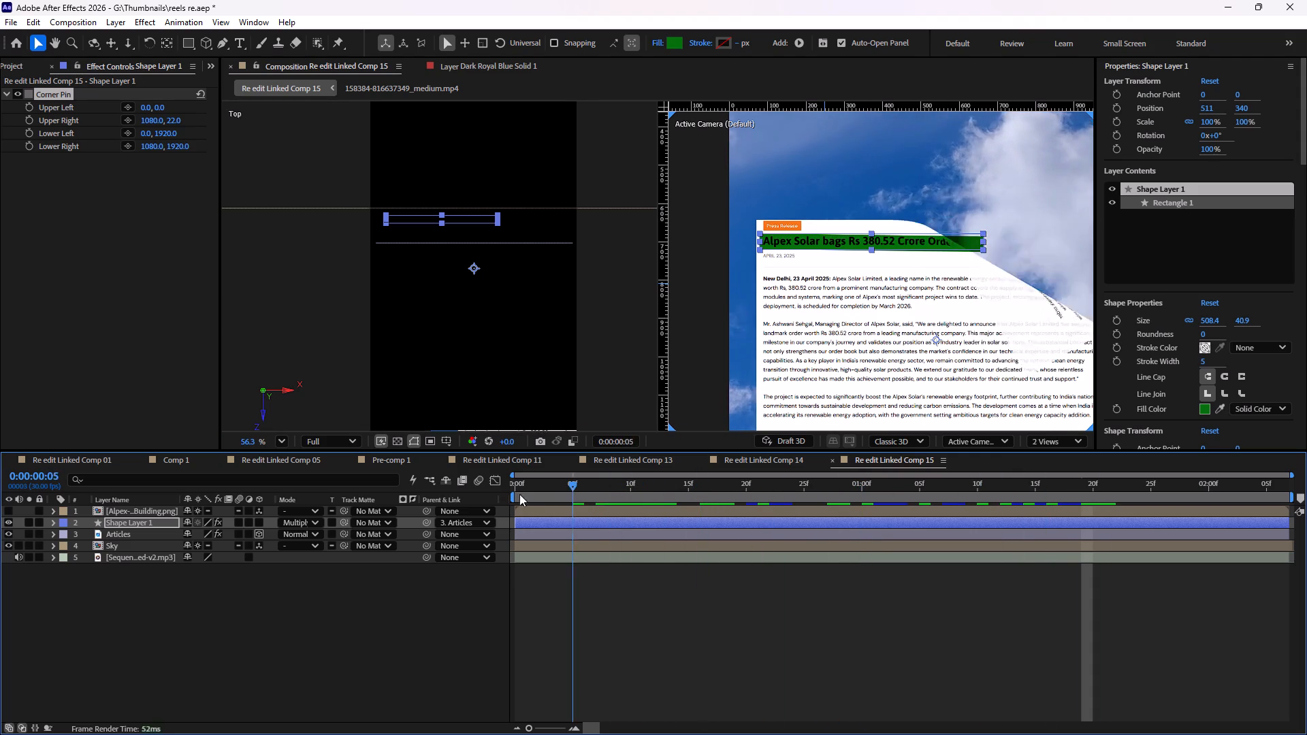
left_click_drag(519, 494, 497, 494)
key("ctrl+z")
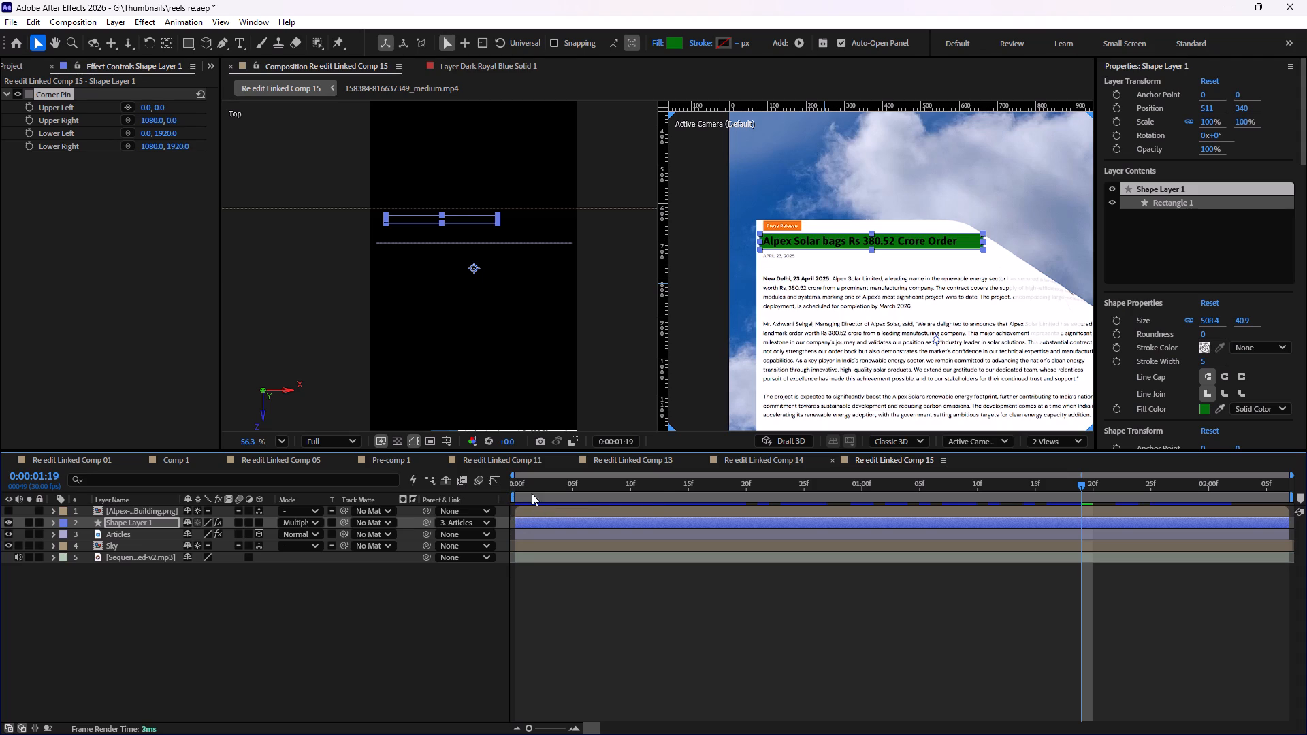
Find where the headline lies flat after the opening page turn, and trim the start of Shape Layer 1 to 0:00:00:10.
left_click_drag(1080, 489, 793, 527)
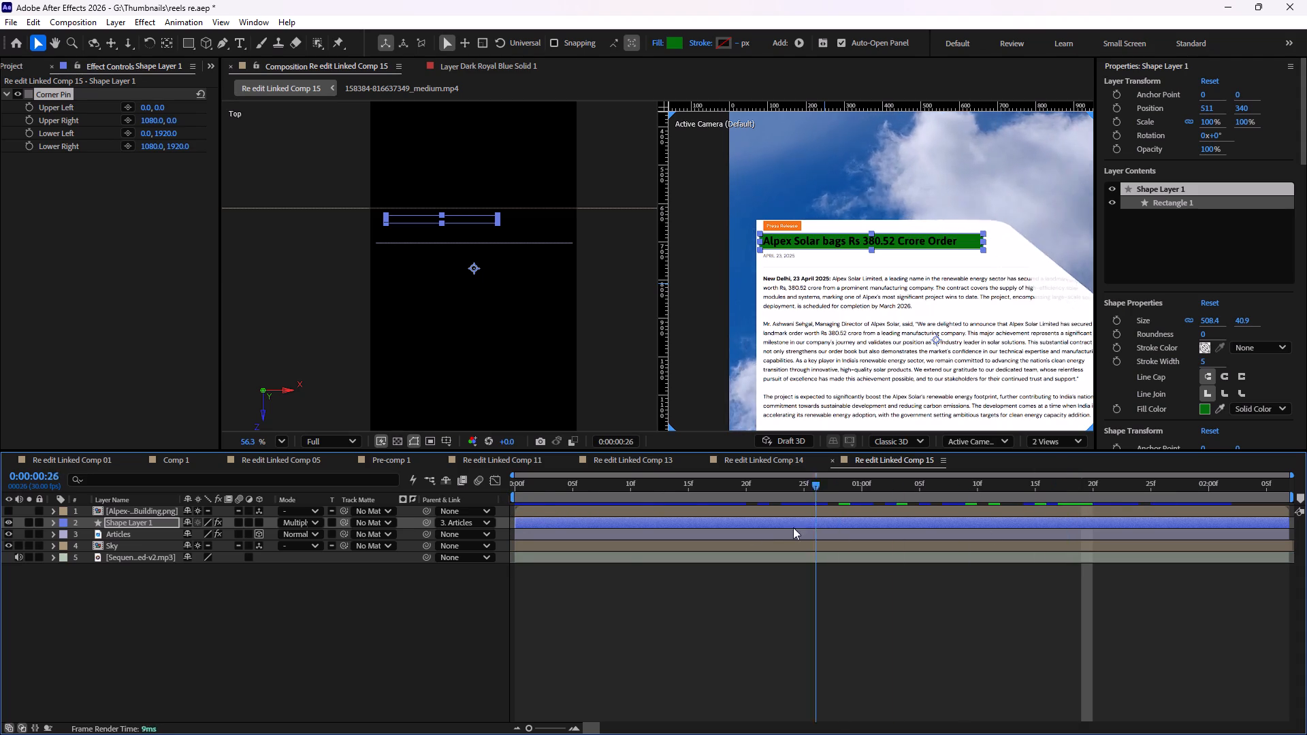
left_click_drag(793, 527, 666, 534)
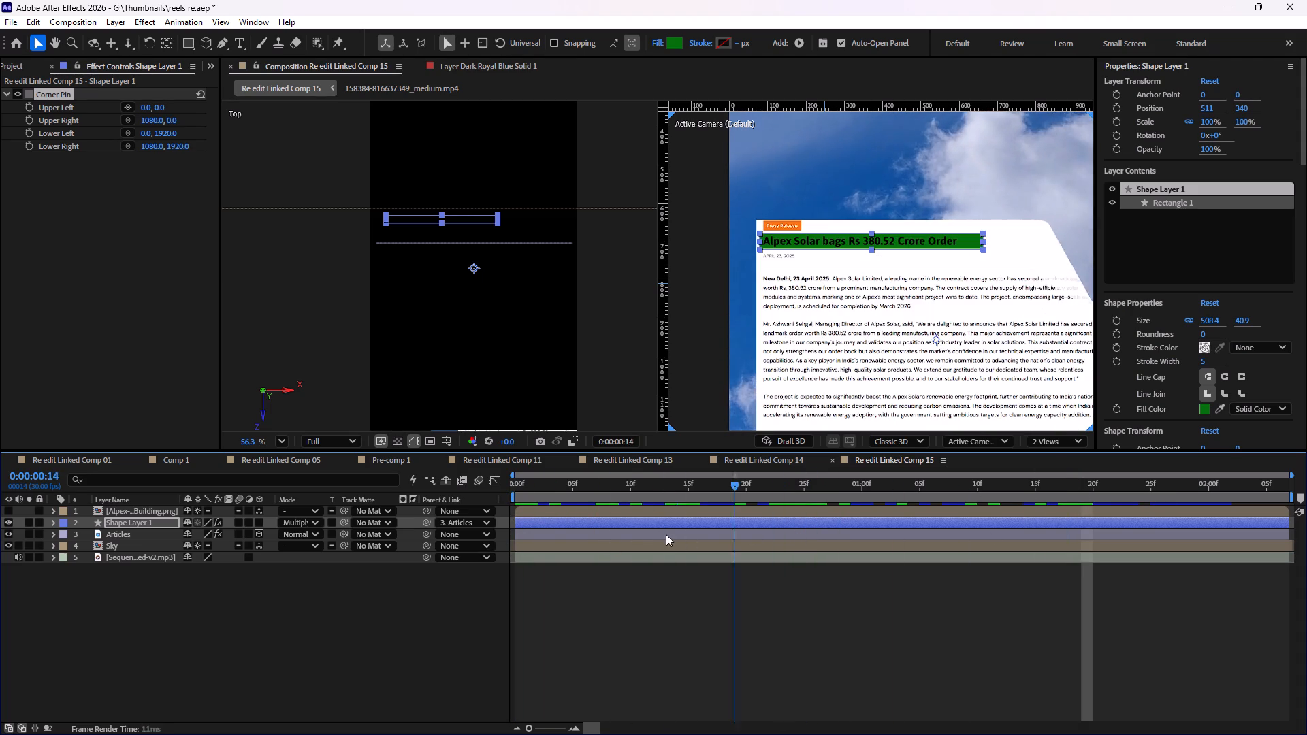
left_click_drag(666, 534, 608, 549)
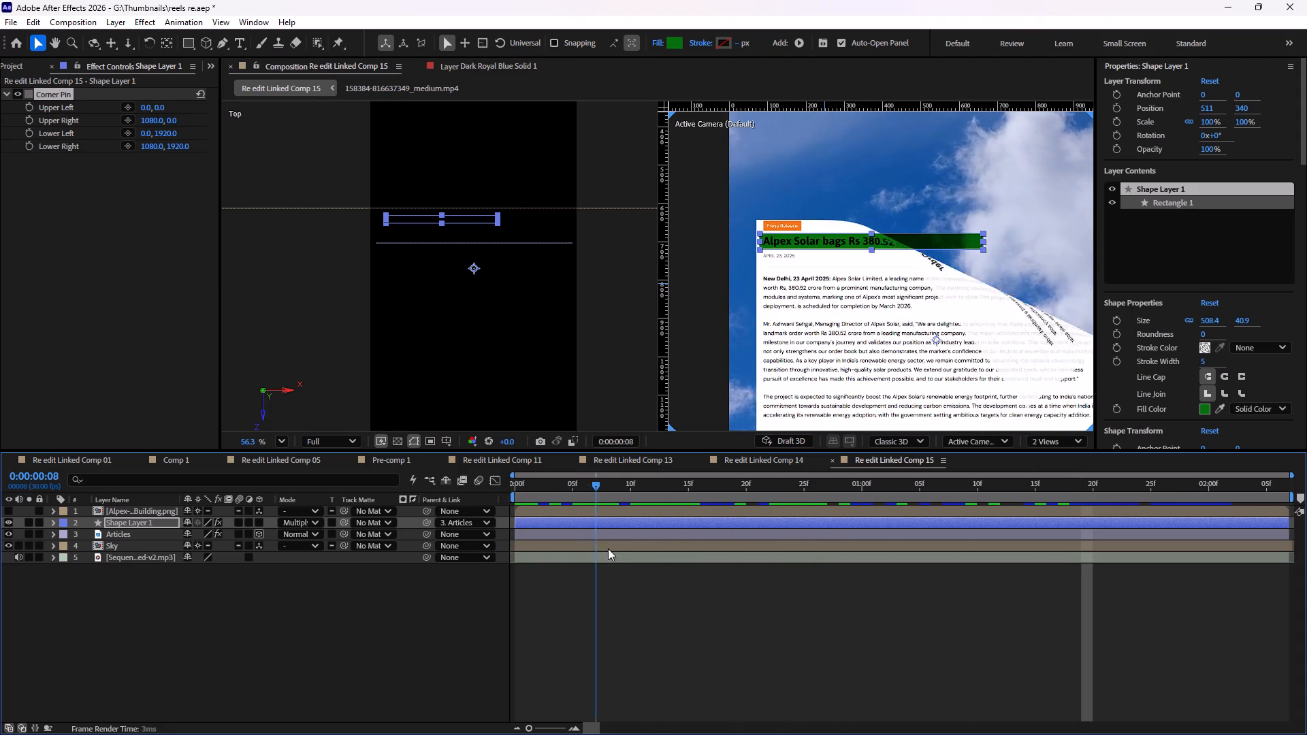
left_click_drag(608, 549, 545, 553)
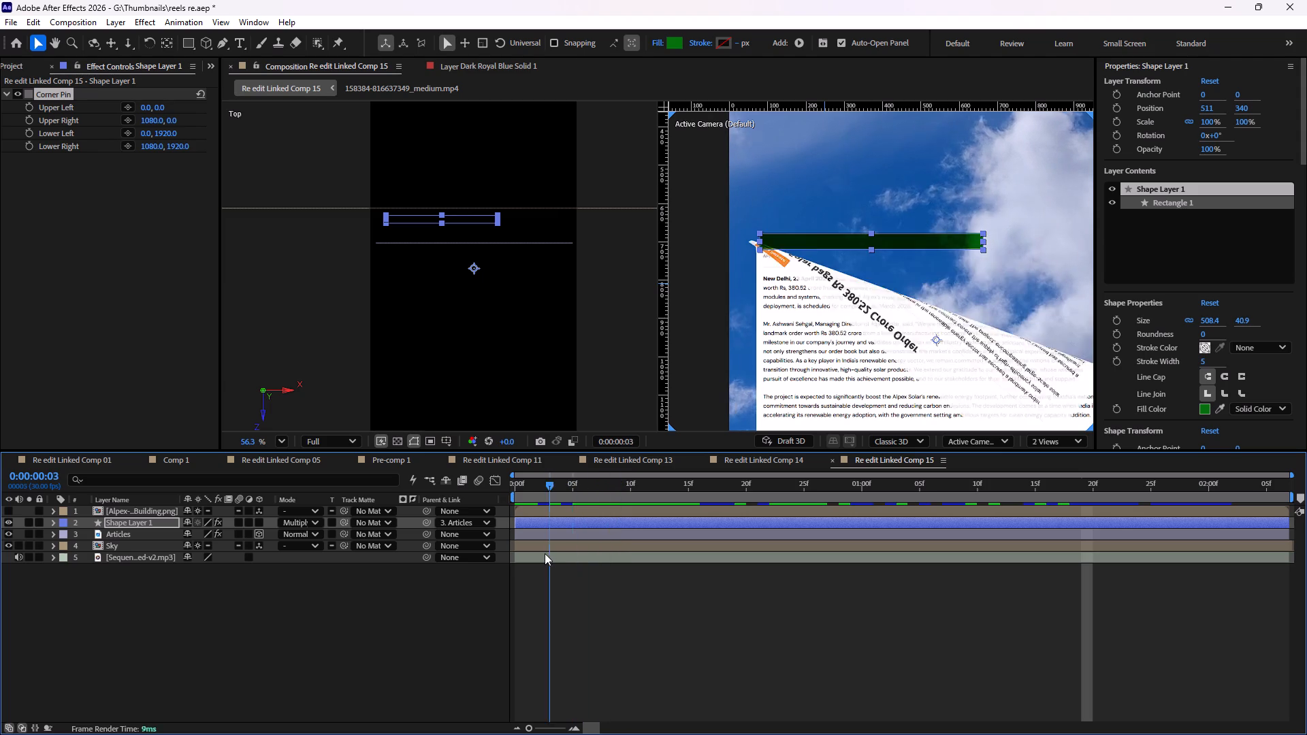
left_click_drag(545, 553, 571, 553)
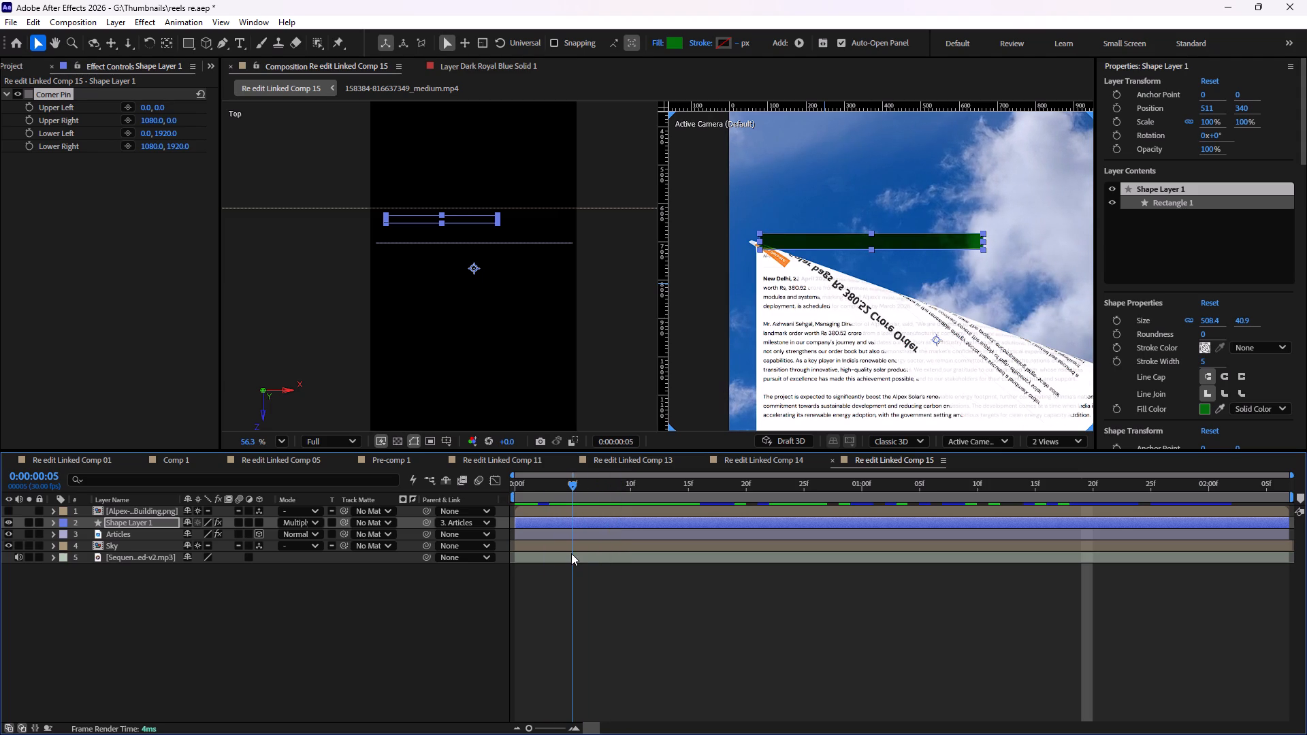
left_click_drag(571, 553, 641, 561)
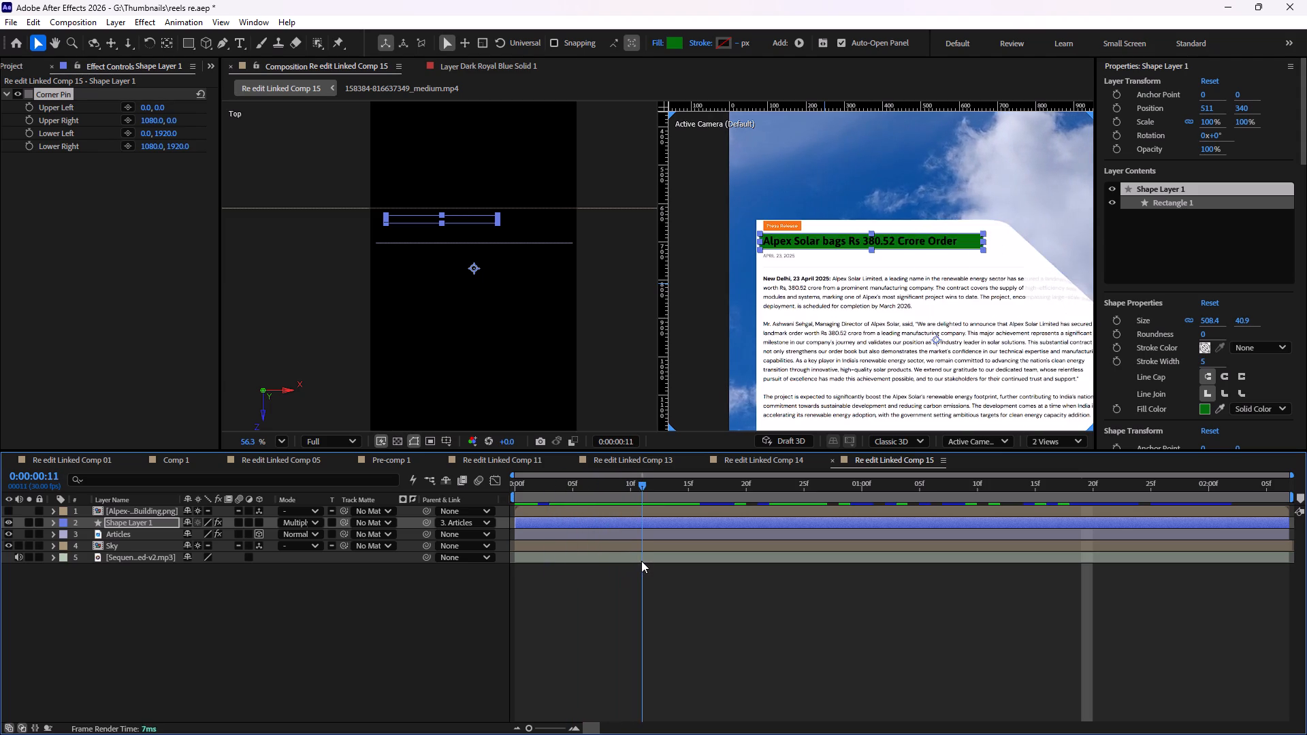
left_click_drag(641, 561, 581, 563)
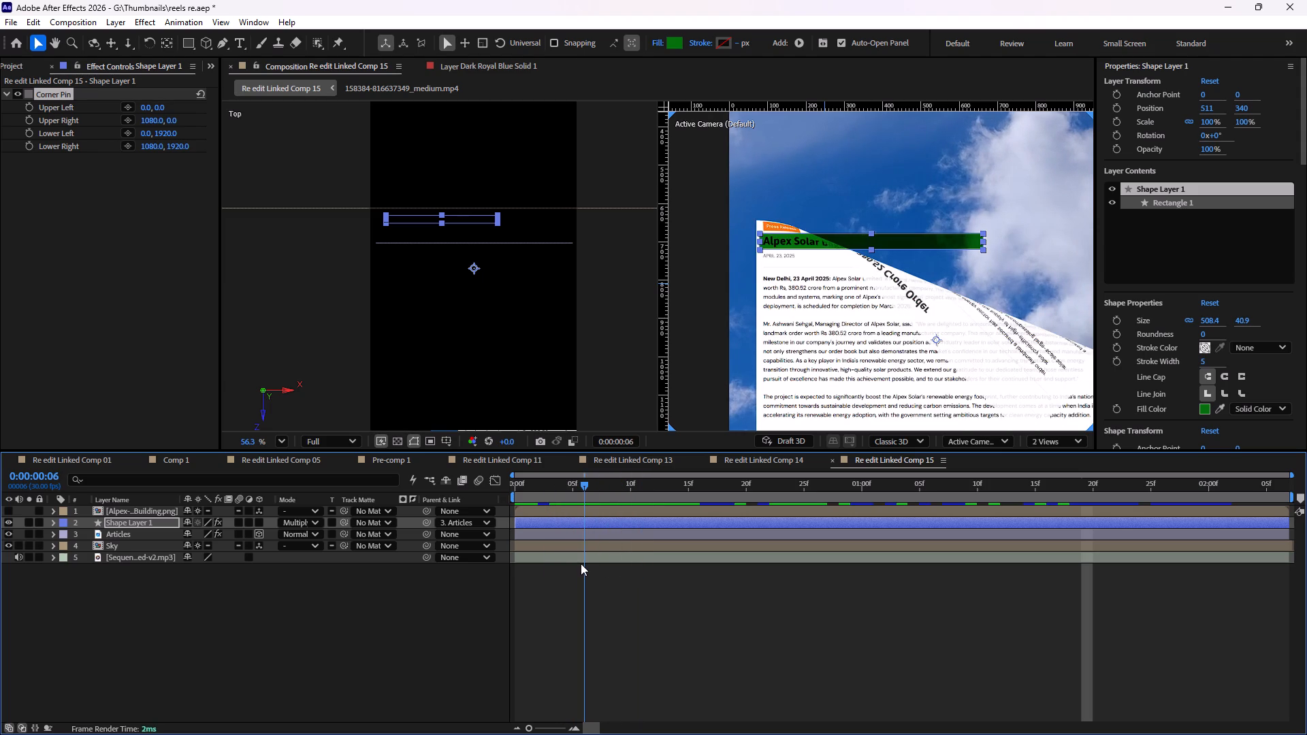
left_click_drag(581, 563, 567, 564)
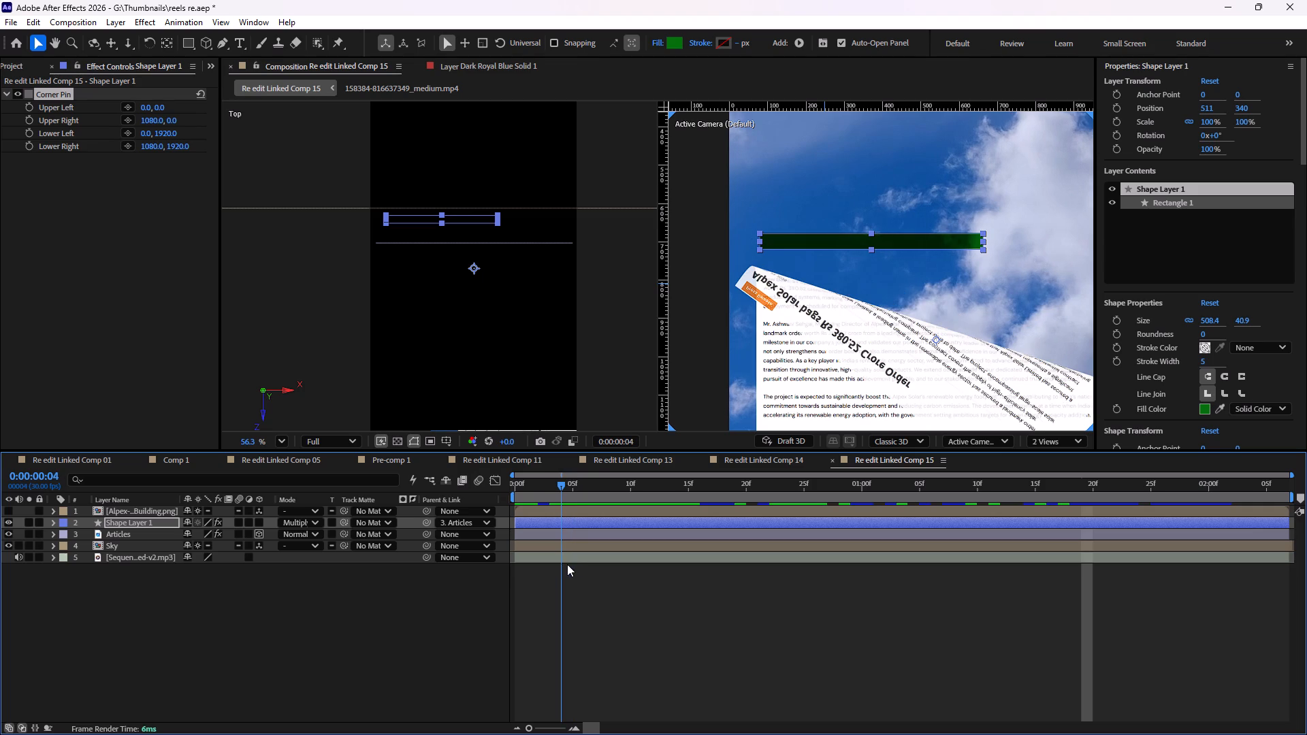
left_click_drag(567, 564, 631, 564)
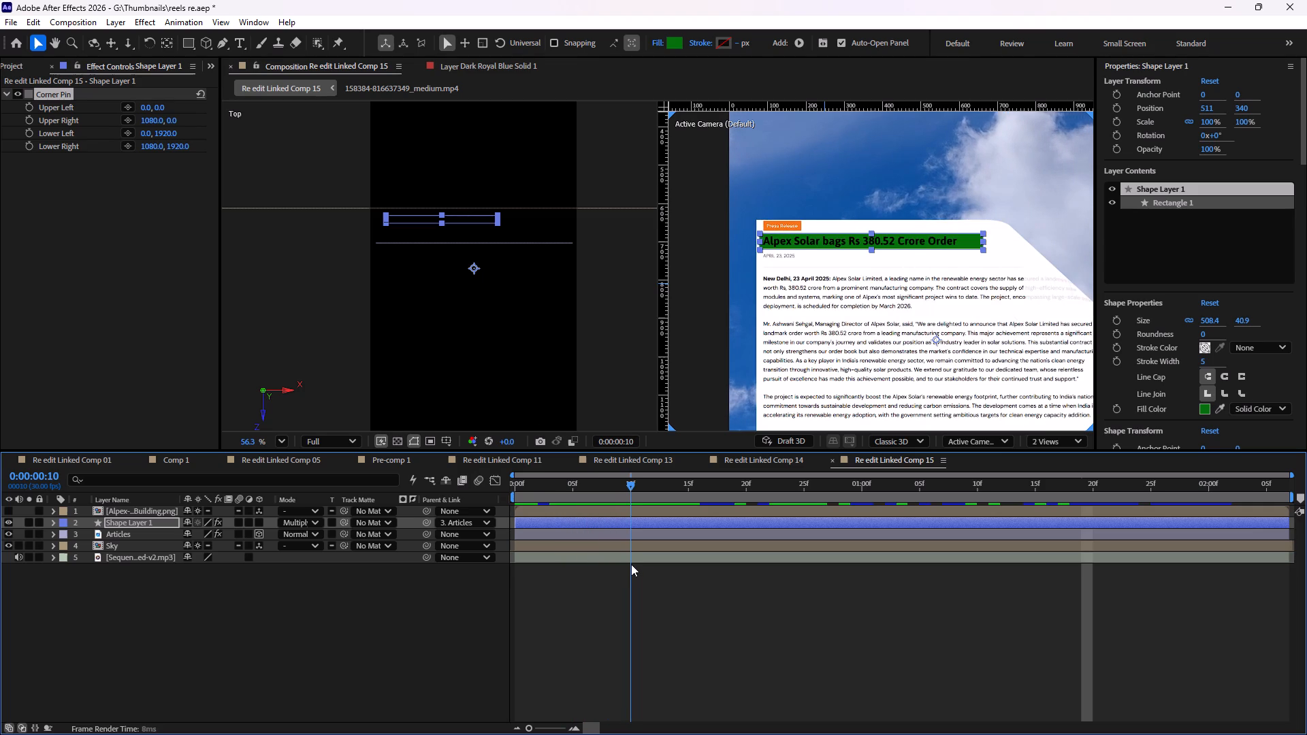
left_click_drag(631, 564, 630, 565)
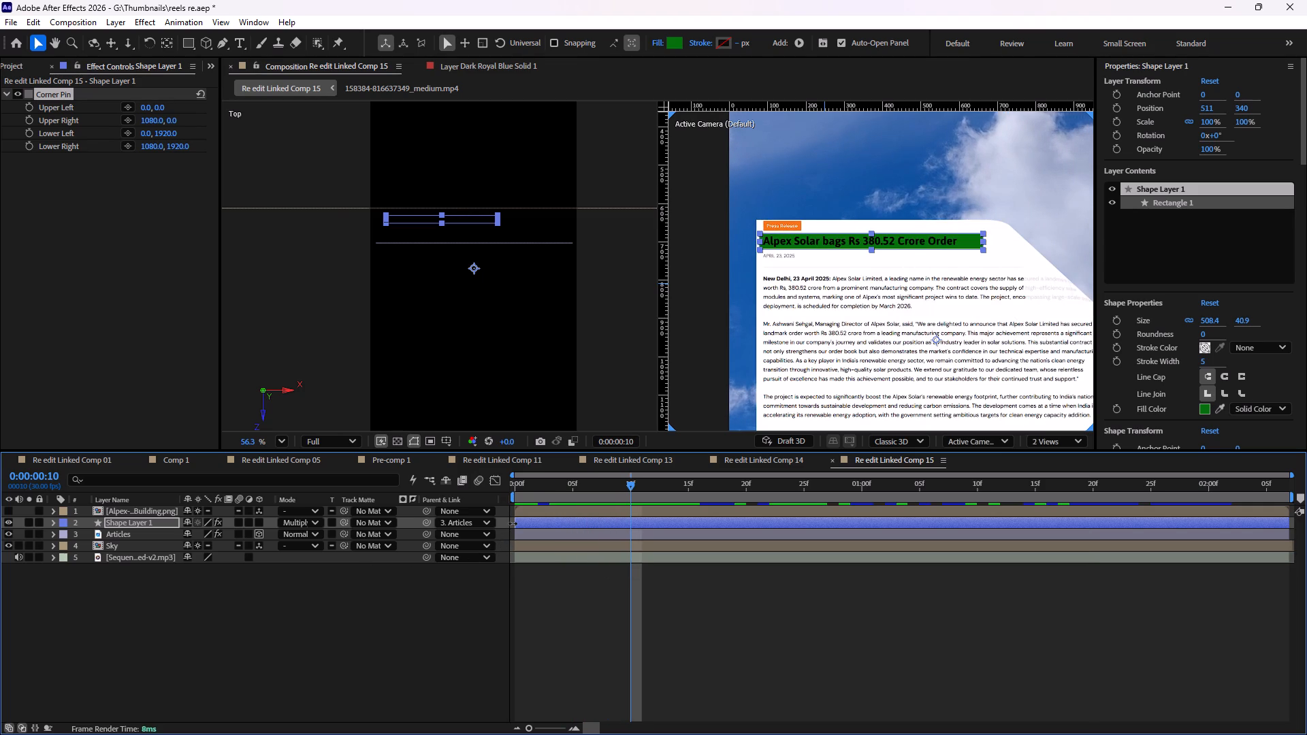
left_click_drag(513, 523, 633, 529)
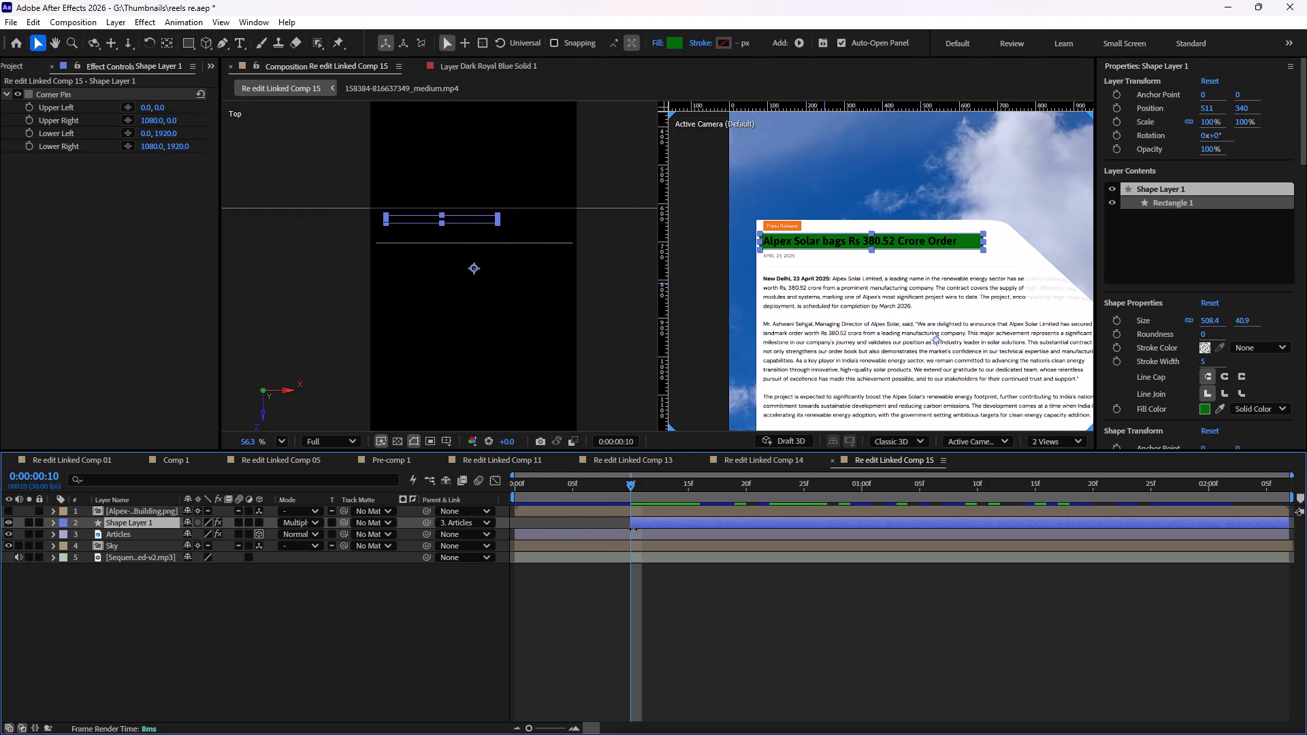
left_click_drag(633, 529, 633, 529)
Set the CC Page Turn Fold Position keyframe at 0:00:01:10 on the Articles layer to 844, 270.
left_click_drag(628, 486, 651, 486)
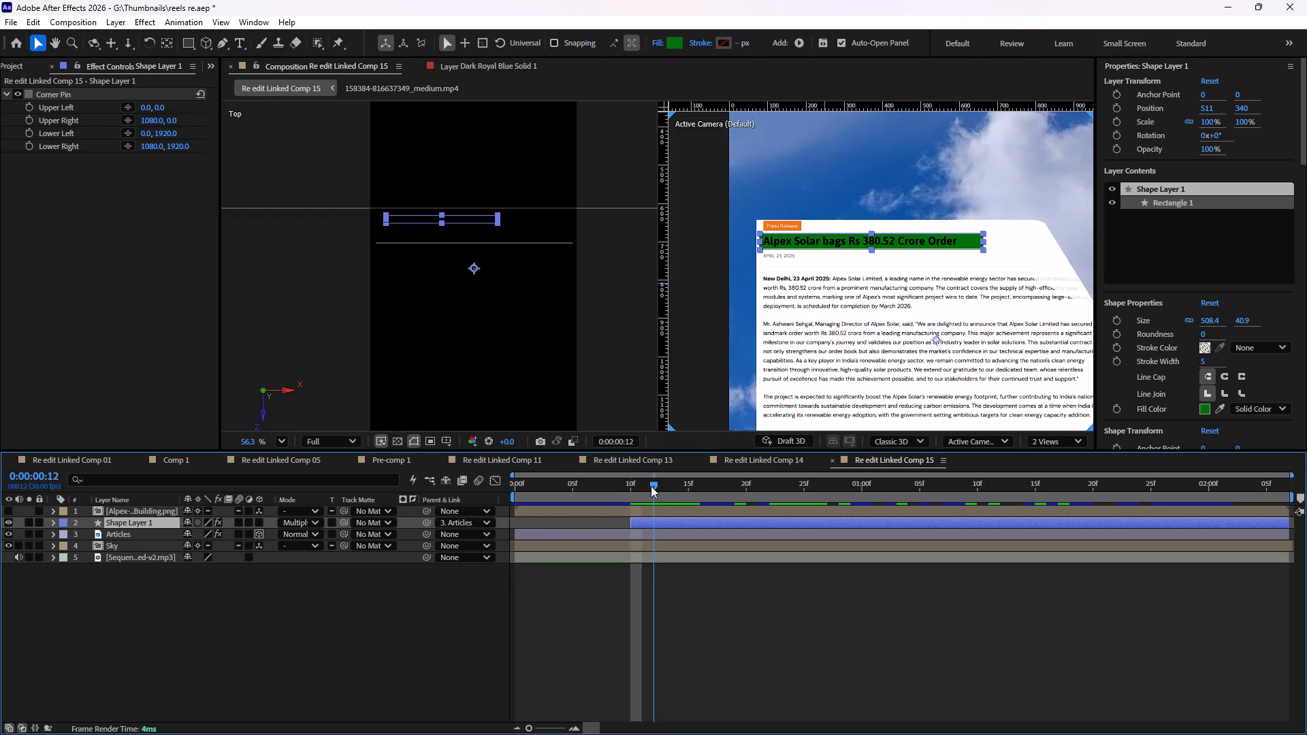
left_click_drag(651, 486, 834, 492)
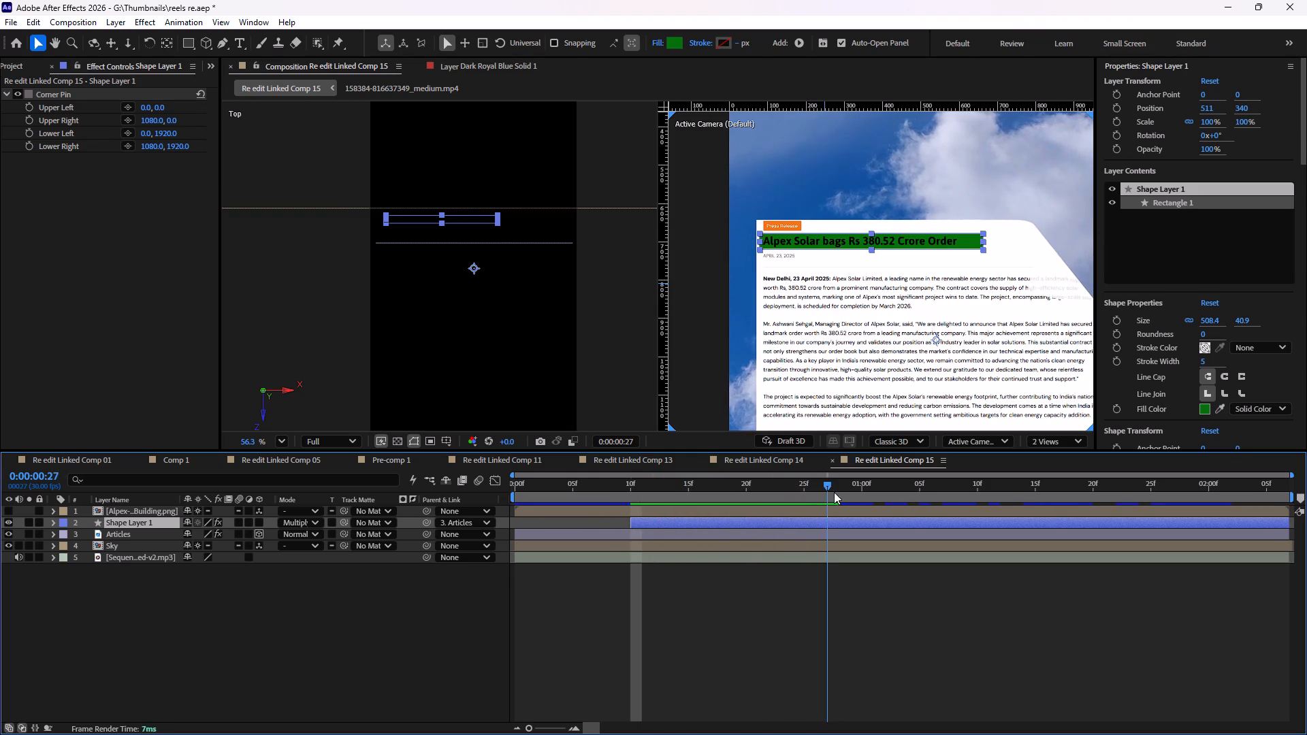
left_click_drag(834, 492, 946, 502)
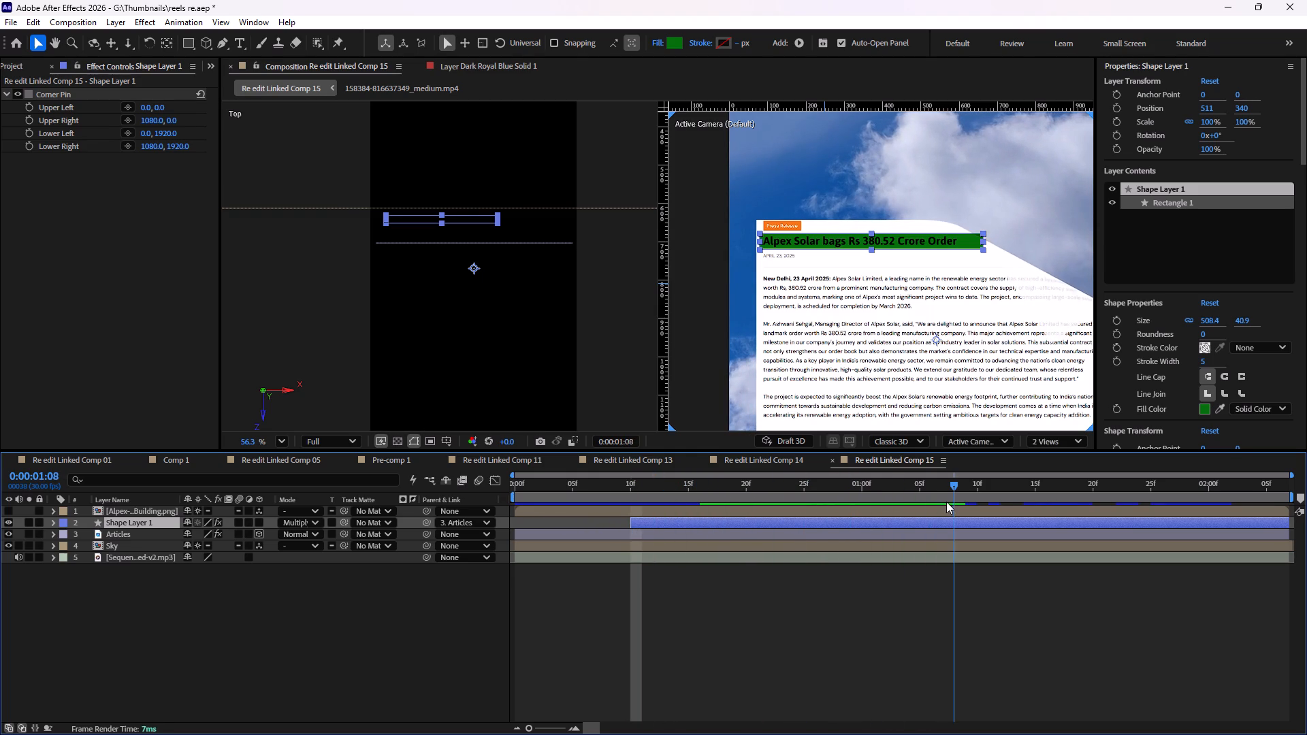
left_click_drag(946, 502, 977, 501)
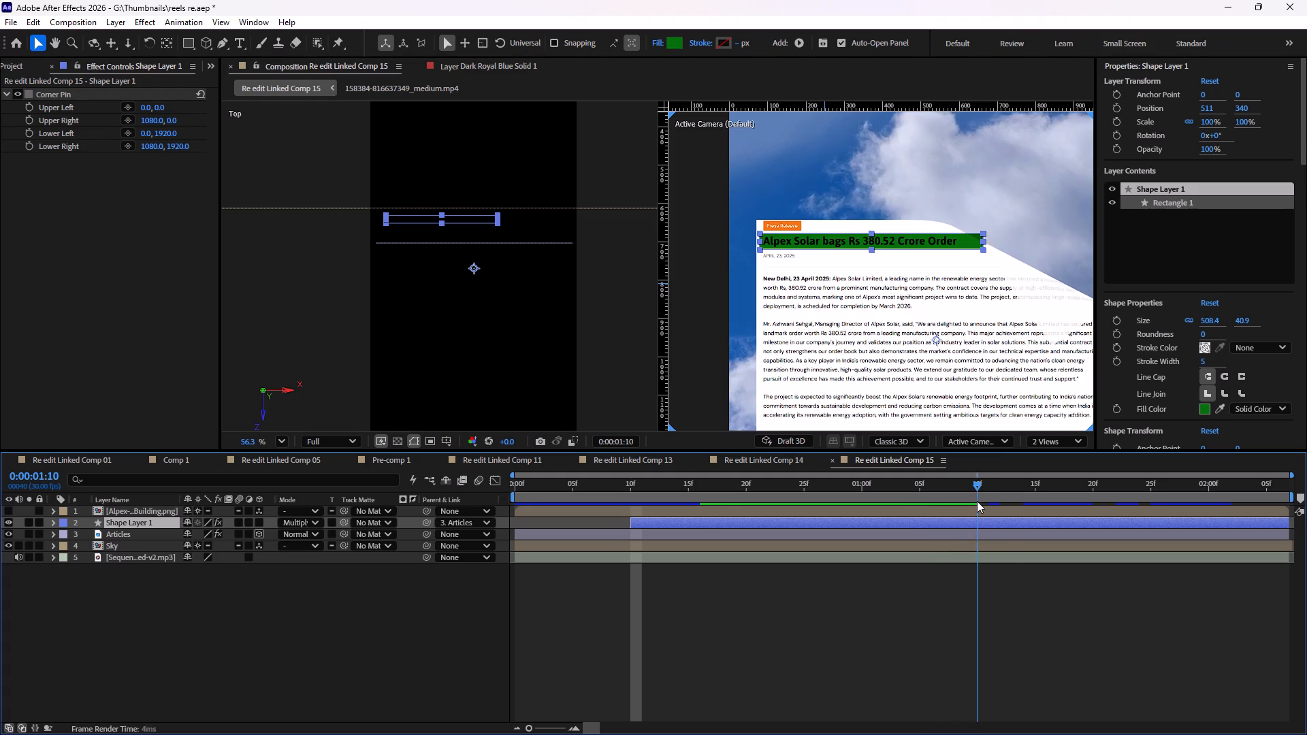
left_click_drag(977, 501, 1013, 502)
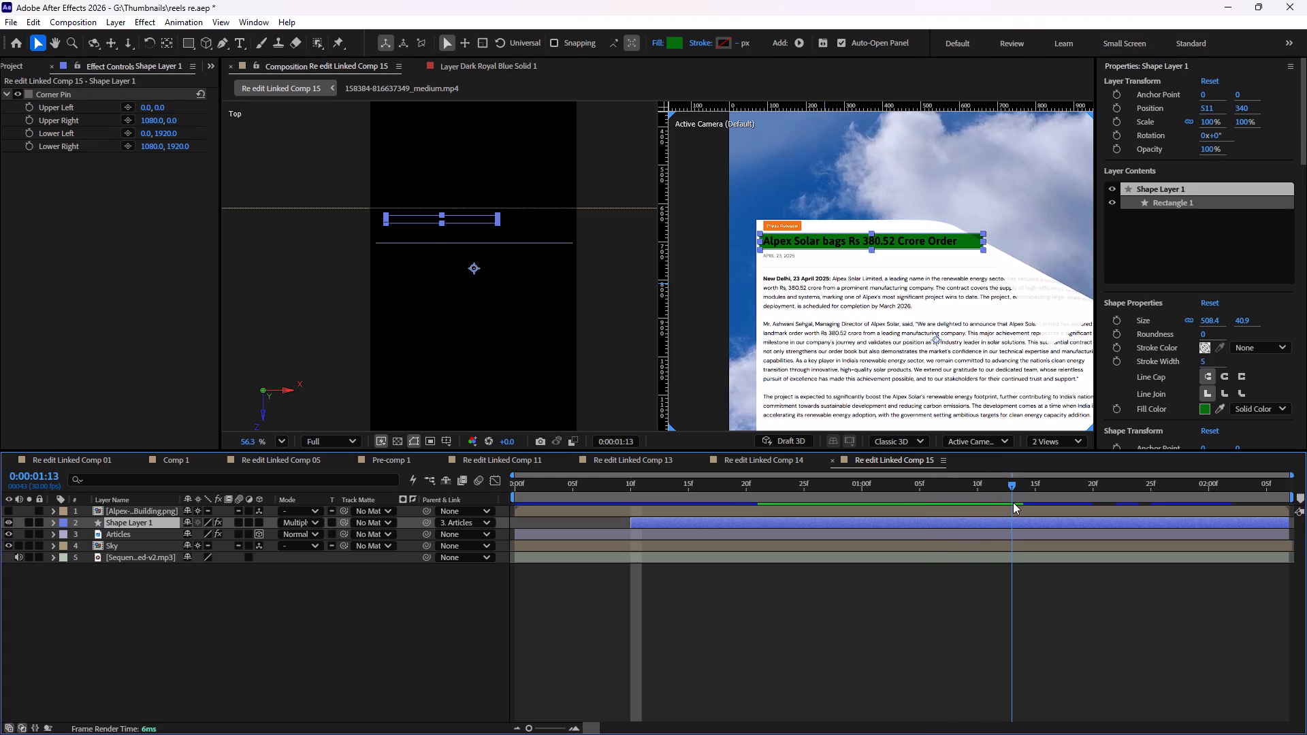
left_click_drag(1013, 502, 984, 504)
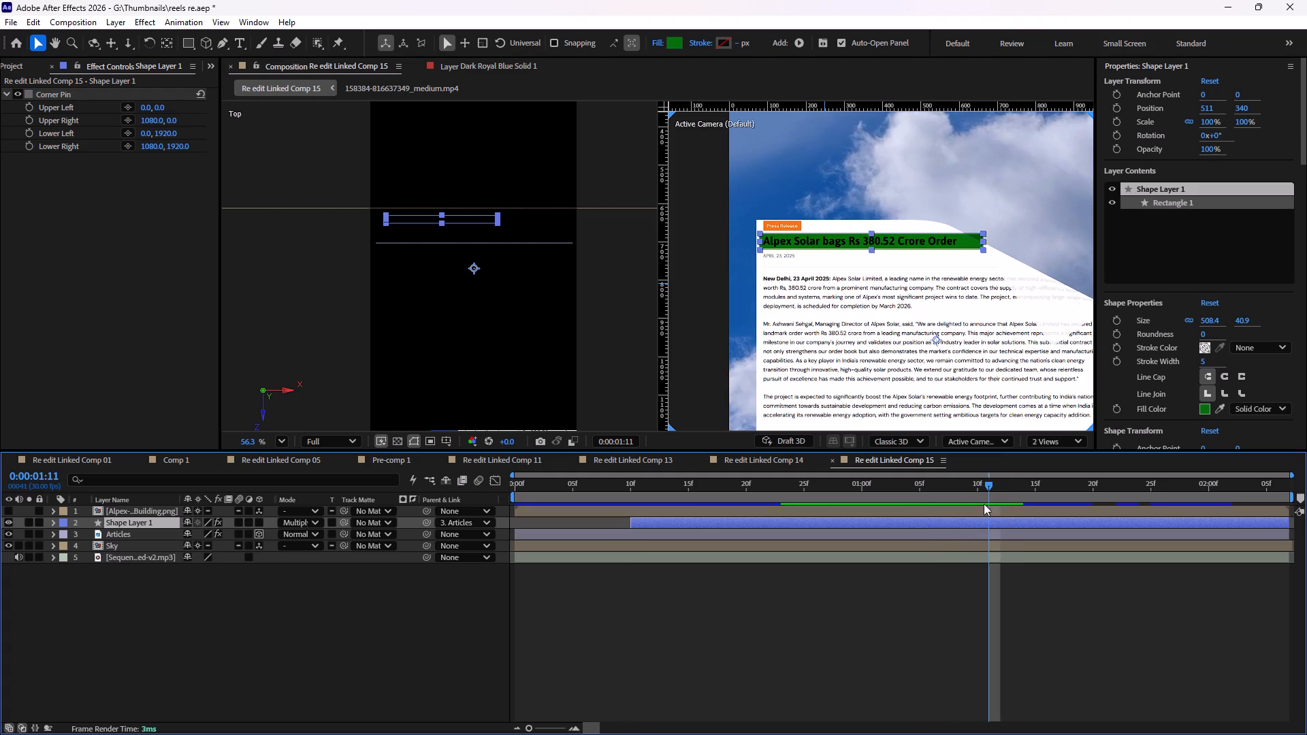
left_click(48, 534)
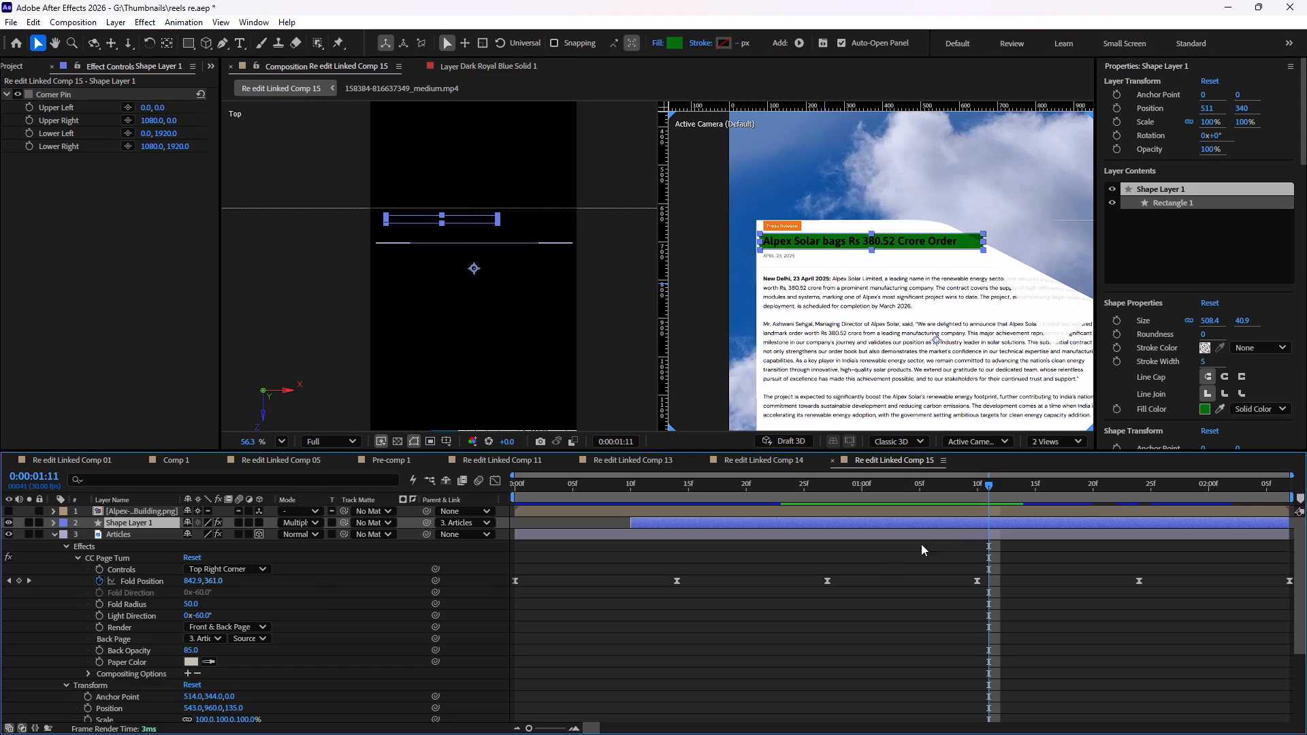
left_click(982, 481)
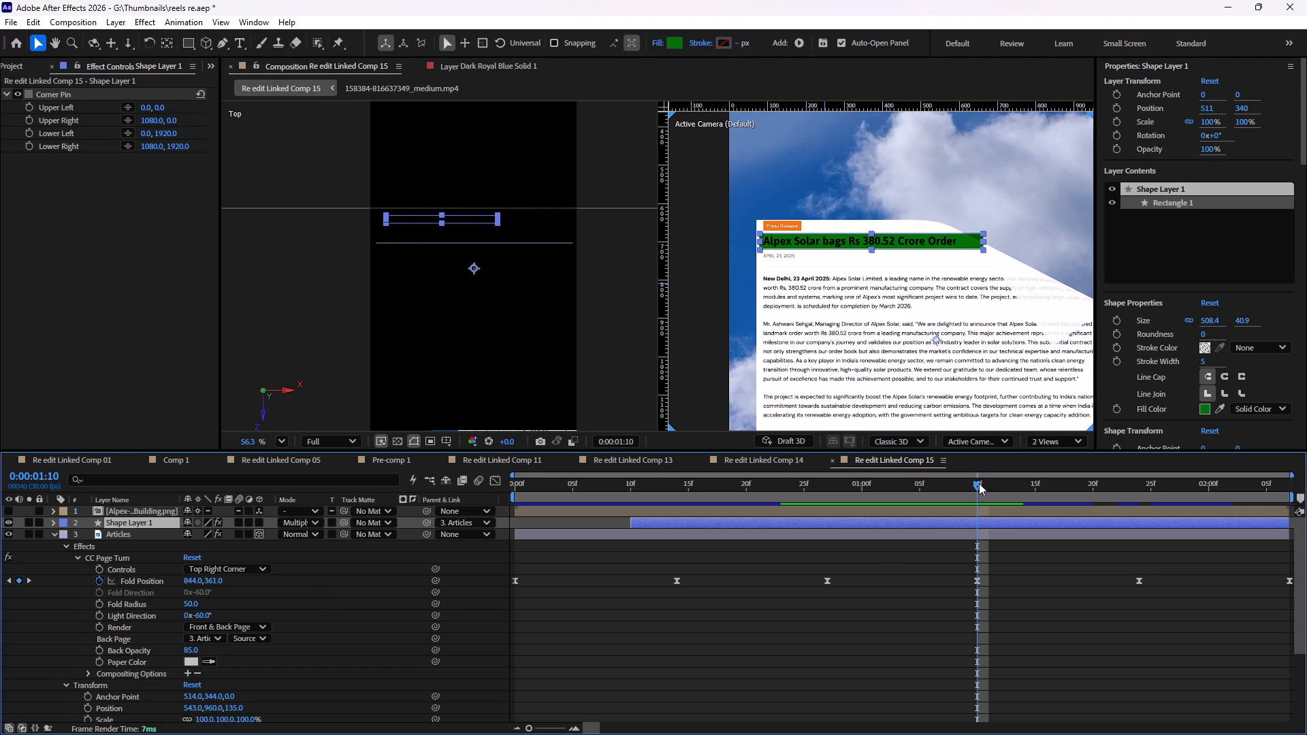
left_click_drag(938, 557, 1012, 621)
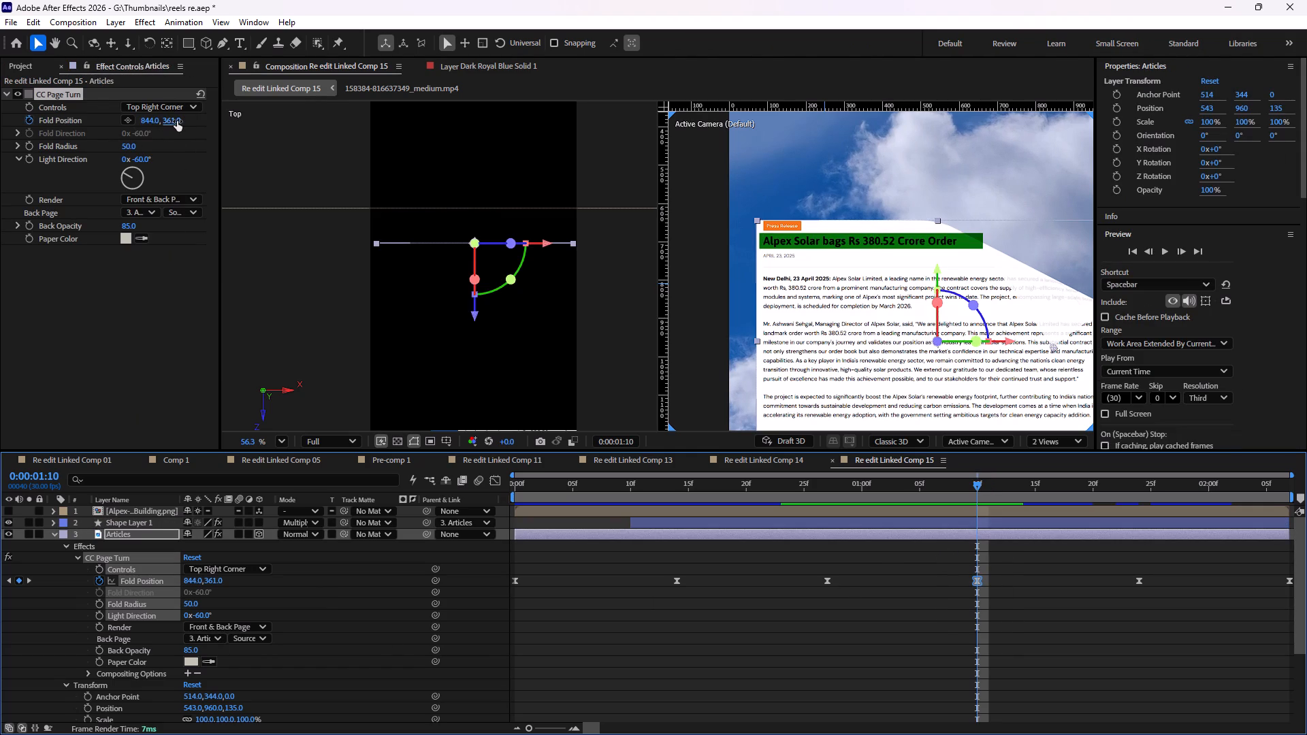
left_click_drag(173, 122, 118, 150)
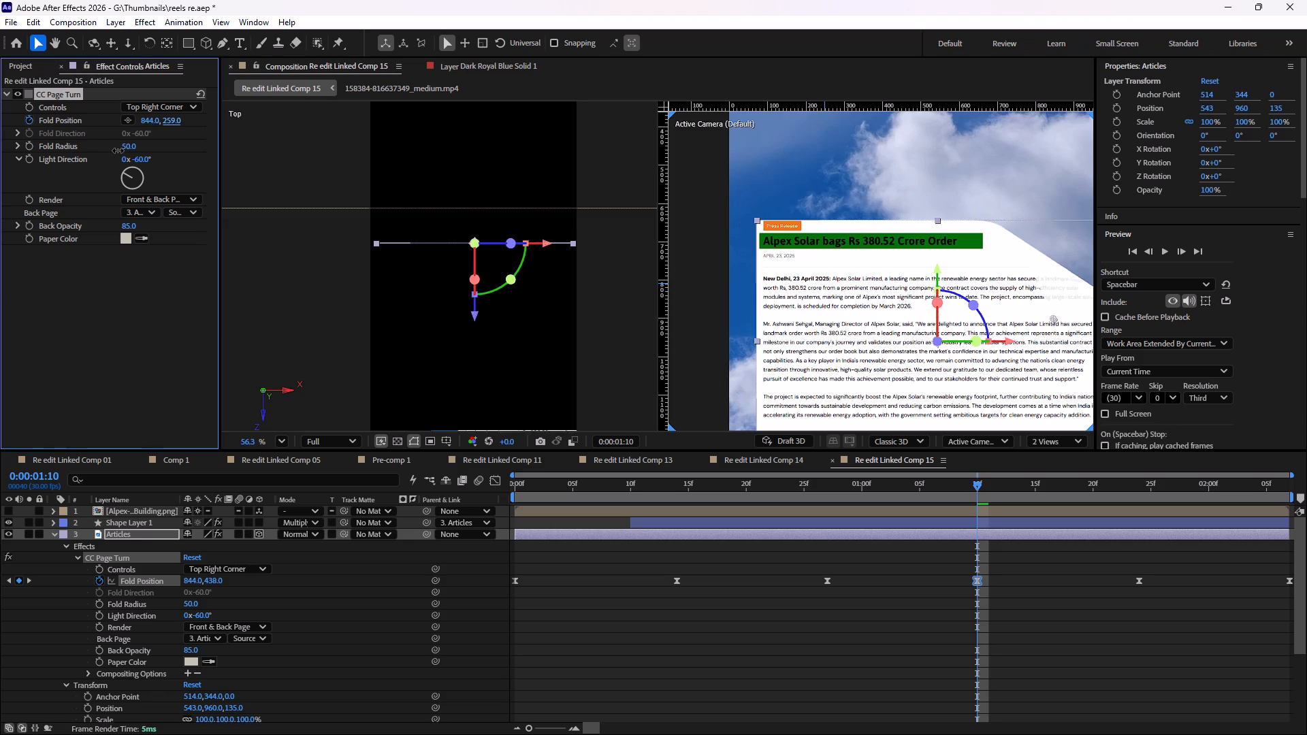
left_click_drag(118, 150, 141, 151)
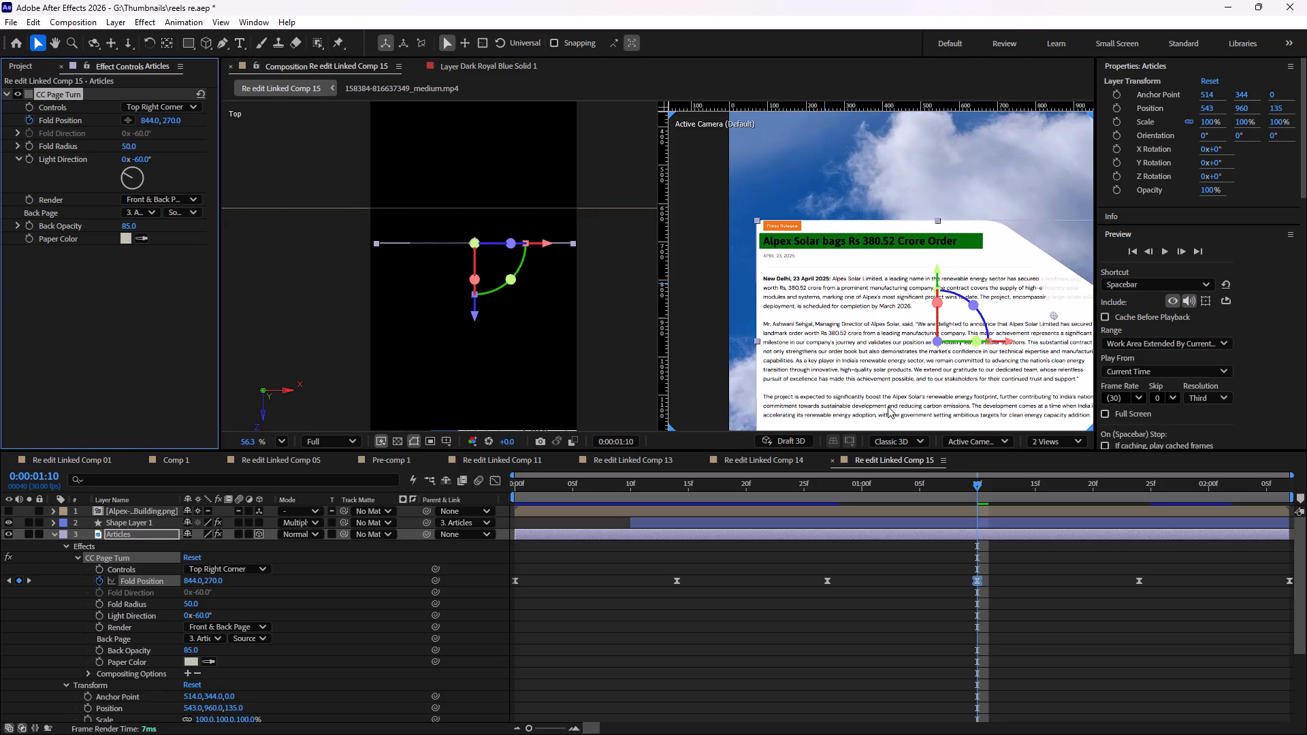
Scrub and play back the composition to check the page turn against the green headline highlight, with the Articles properties collapsed.
left_click_drag(975, 480, 1110, 502)
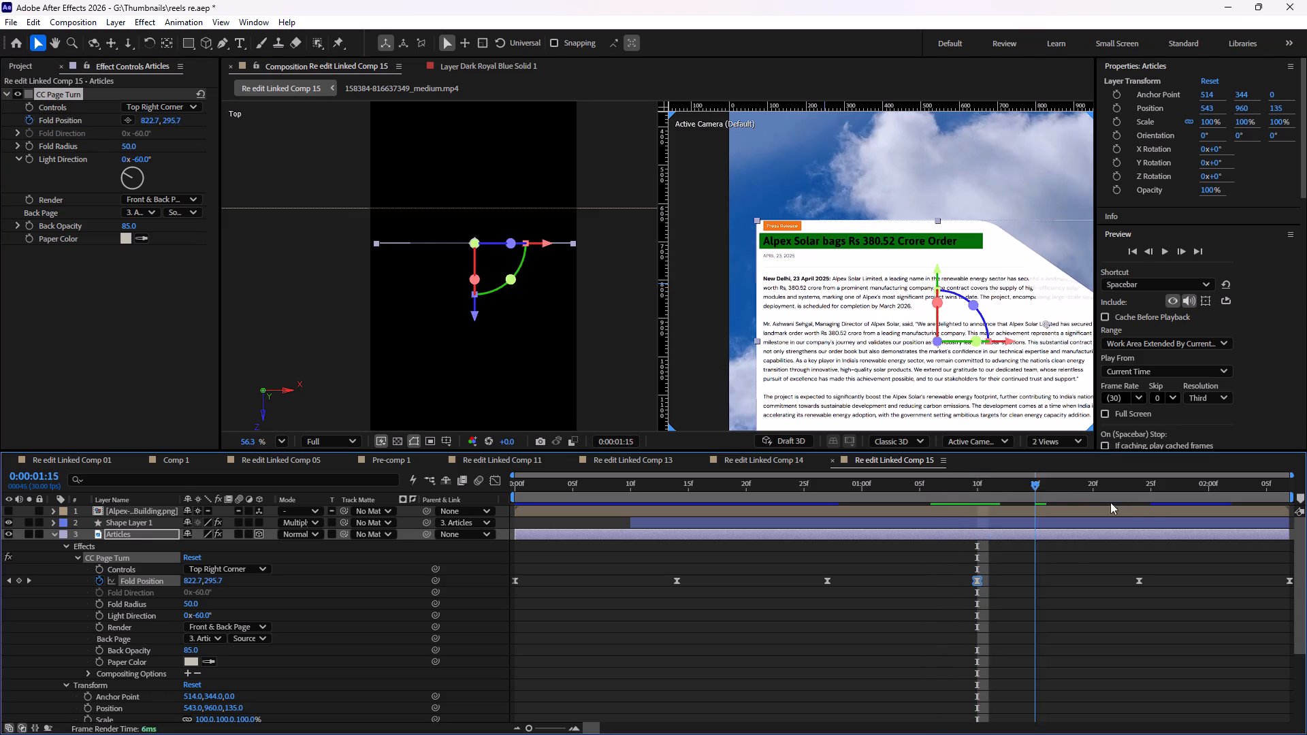
left_click_drag(1110, 502, 1306, 535)
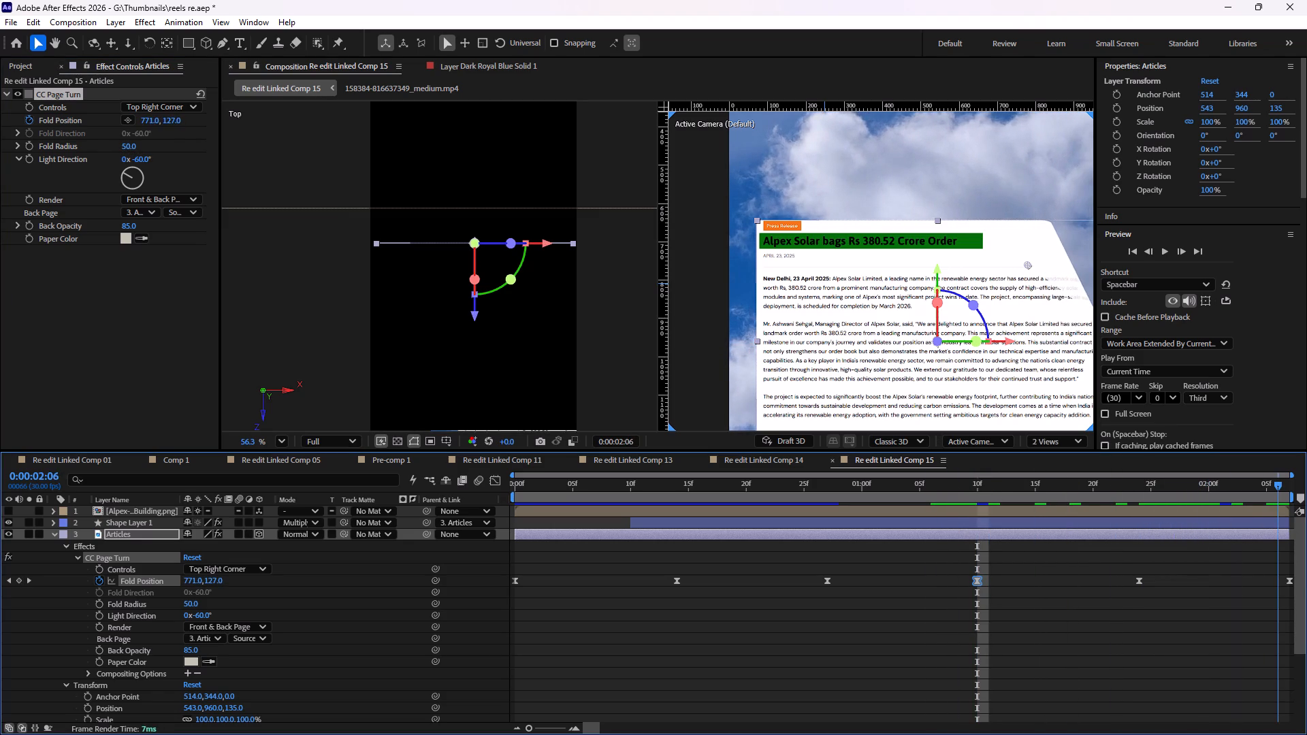
left_click_drag(1306, 535, 552, 536)
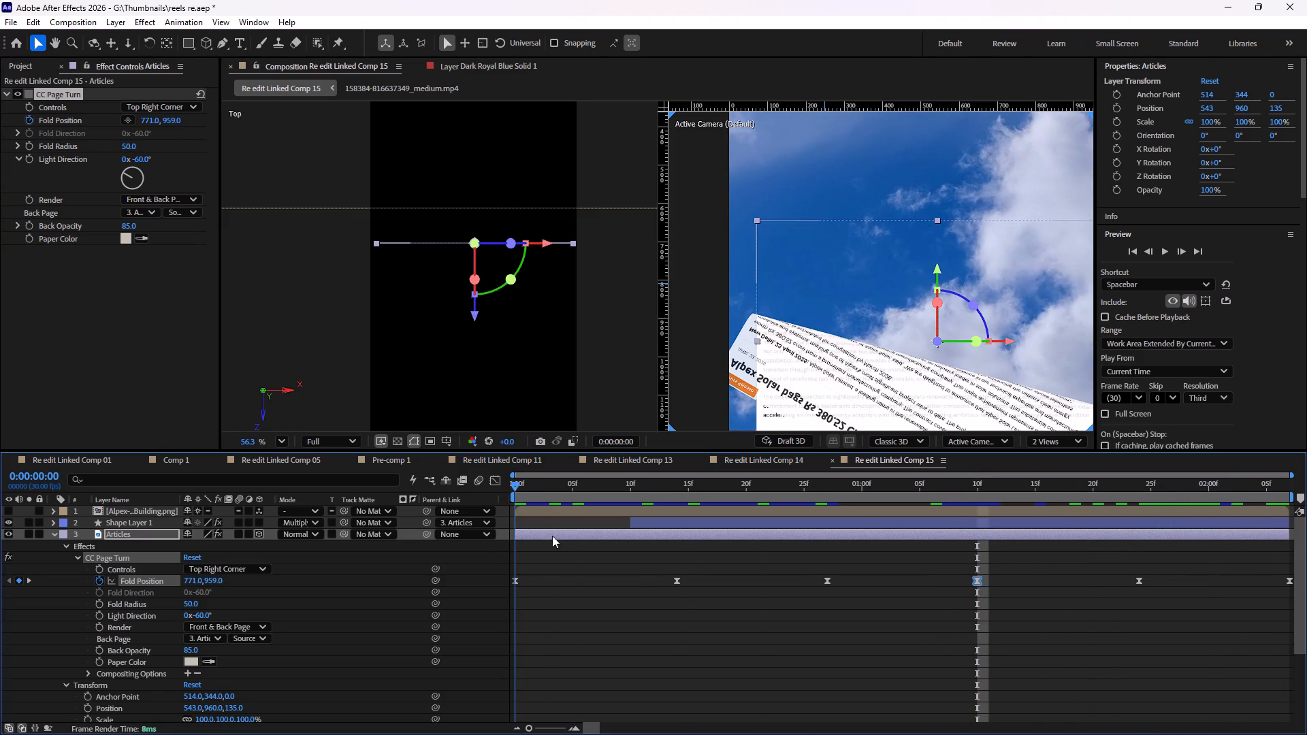
left_click_drag(552, 536, 636, 535)
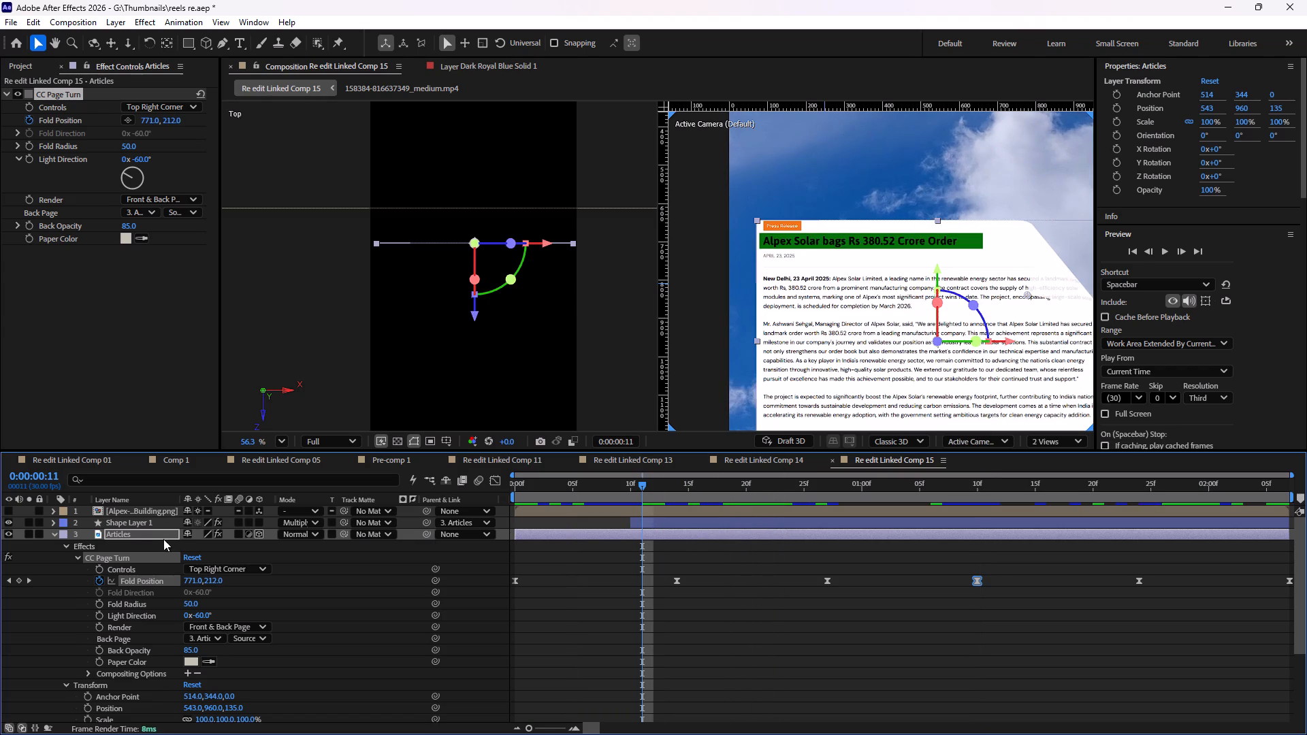
left_click(50, 533)
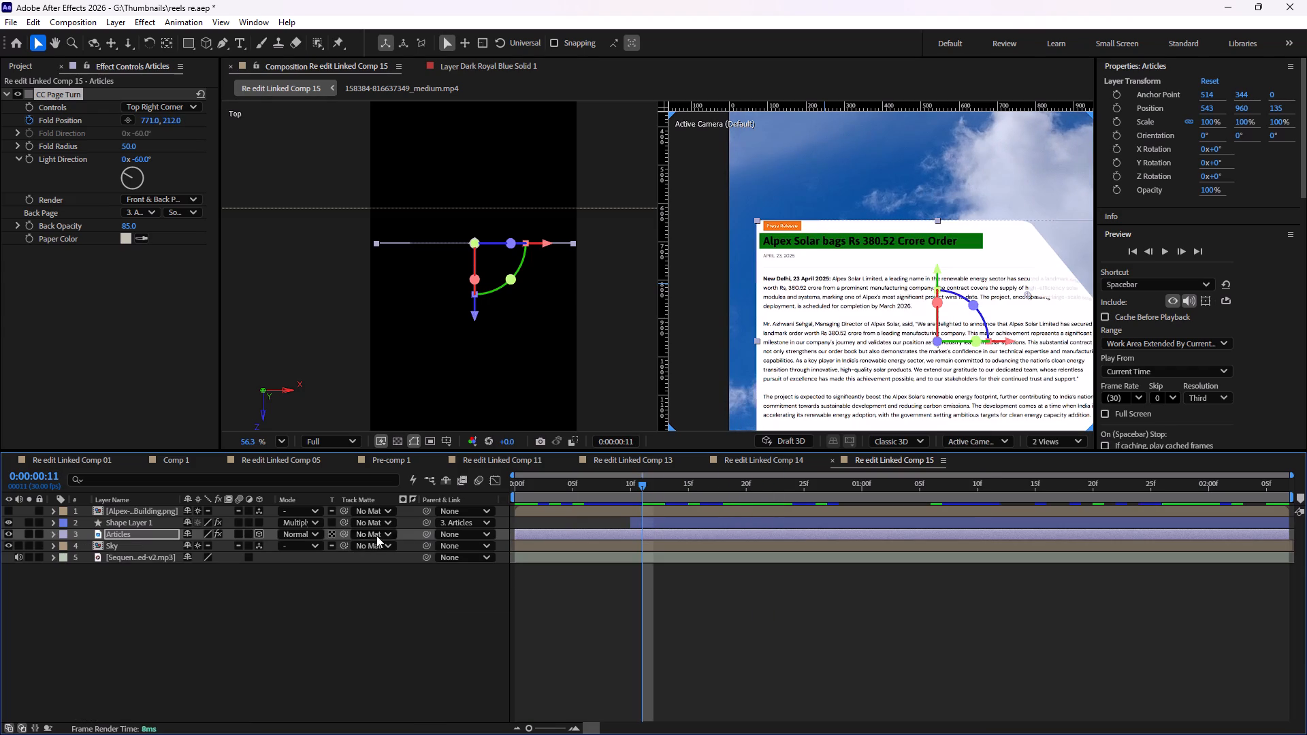
left_click_drag(639, 486, 448, 501)
key("space")
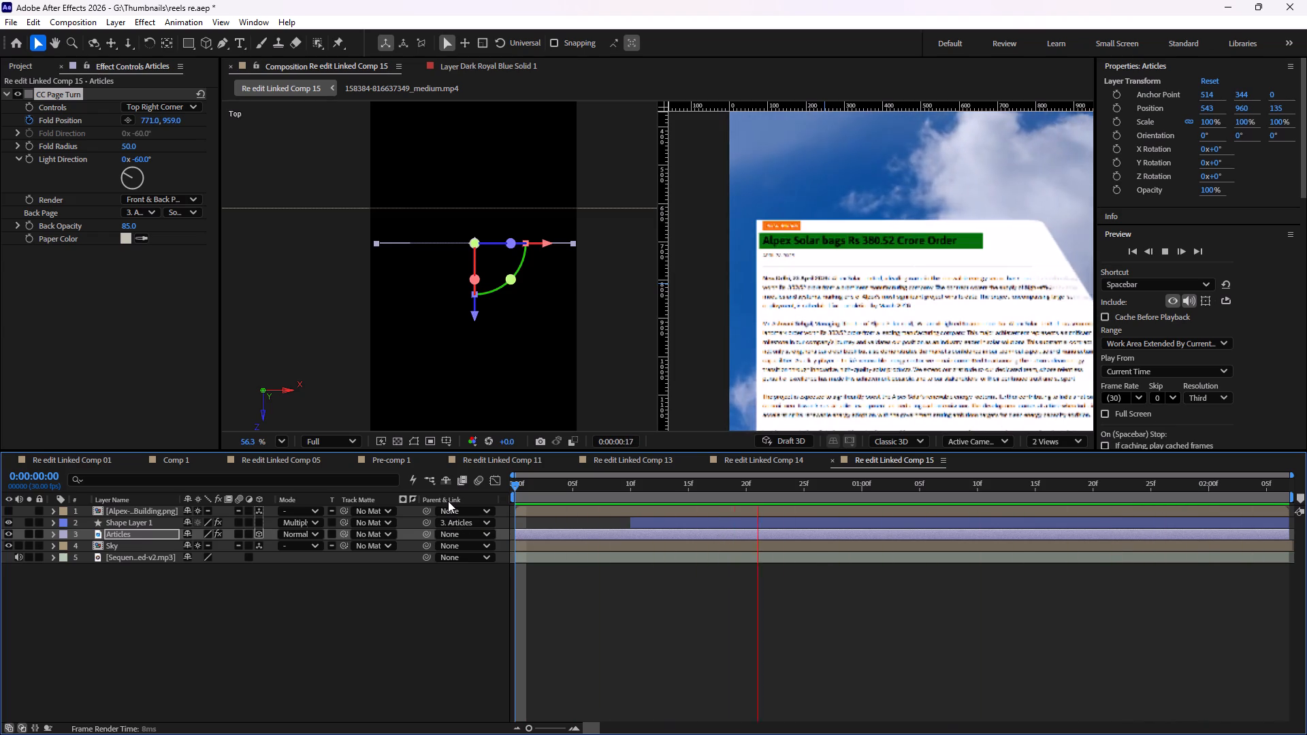
key("space")
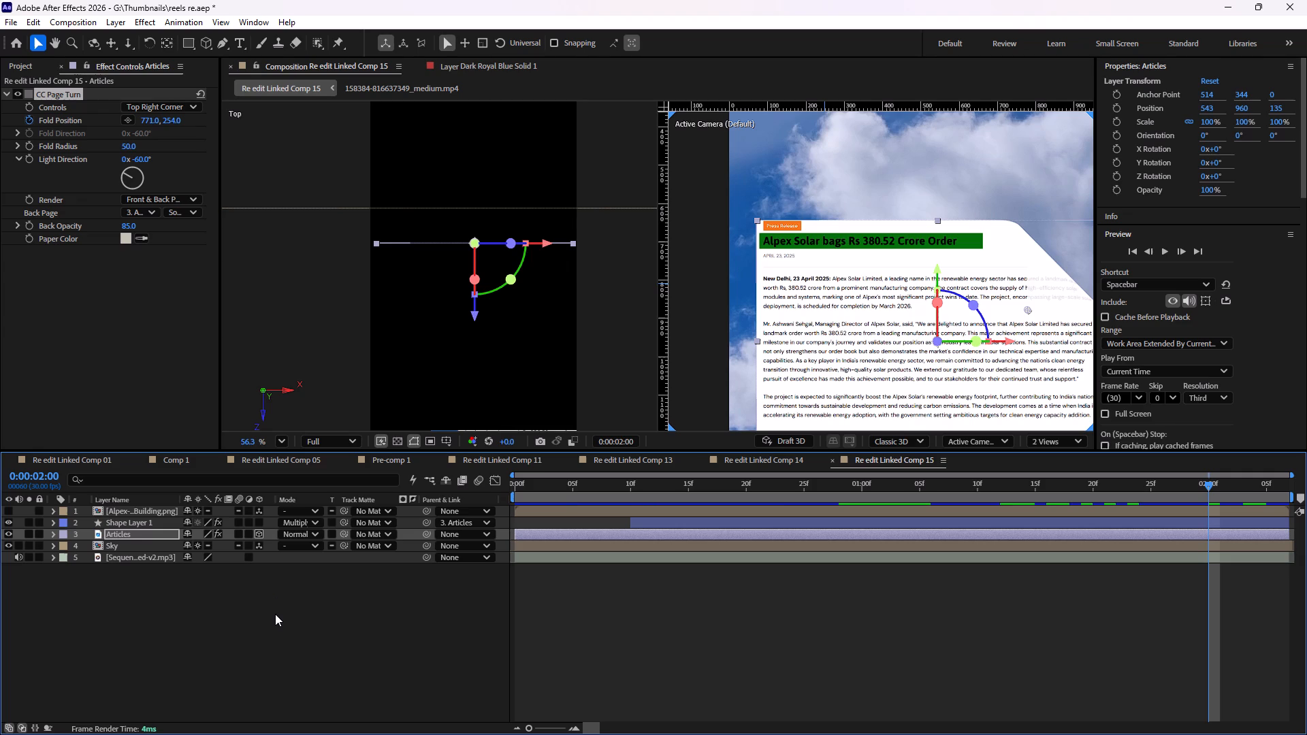
Make the Alpex building image layer visible again.
left_click(9, 511)
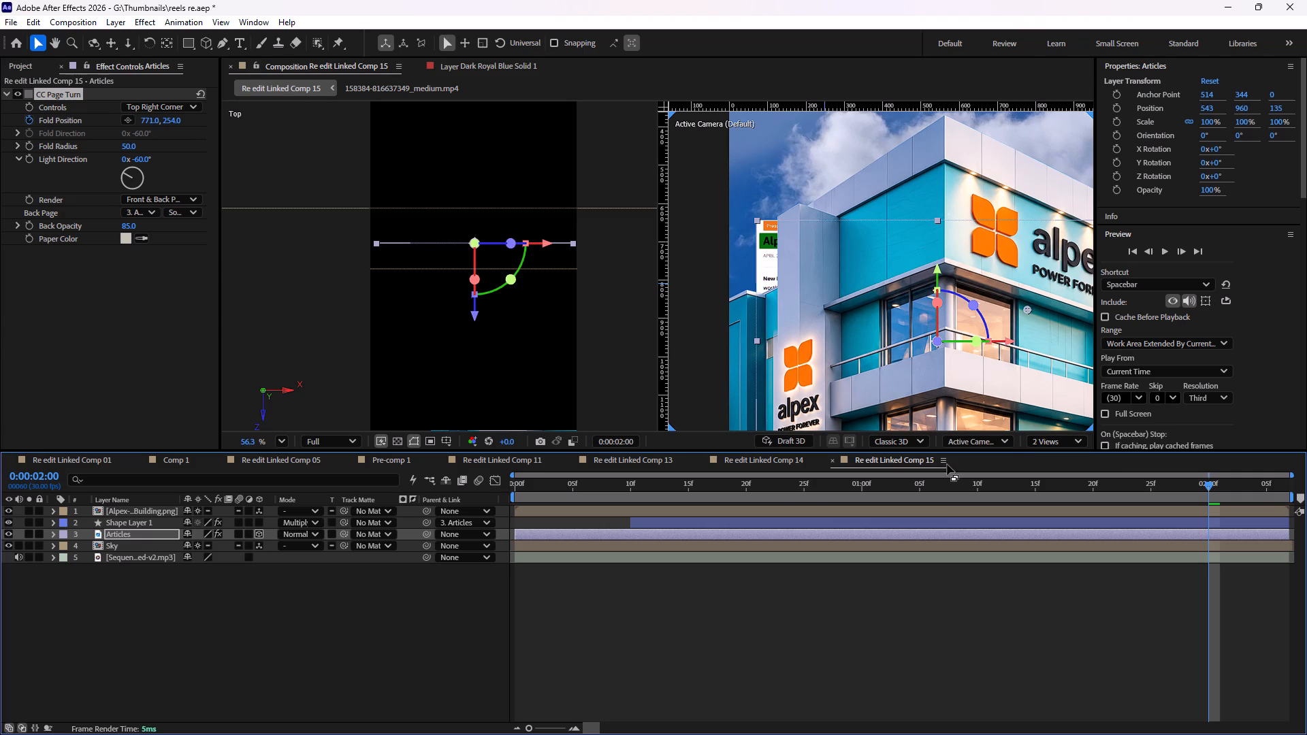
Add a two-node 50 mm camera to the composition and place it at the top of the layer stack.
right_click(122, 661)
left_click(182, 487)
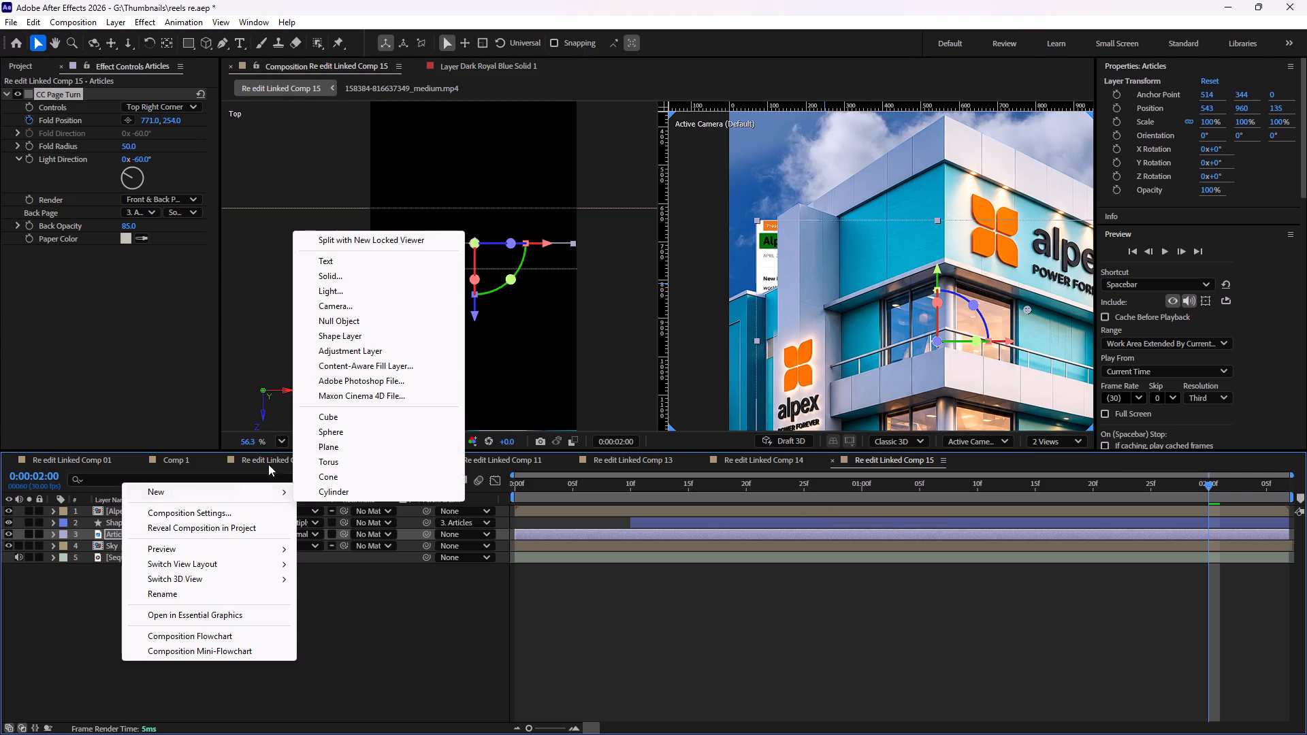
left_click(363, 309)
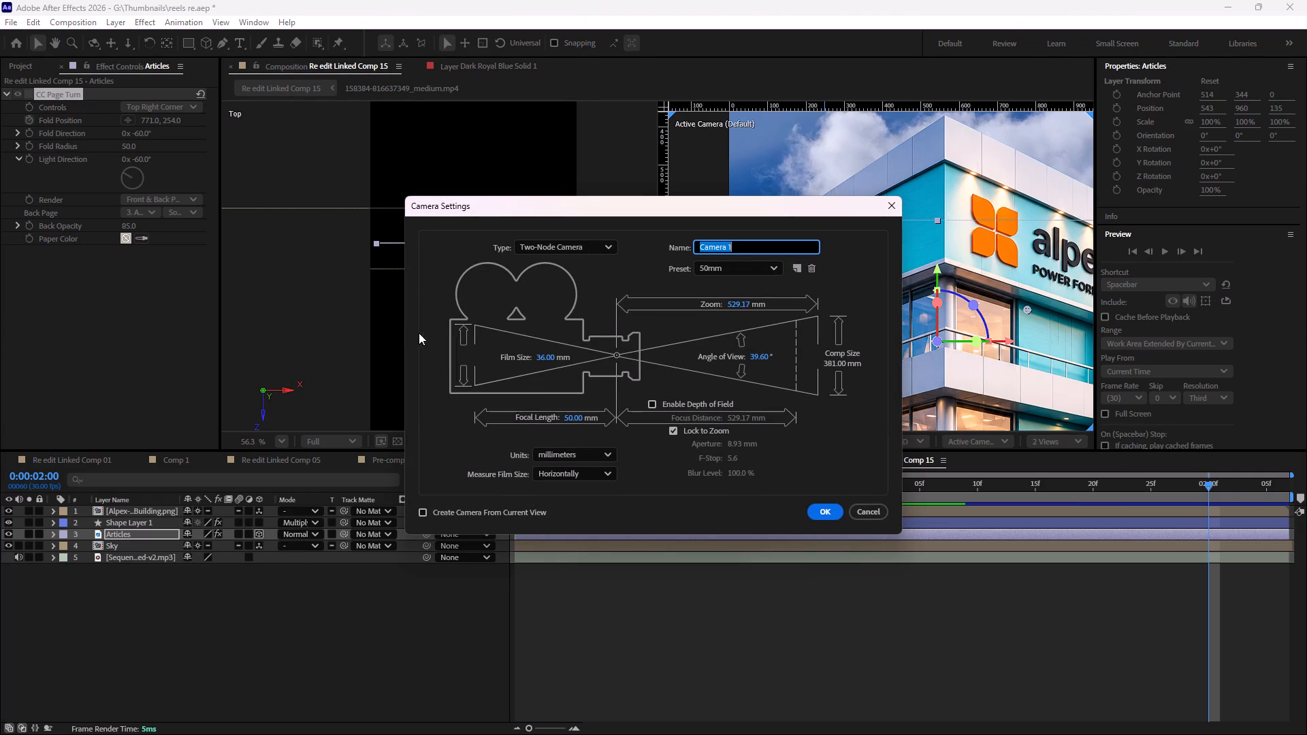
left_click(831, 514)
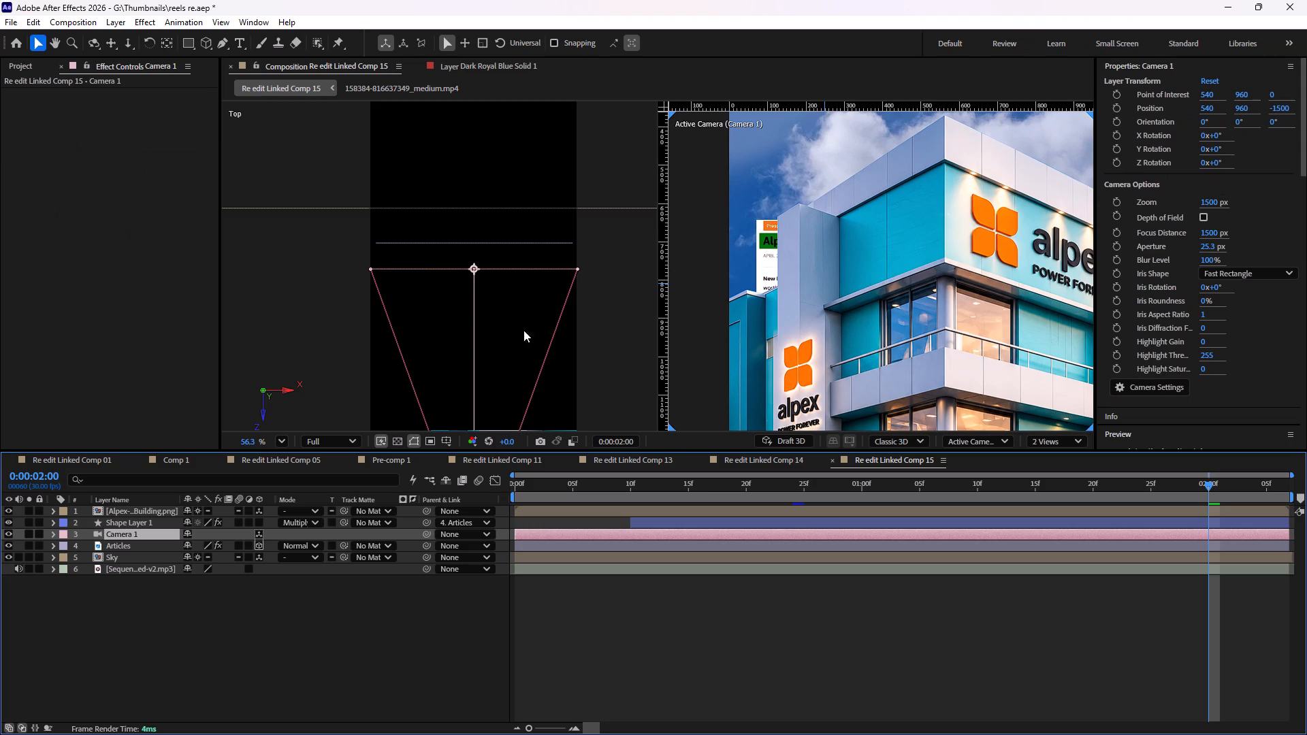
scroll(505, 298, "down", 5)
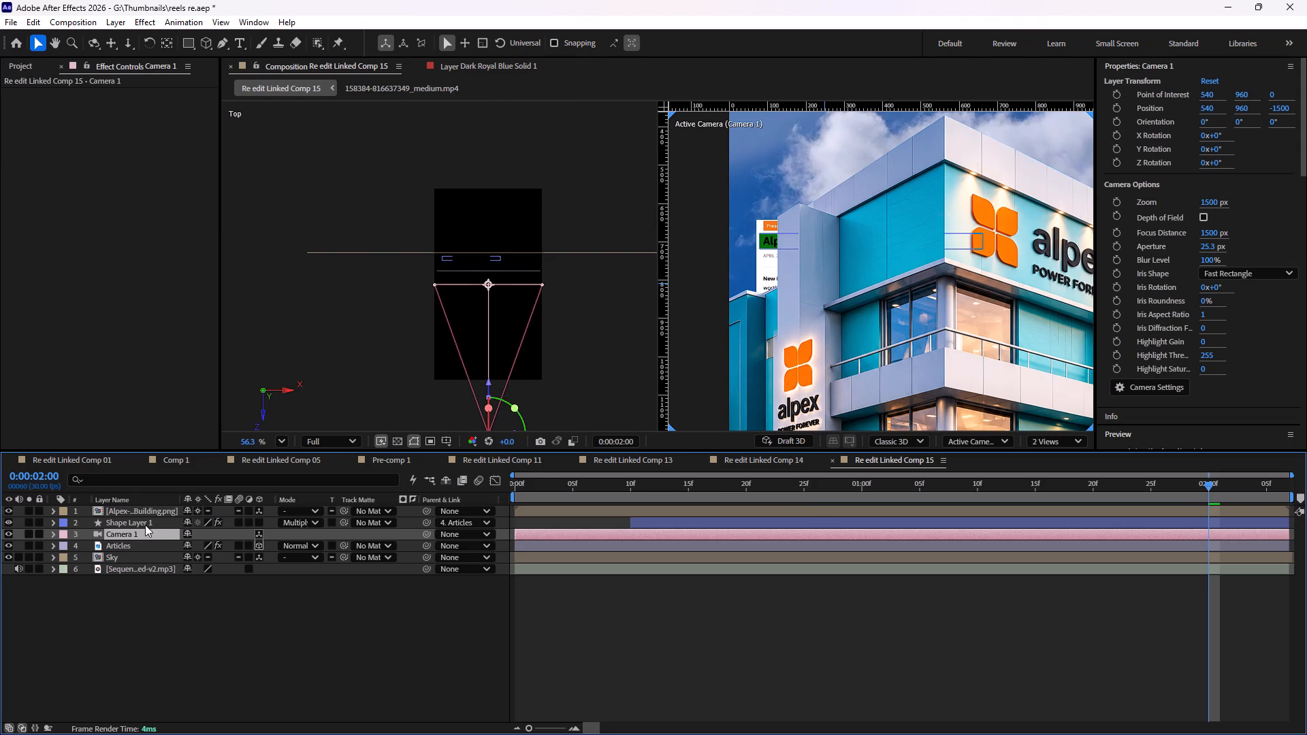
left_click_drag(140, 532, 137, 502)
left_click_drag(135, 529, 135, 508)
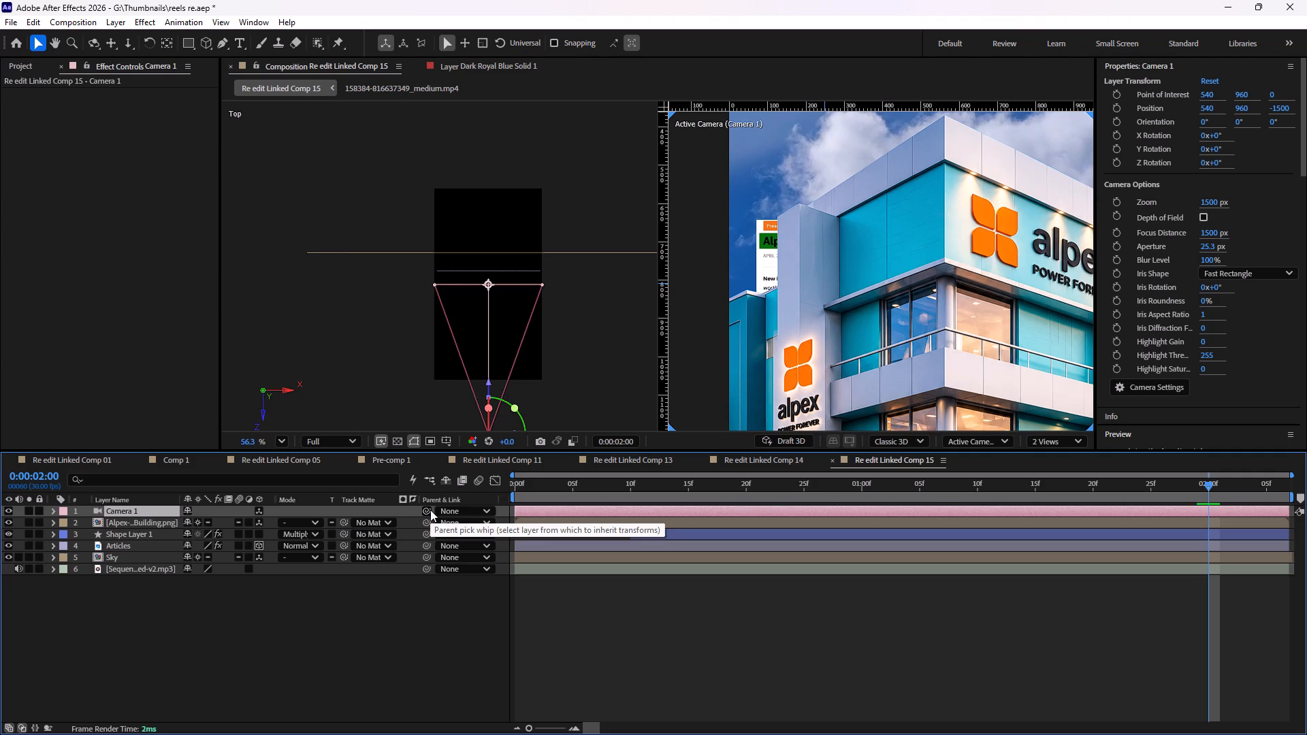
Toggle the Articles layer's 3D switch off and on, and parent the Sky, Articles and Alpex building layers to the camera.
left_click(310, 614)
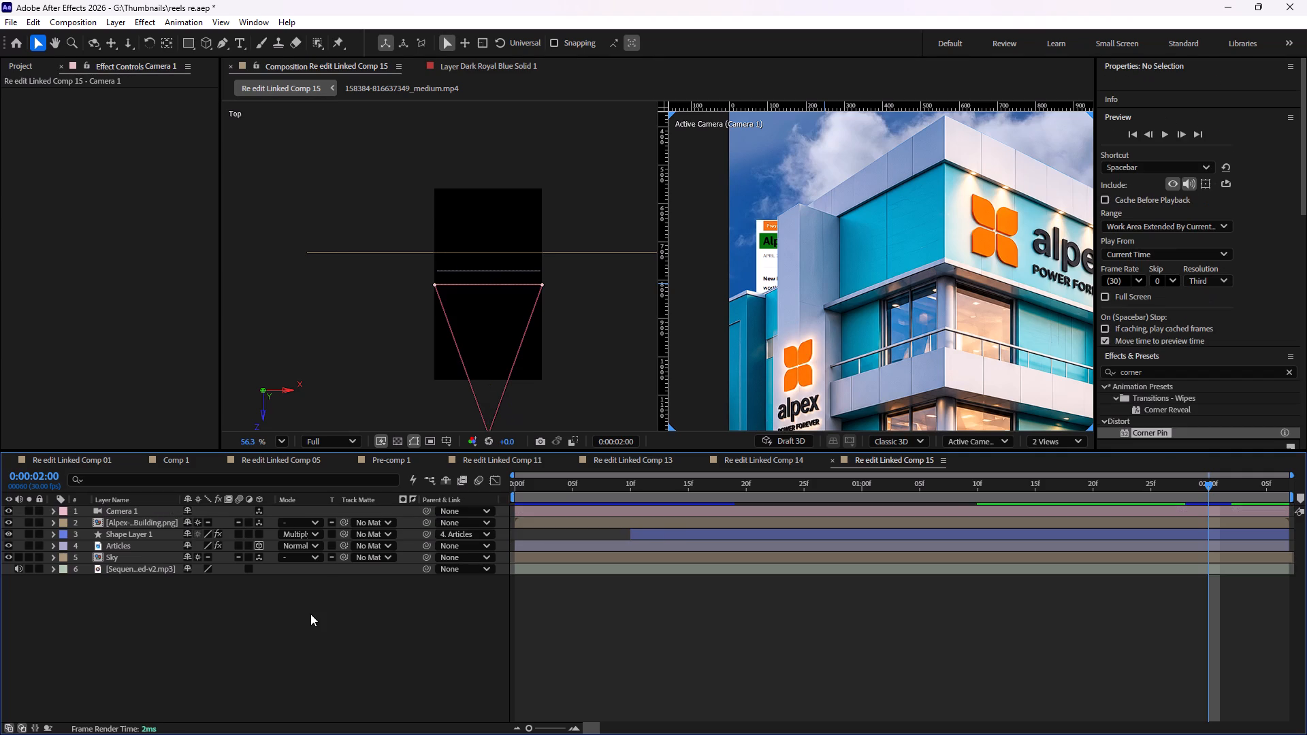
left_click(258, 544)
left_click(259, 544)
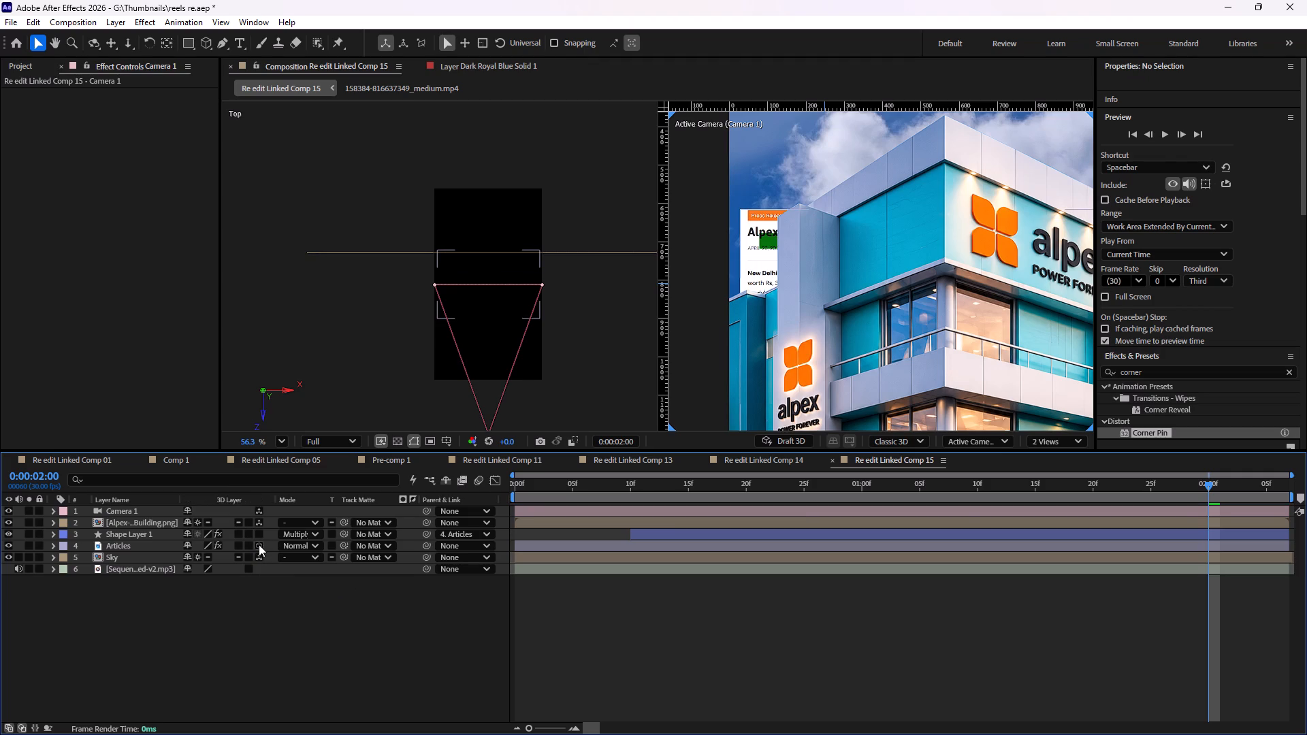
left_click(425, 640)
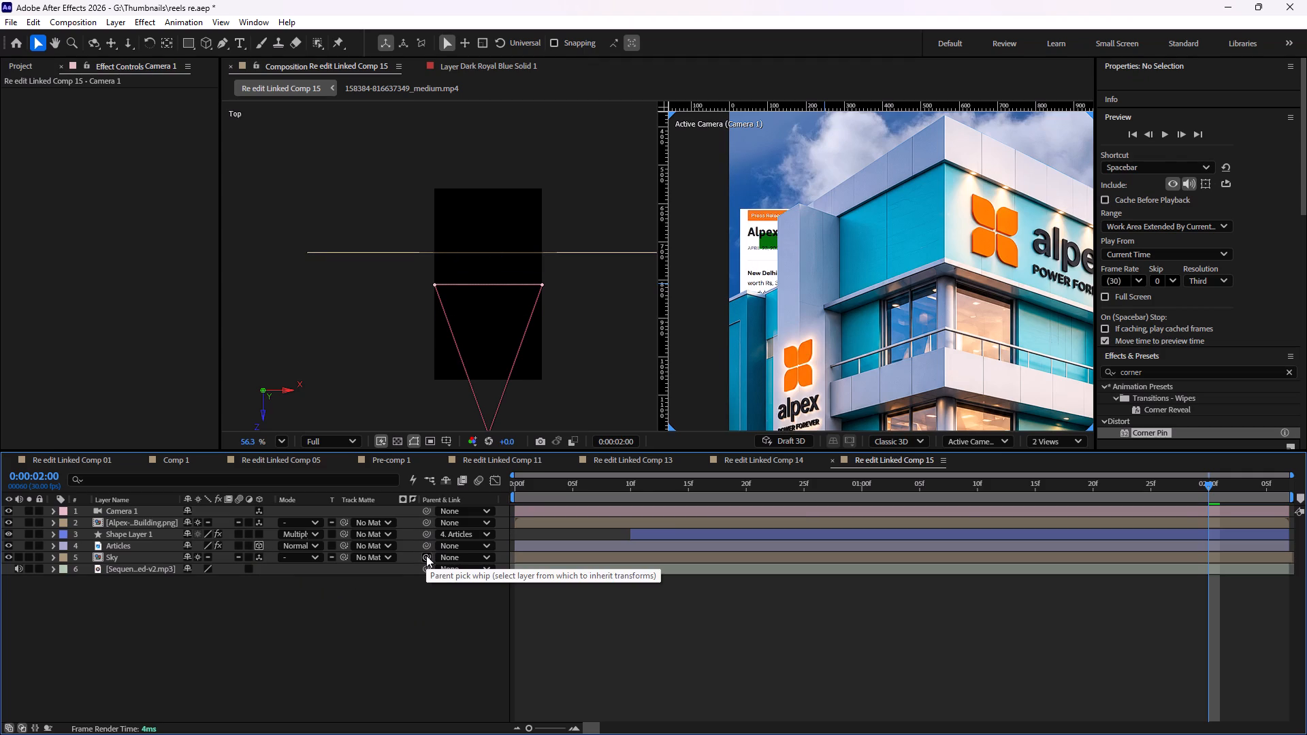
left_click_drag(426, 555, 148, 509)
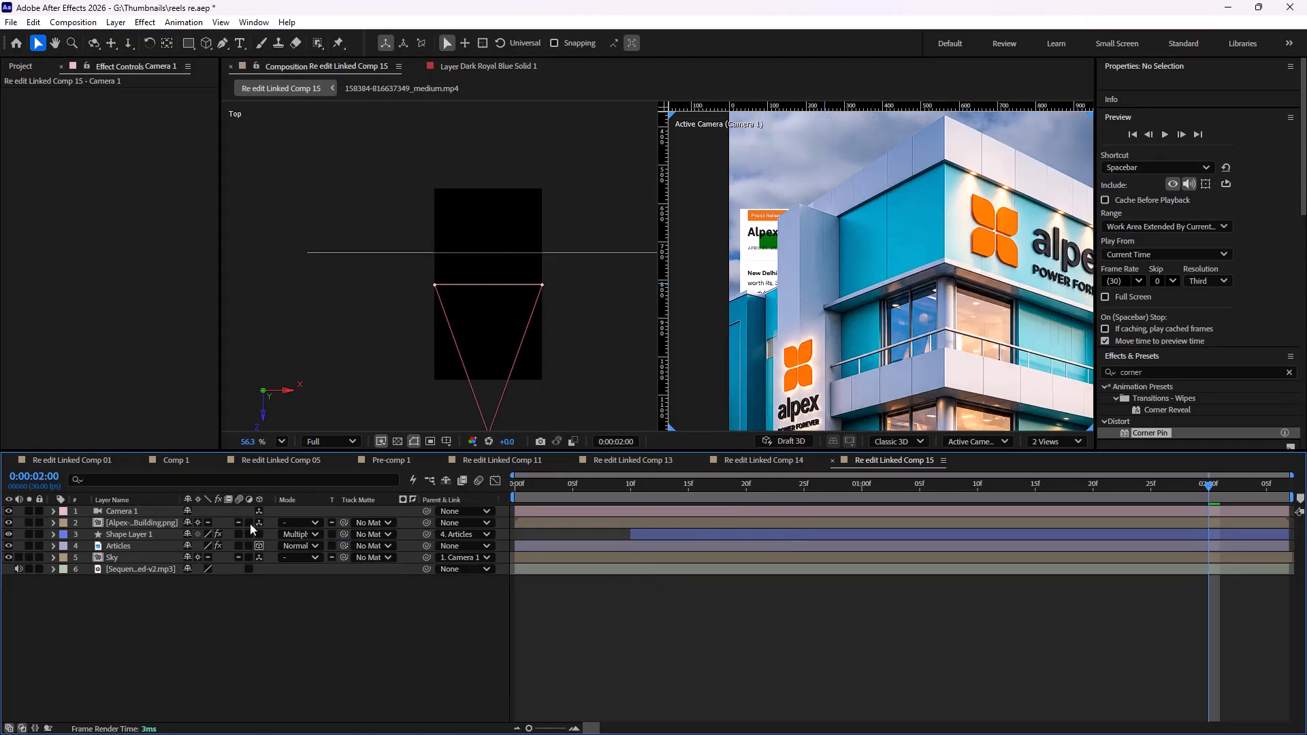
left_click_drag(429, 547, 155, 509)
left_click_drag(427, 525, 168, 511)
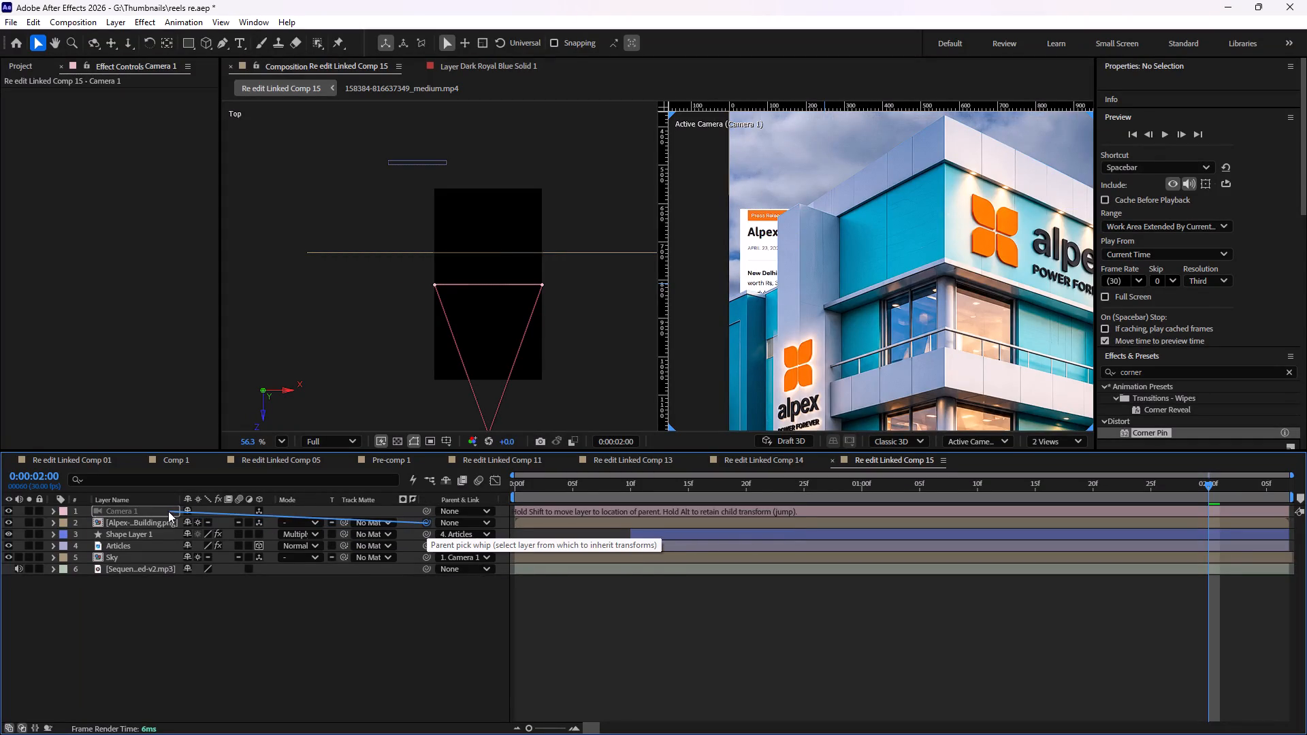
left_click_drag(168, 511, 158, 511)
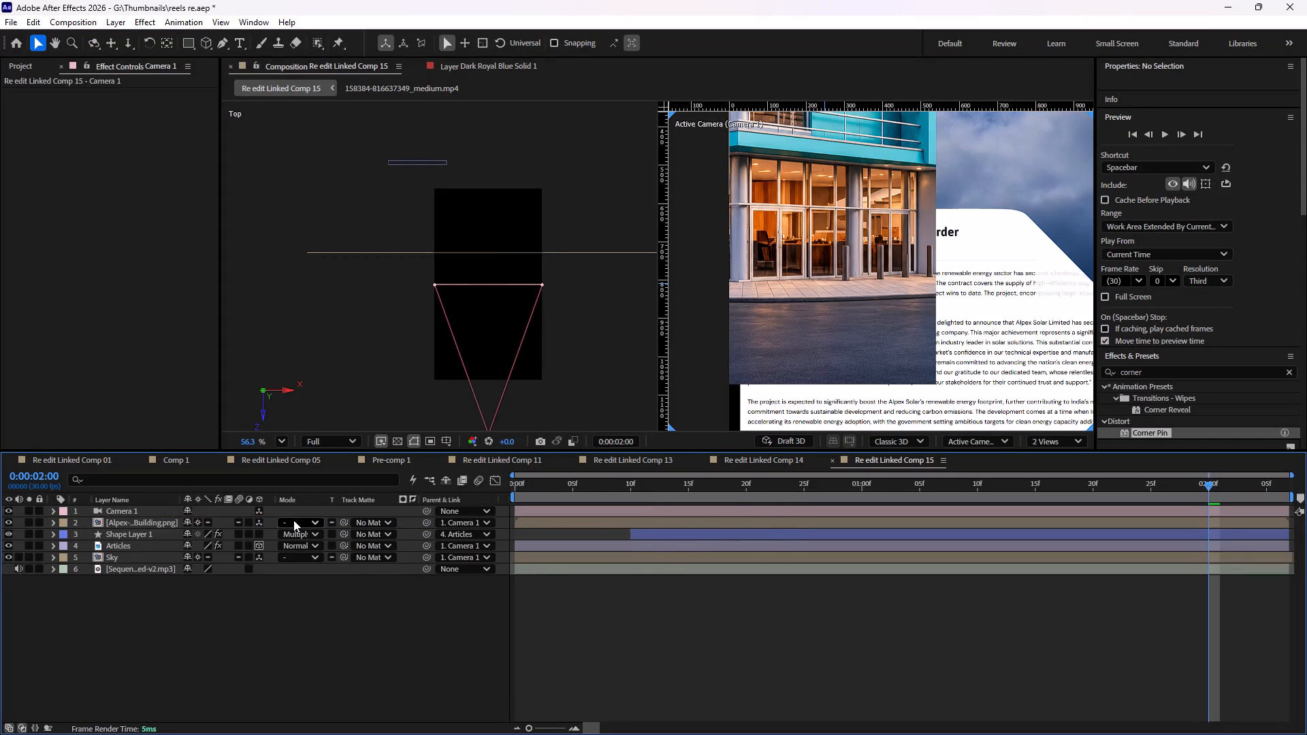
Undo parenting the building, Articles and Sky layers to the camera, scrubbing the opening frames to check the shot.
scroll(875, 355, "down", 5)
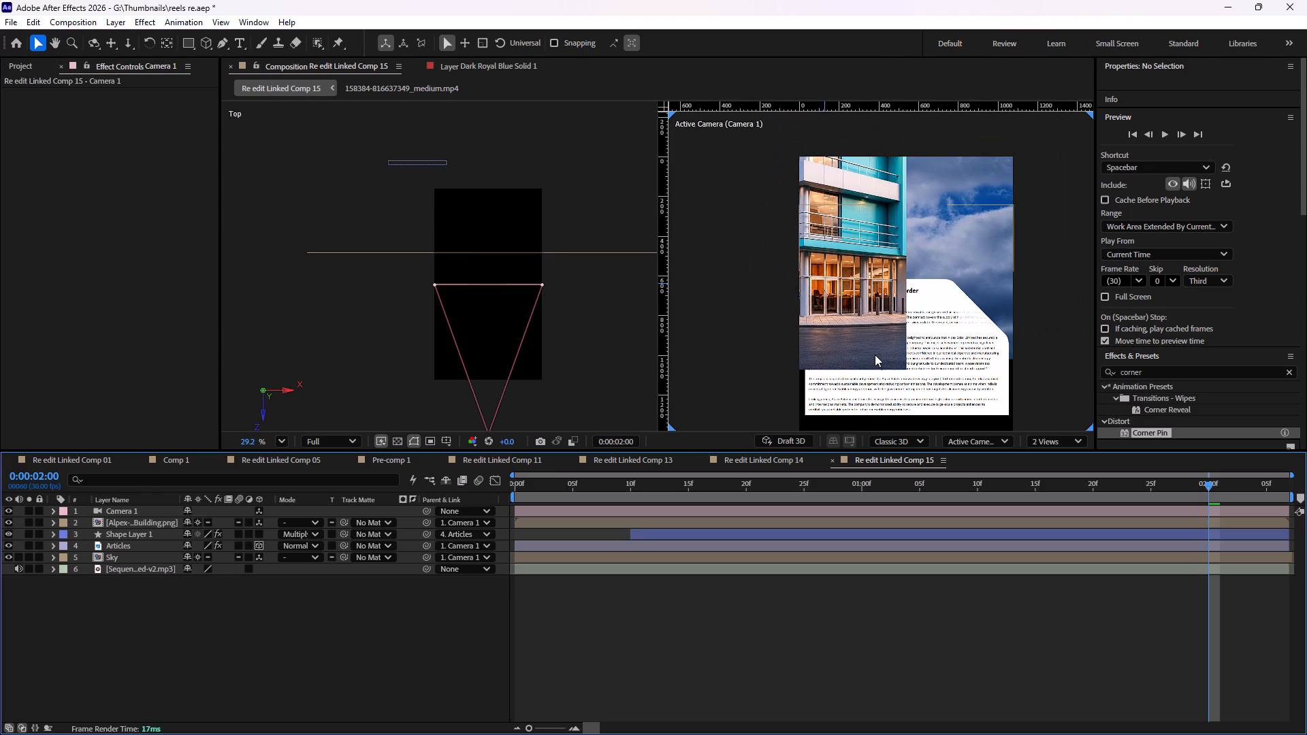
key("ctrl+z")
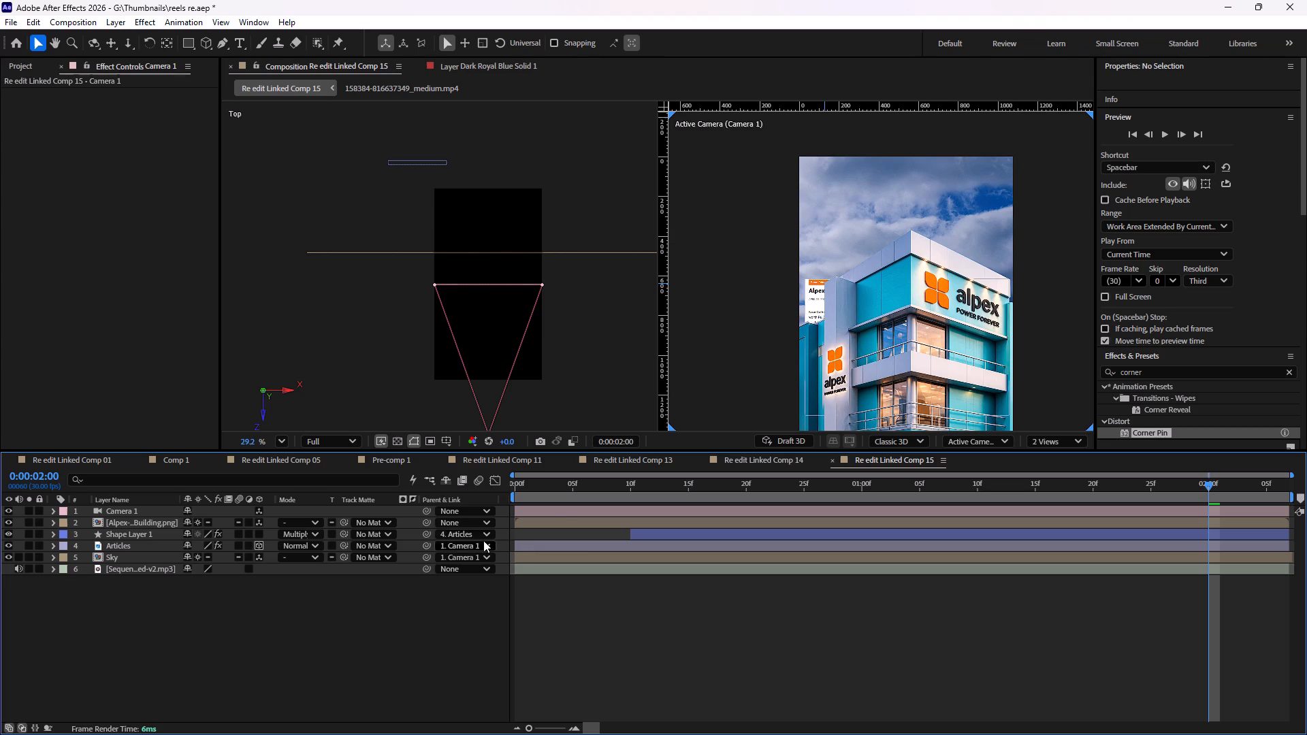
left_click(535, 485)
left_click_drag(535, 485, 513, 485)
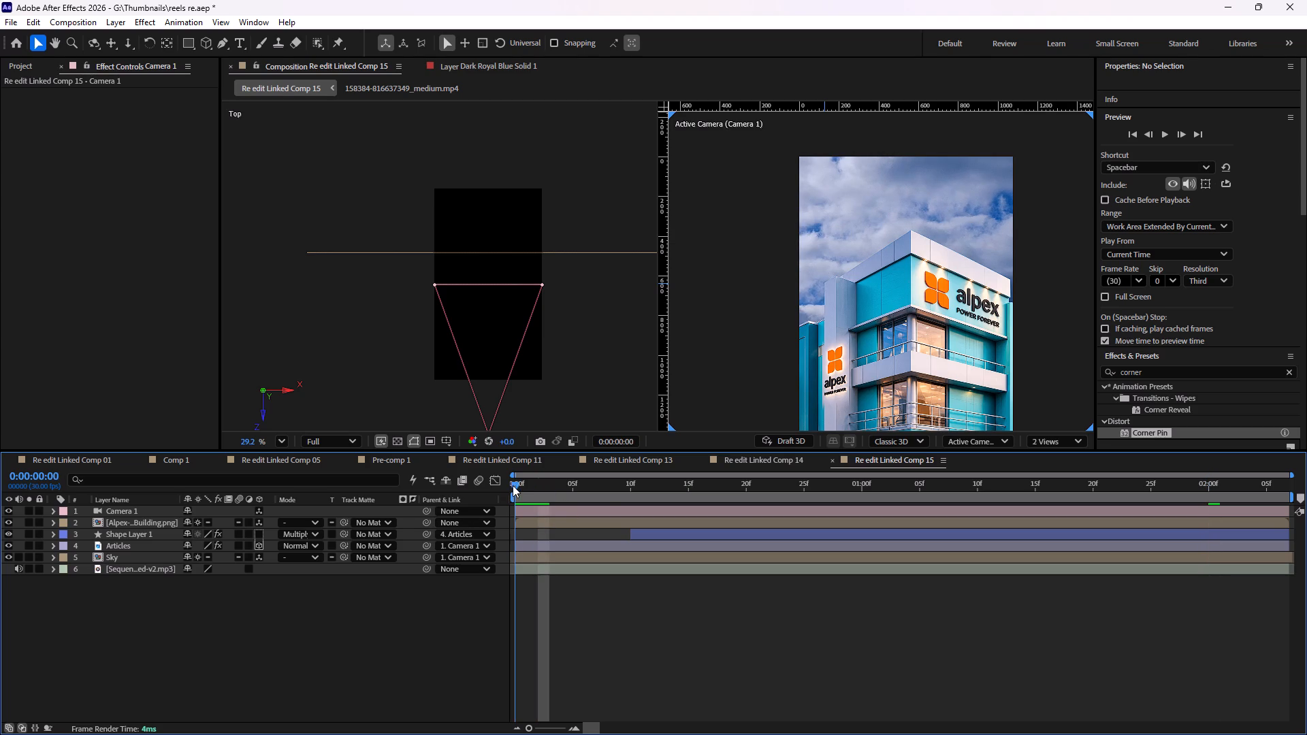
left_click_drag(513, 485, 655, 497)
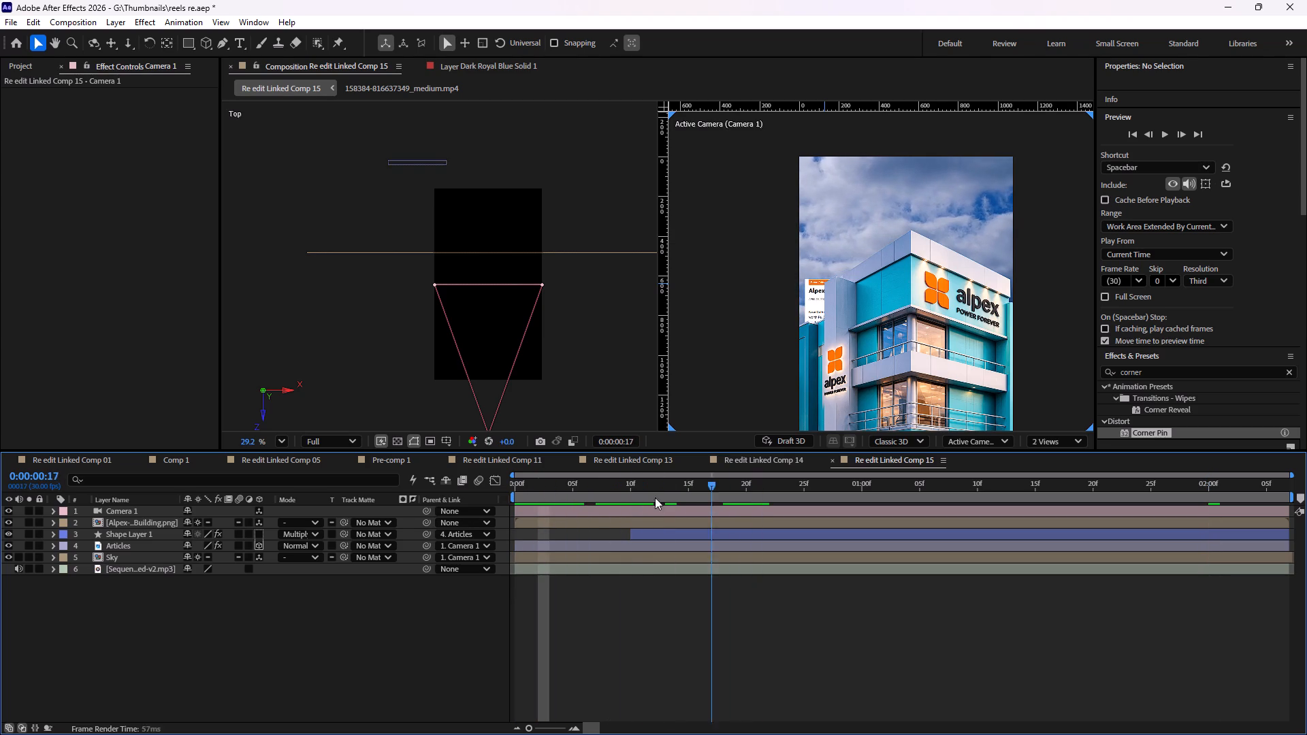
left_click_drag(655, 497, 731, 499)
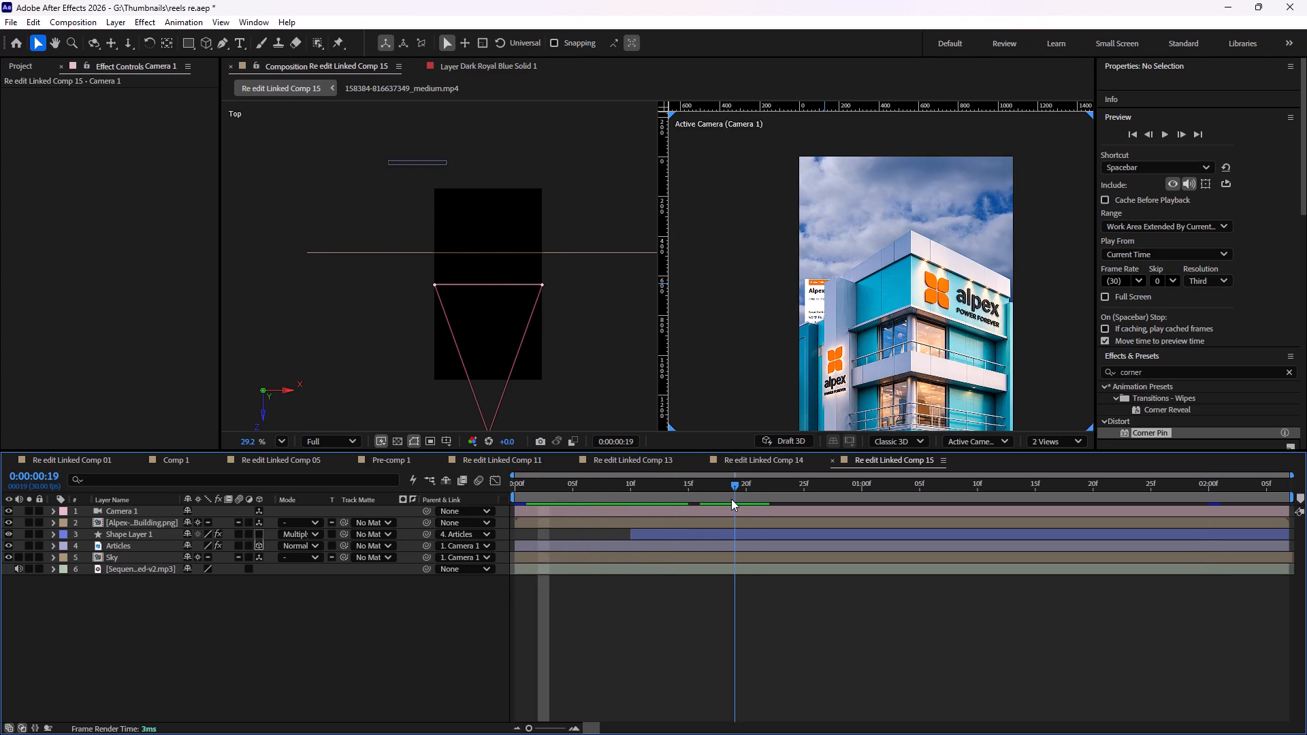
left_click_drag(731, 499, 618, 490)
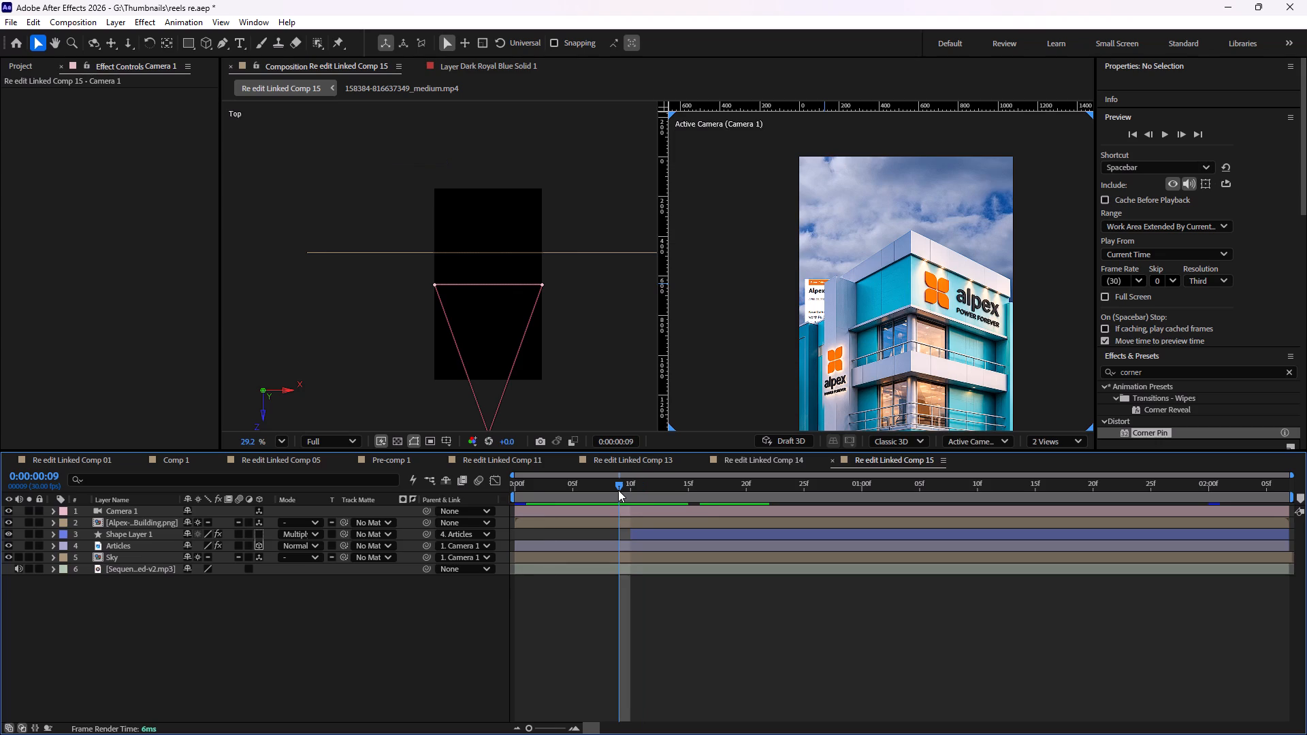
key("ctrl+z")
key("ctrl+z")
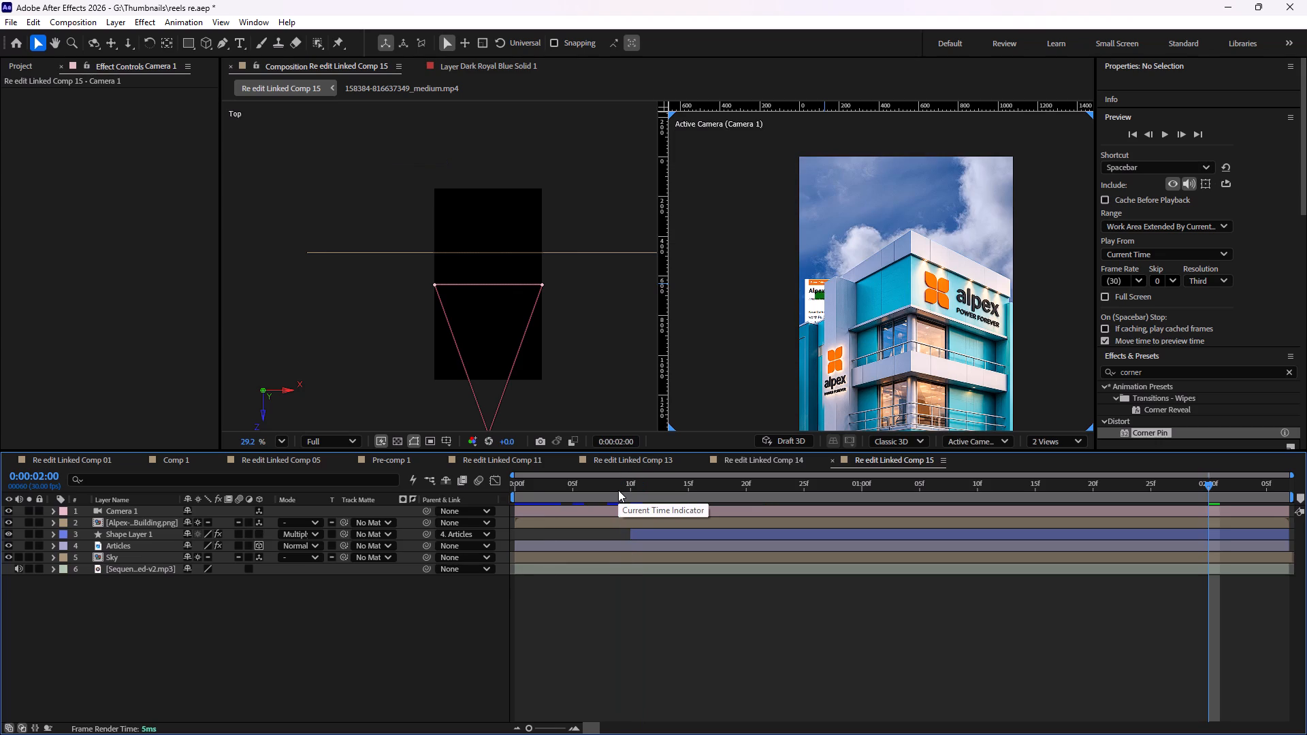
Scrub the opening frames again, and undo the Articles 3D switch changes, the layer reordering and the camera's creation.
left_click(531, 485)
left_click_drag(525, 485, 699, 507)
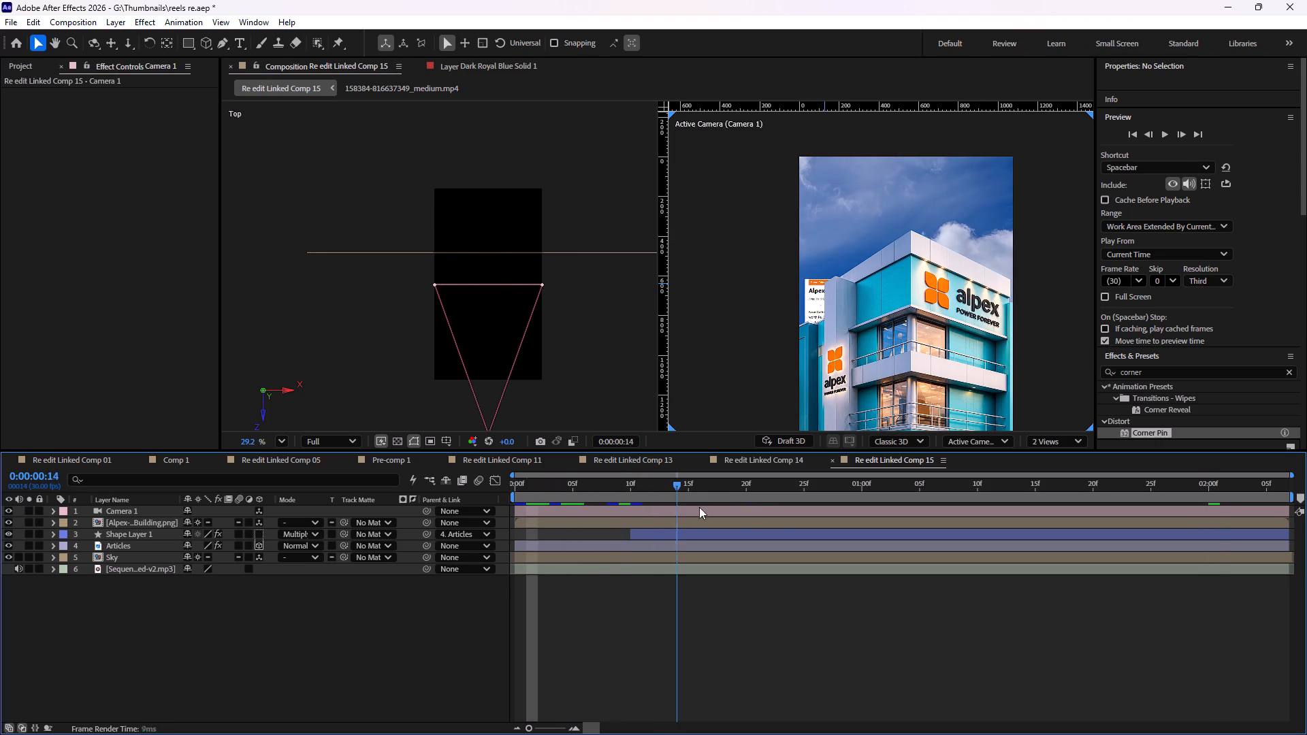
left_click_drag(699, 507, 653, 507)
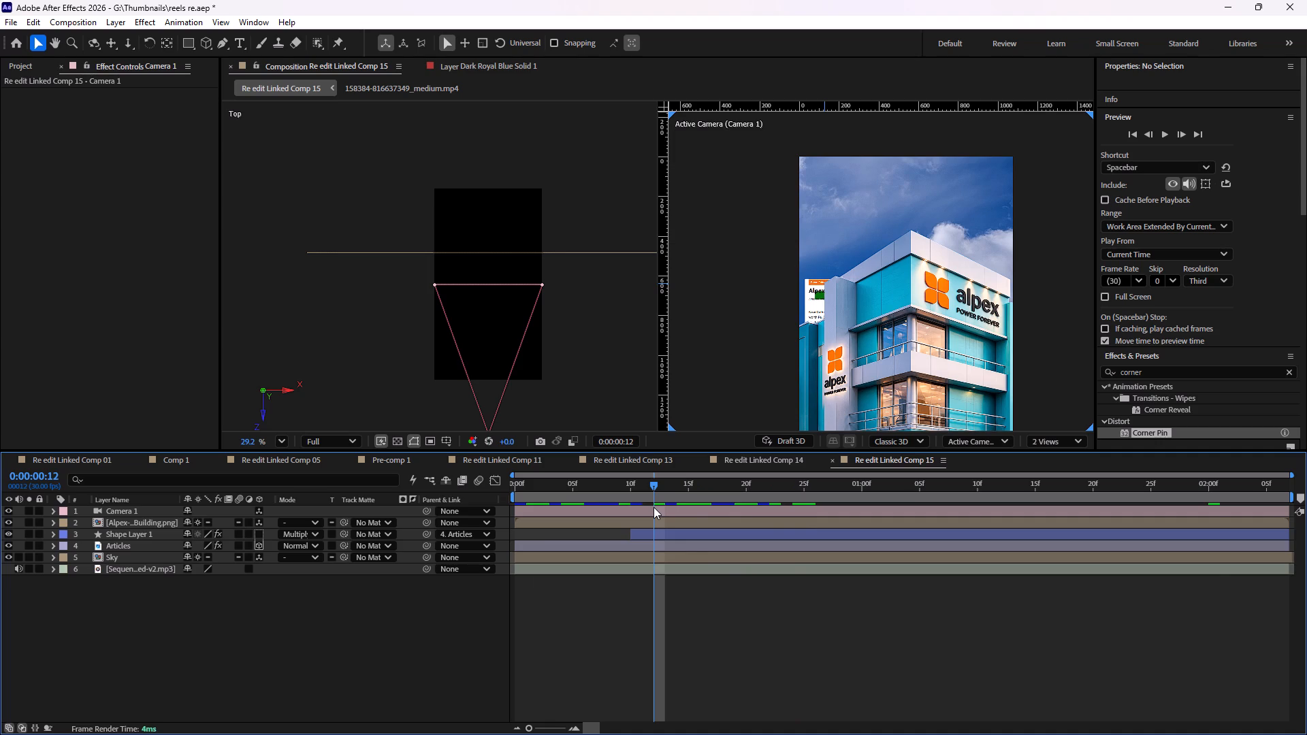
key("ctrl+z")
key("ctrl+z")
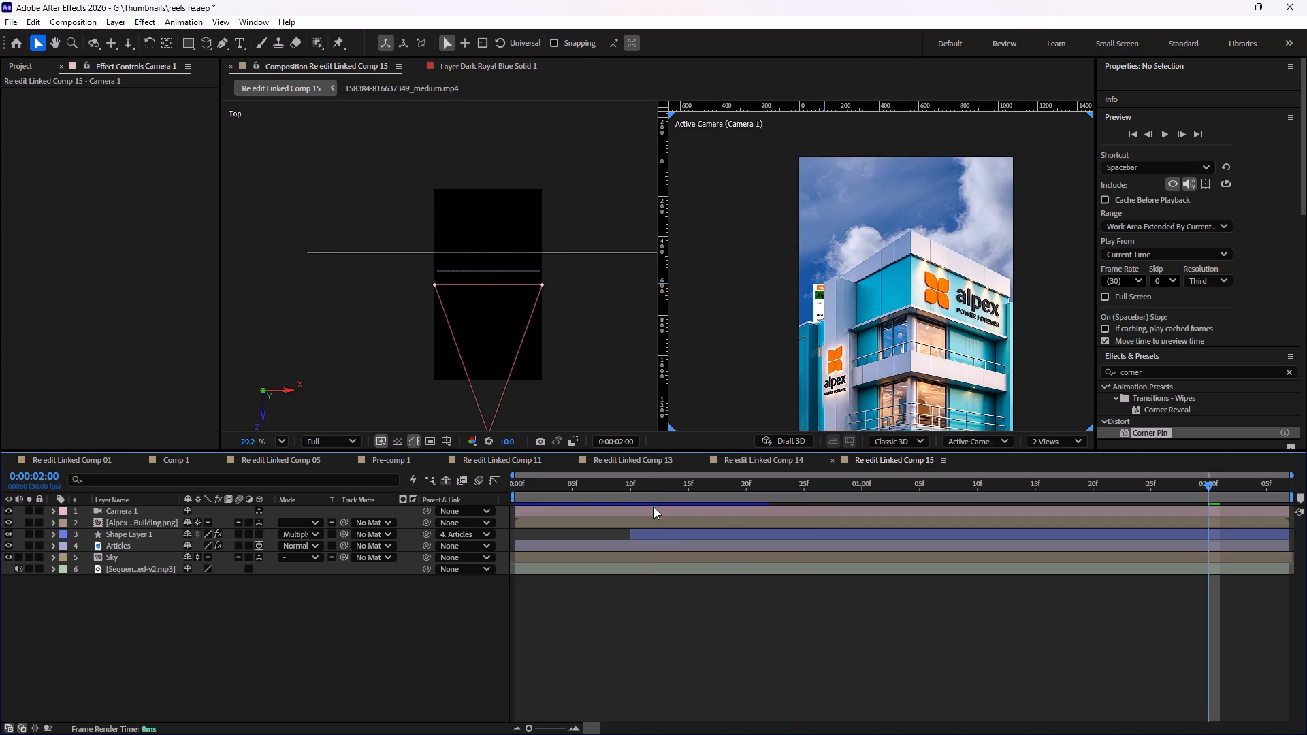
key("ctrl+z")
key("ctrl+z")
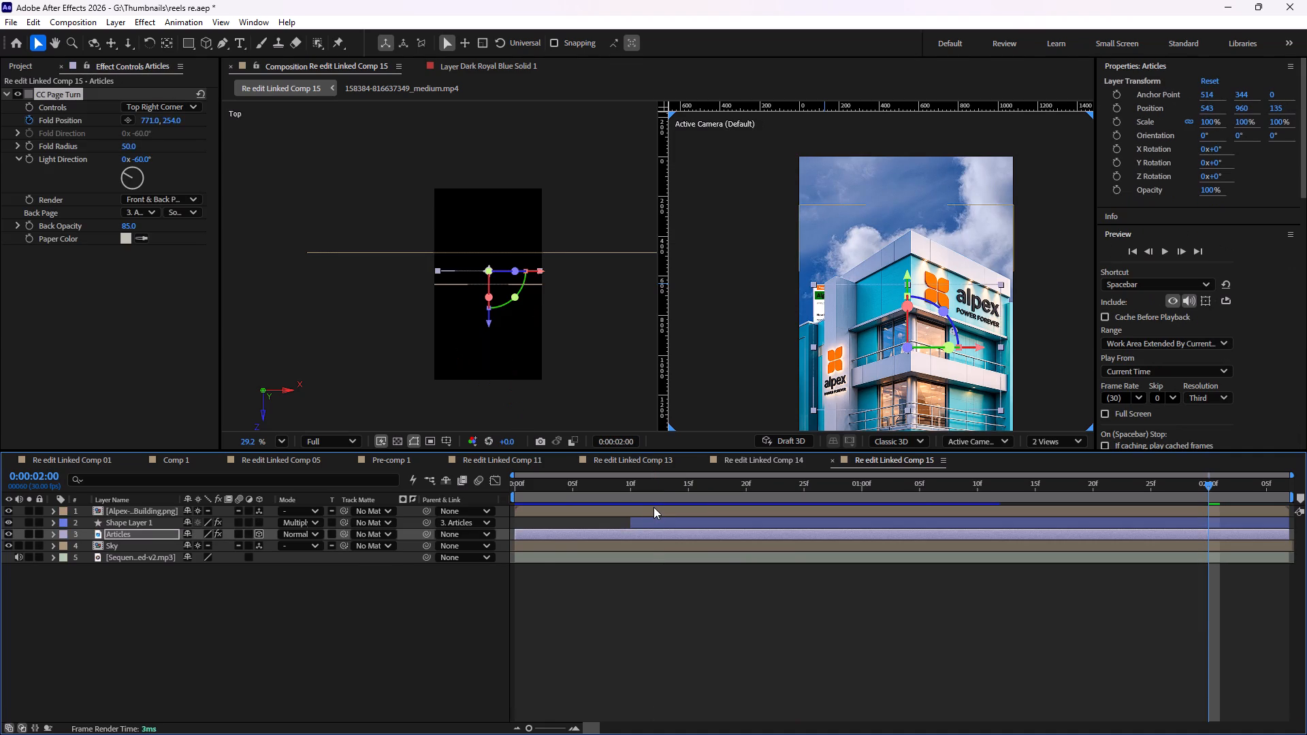
Scrub through the first second of the composition to examine how the press release page turn reads behind the building.
left_click(653, 609)
left_click_drag(1210, 483, 1208, 486)
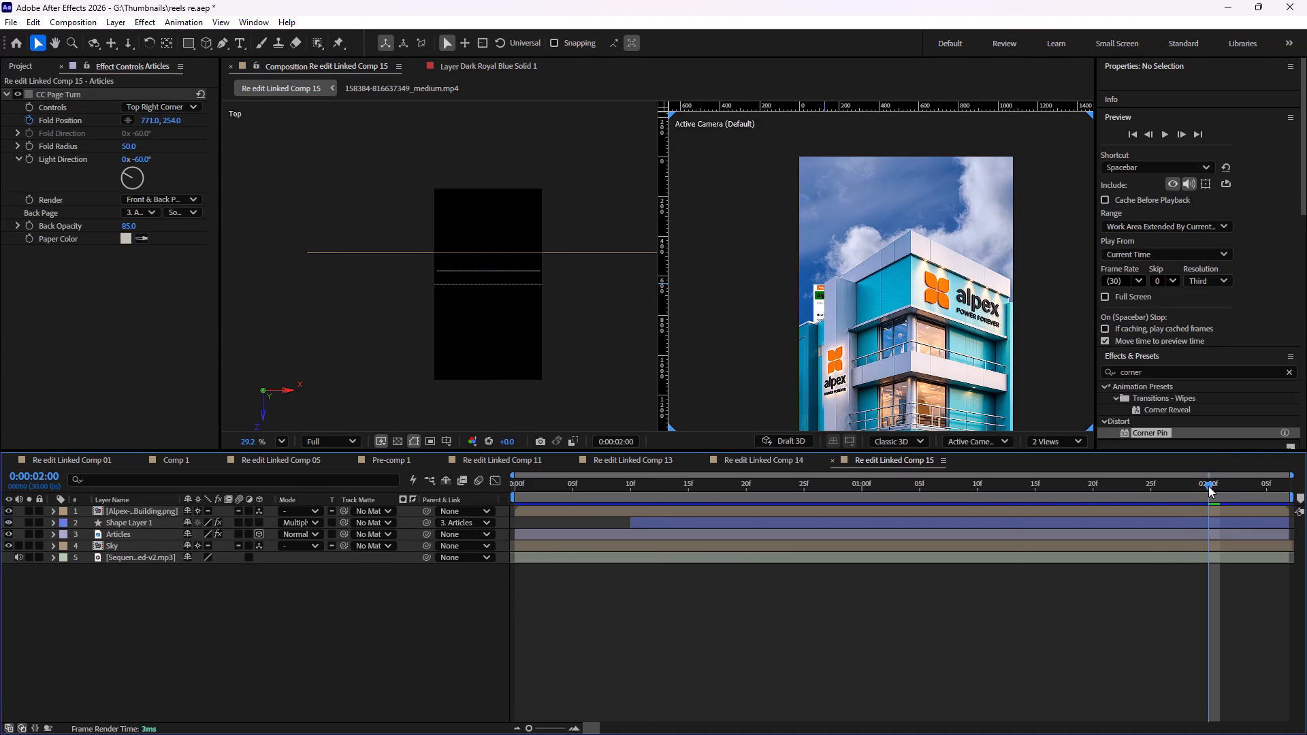
left_click_drag(1208, 486, 506, 515)
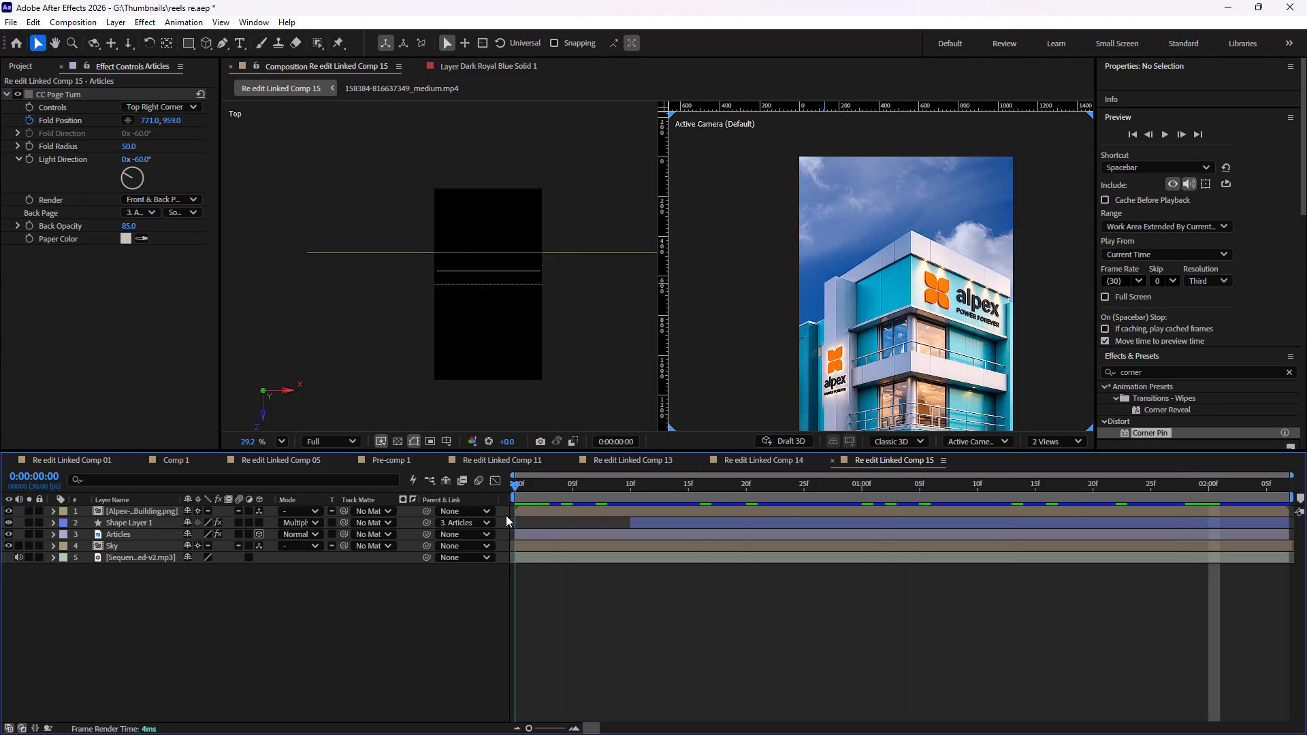
left_click_drag(506, 515, 735, 532)
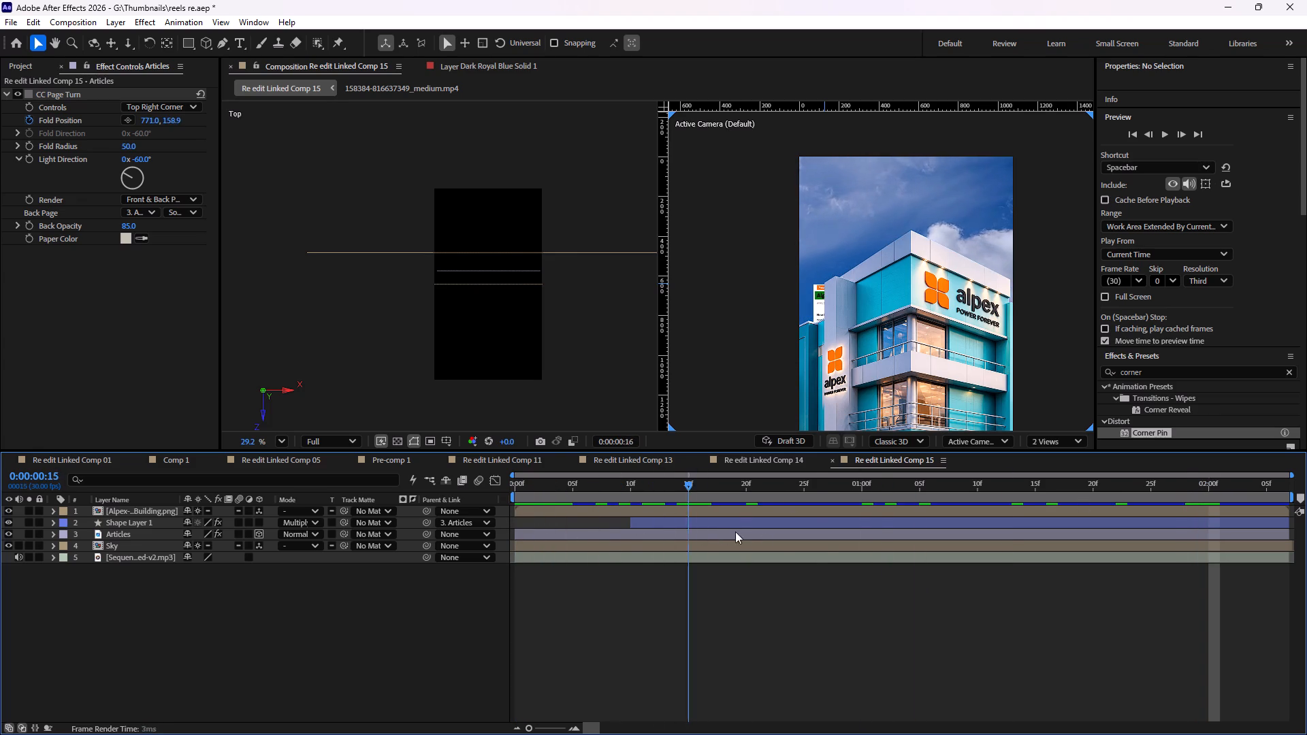
left_click_drag(735, 532, 771, 542)
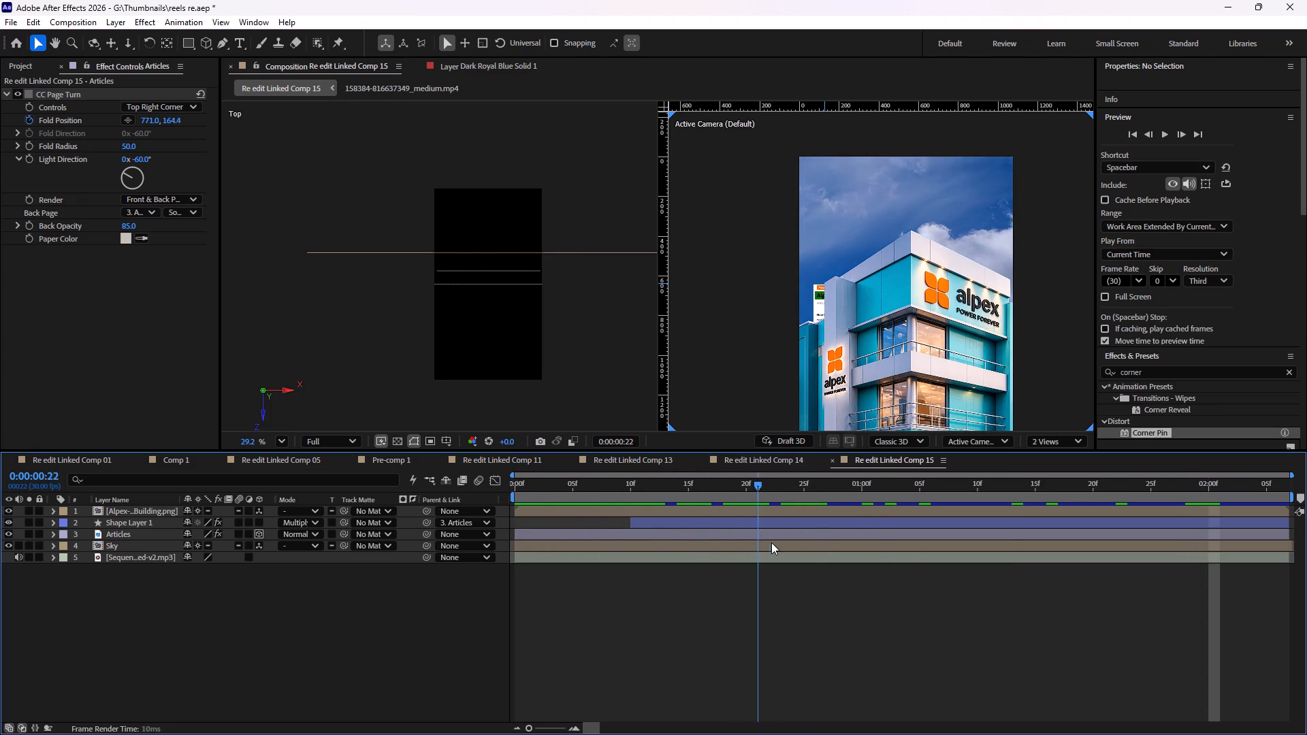
left_click_drag(771, 542, 584, 552)
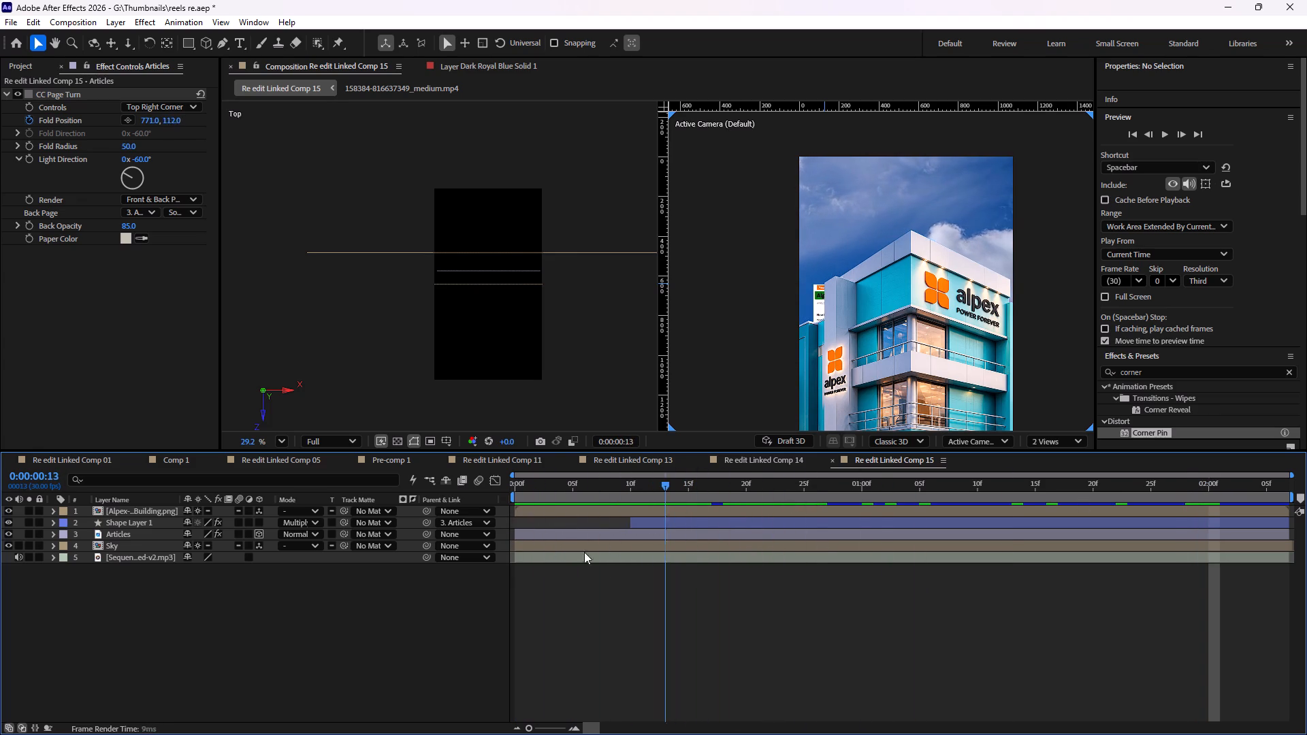
left_click_drag(584, 552, 597, 558)
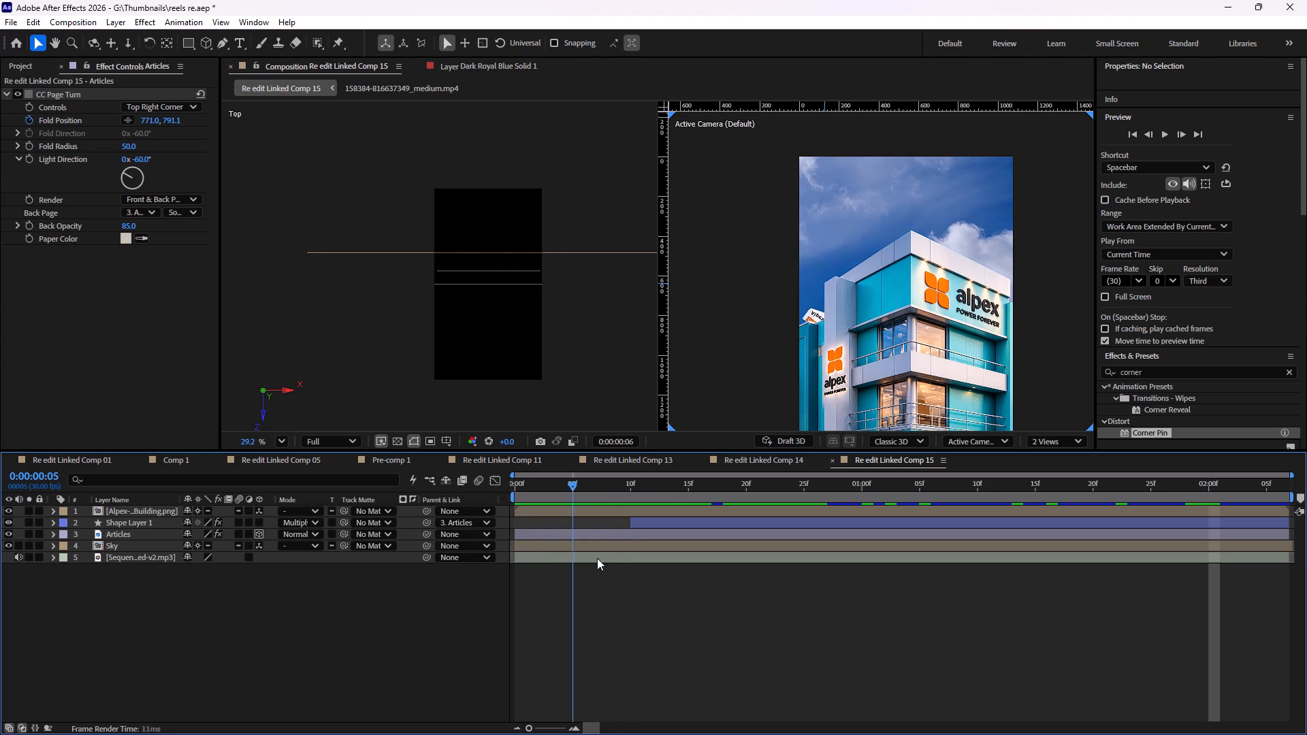
left_click_drag(597, 558, 717, 562)
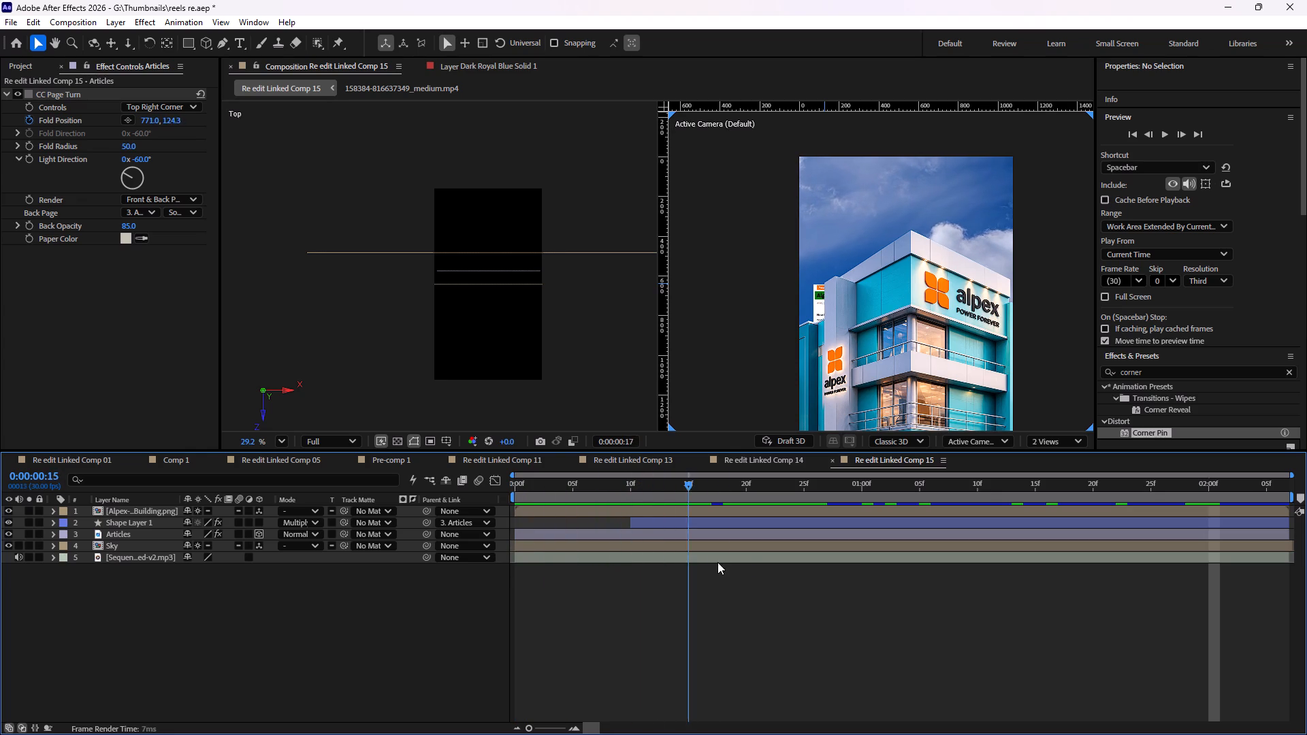
left_click_drag(717, 562, 523, 548)
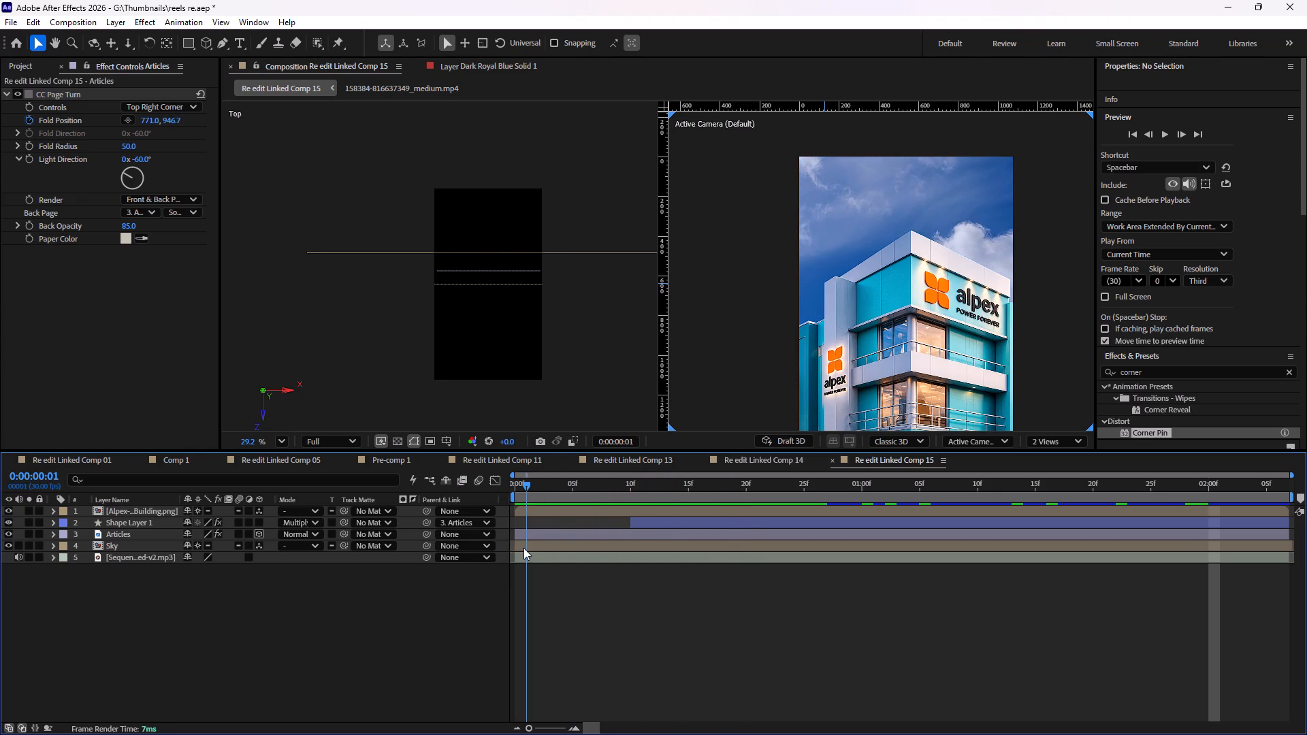
left_click_drag(523, 548, 585, 555)
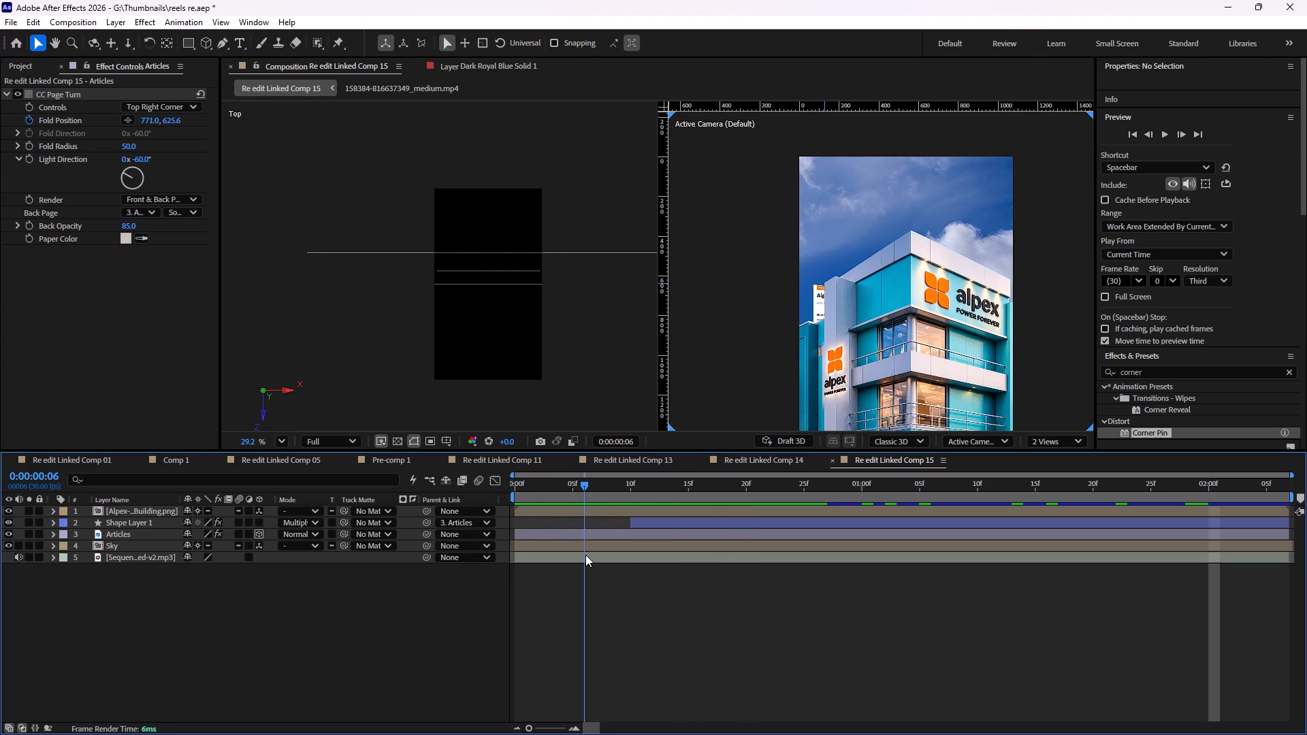
left_click_drag(585, 555, 517, 551)
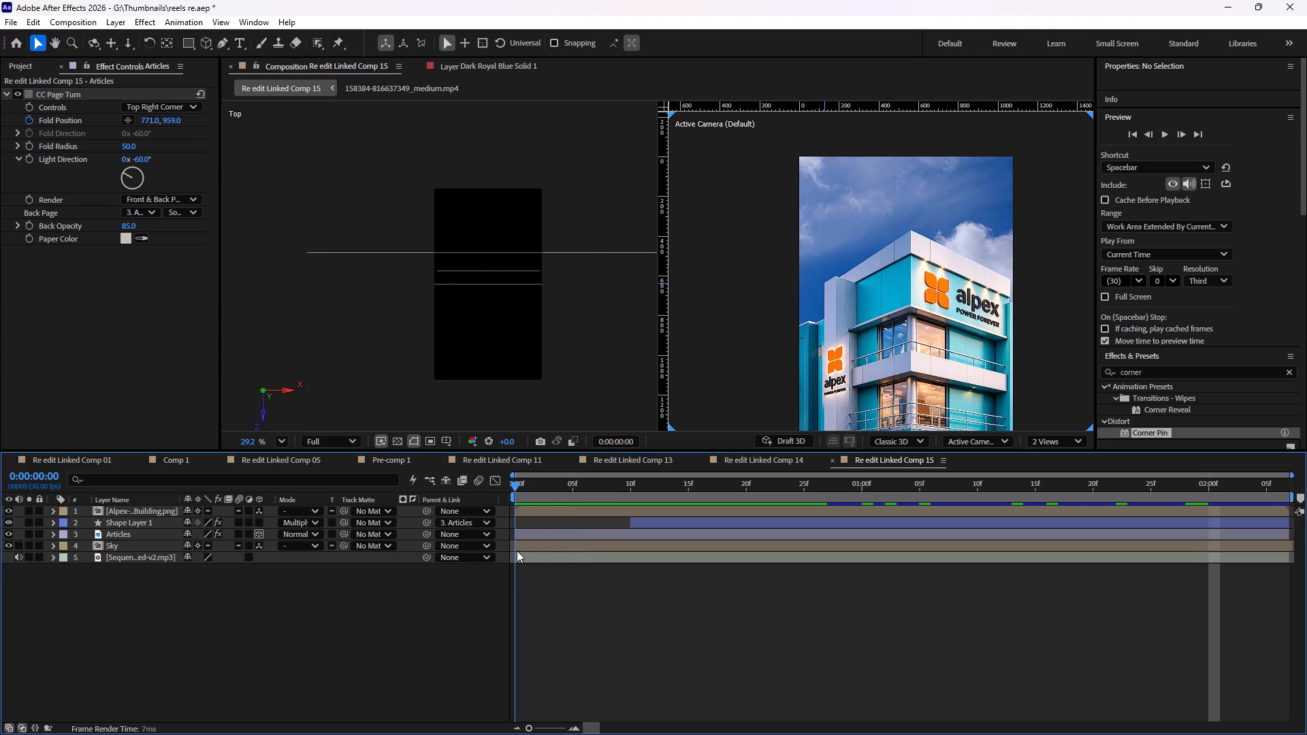
left_click_drag(517, 551, 577, 553)
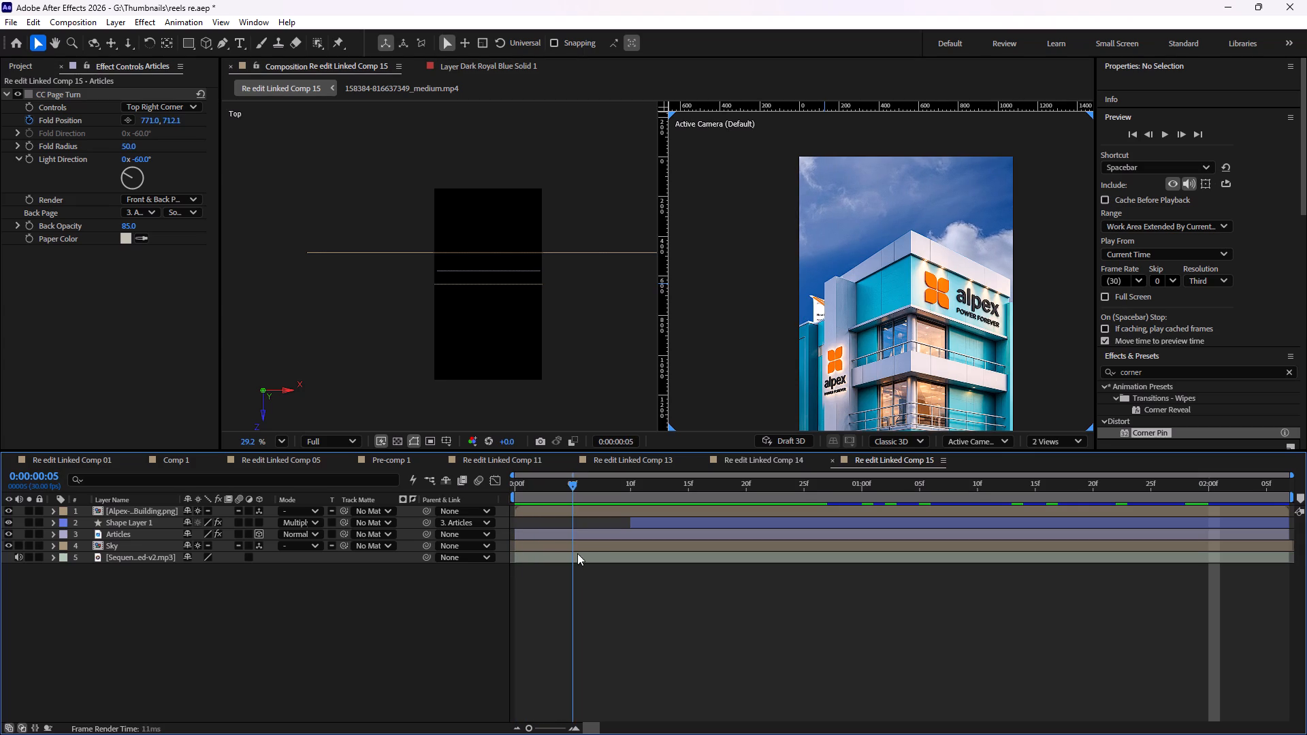
left_click_drag(577, 553, 596, 555)
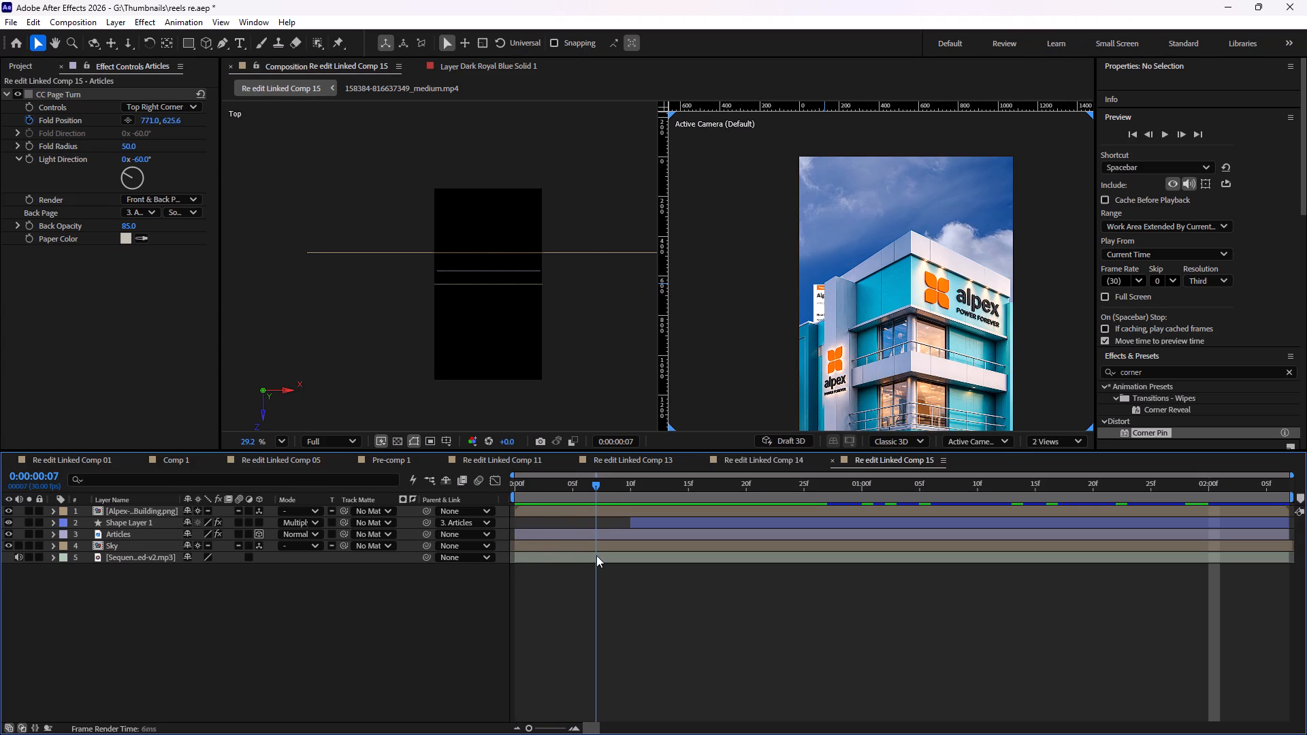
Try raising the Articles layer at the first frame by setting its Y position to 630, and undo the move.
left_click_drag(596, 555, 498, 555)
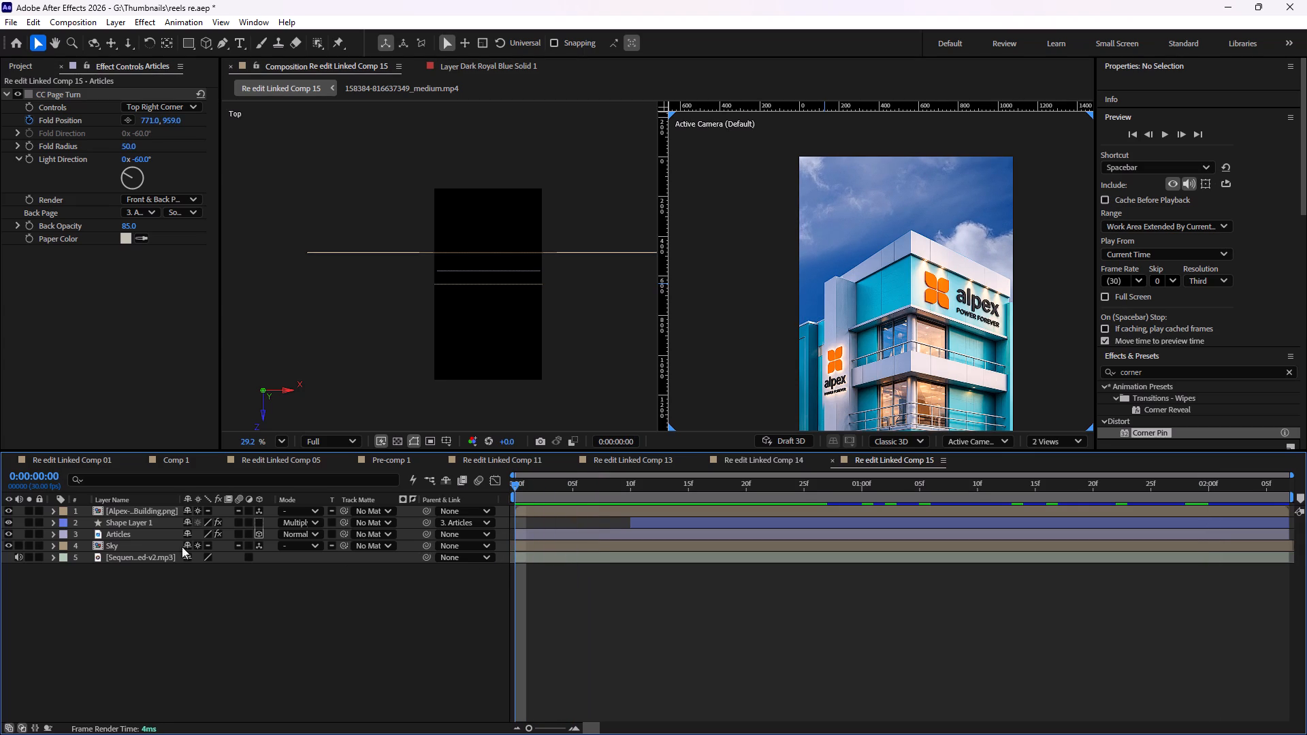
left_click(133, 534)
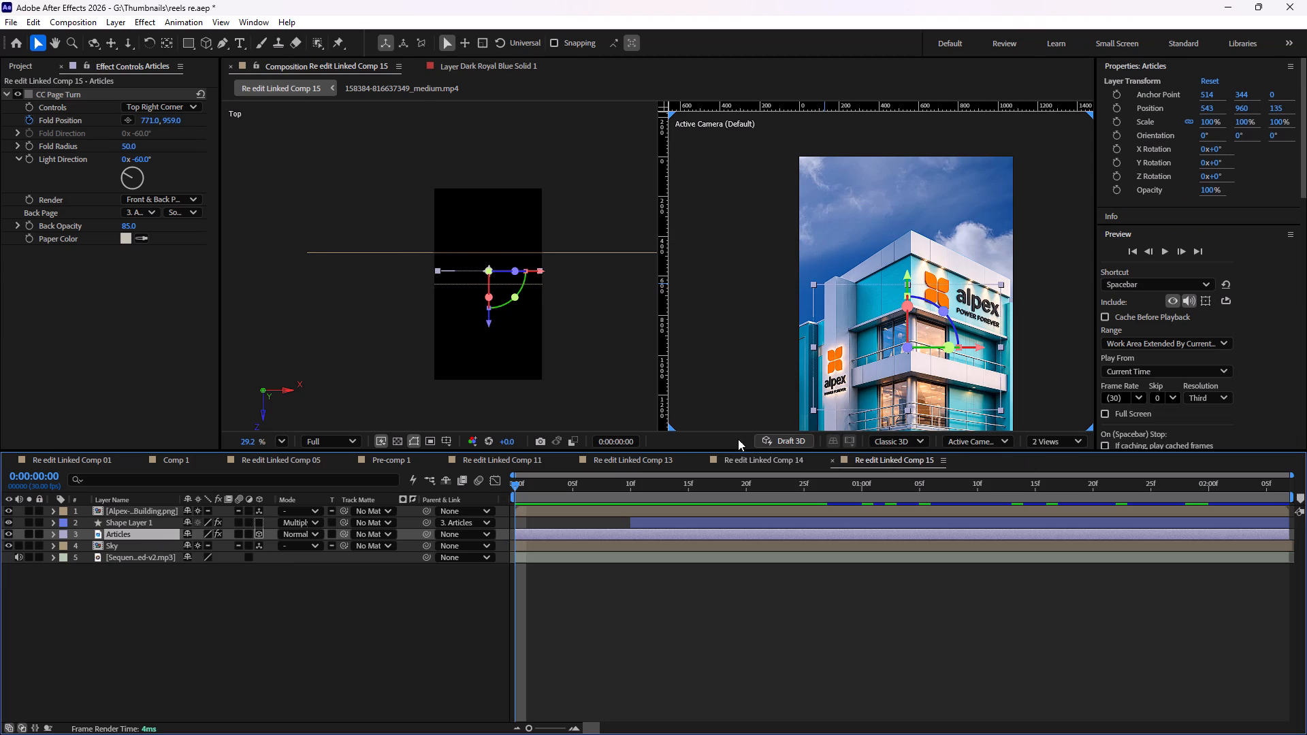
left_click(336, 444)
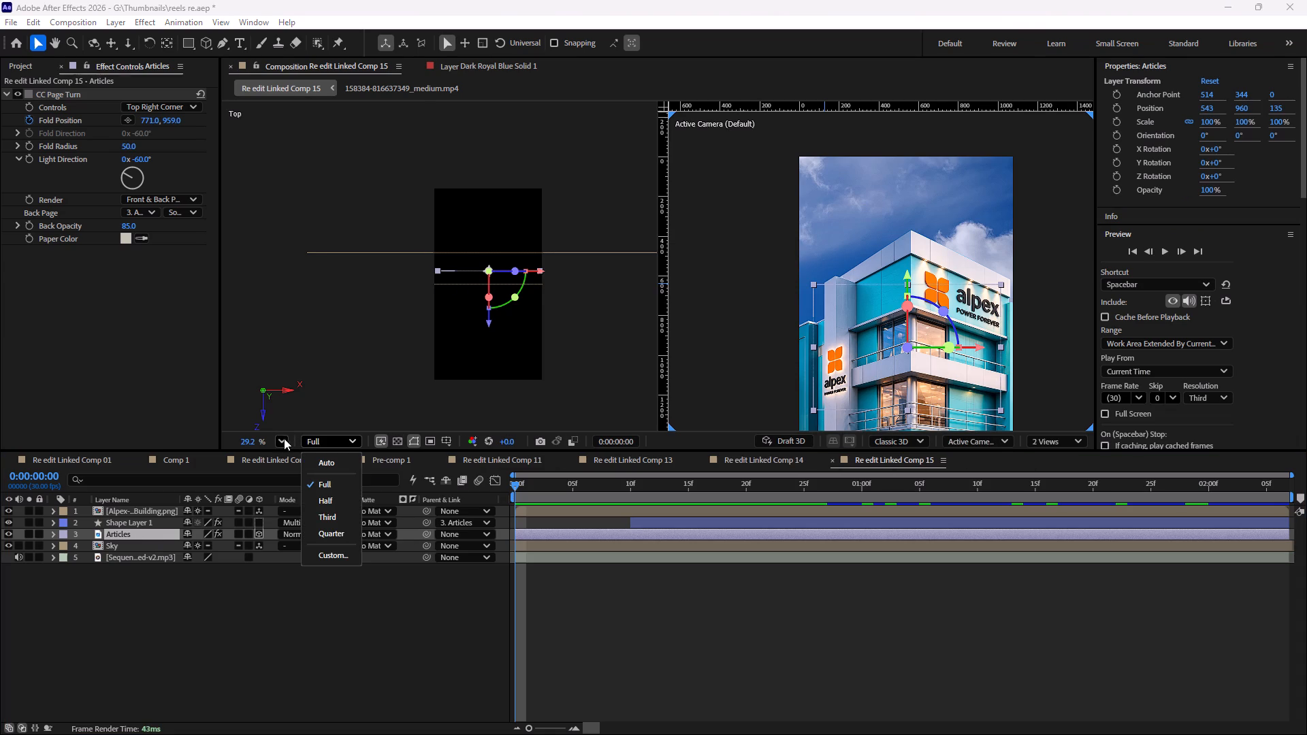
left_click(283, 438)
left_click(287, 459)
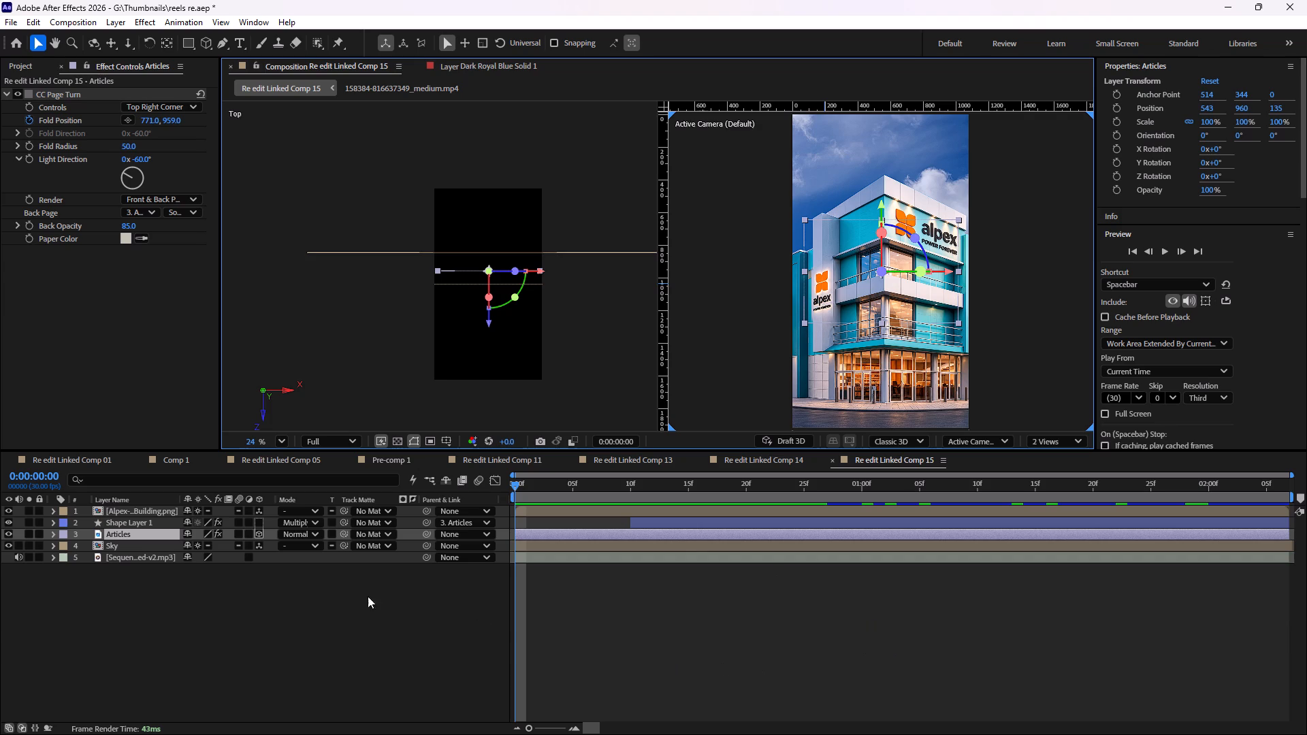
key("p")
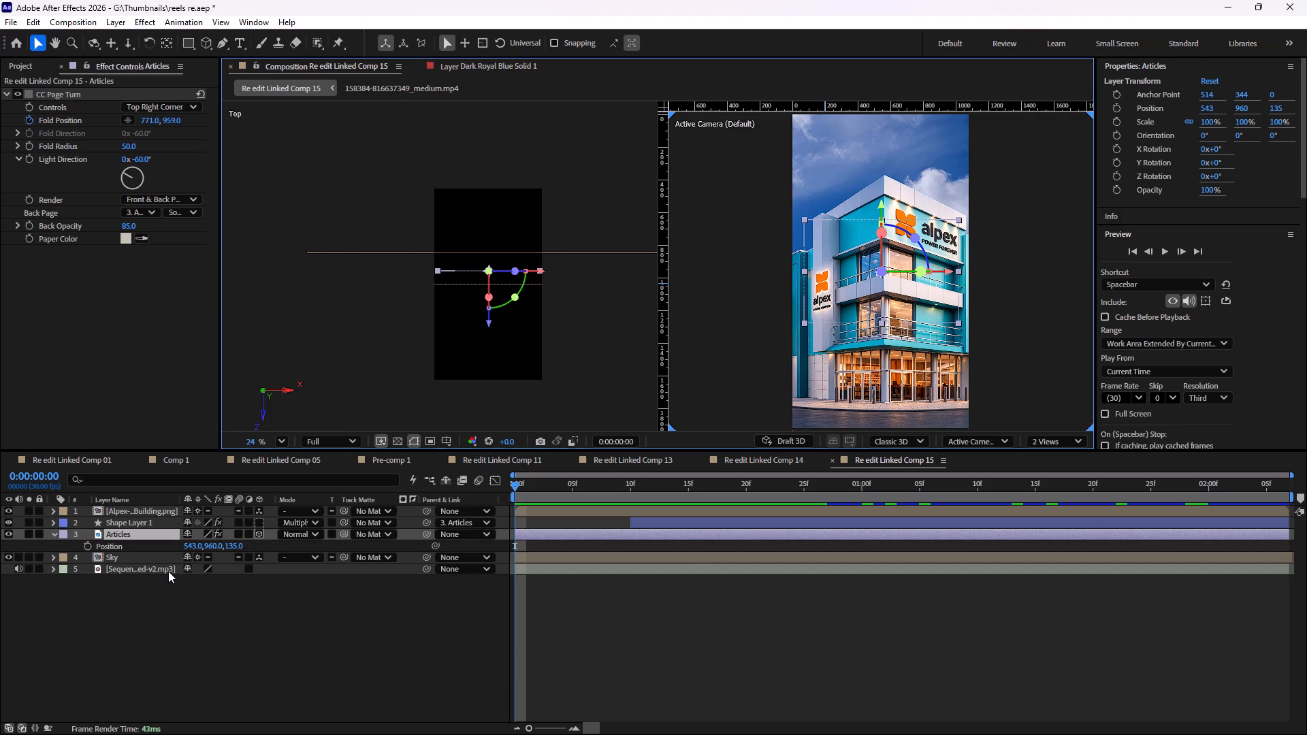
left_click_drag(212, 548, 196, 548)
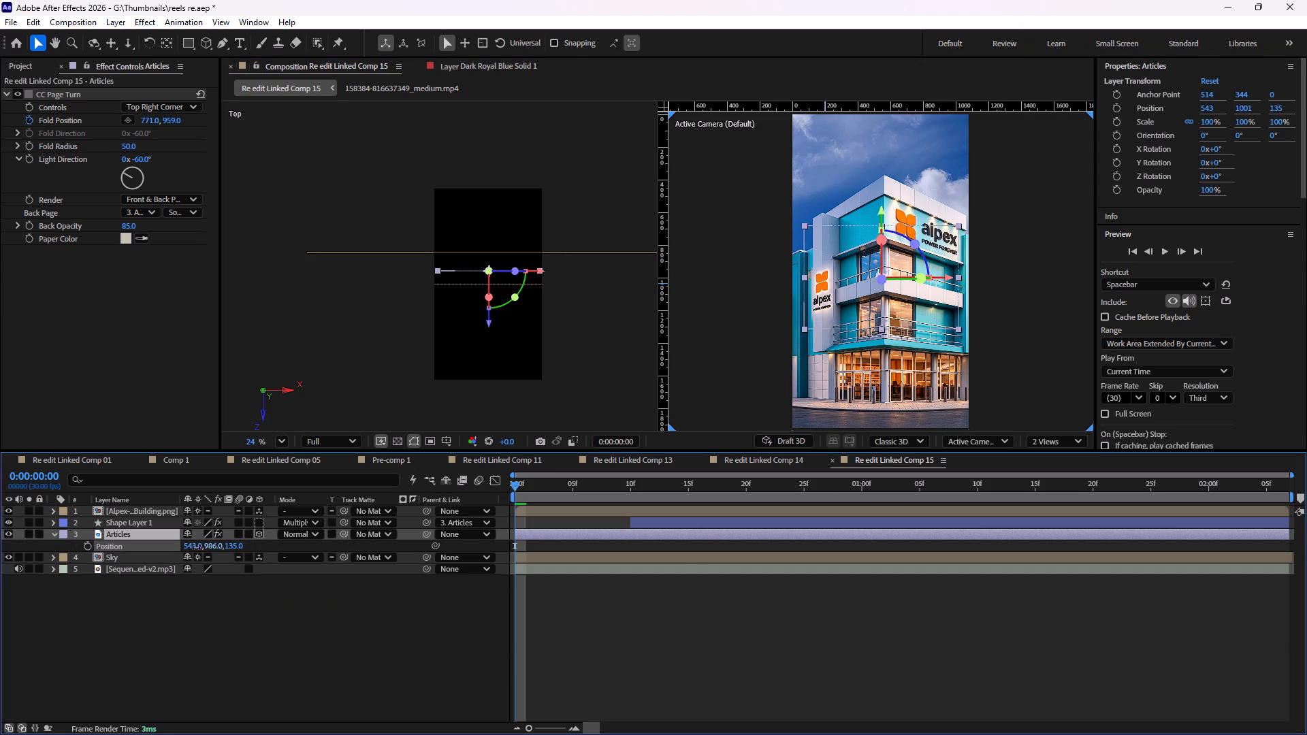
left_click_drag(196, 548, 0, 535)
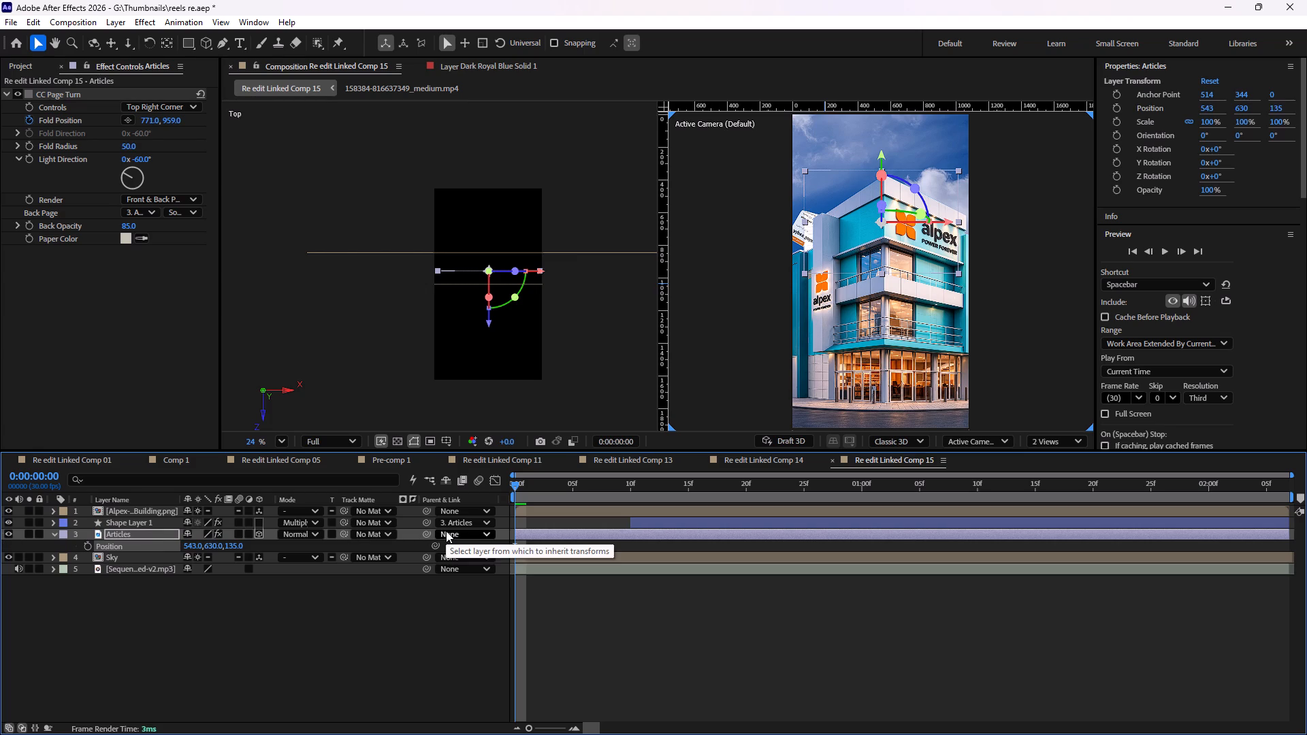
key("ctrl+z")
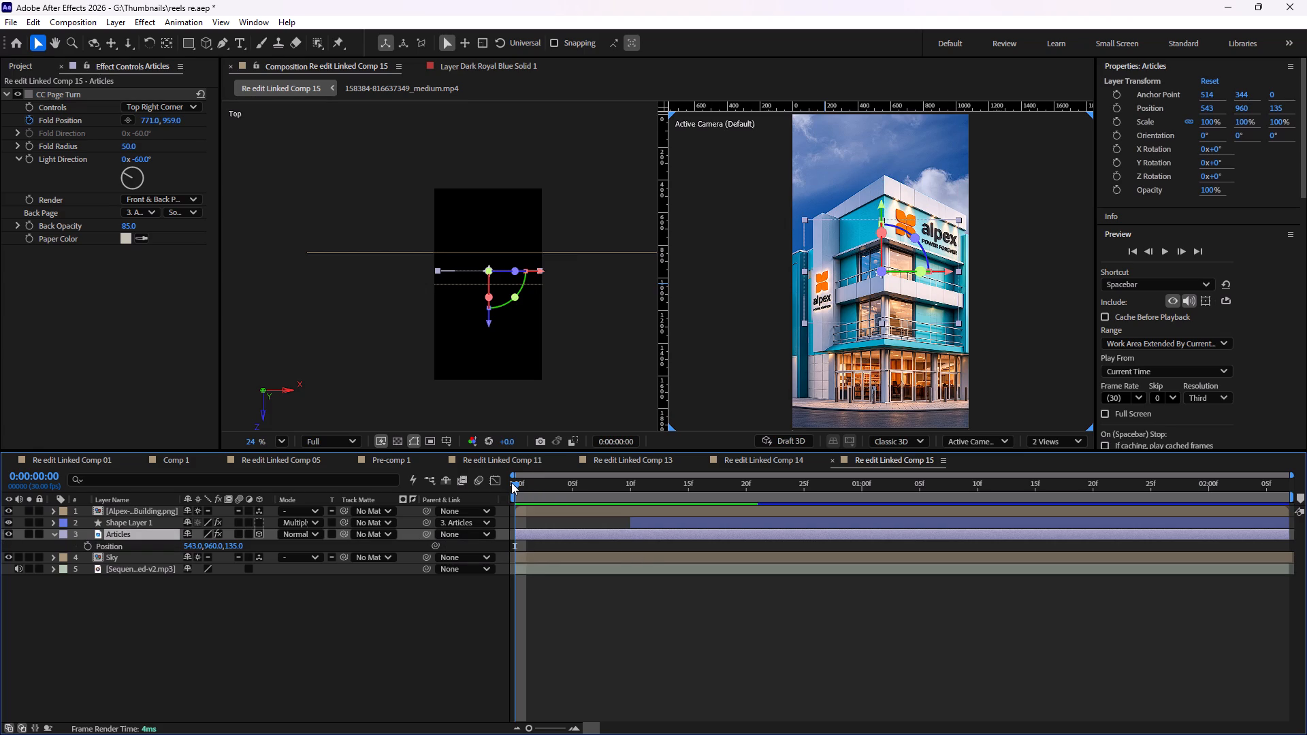
Keyframe the Articles layer's Position at 0:00:00:25 and at the first frame, keeping 543, 960, 135 on both.
key("space")
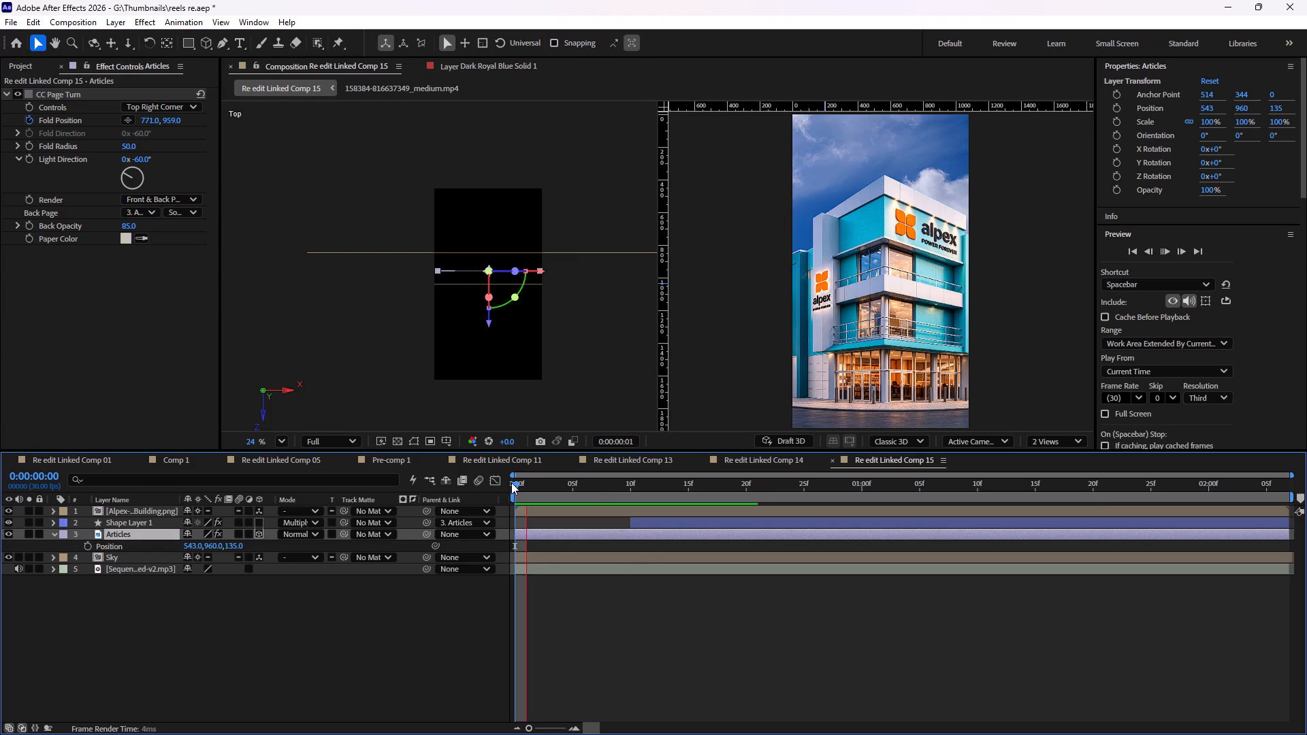
key("space")
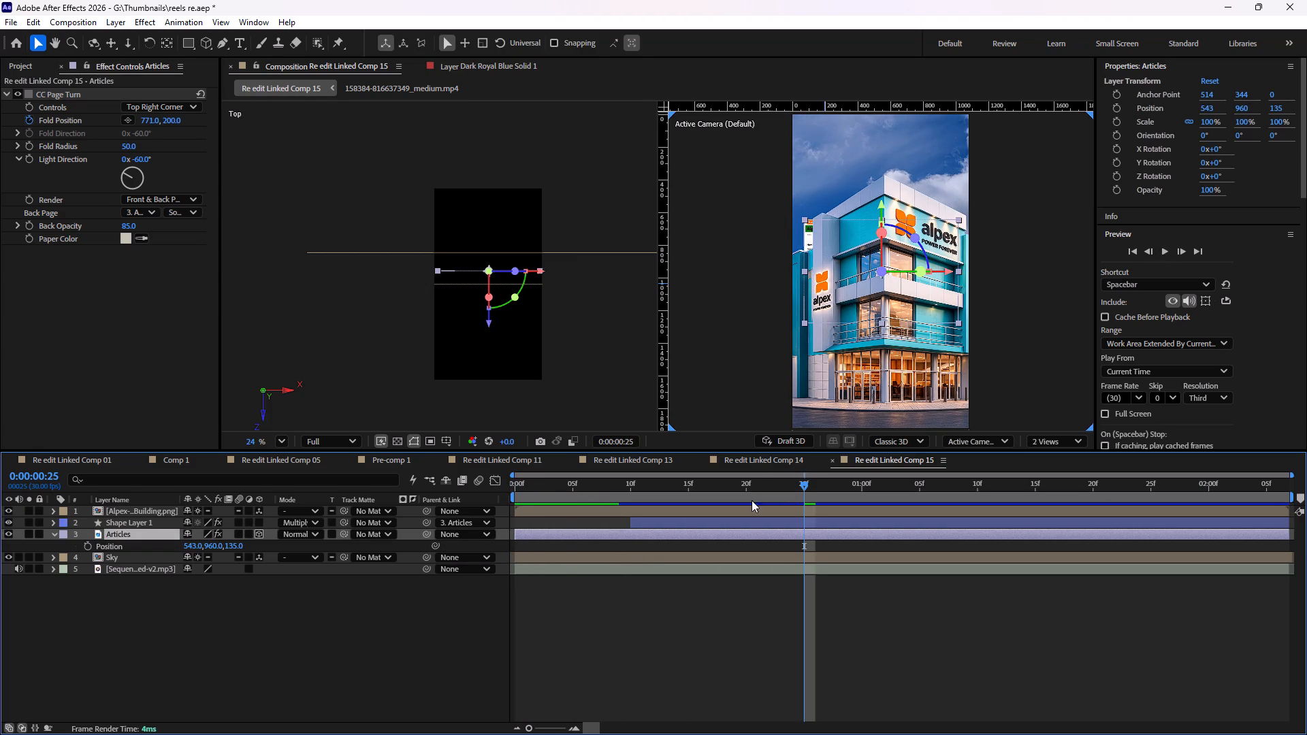
left_click(88, 550)
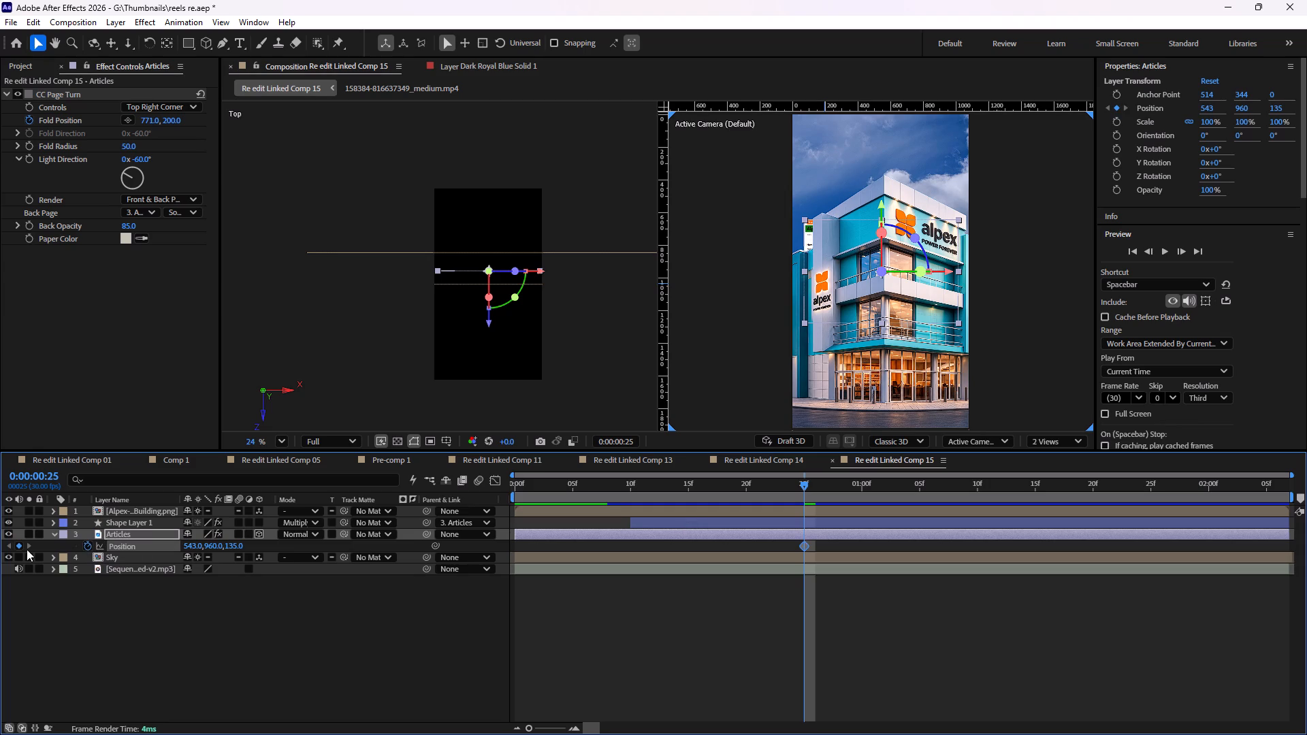
left_click_drag(805, 482, 416, 494)
left_click(19, 547)
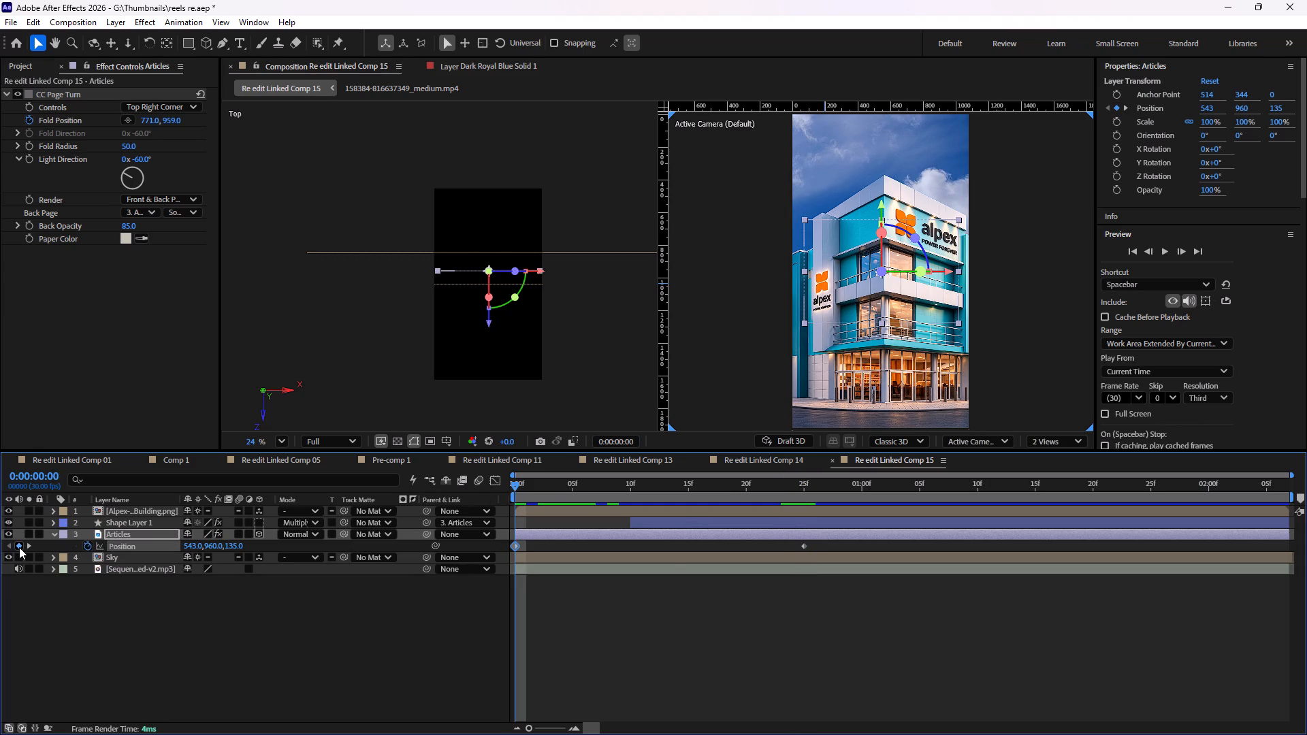
Raise the press release behind the building by setting the Articles layer's Y position to 559 at the 0:00:00:25 keyframe.
left_click(27, 546)
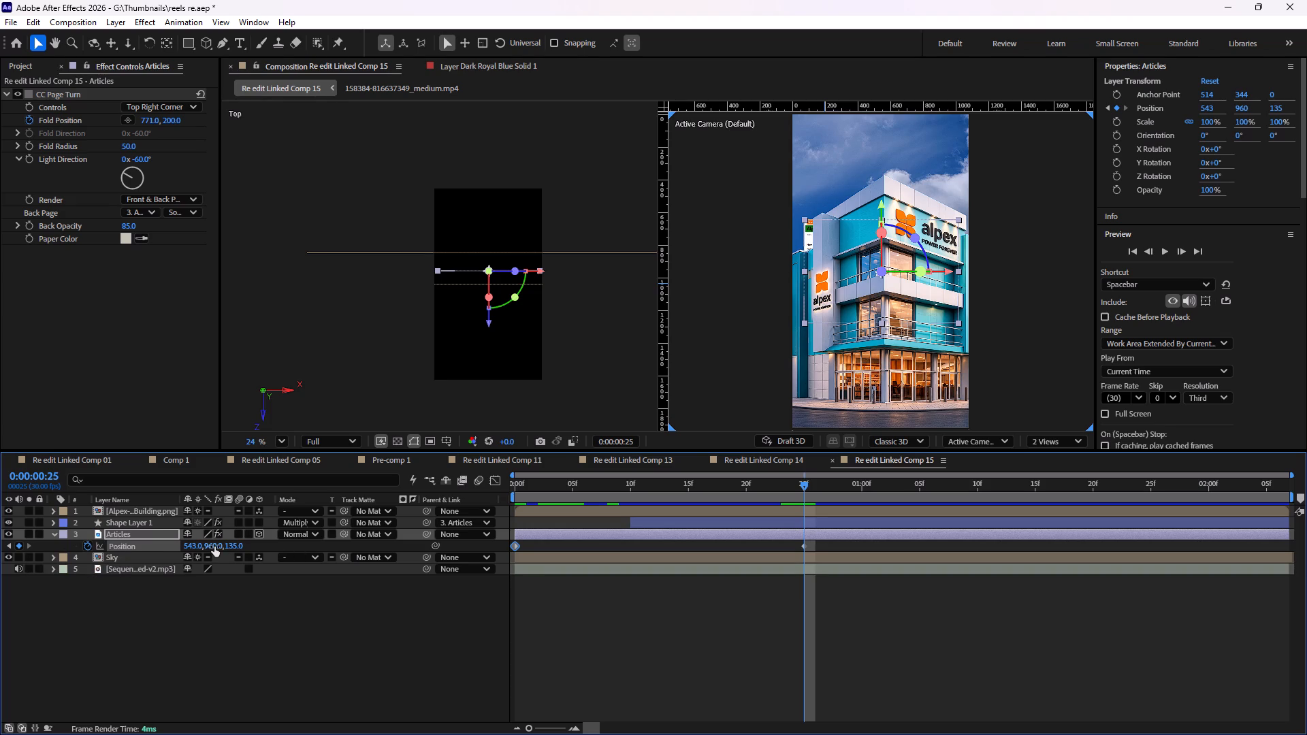
left_click_drag(214, 546, 0, 549)
scroll(859, 225, "up", 5)
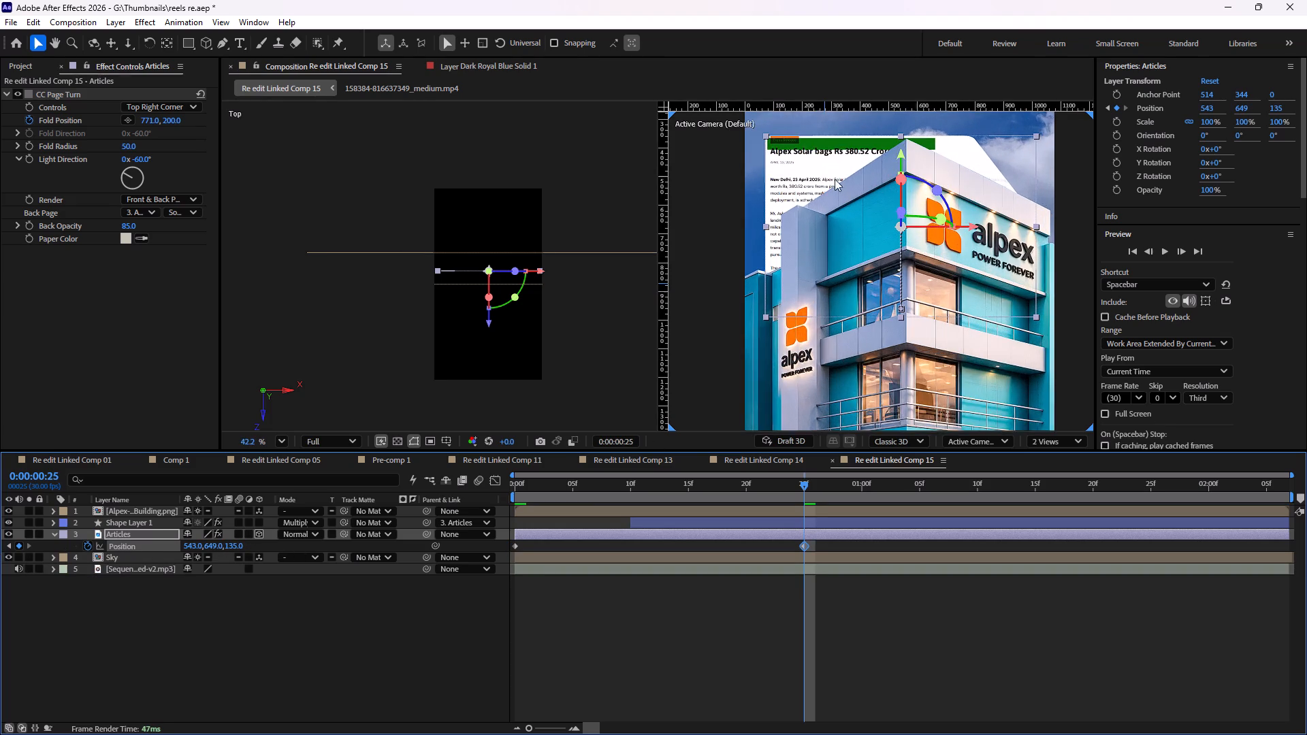
scroll(809, 165, "up", 2)
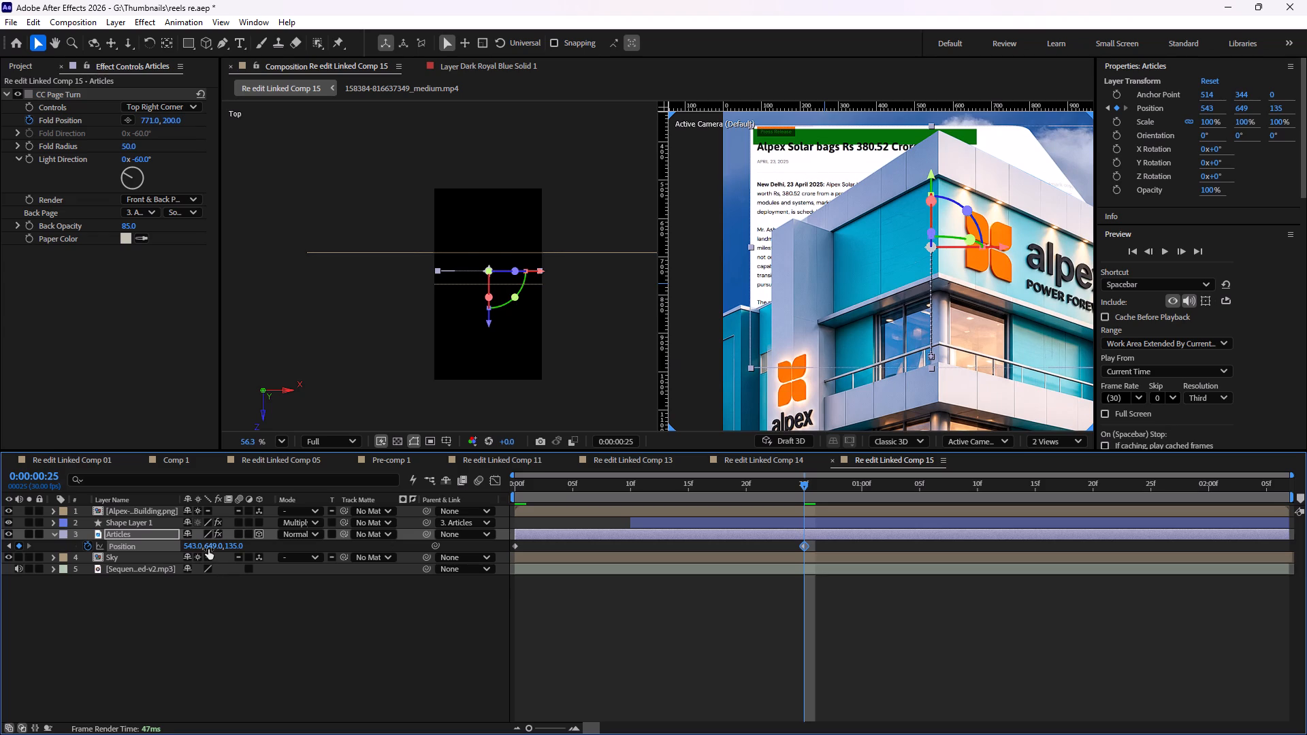
left_click_drag(208, 549, 171, 552)
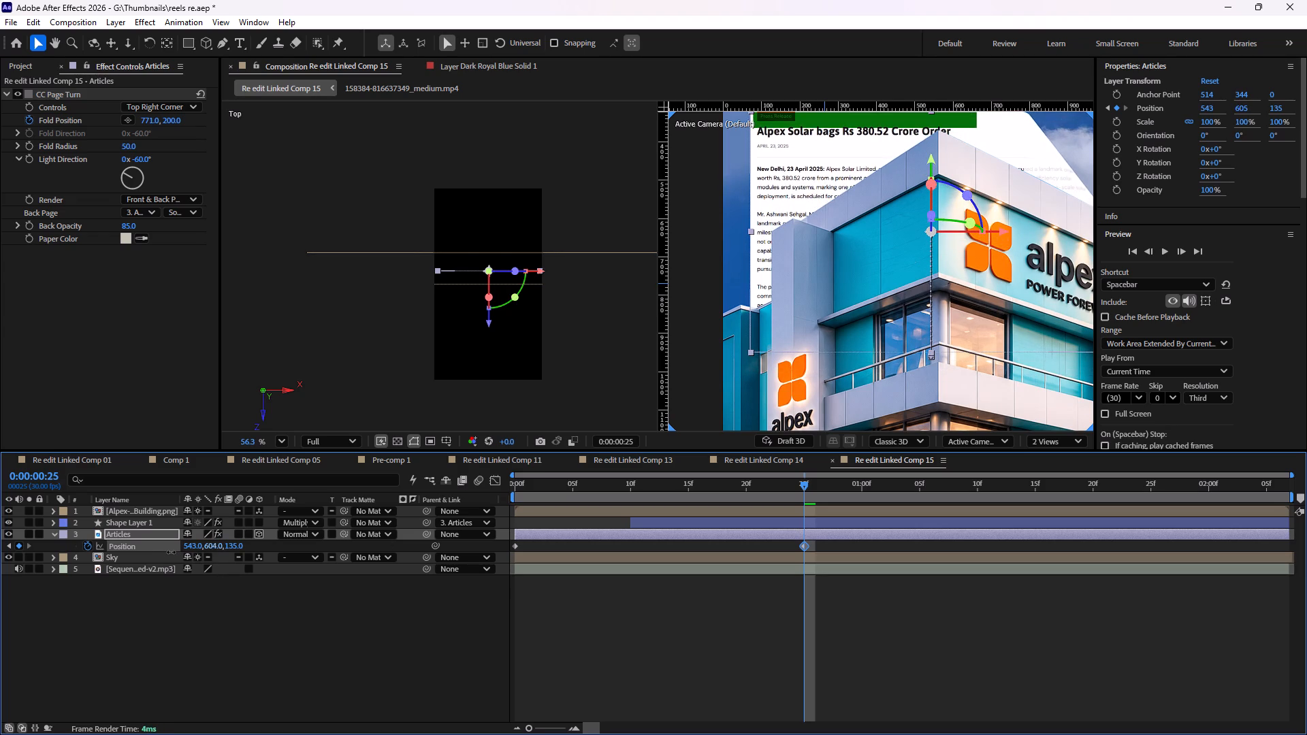
left_click_drag(171, 552, 162, 552)
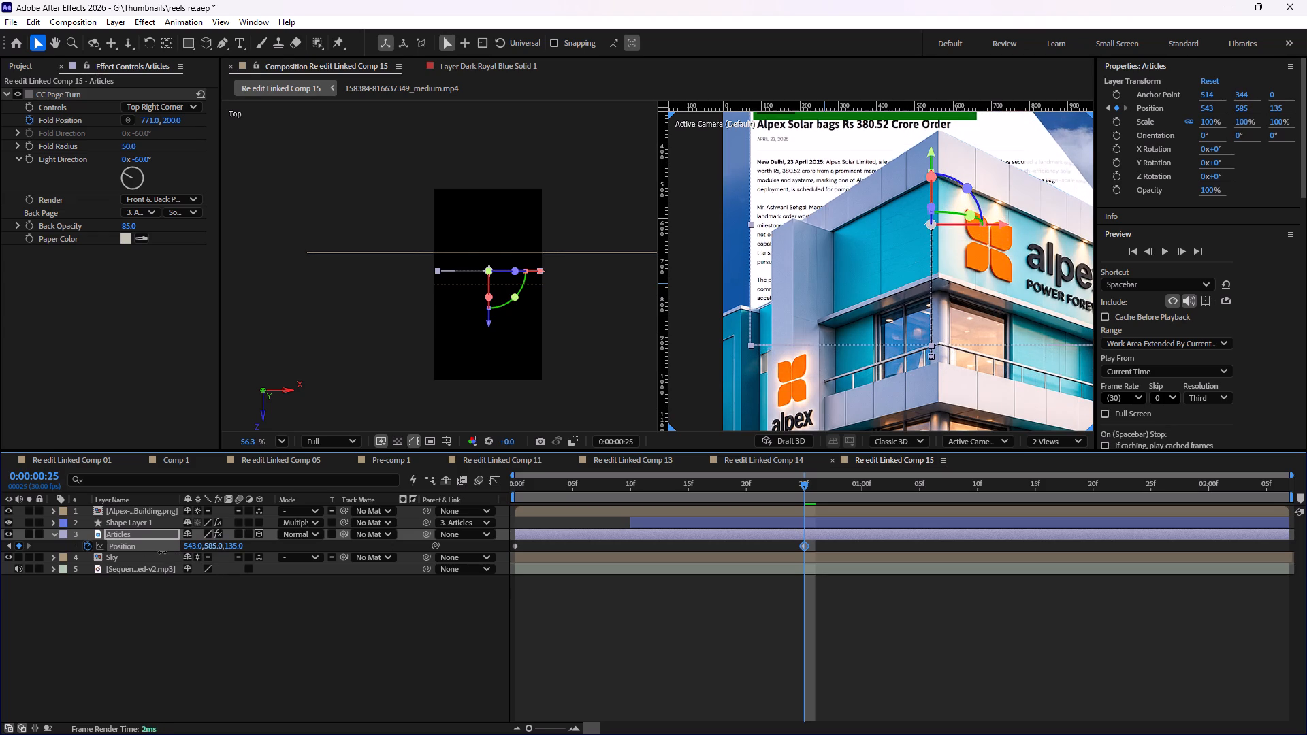
left_click_drag(162, 552, 180, 552)
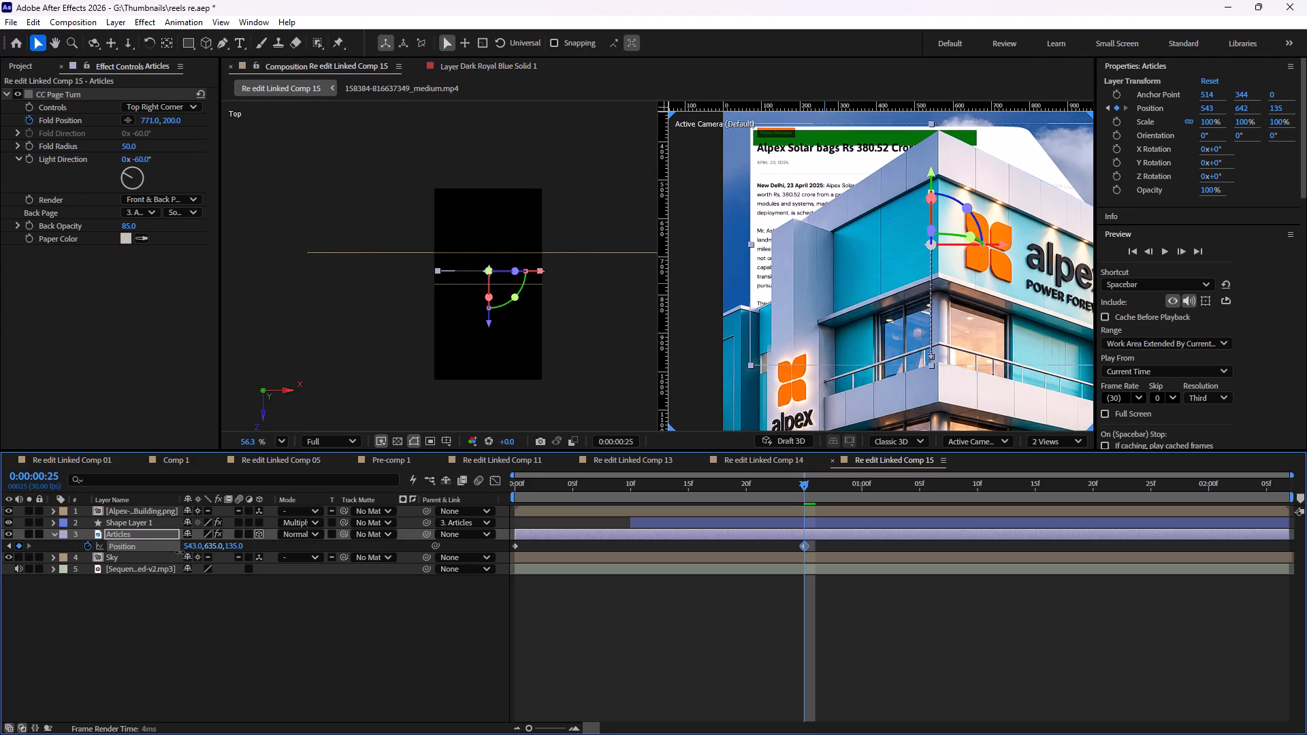
left_click_drag(180, 552, 144, 552)
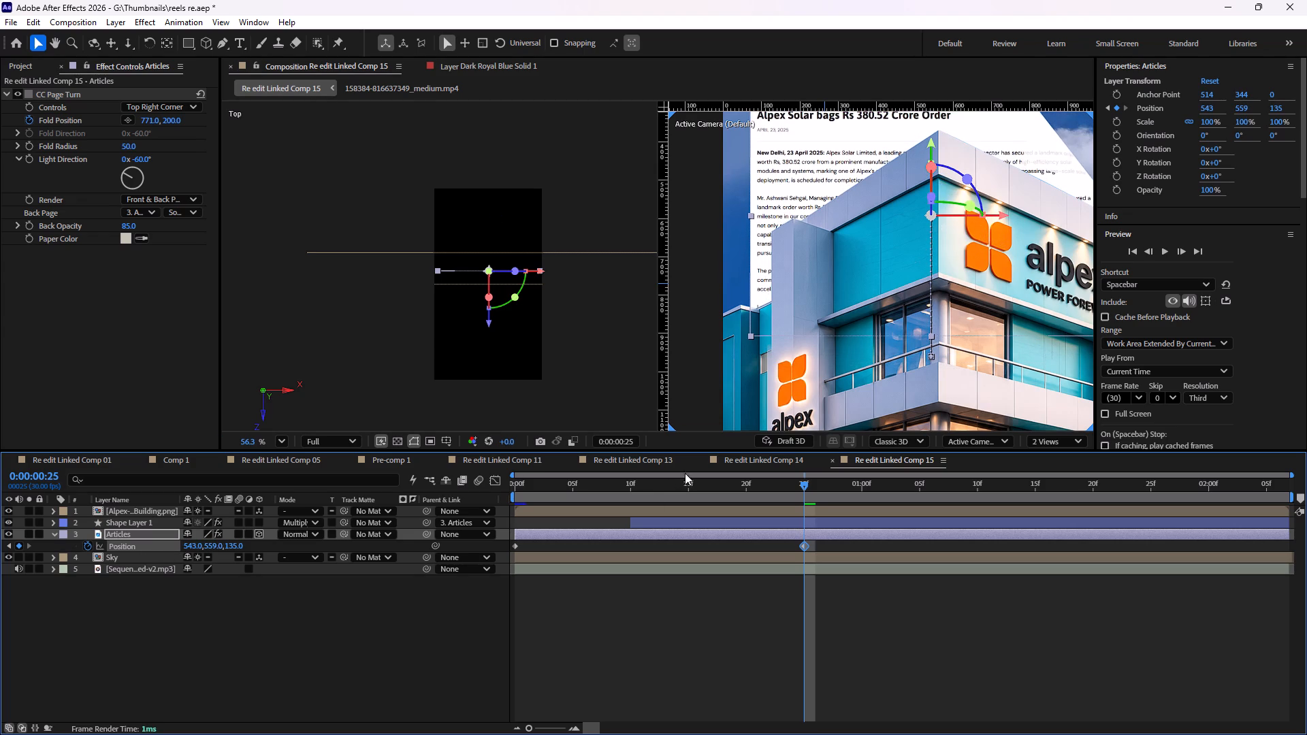
Move the green highlight, Shape Layer 1, down to Y position 372 so it covers the press release headline.
left_click(279, 440)
left_click(295, 462)
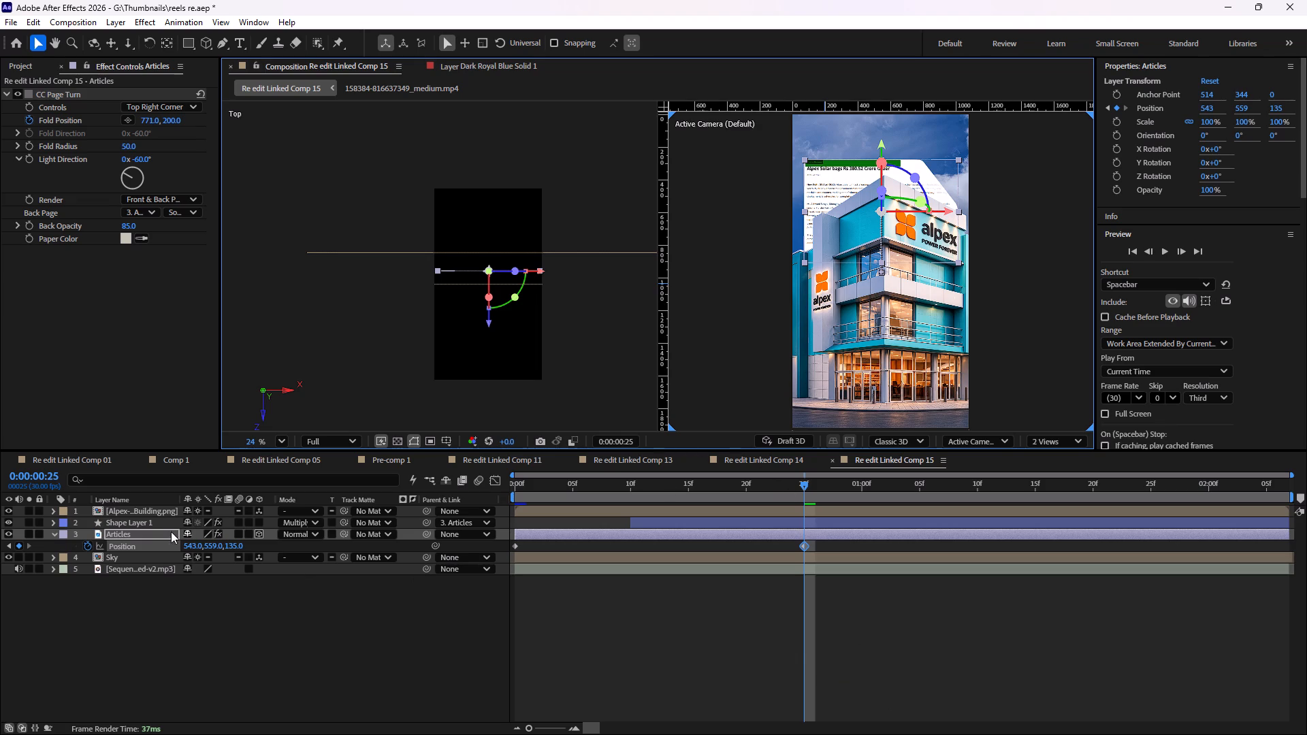
left_click(138, 524)
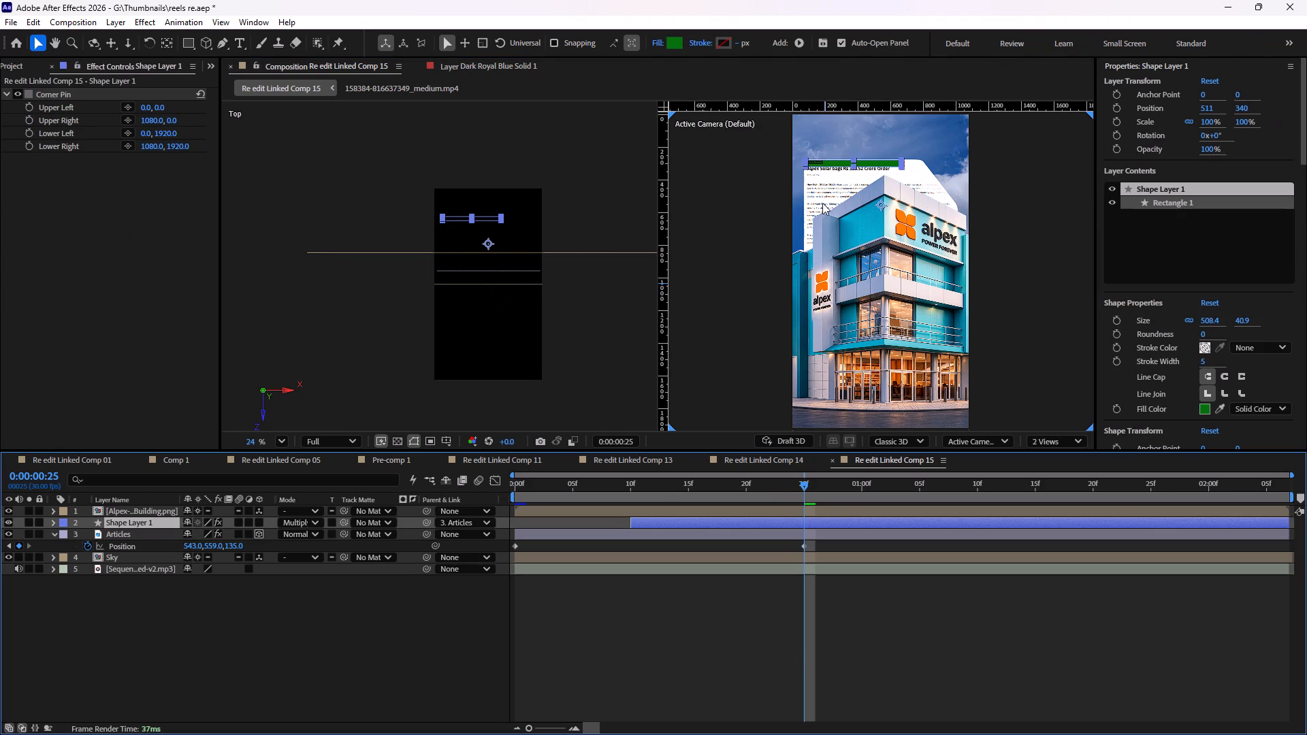
scroll(897, 125, "up", 5)
scroll(826, 208, "up", 5)
scroll(786, 235, "down", 1)
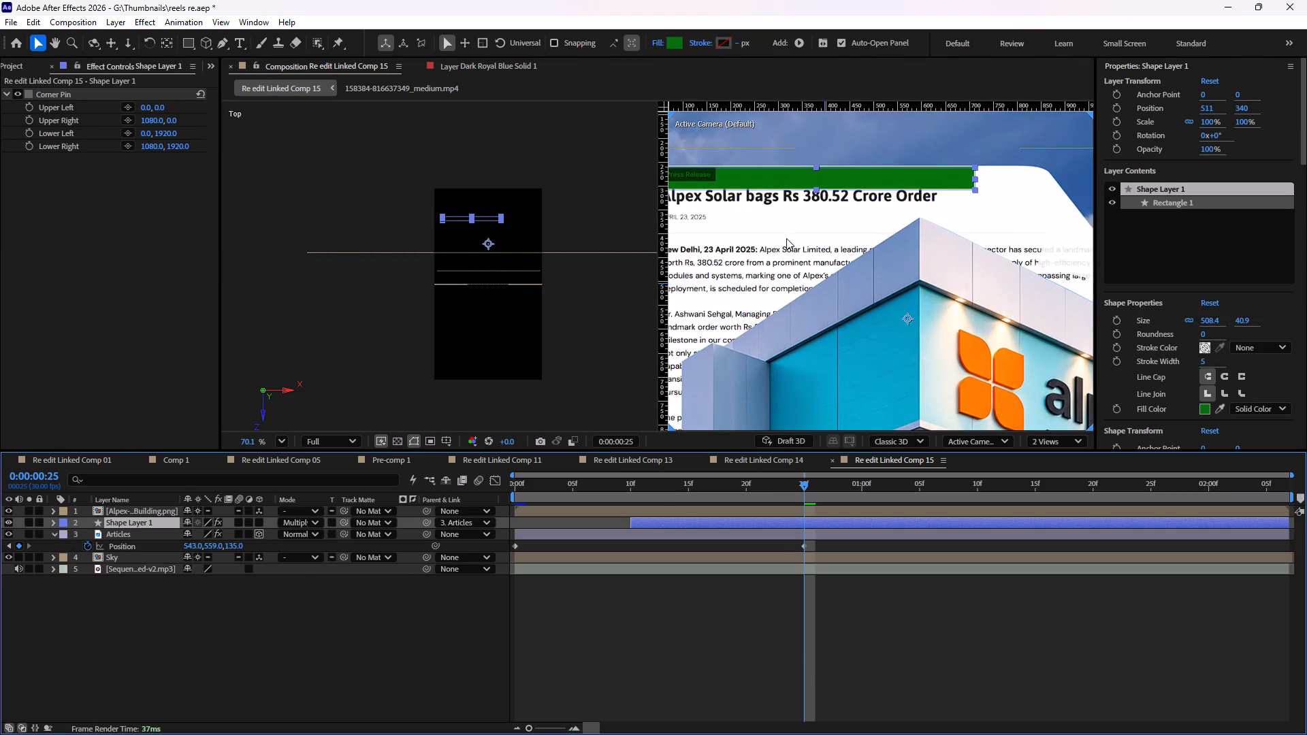
scroll(786, 238, "down", 1)
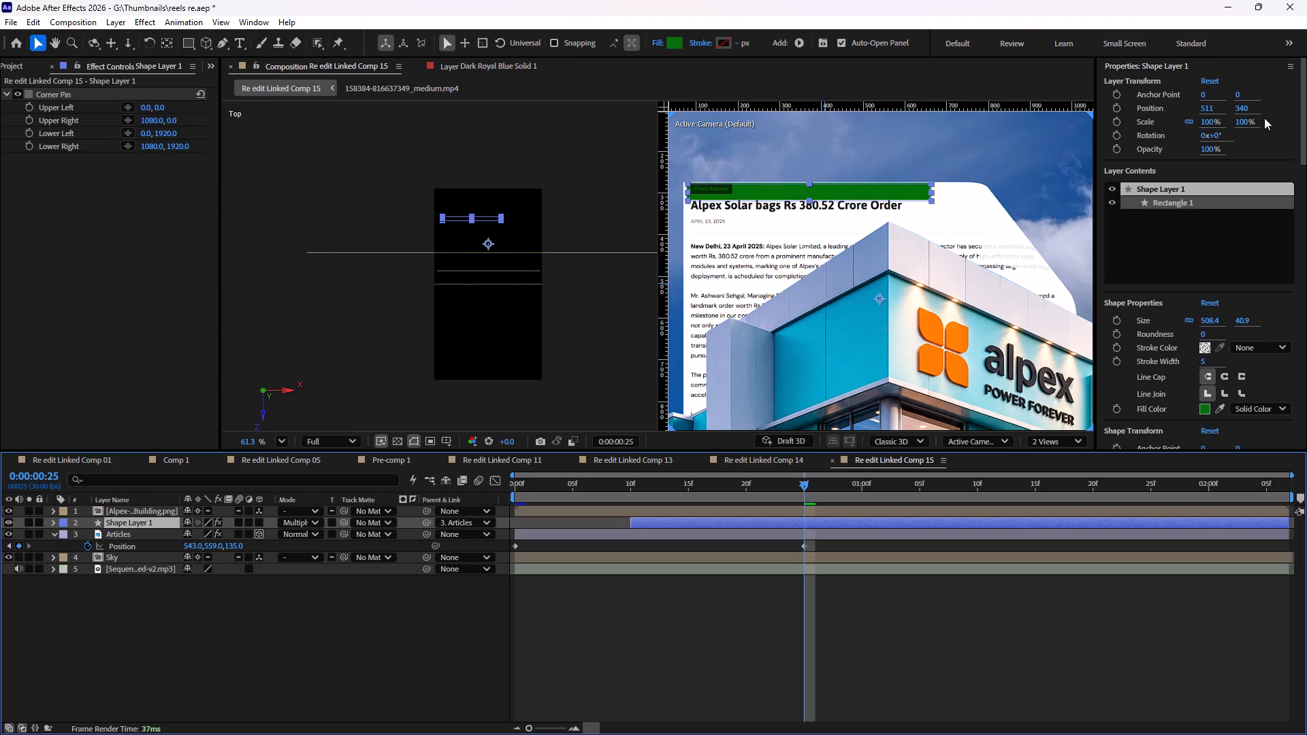
left_click_drag(1243, 113, 1259, 118)
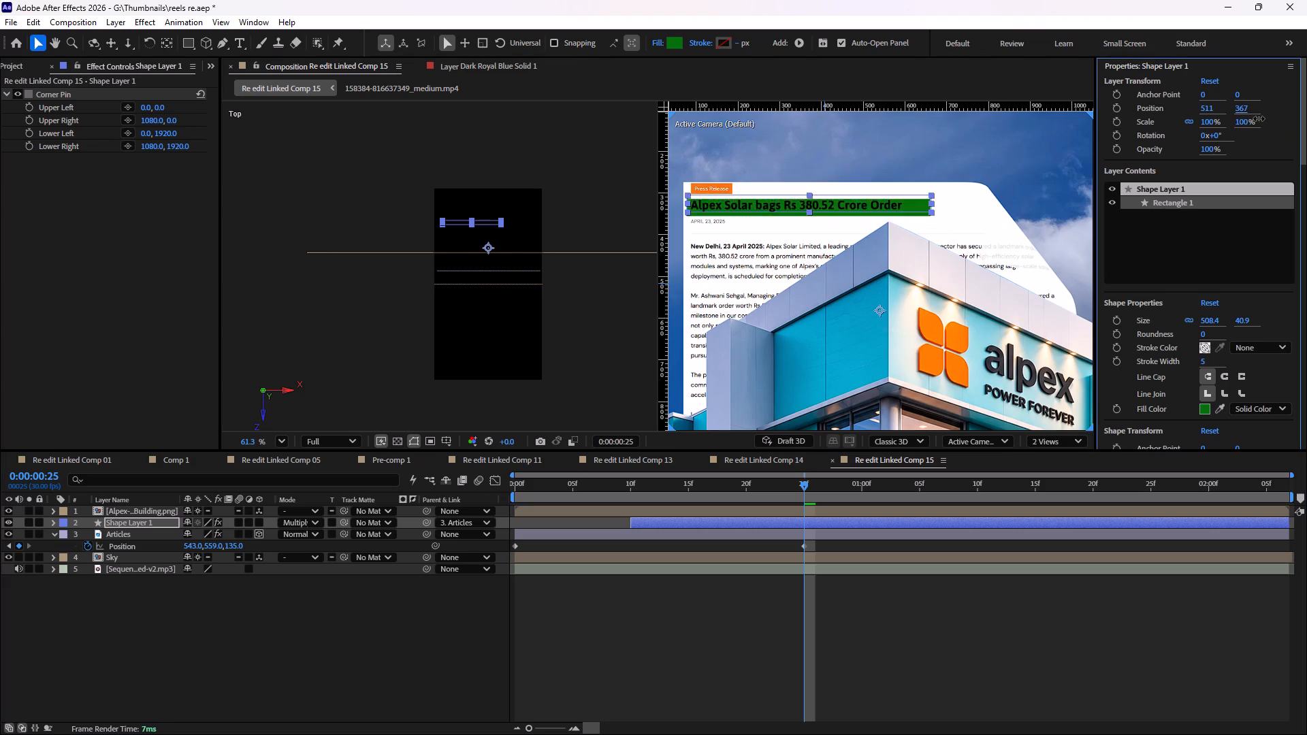
left_click_drag(1259, 118, 1262, 118)
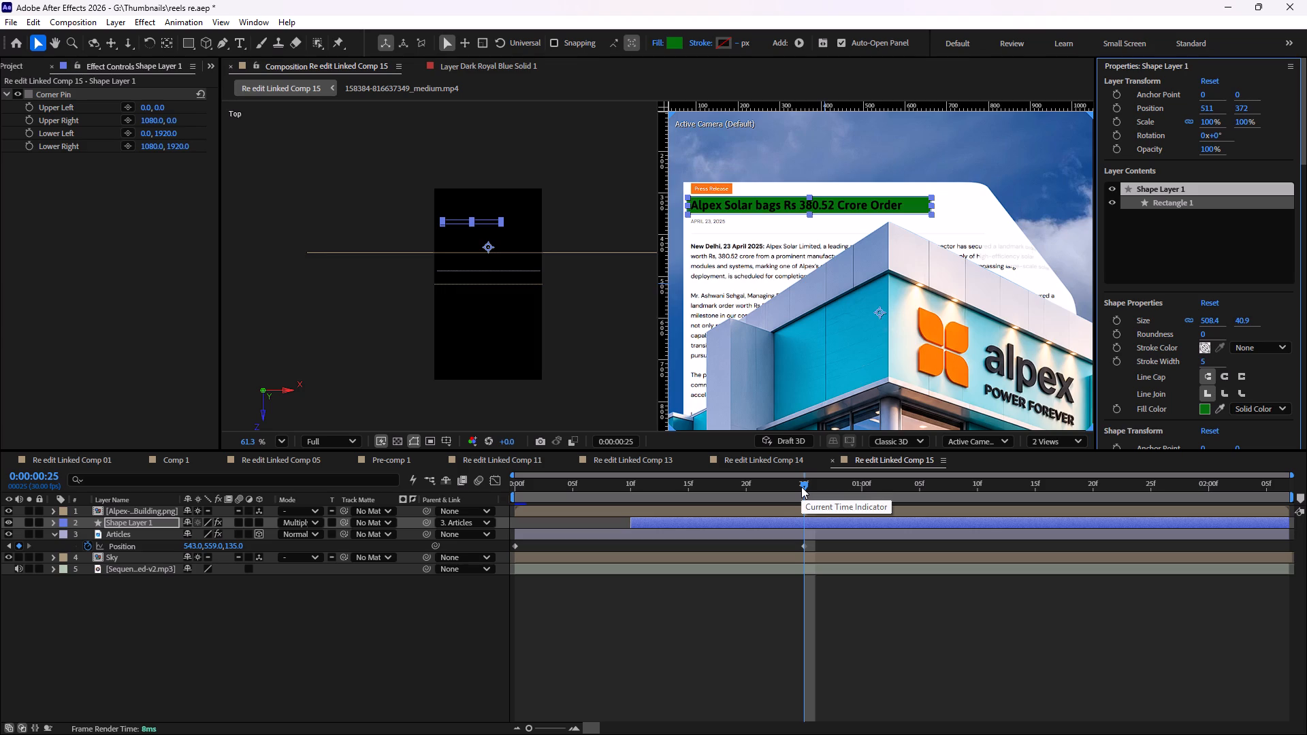
Scrub and play the first second to examine how the rising press release and its headline highlight move together.
left_click_drag(801, 487, 662, 489)
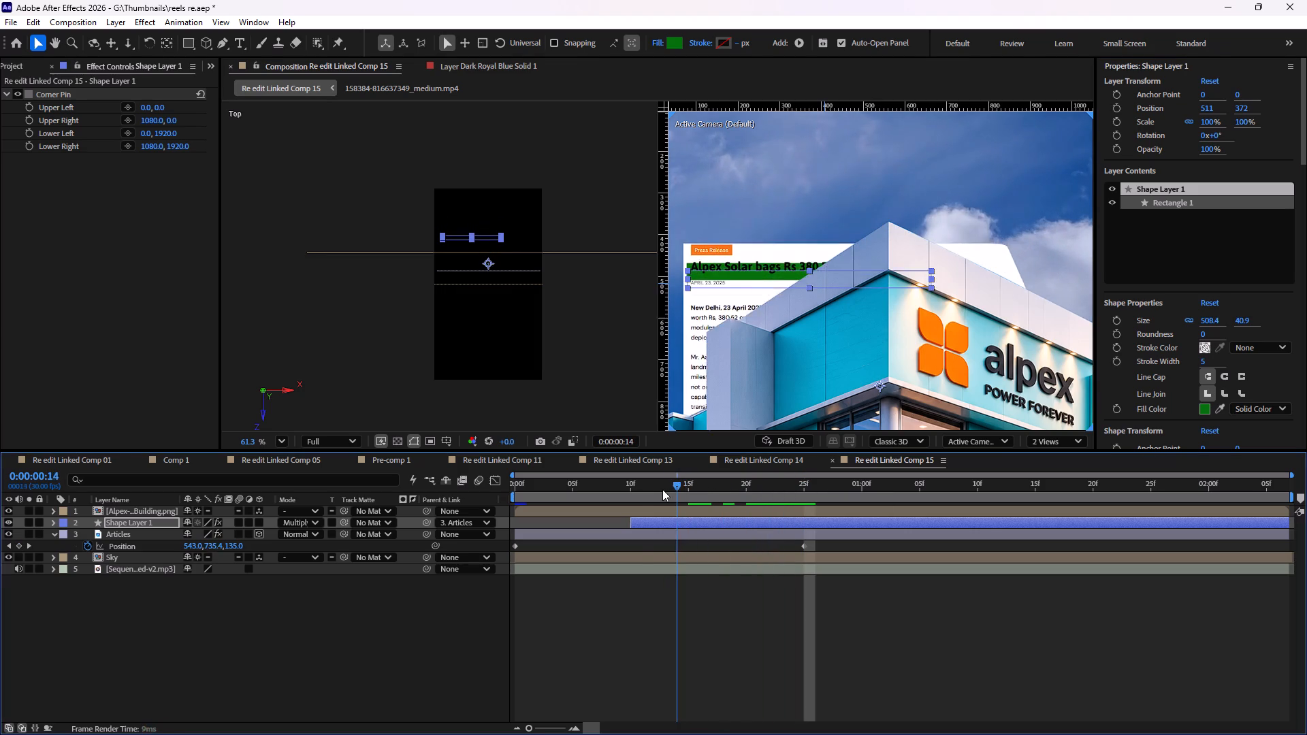
left_click_drag(662, 489, 629, 491)
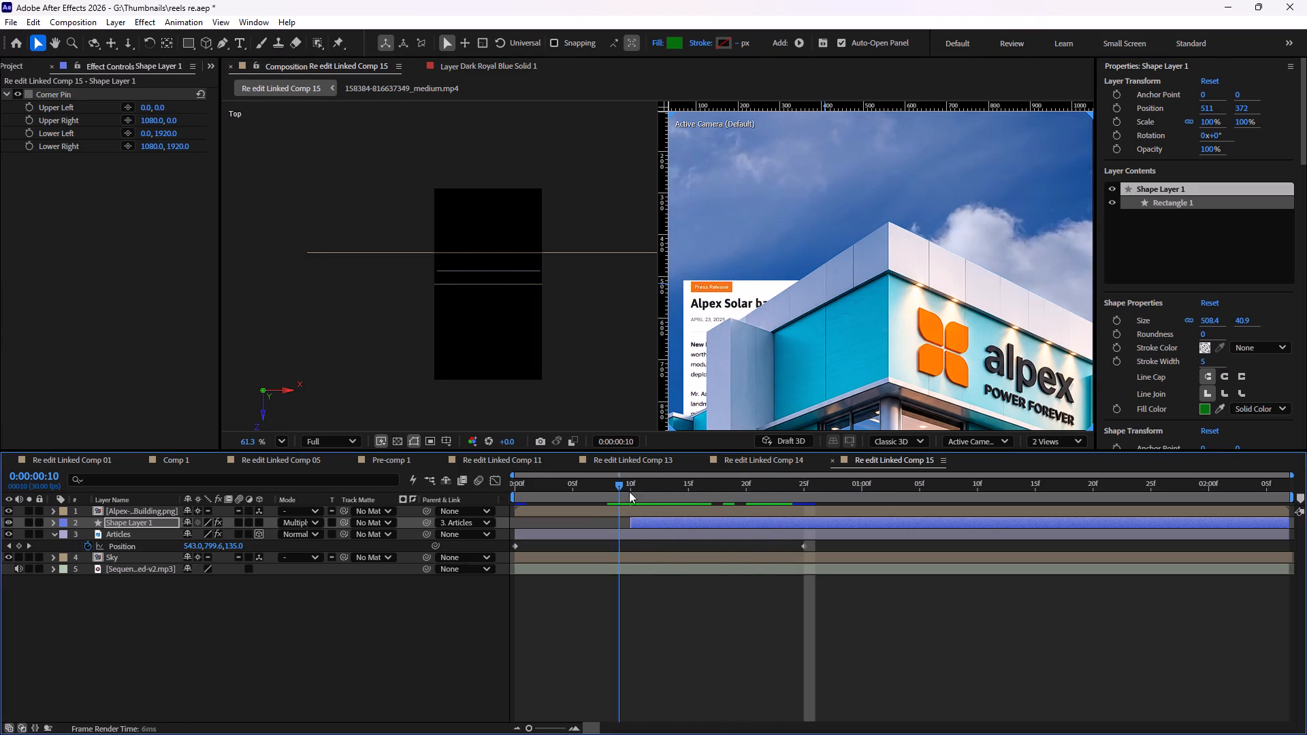
left_click_drag(629, 491, 777, 494)
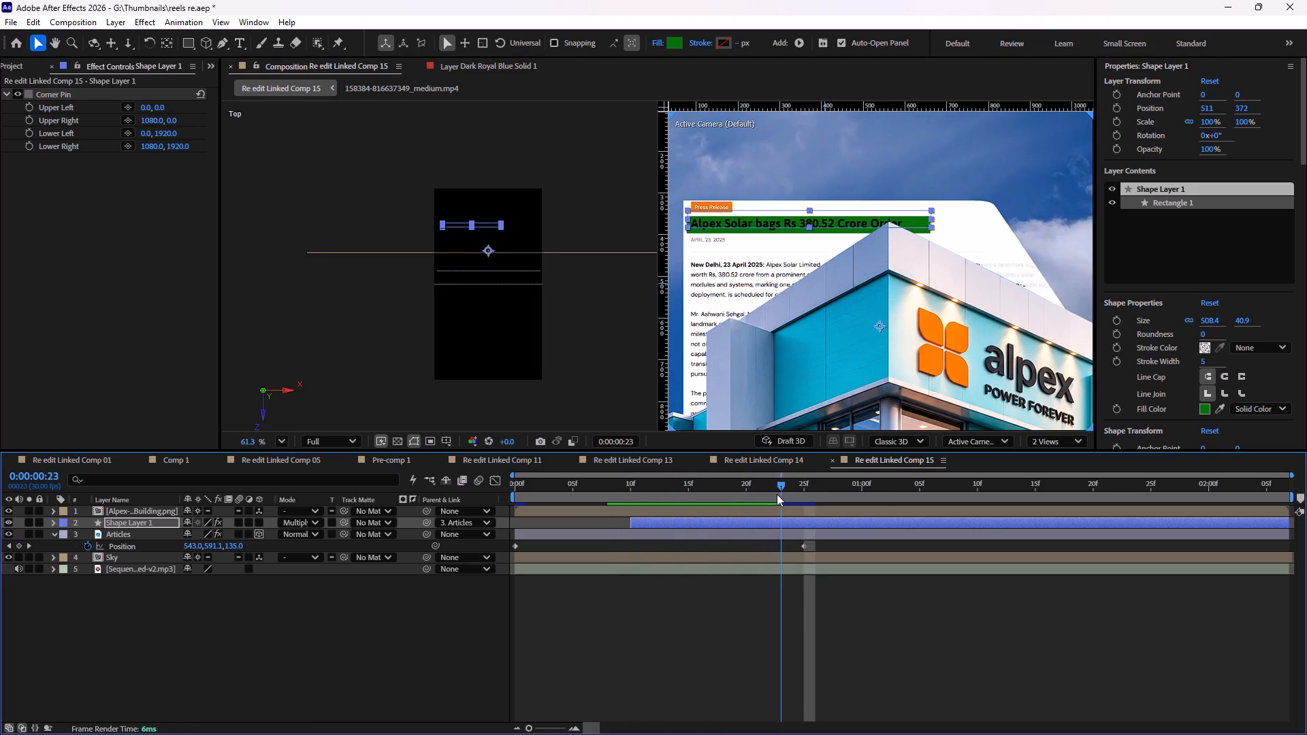
left_click_drag(777, 494, 675, 494)
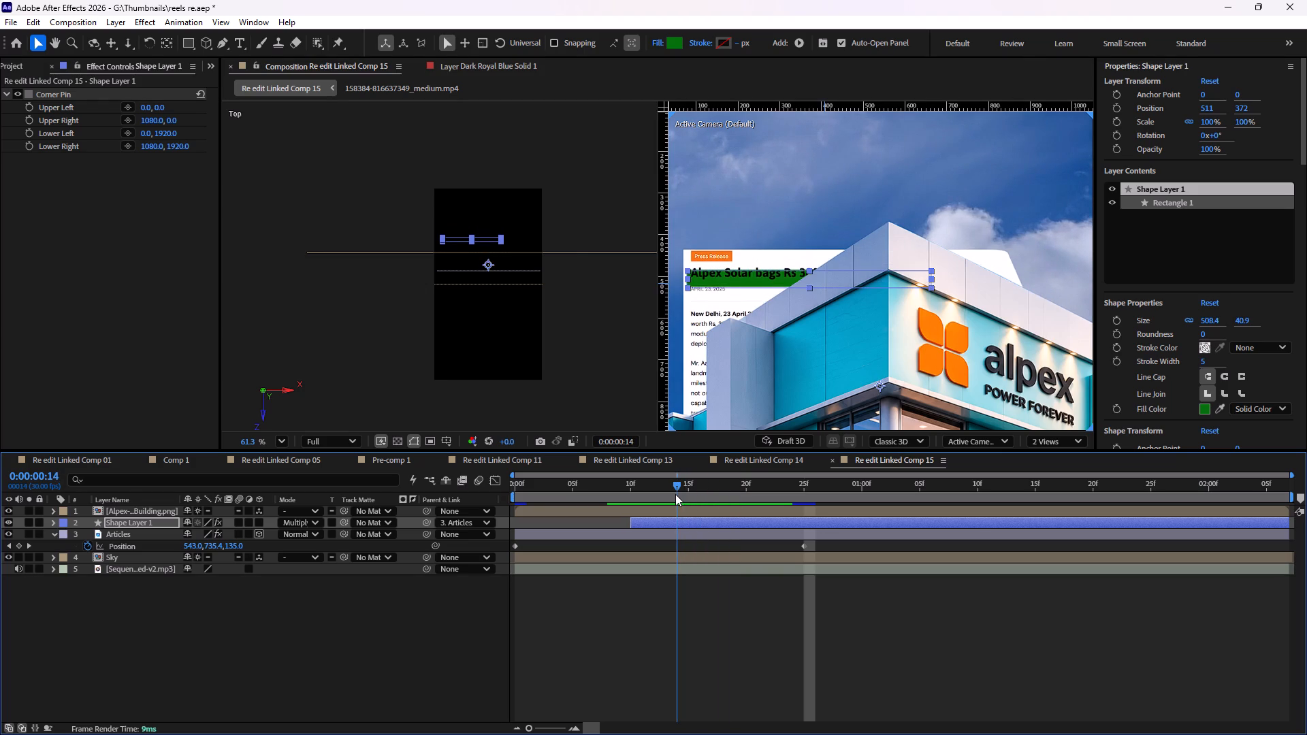
left_click_drag(675, 494, 675, 494)
left_click_drag(675, 494, 722, 499)
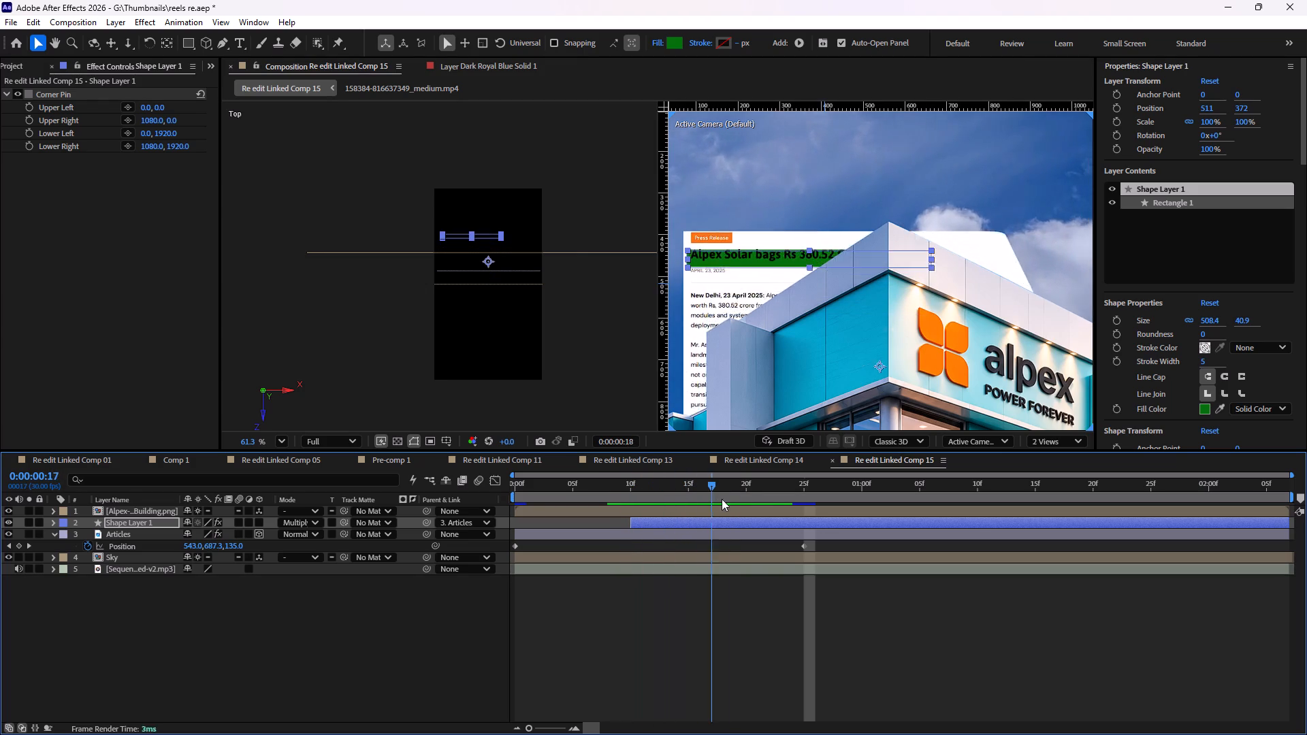
left_click_drag(722, 499, 751, 507)
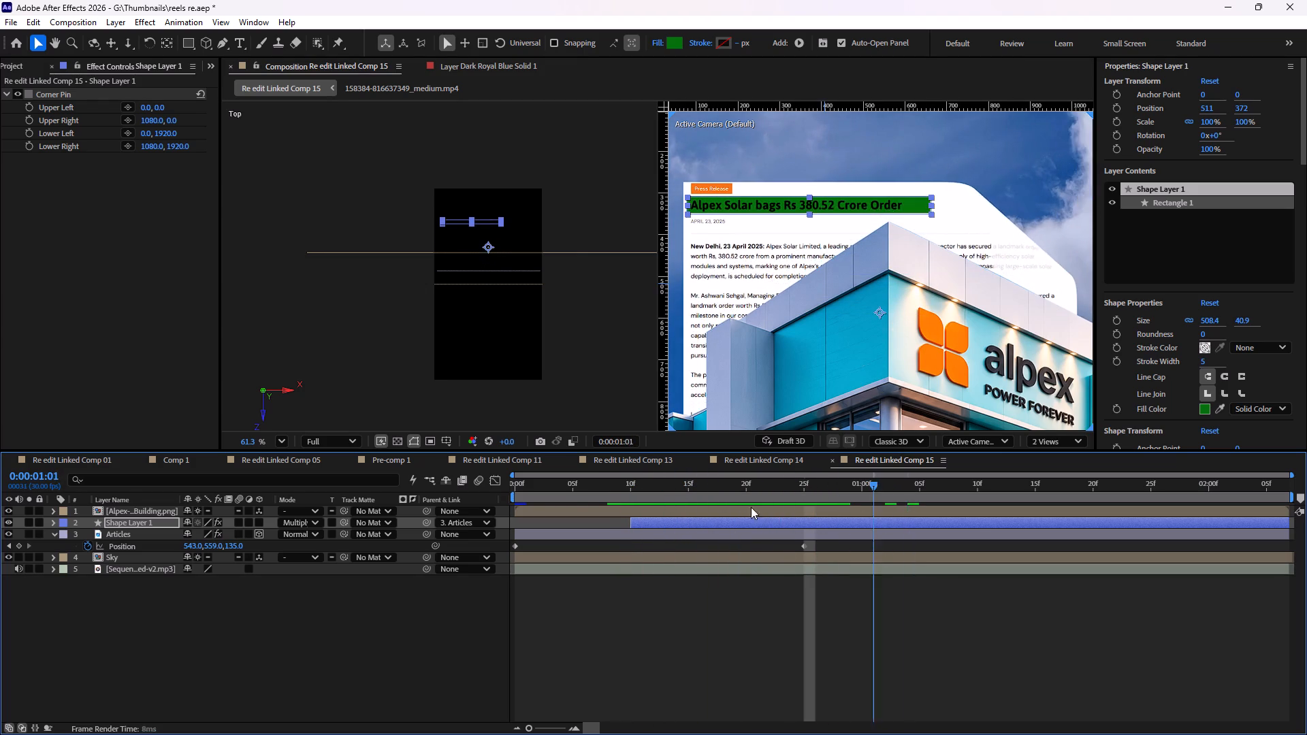
left_click_drag(751, 507, 496, 498)
key("space")
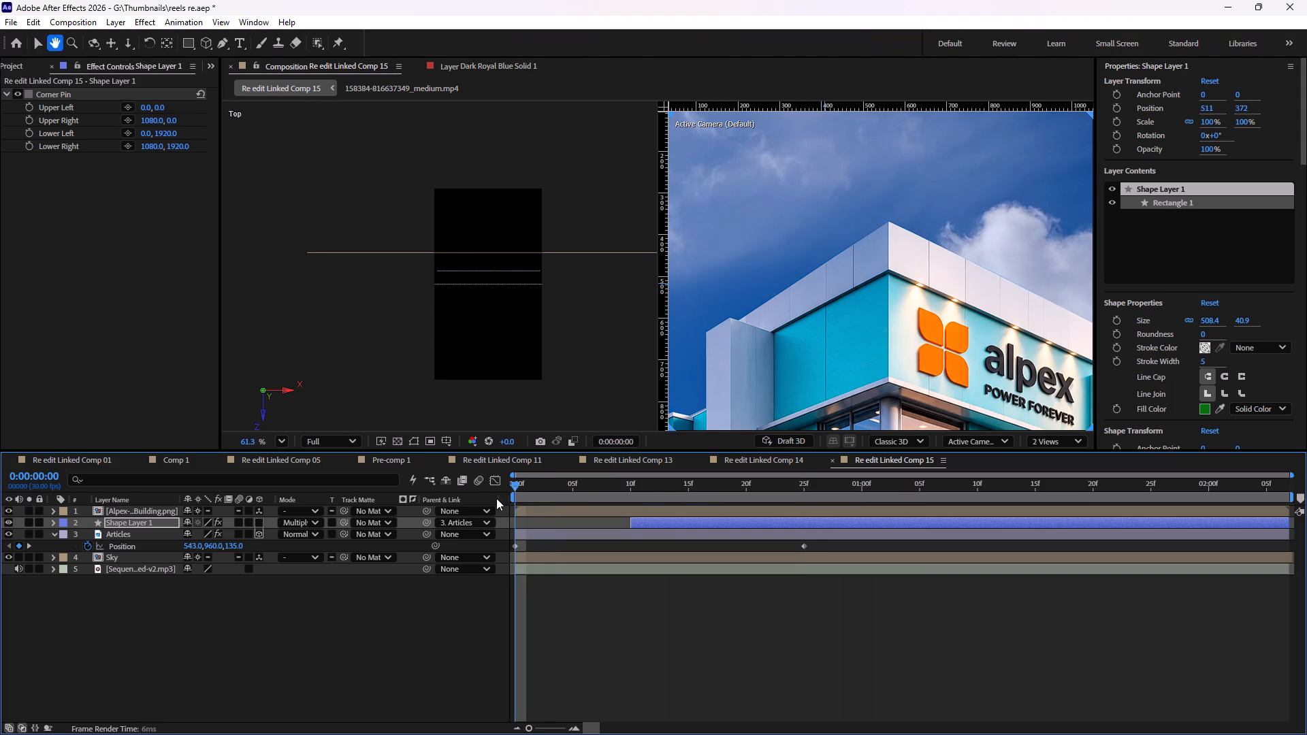
key("space")
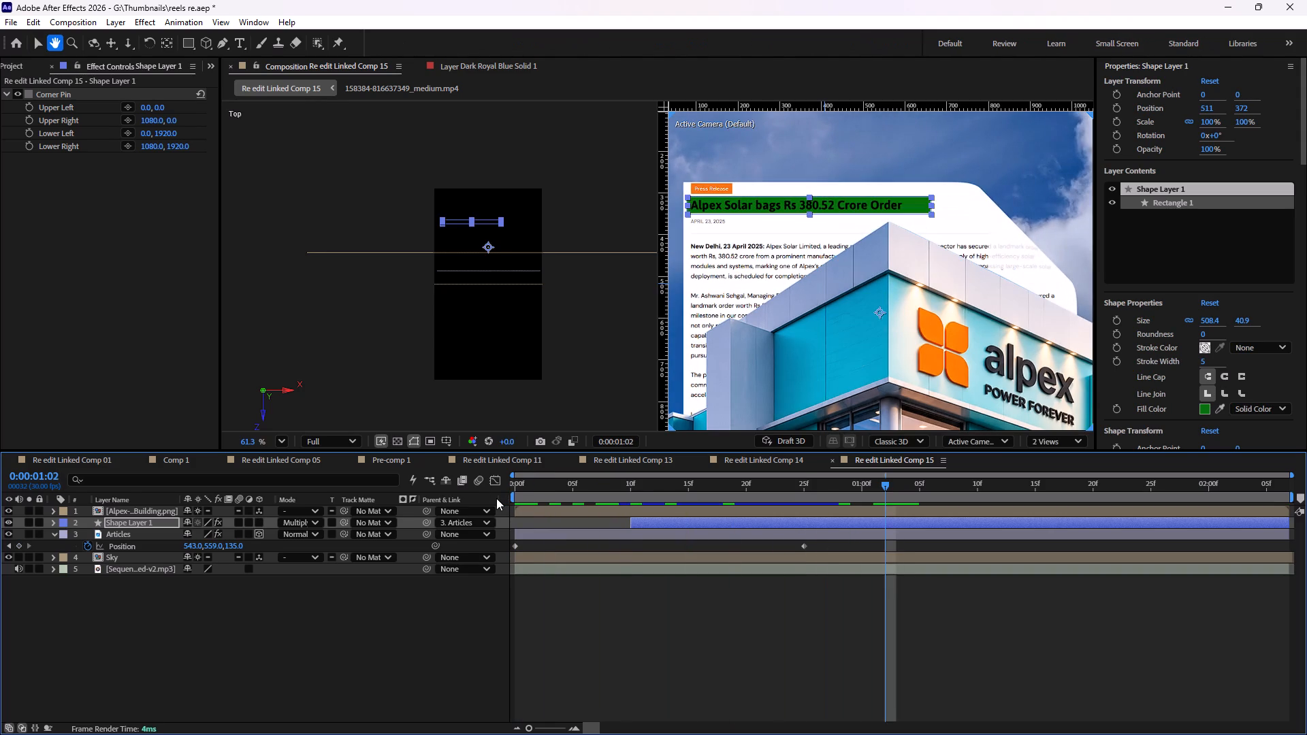
key("space")
key("space")
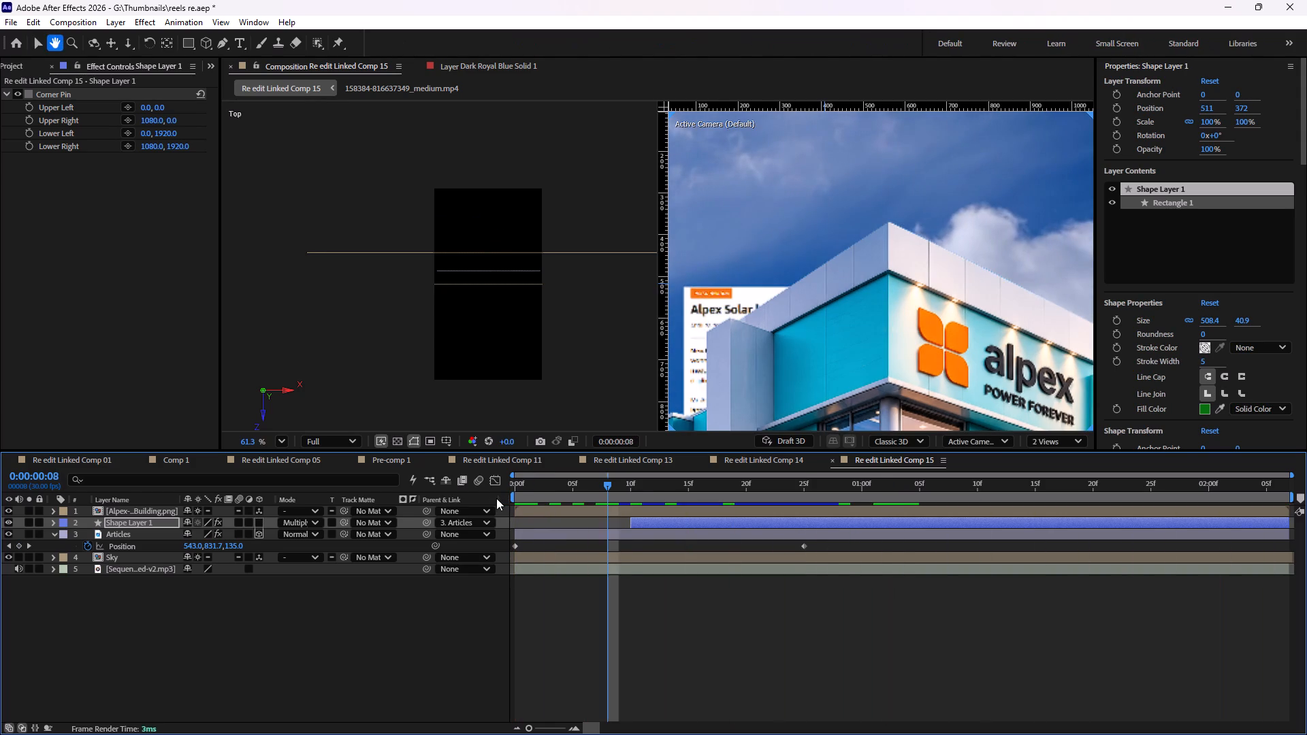
Check the headline highlight during the rise and nudge Shape Layer 1 up to Y position 367.
key("space")
key("space")
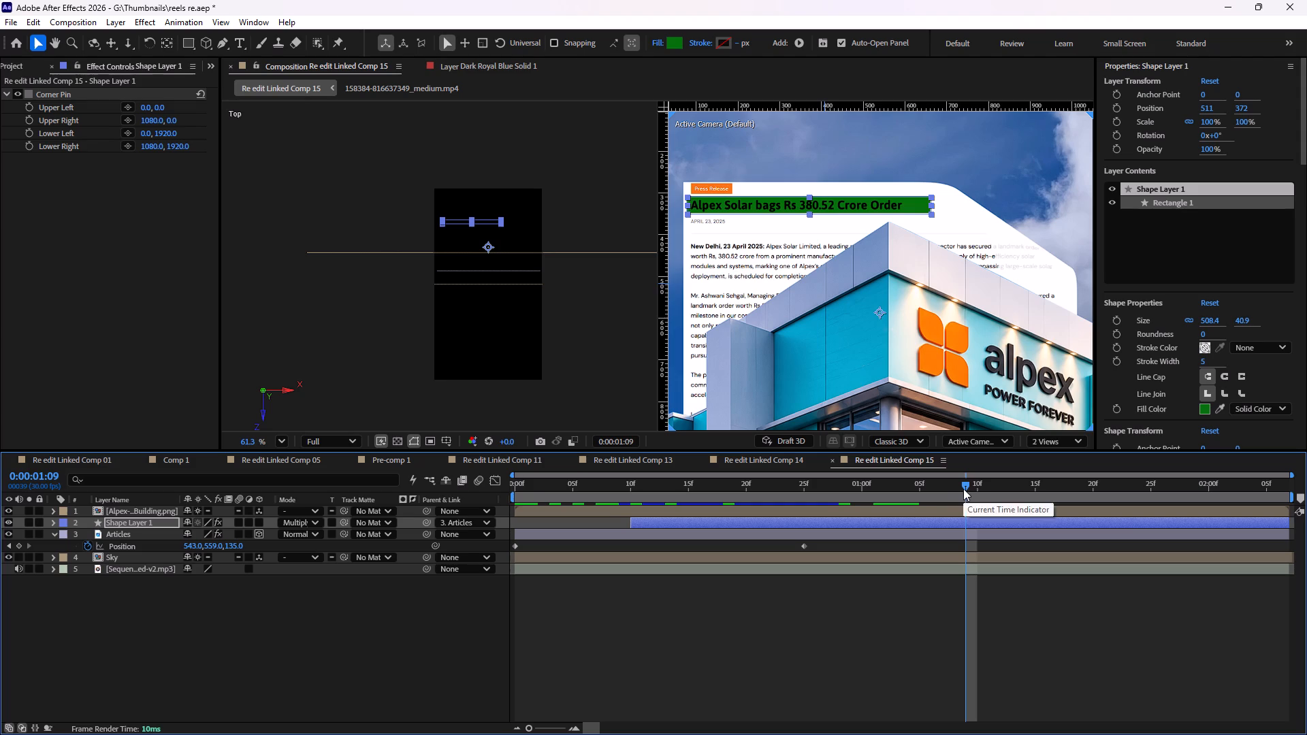
left_click_drag(963, 489, 753, 489)
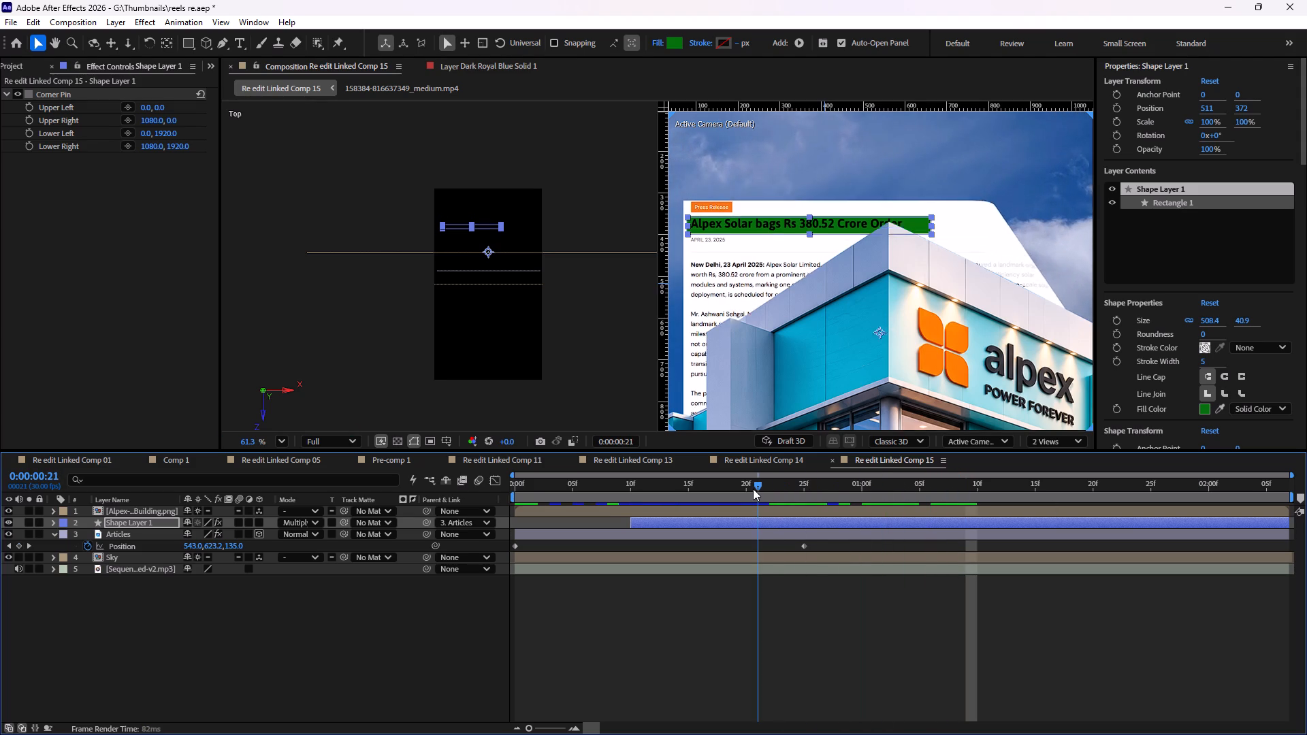
left_click_drag(753, 489, 779, 487)
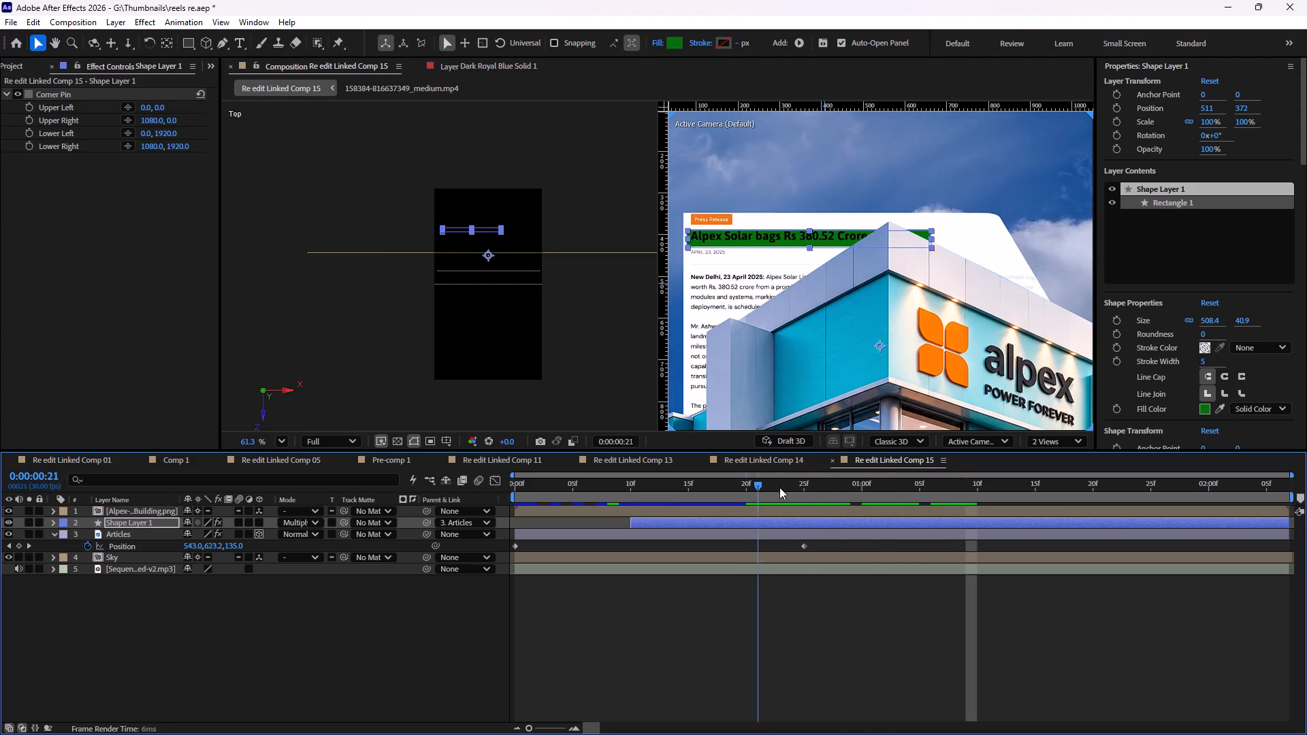
left_click_drag(779, 487, 711, 491)
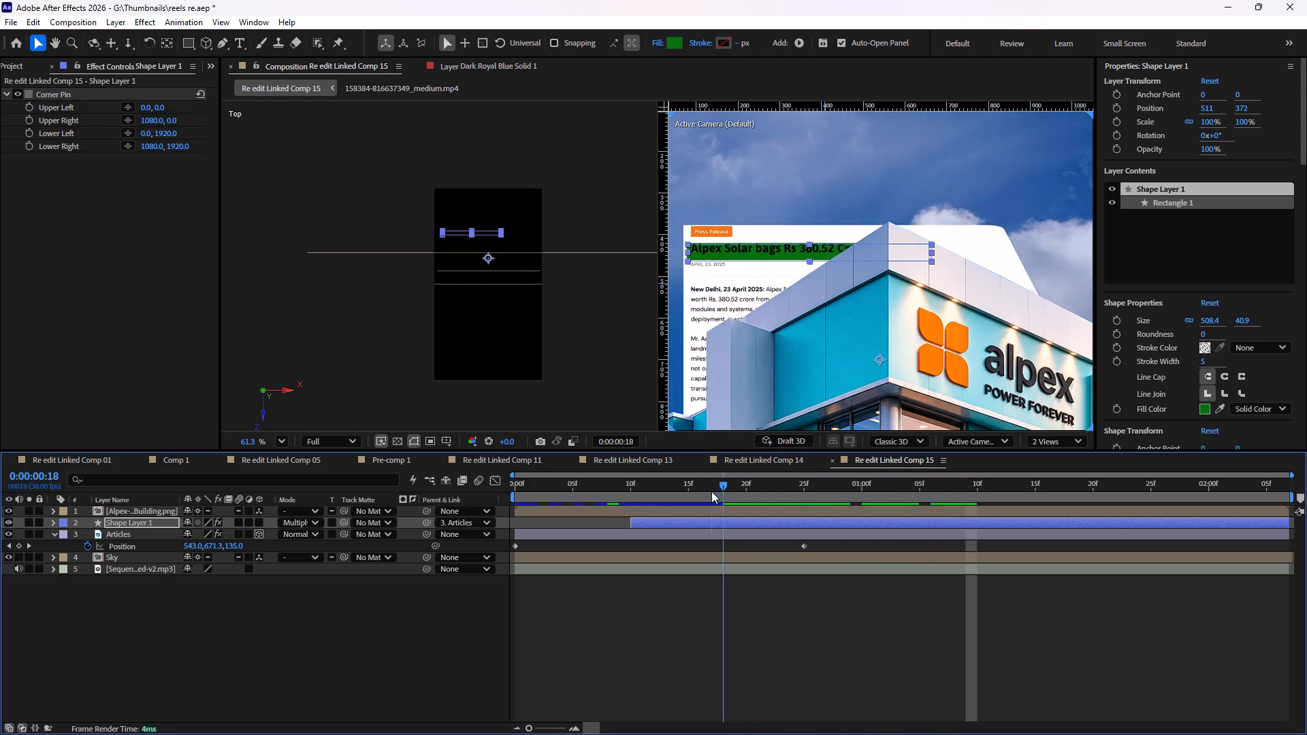
left_click_drag(711, 491, 624, 499)
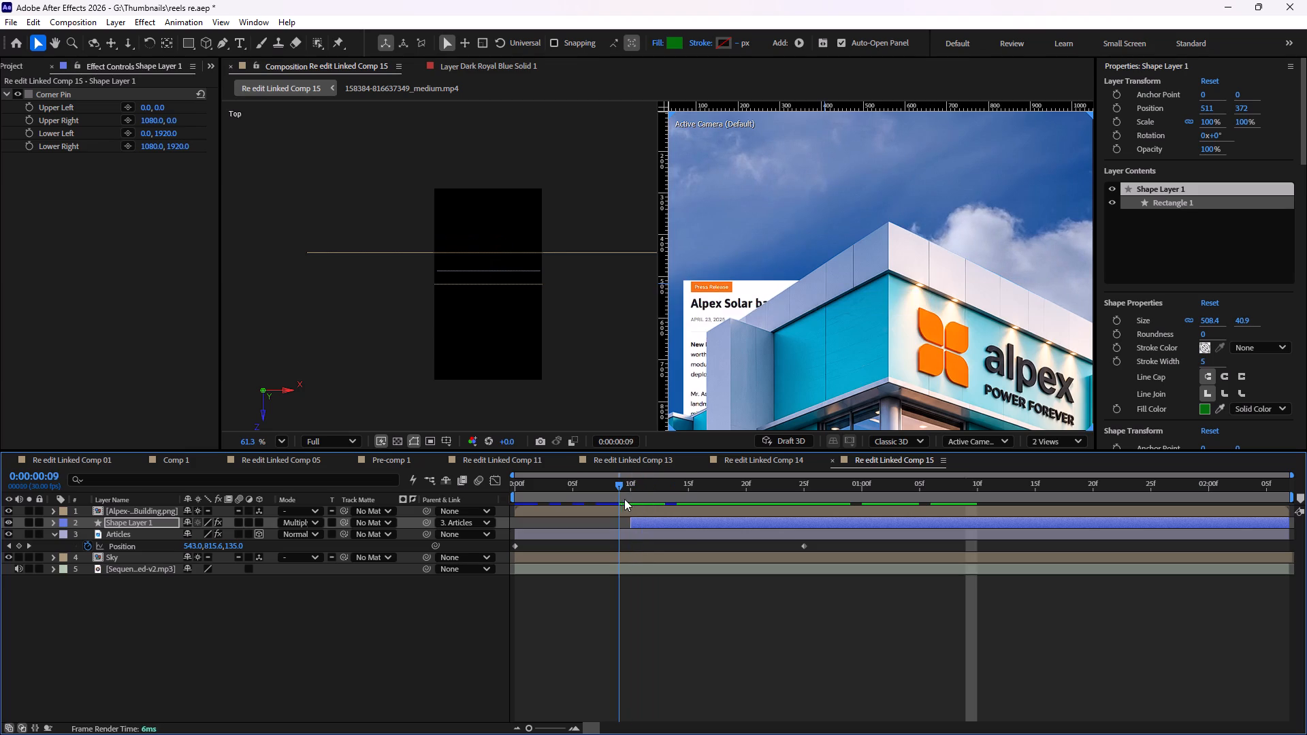
left_click_drag(624, 499, 738, 503)
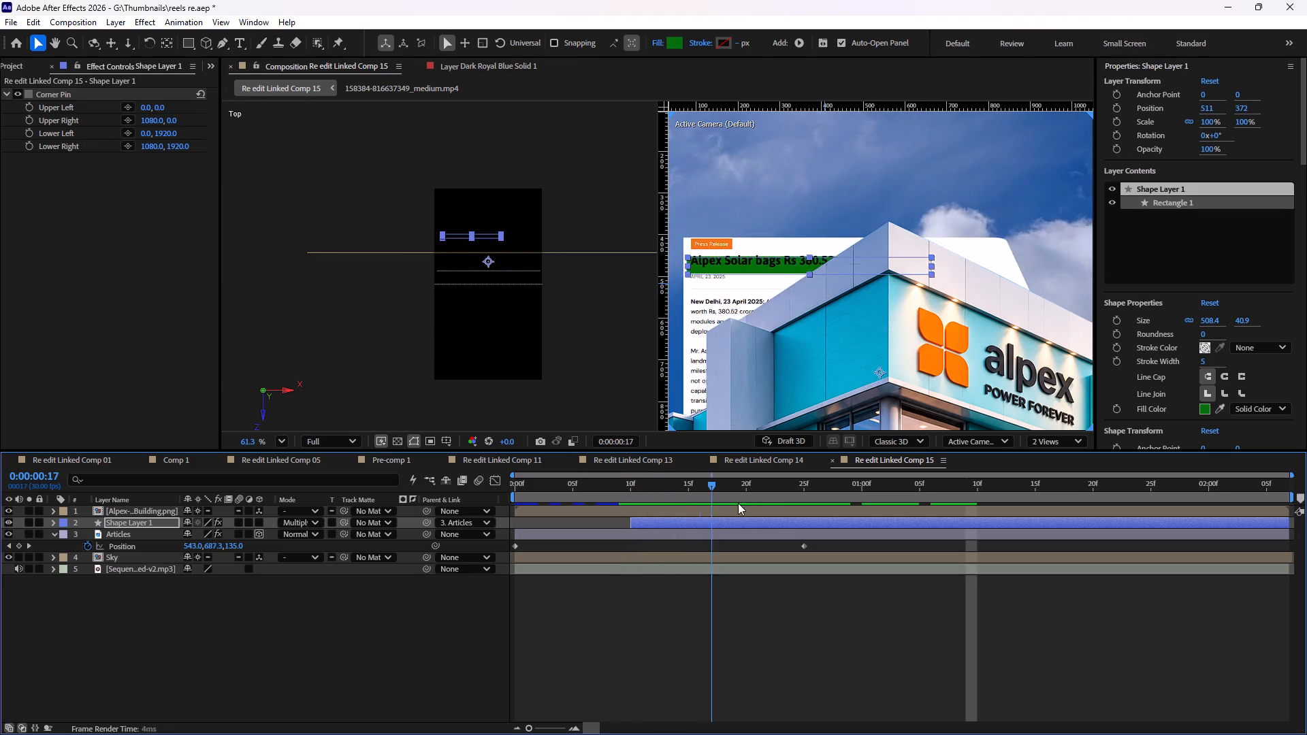
left_click_drag(738, 503, 761, 505)
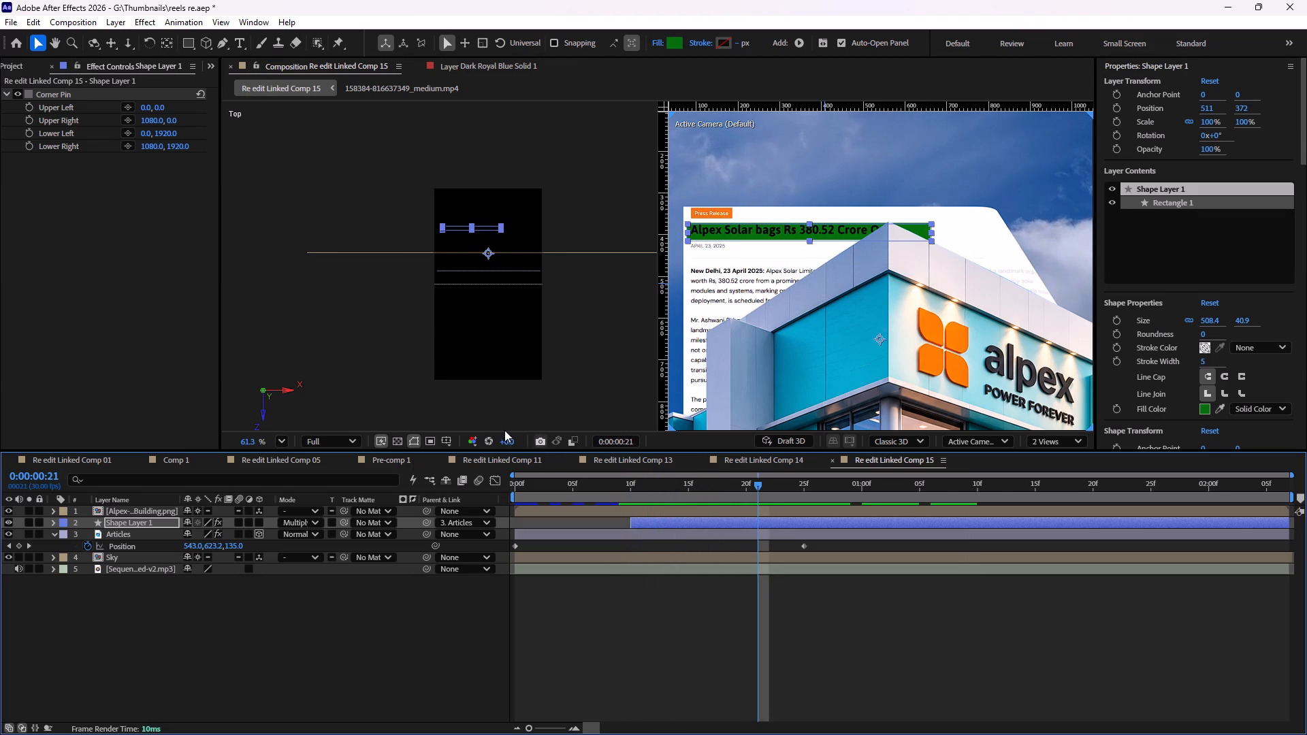
left_click(1242, 112)
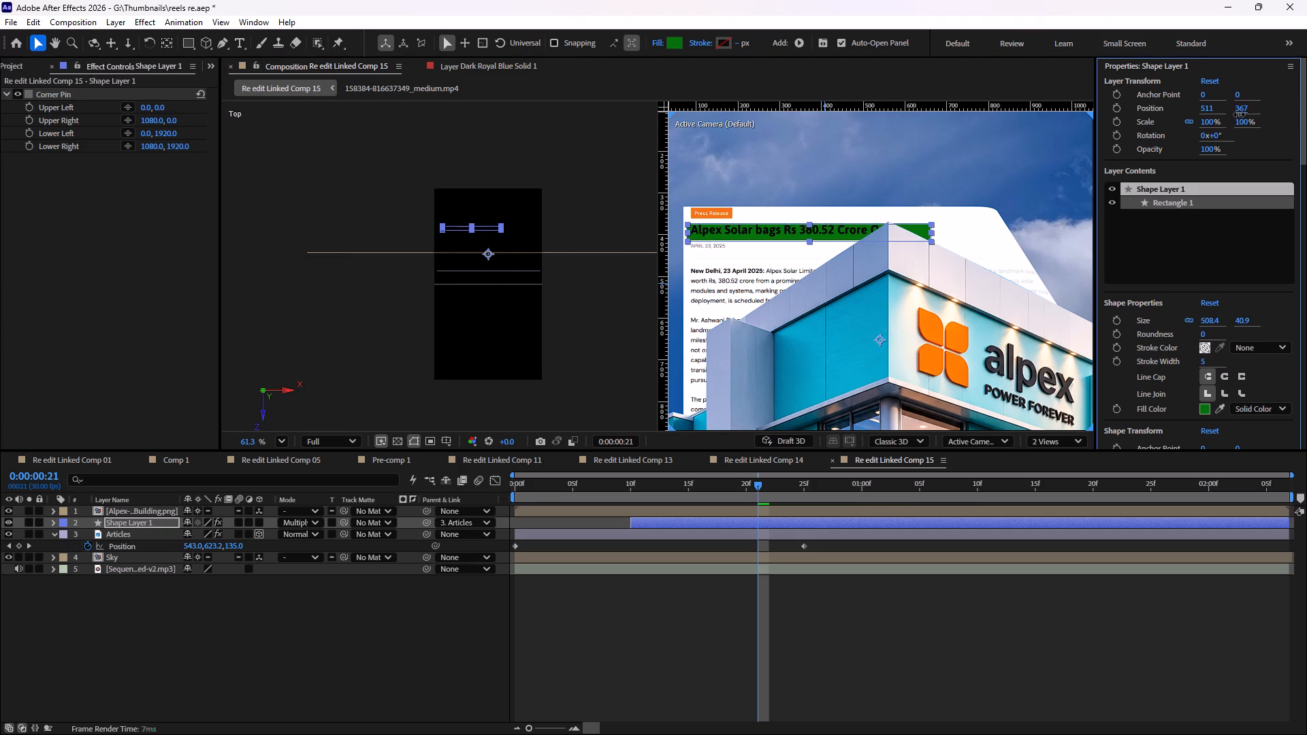
left_click(788, 626)
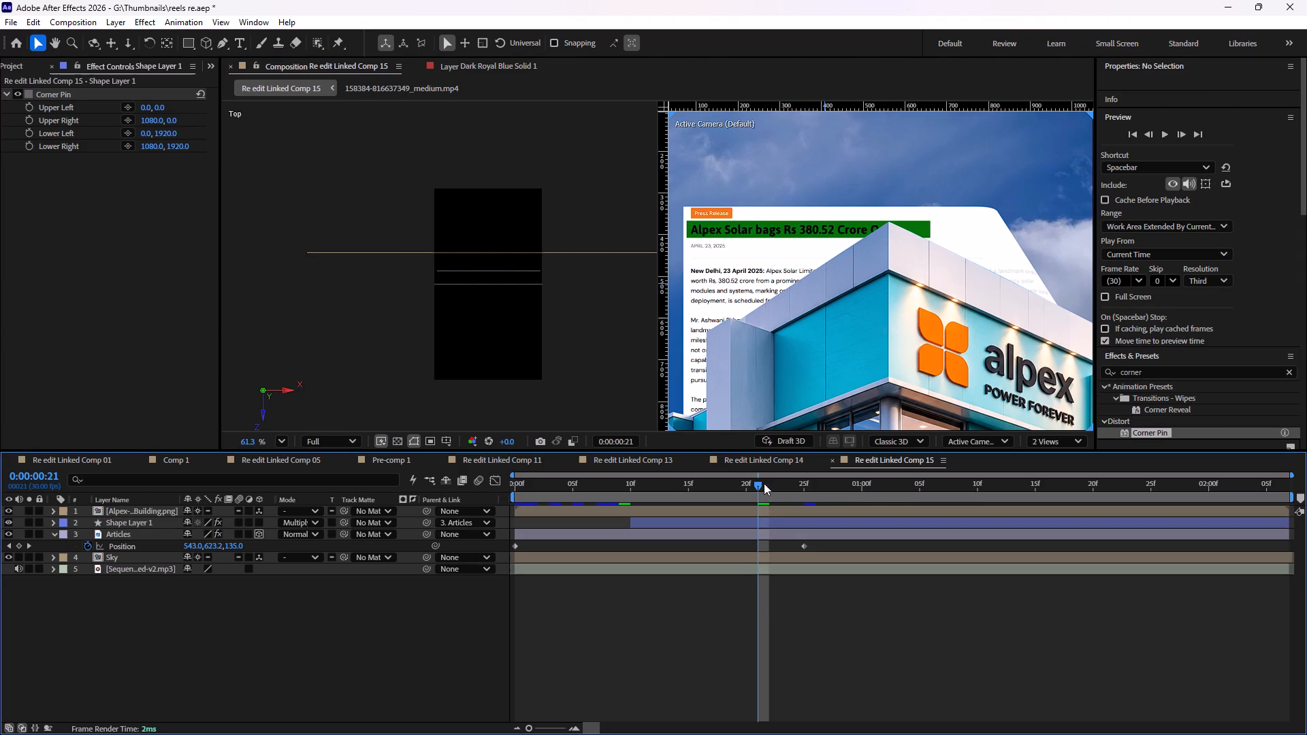
Trim the start of Shape Layer 1 to 0:00:00:16 so the green highlight appears later in the rise.
left_click_drag(756, 485, 677, 494)
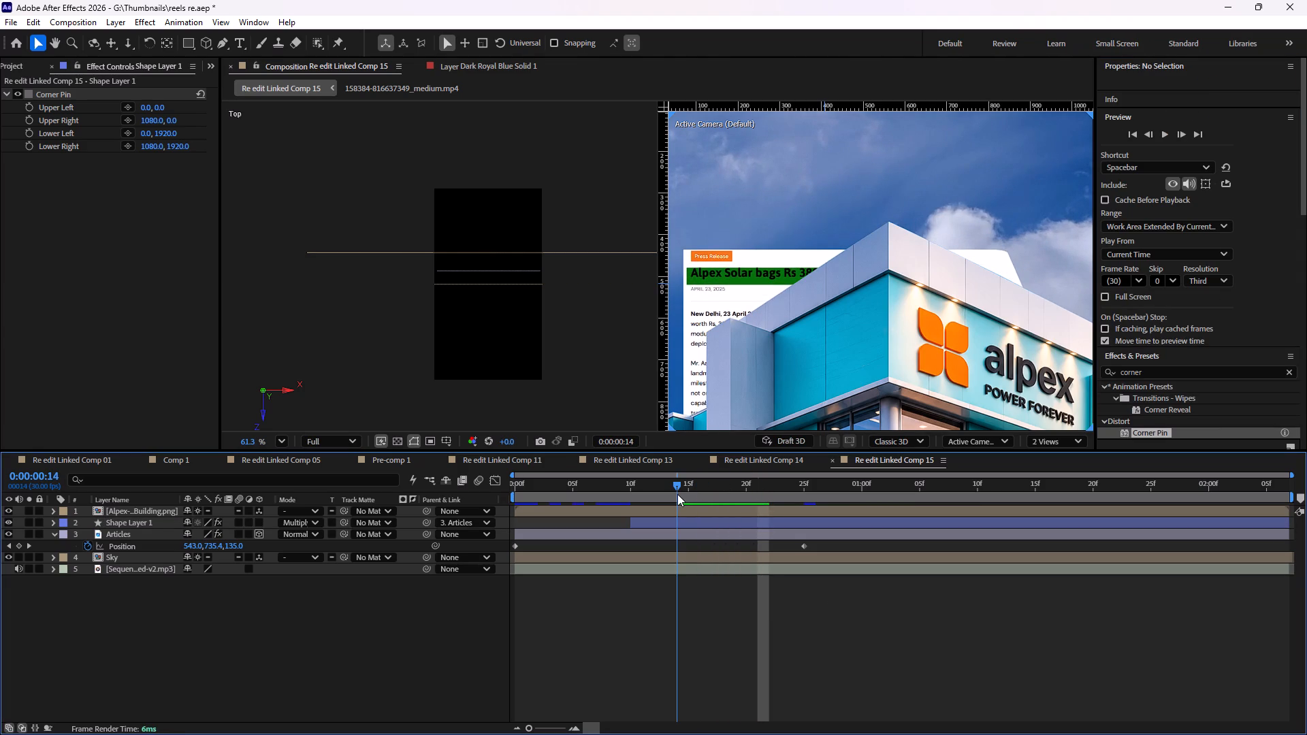
left_click_drag(677, 494, 681, 510)
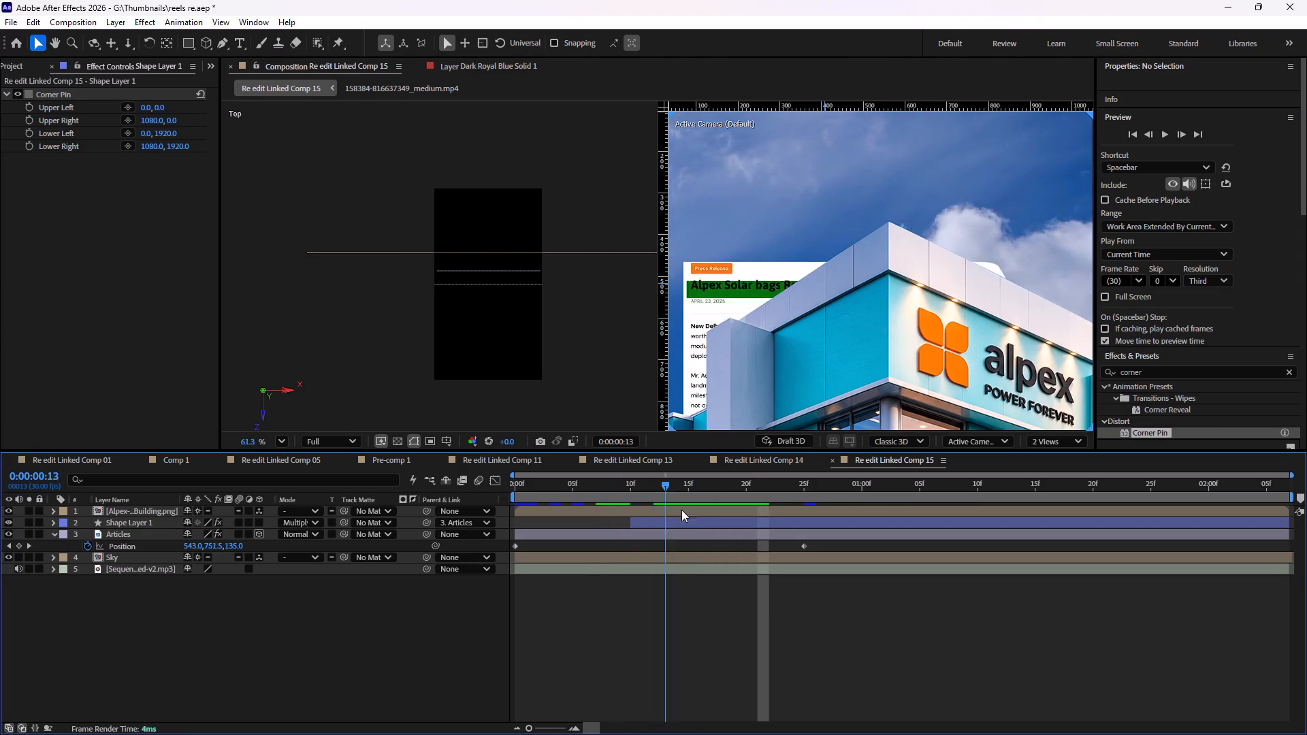
left_click_drag(681, 510, 856, 522)
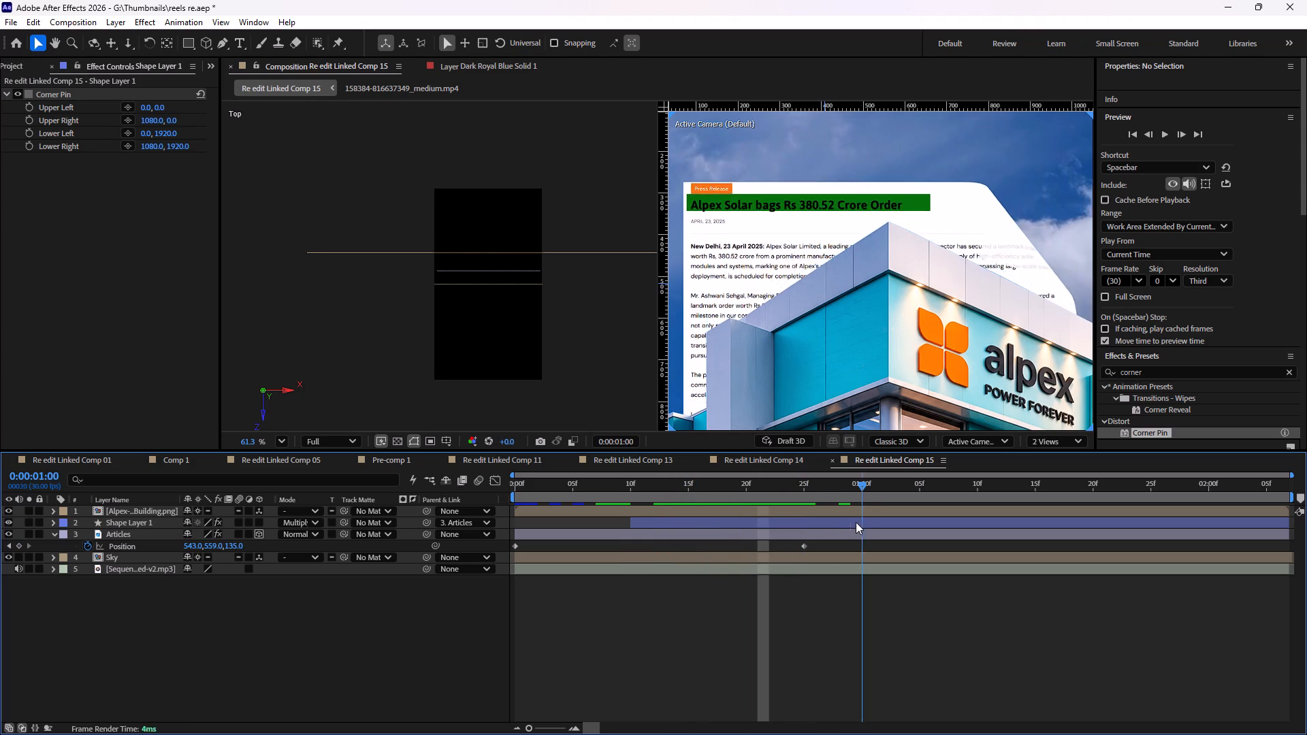
left_click_drag(856, 522, 781, 531)
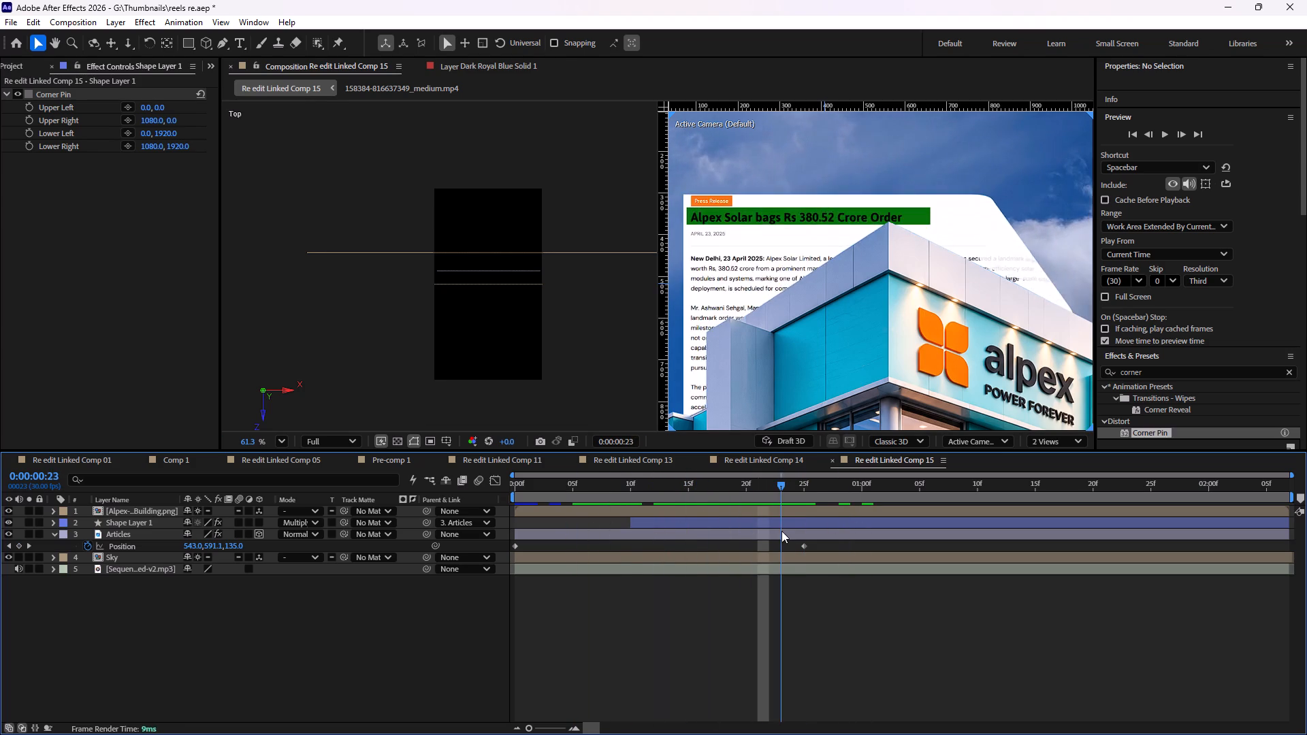
left_click_drag(781, 531, 630, 524)
left_click_drag(630, 524, 694, 525)
Scrub through the opening second and beyond to examine the timing of the trimmed headline highlight.
left_click_drag(628, 485, 732, 489)
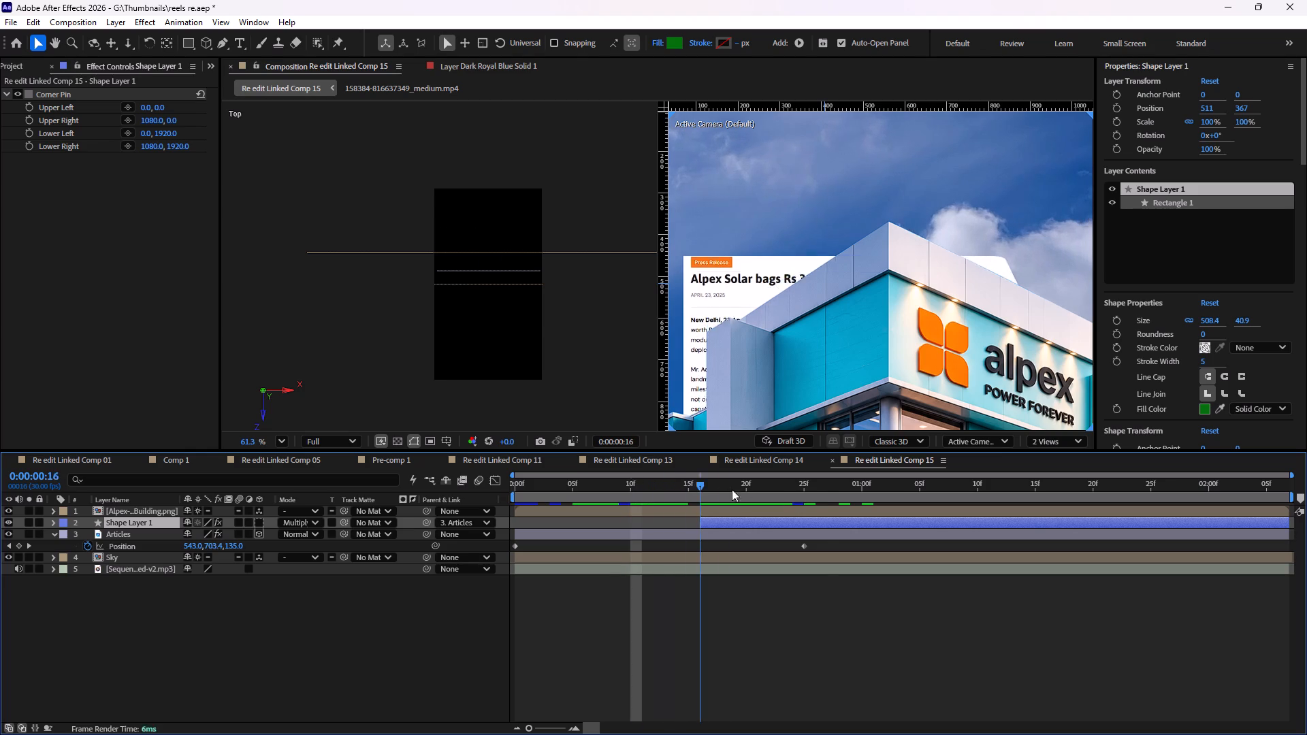
left_click_drag(732, 489, 682, 500)
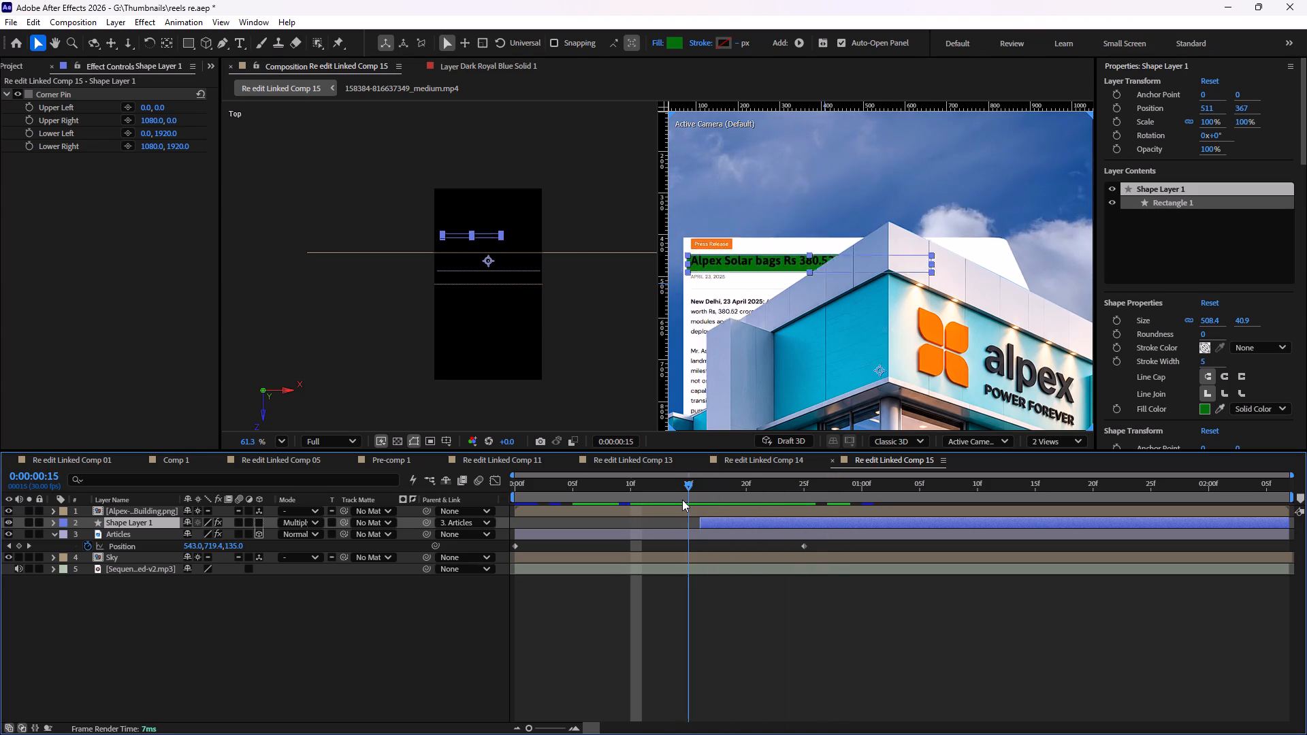
left_click_drag(682, 500, 1012, 502)
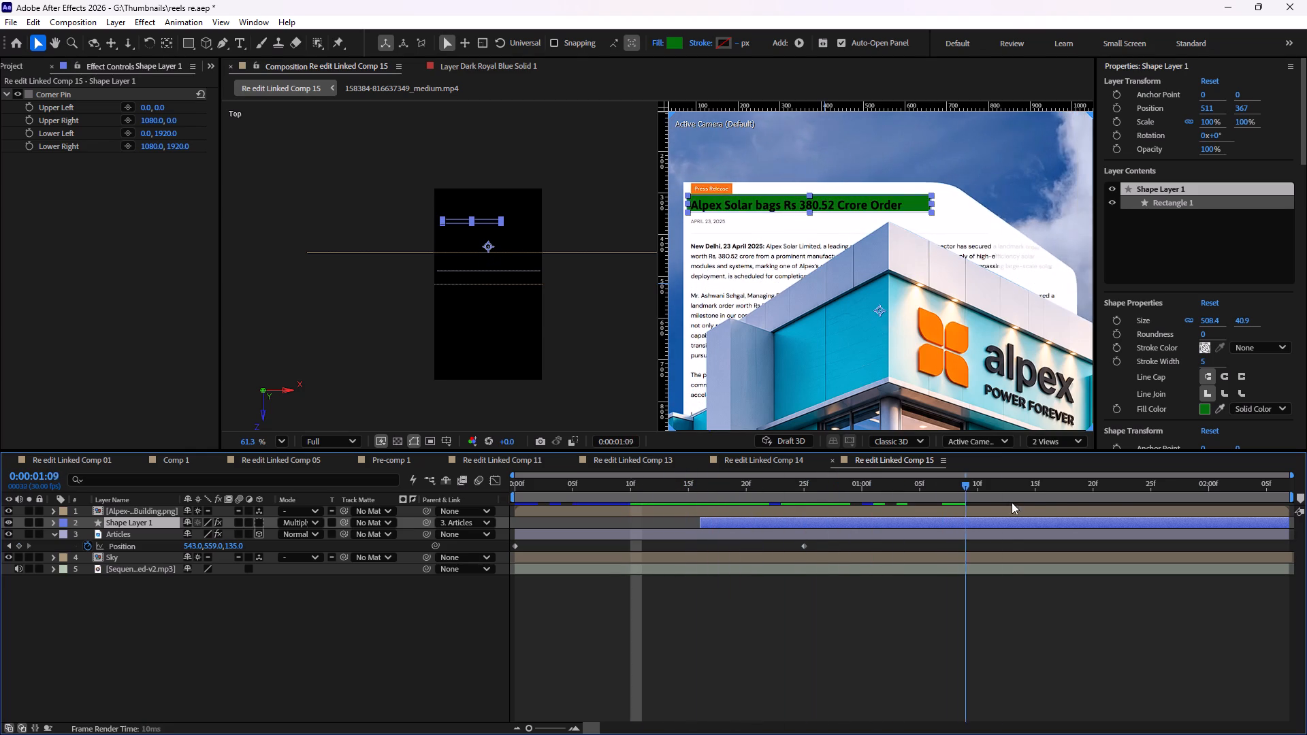
left_click_drag(1012, 502, 608, 506)
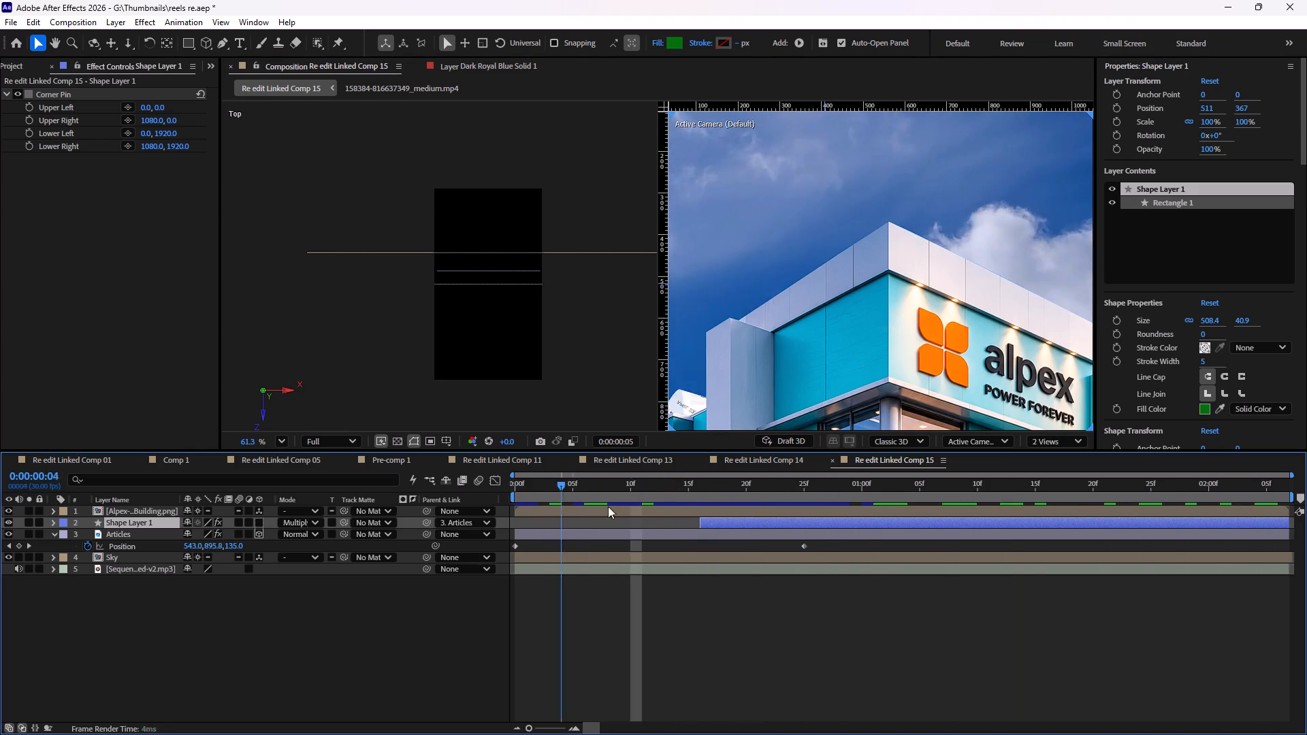
left_click_drag(608, 506, 842, 532)
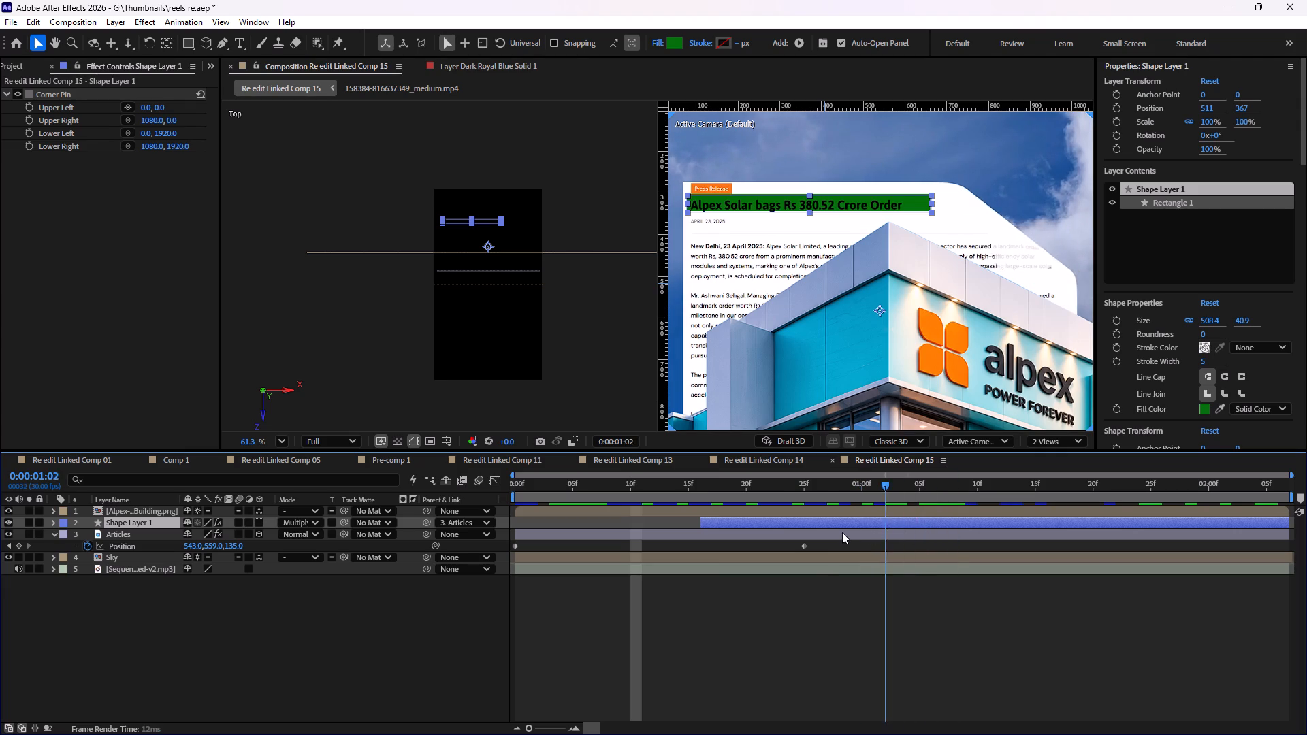
left_click_drag(842, 532, 946, 558)
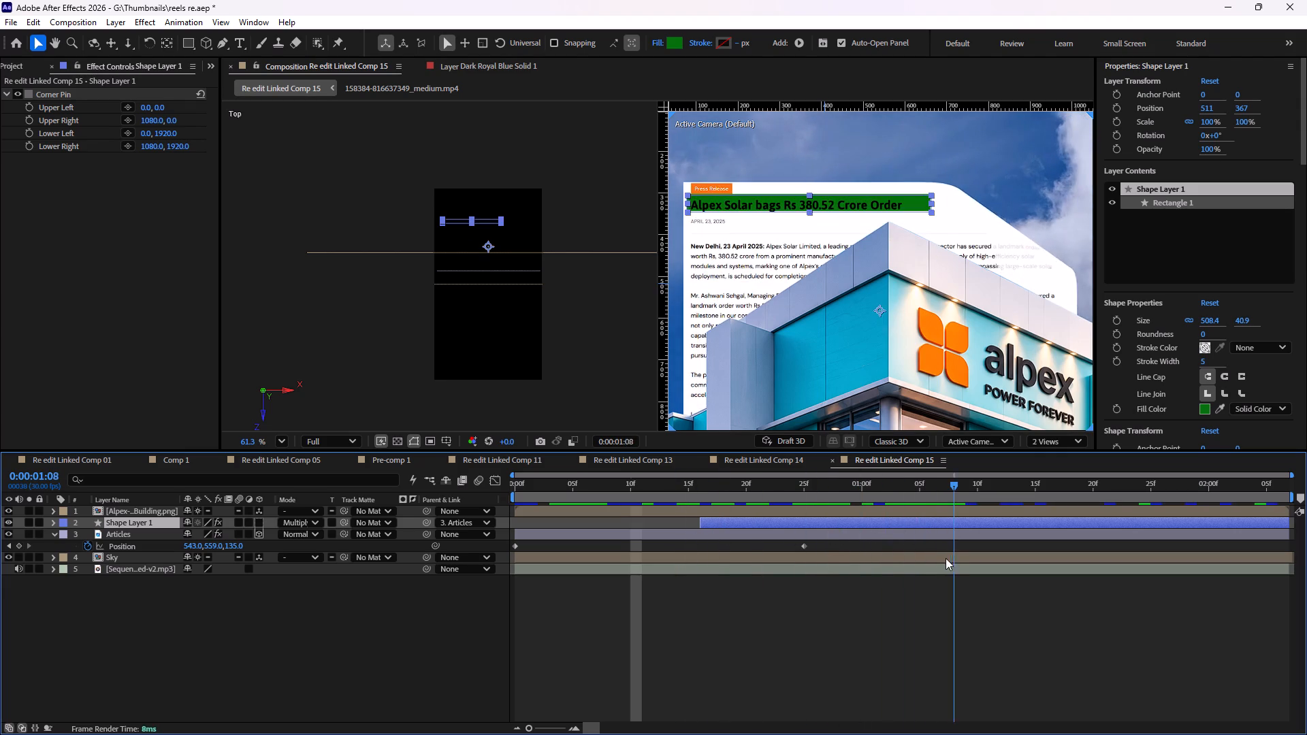
left_click_drag(946, 558, 906, 564)
Search the effects for "Roug" and apply Roughen Edges to the green highlight, Shape Layer 1.
scroll(1152, 333, "down", 5)
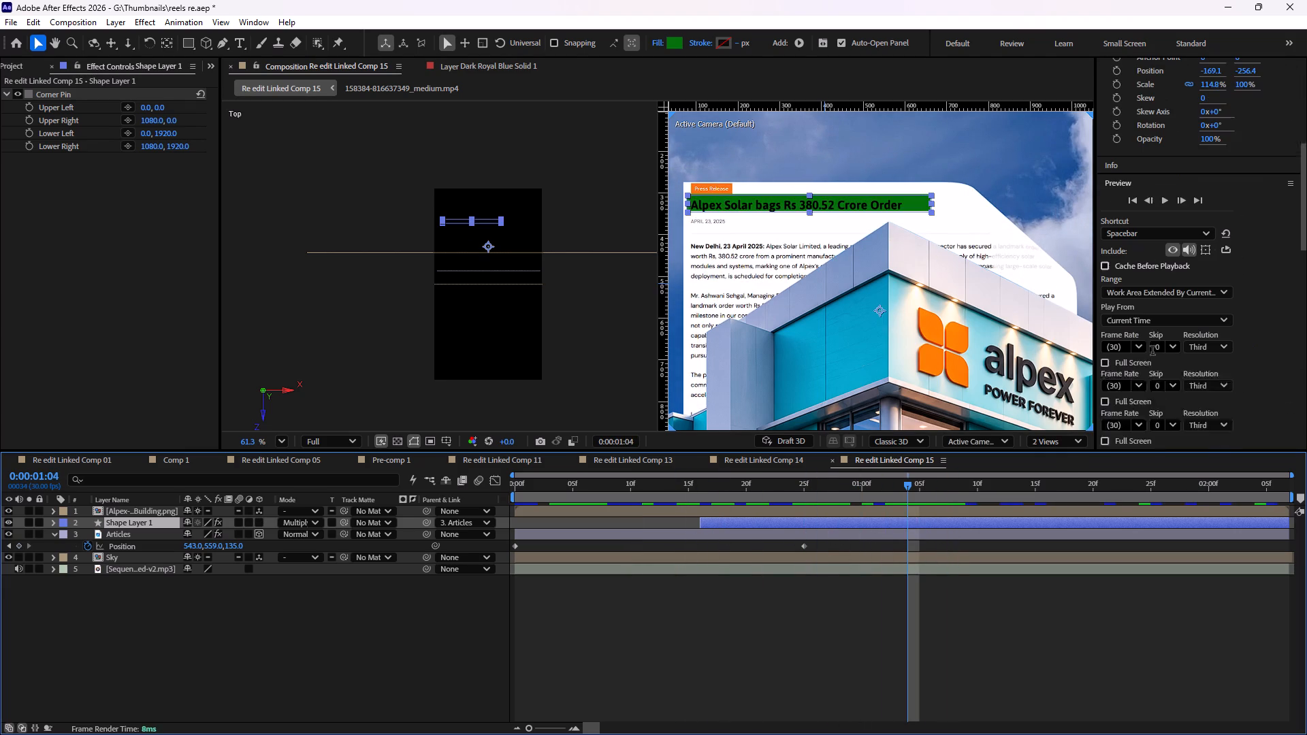
scroll(1182, 419, "down", 2)
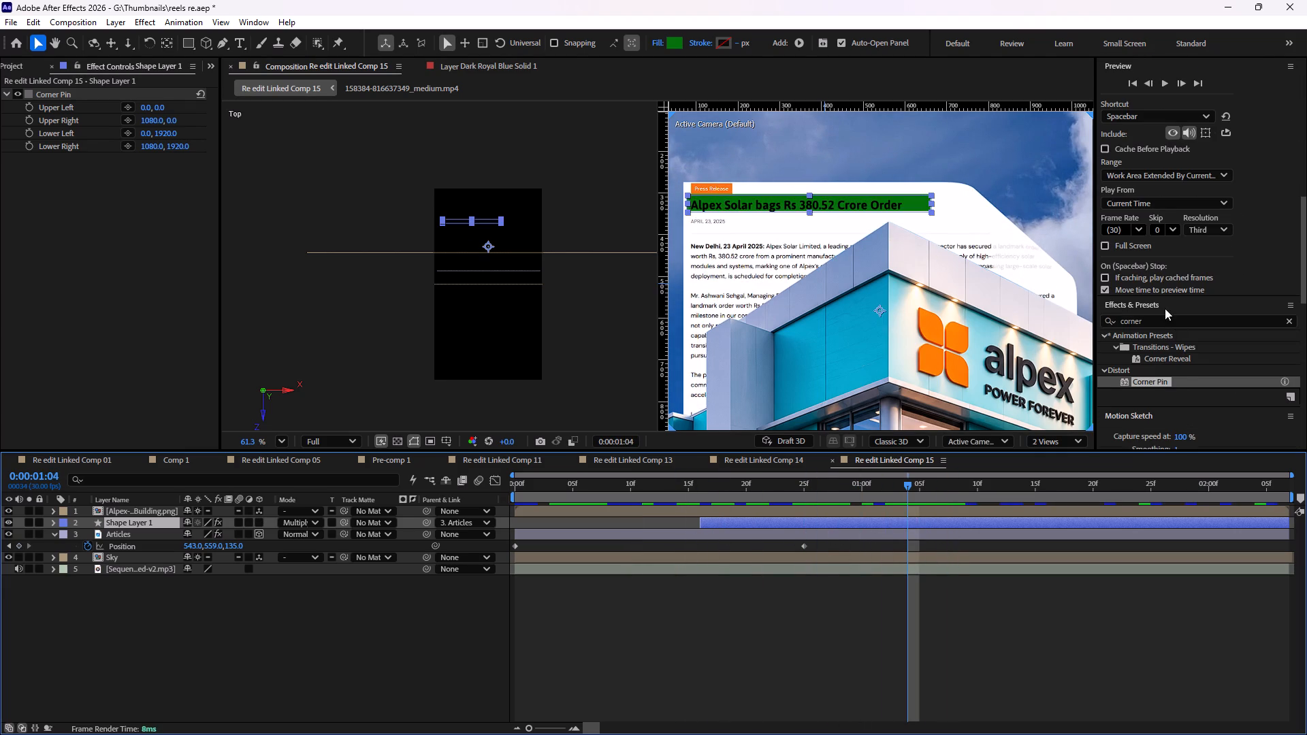
left_click_drag(1163, 320, 1018, 323)
key("BackSpace")
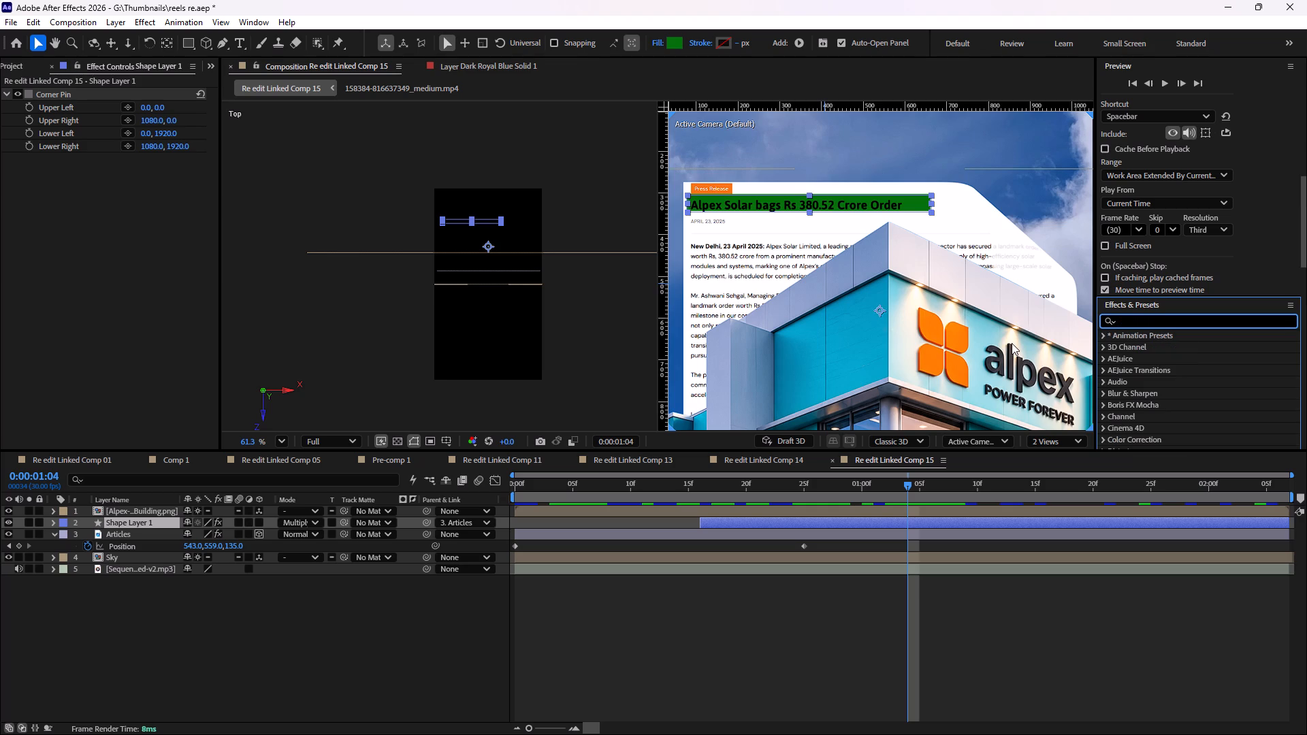
key("r")
type("ou")
key("g")
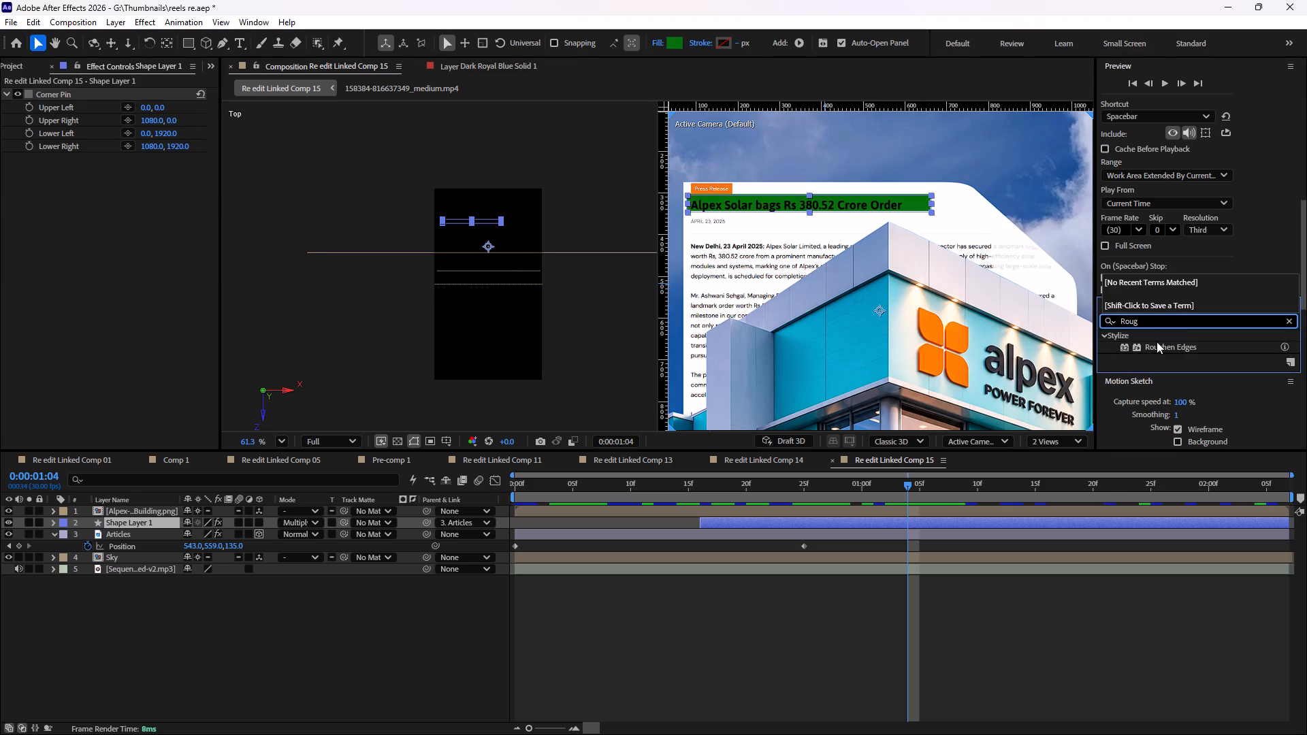
left_click_drag(1157, 345, 729, 520)
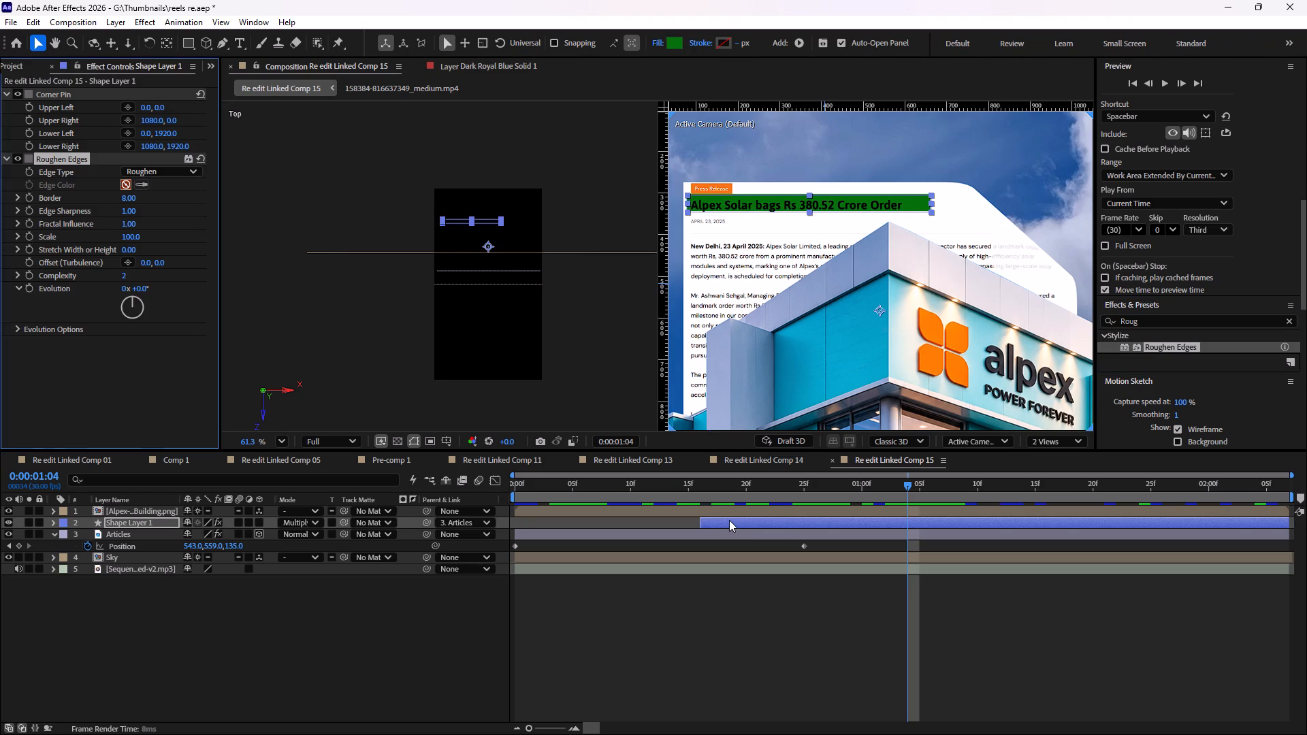
left_click(1003, 667)
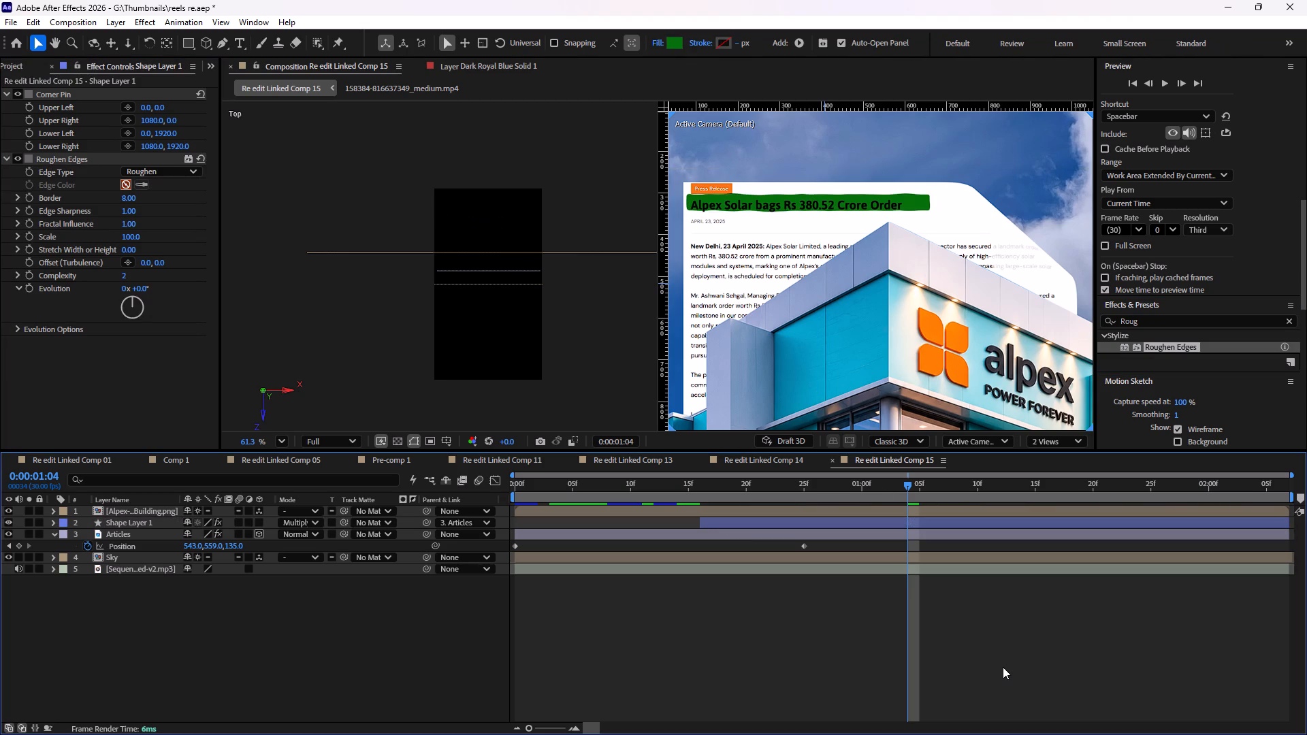
At 0:00:00:16, search the effects for "crop" and apply the Crop Edges preset to Shape Layer 1.
left_click_drag(903, 486, 801, 506)
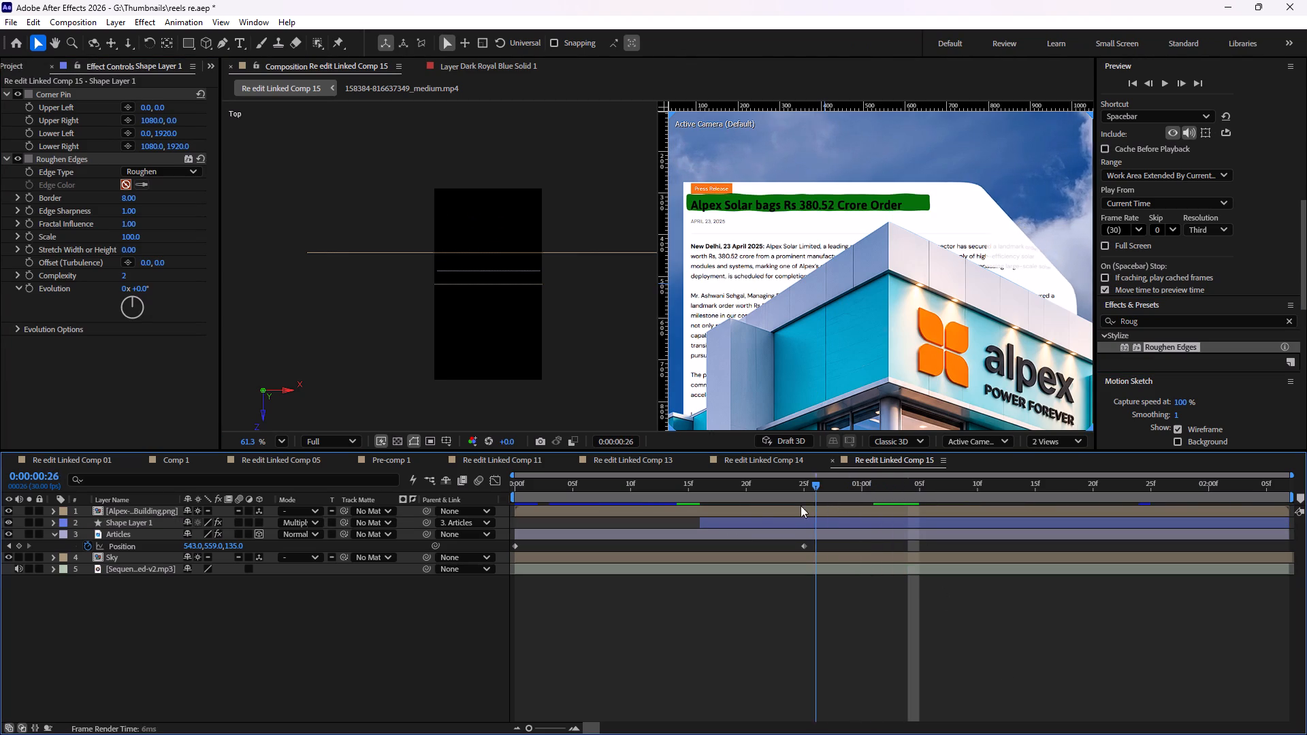
left_click_drag(801, 506, 784, 510)
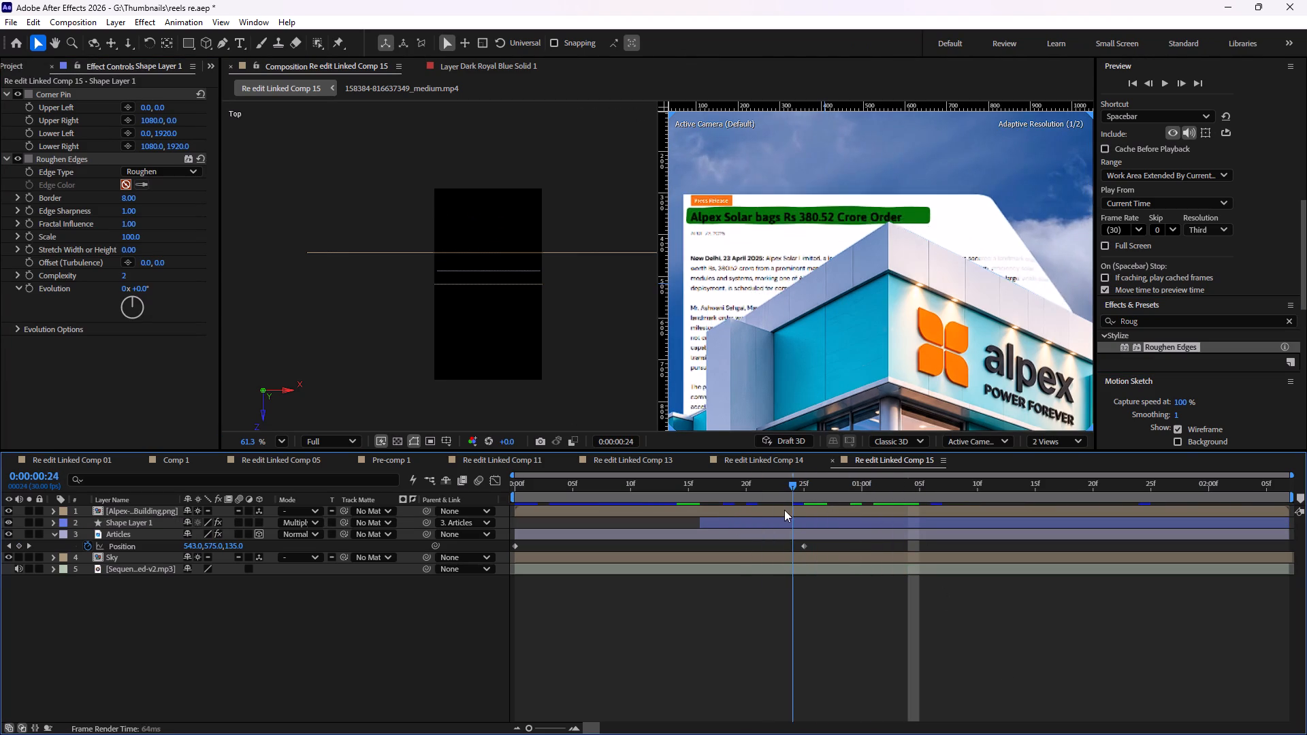
left_click_drag(784, 510, 698, 506)
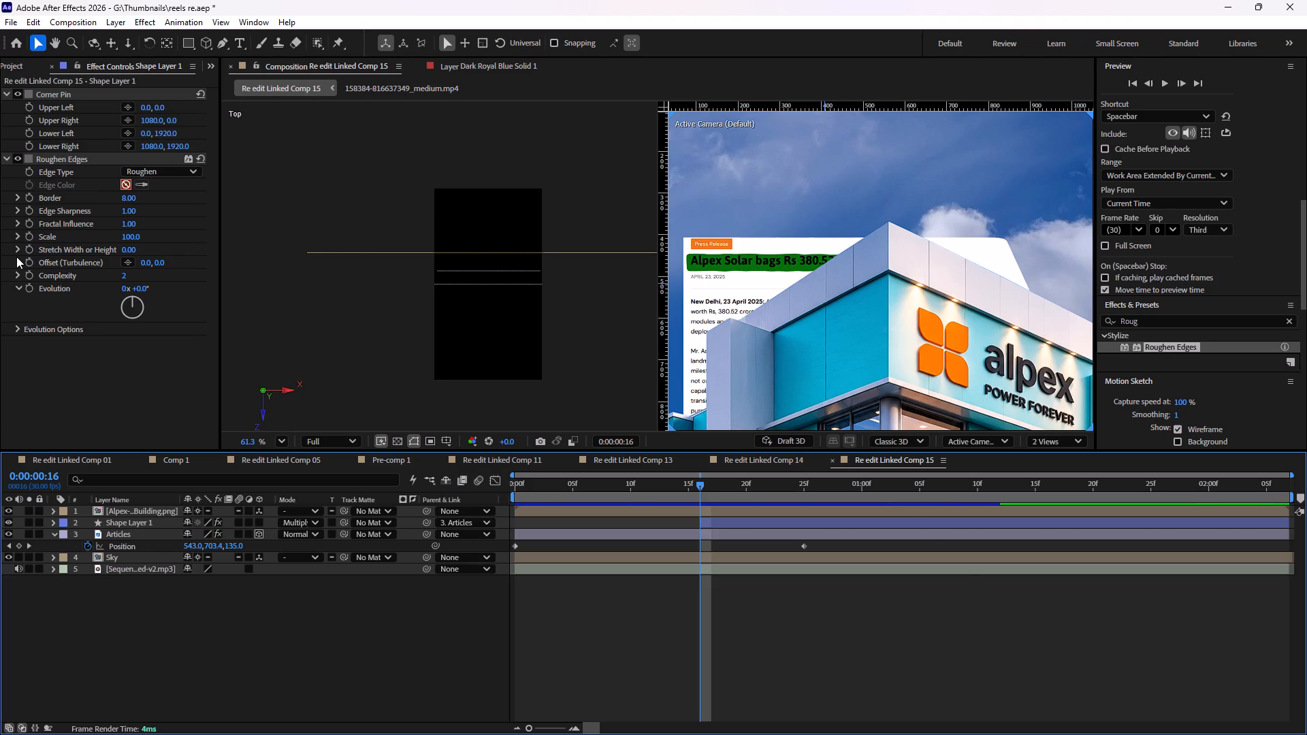
left_click(19, 329)
left_click(19, 329)
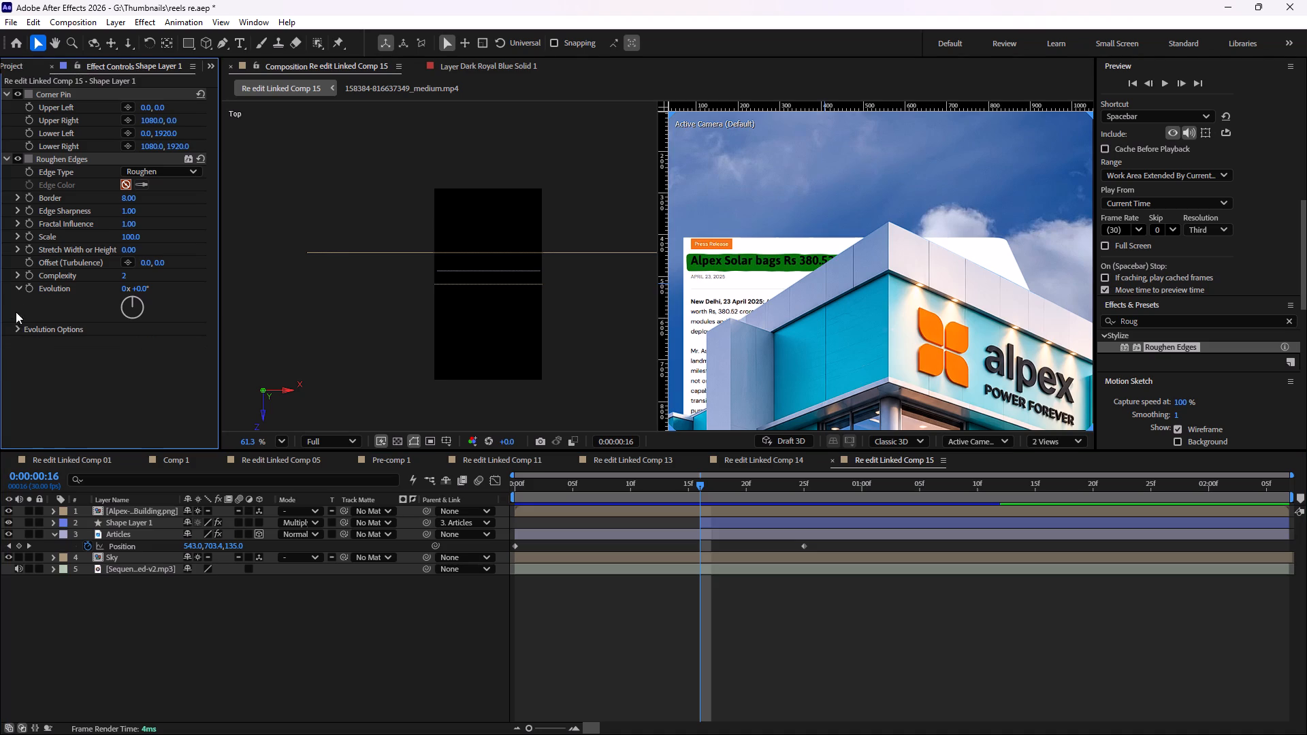
left_click_drag(1163, 323, 1078, 320)
key("BackSpace")
type("crop")
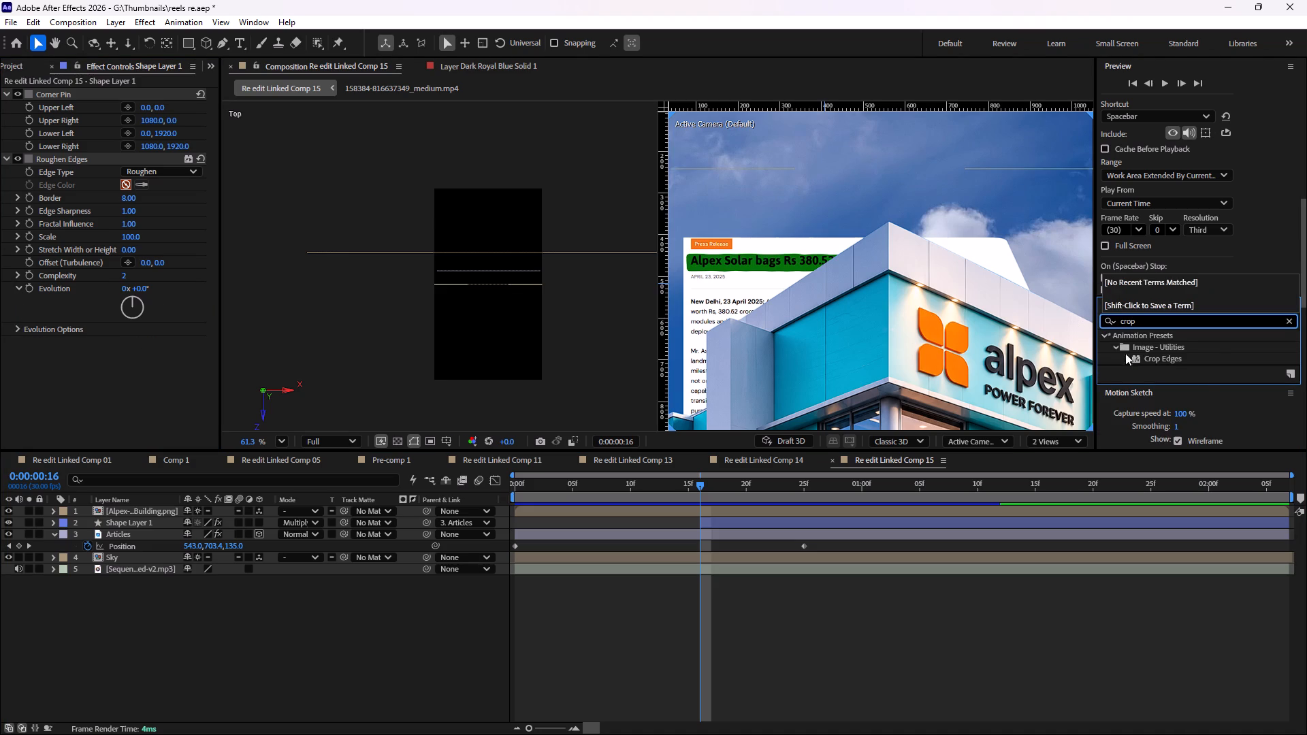
left_click_drag(1167, 356, 737, 261)
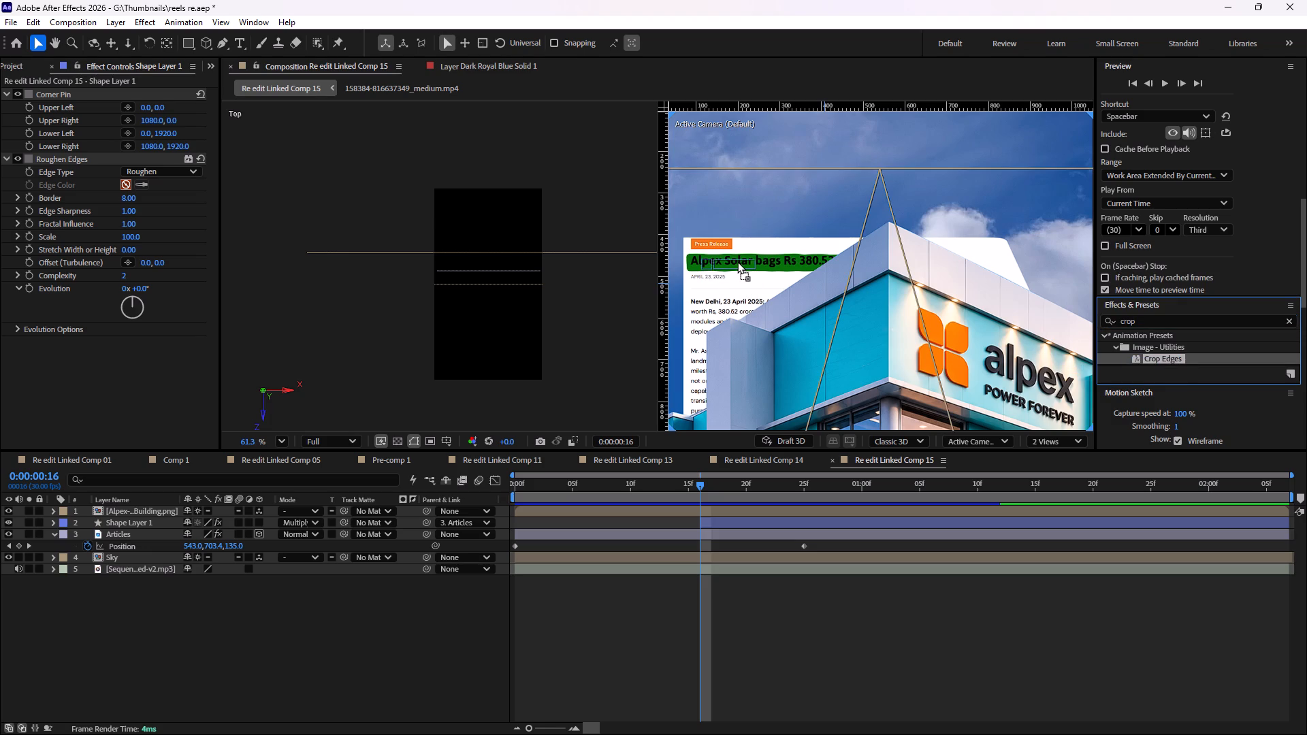
left_click_drag(737, 261, 153, 522)
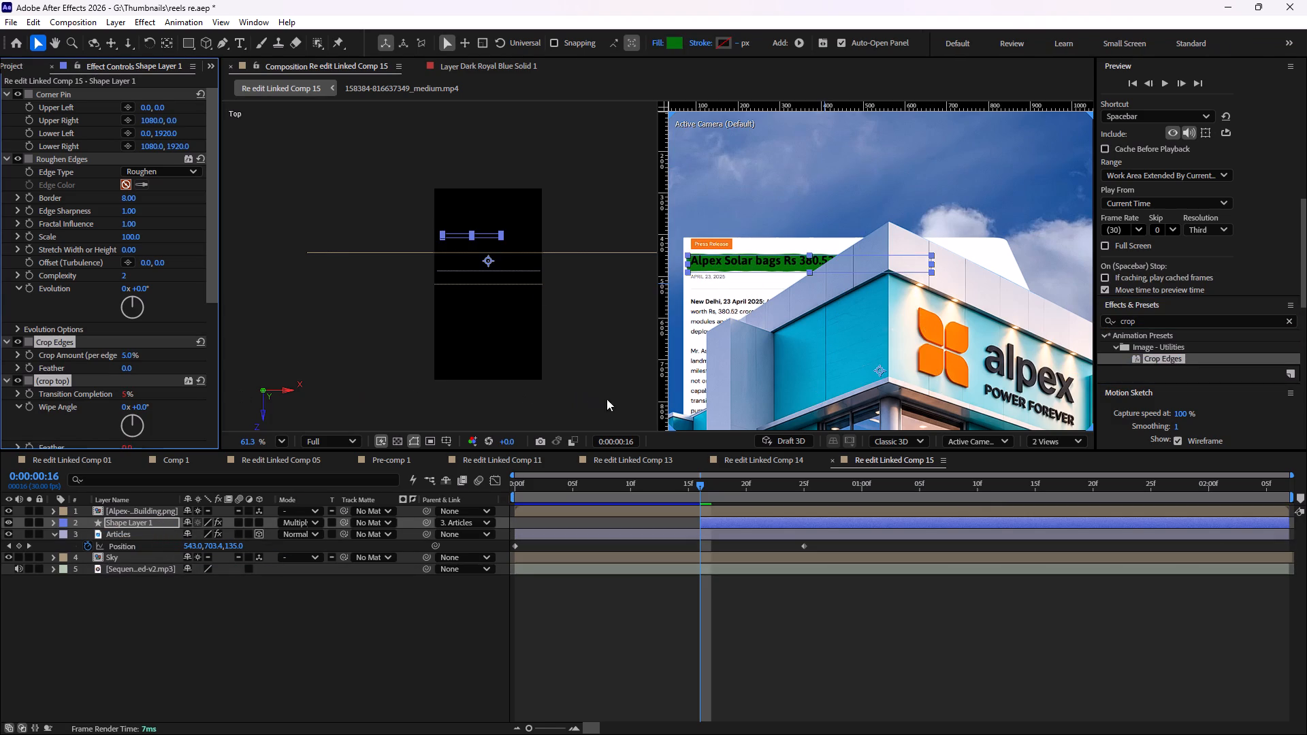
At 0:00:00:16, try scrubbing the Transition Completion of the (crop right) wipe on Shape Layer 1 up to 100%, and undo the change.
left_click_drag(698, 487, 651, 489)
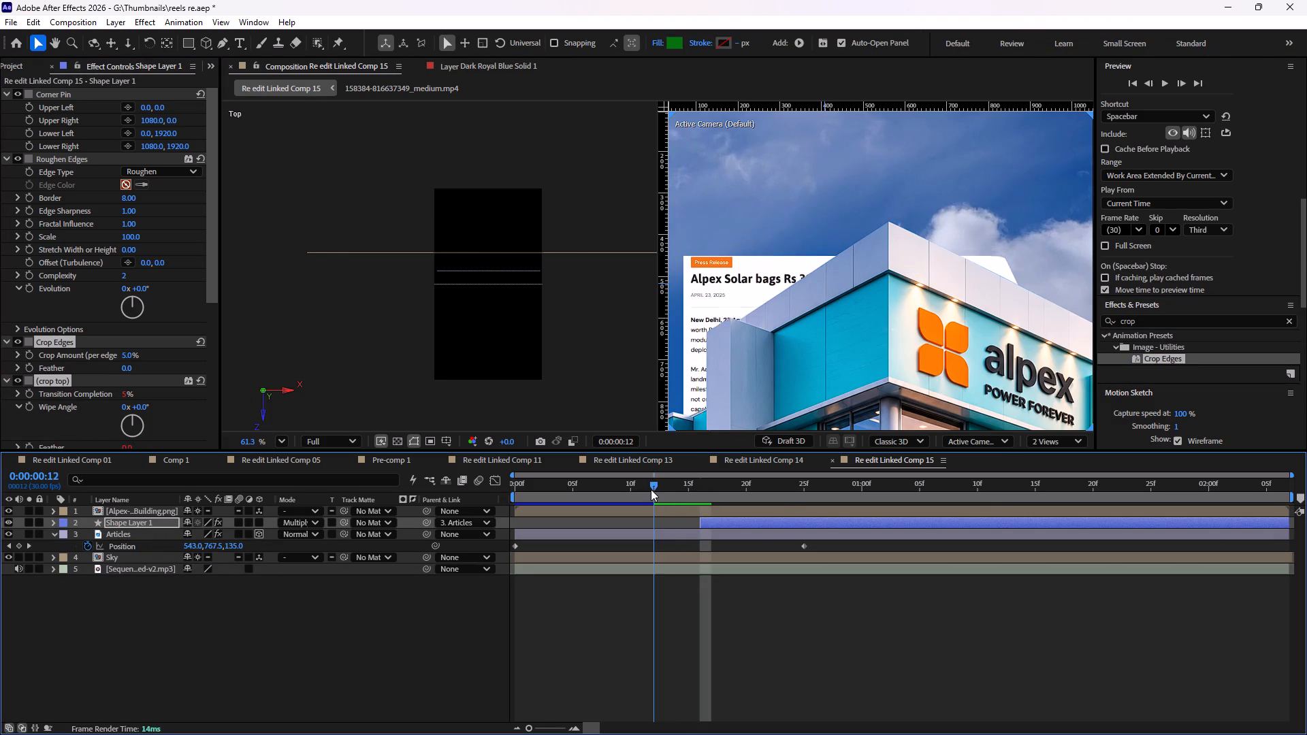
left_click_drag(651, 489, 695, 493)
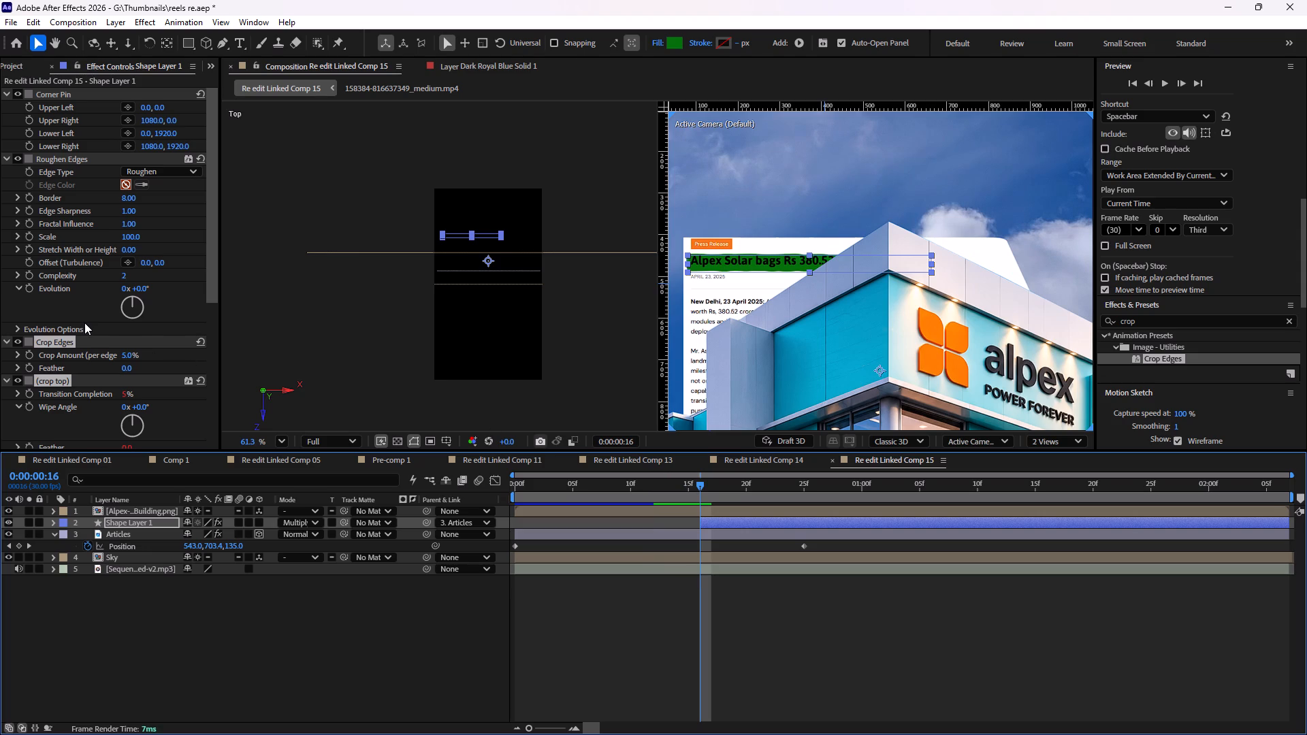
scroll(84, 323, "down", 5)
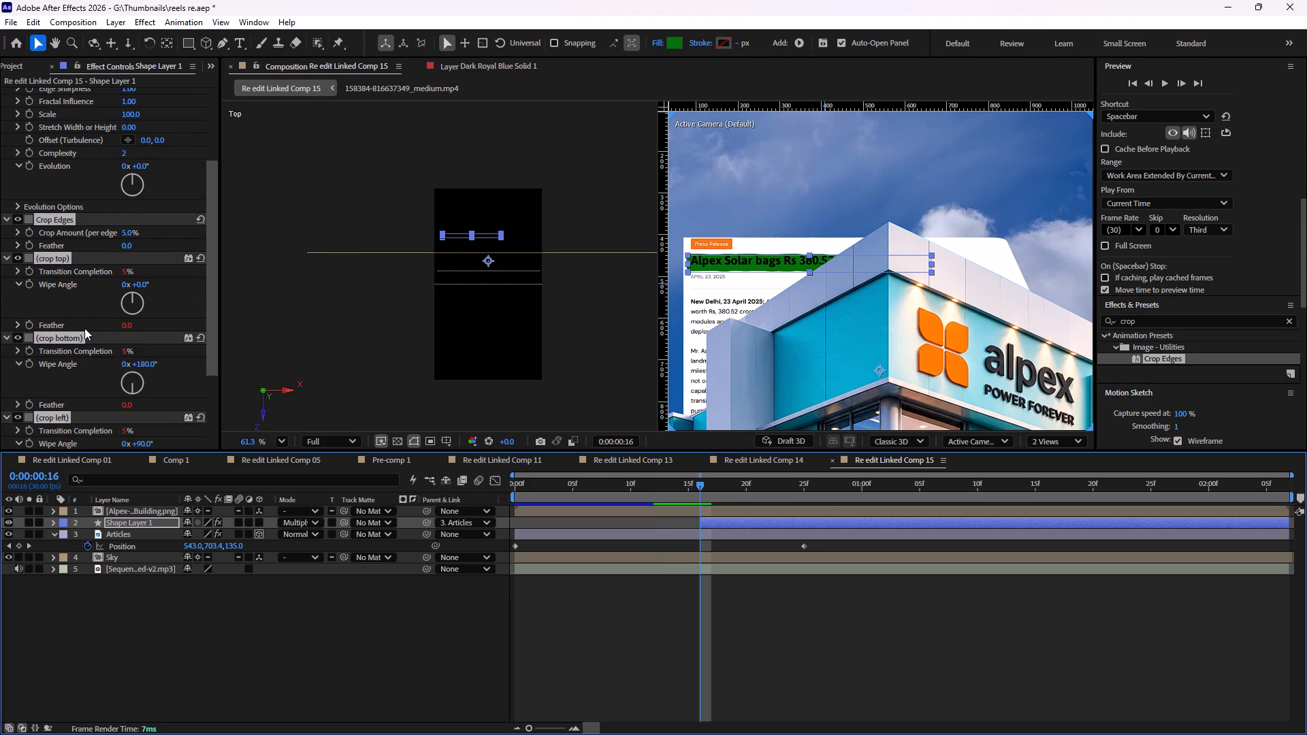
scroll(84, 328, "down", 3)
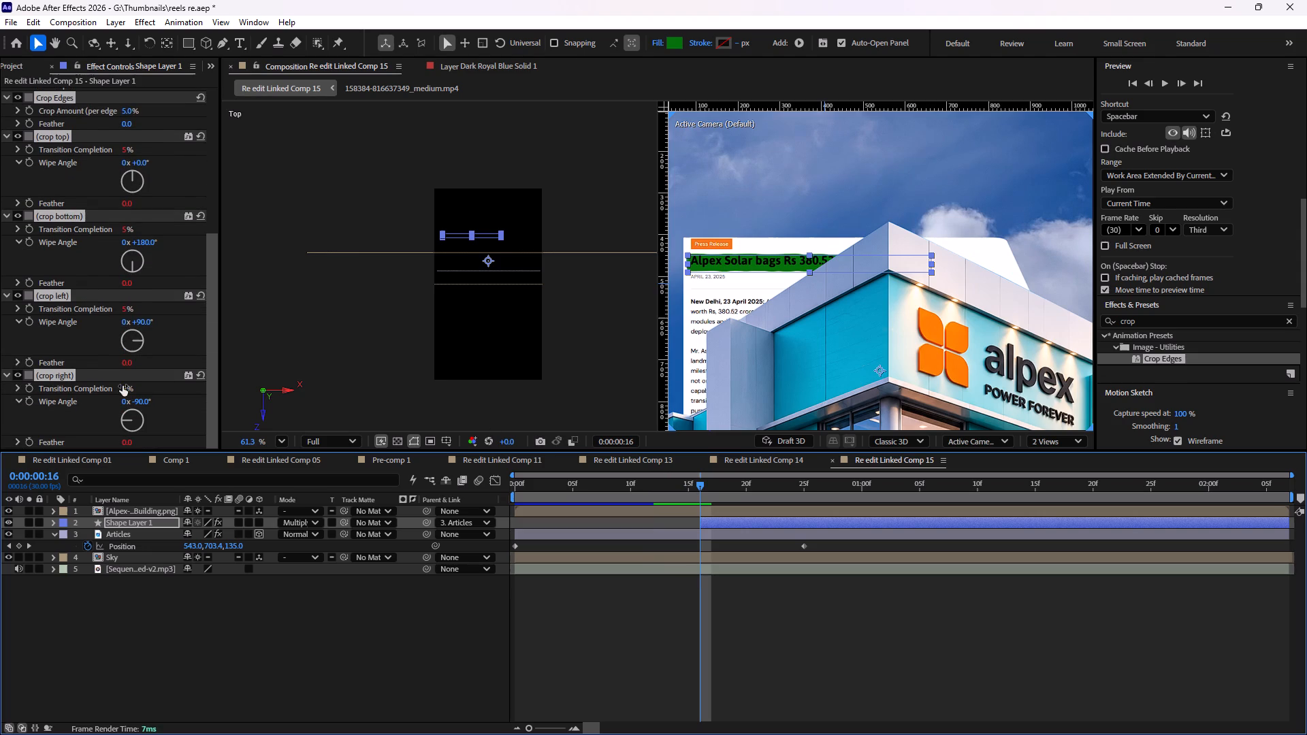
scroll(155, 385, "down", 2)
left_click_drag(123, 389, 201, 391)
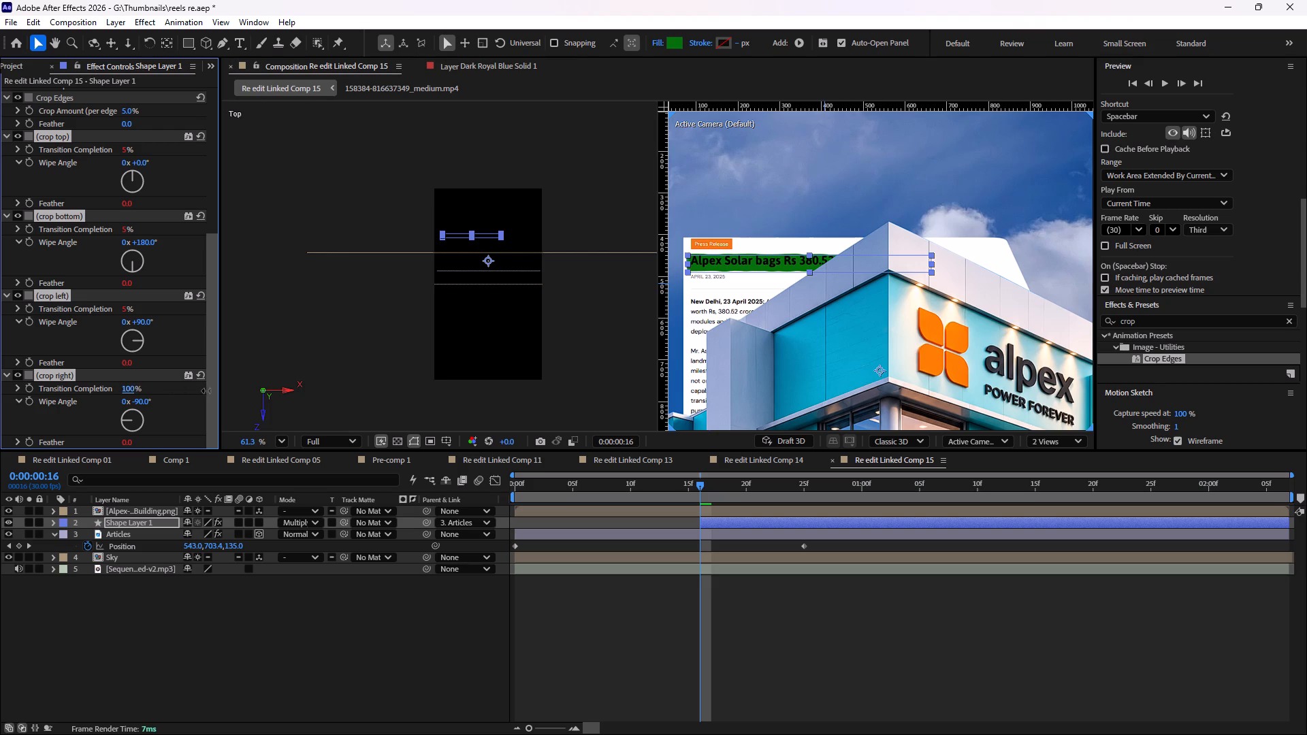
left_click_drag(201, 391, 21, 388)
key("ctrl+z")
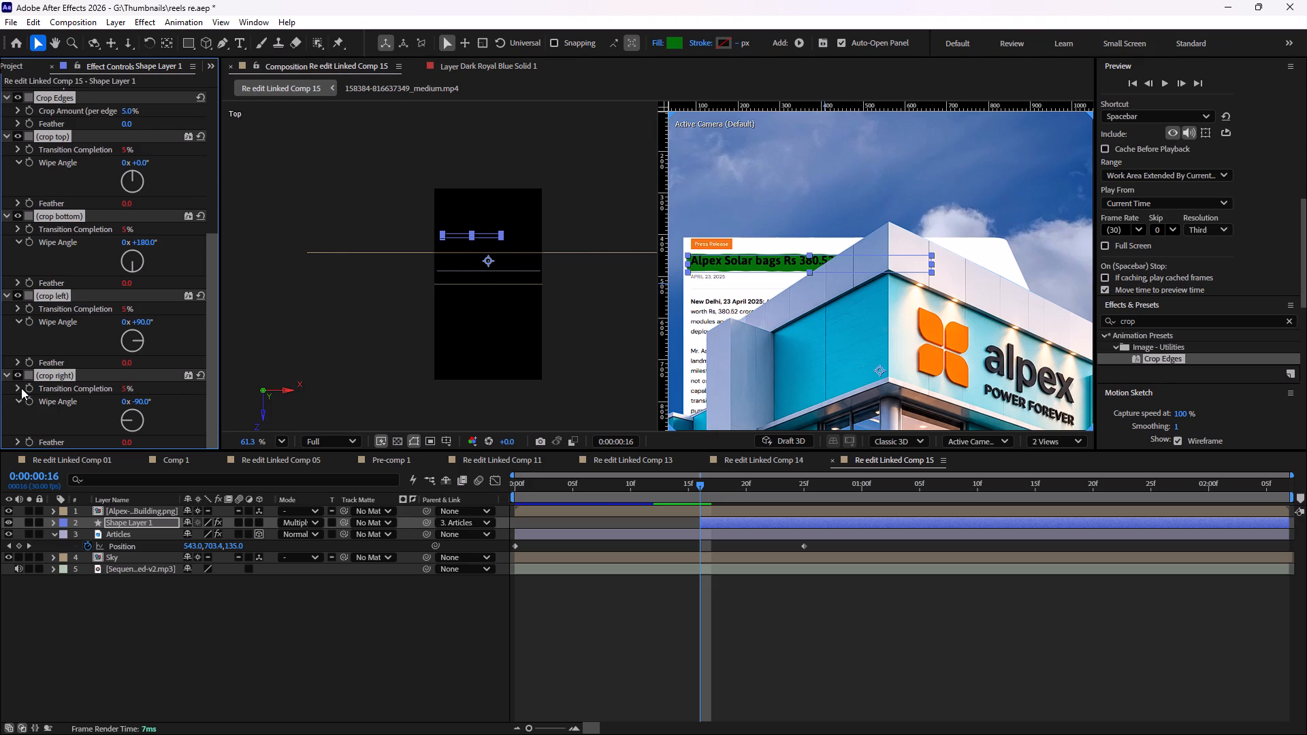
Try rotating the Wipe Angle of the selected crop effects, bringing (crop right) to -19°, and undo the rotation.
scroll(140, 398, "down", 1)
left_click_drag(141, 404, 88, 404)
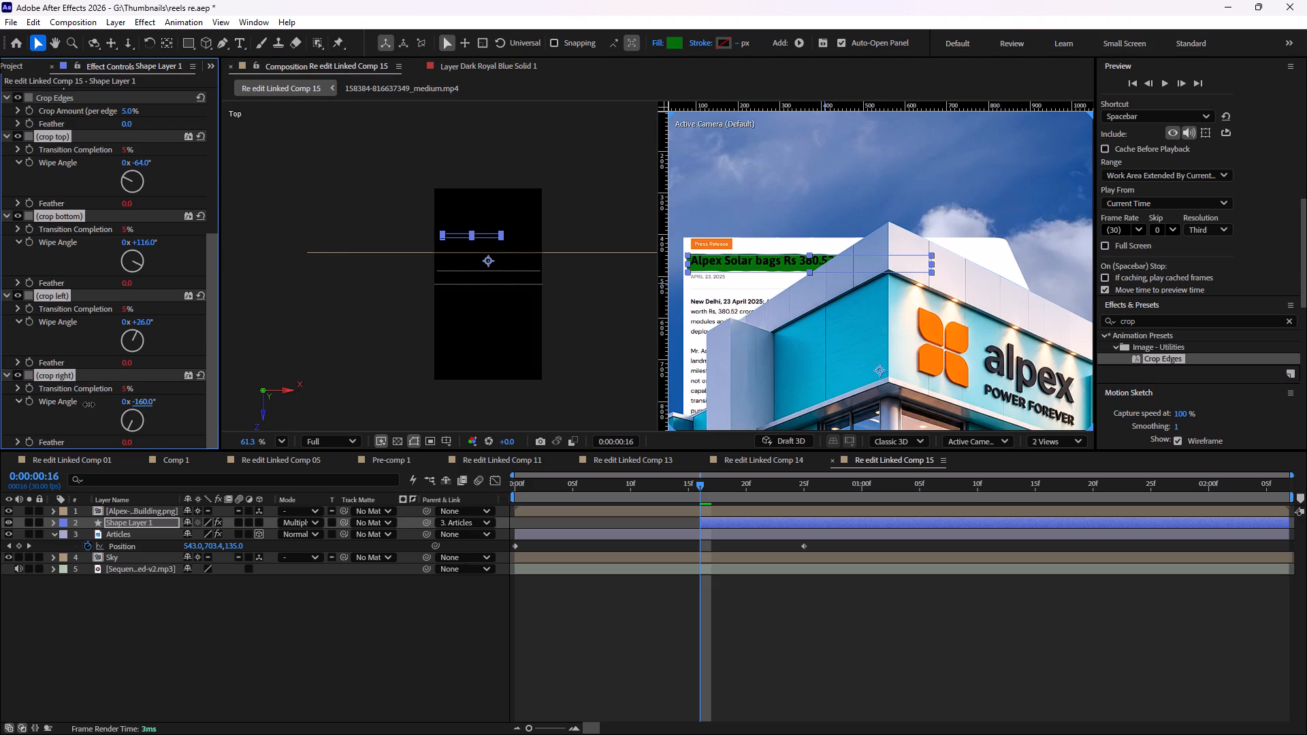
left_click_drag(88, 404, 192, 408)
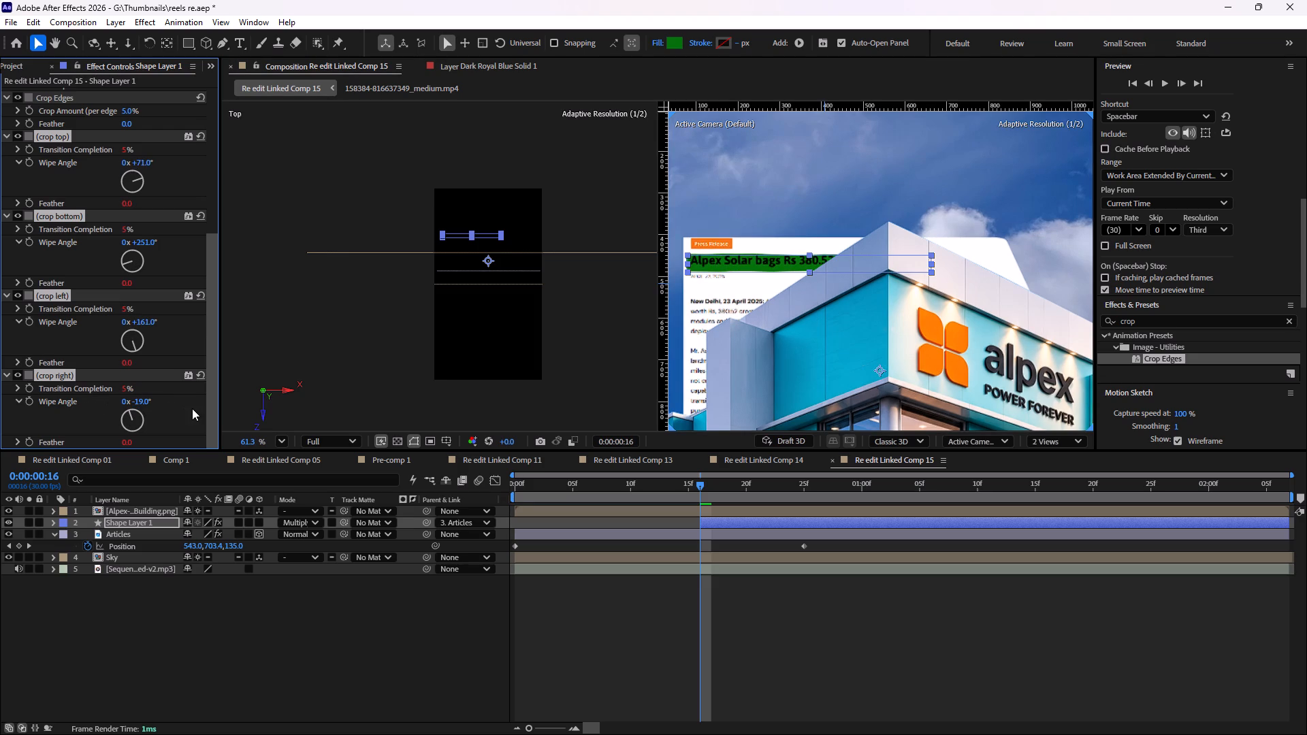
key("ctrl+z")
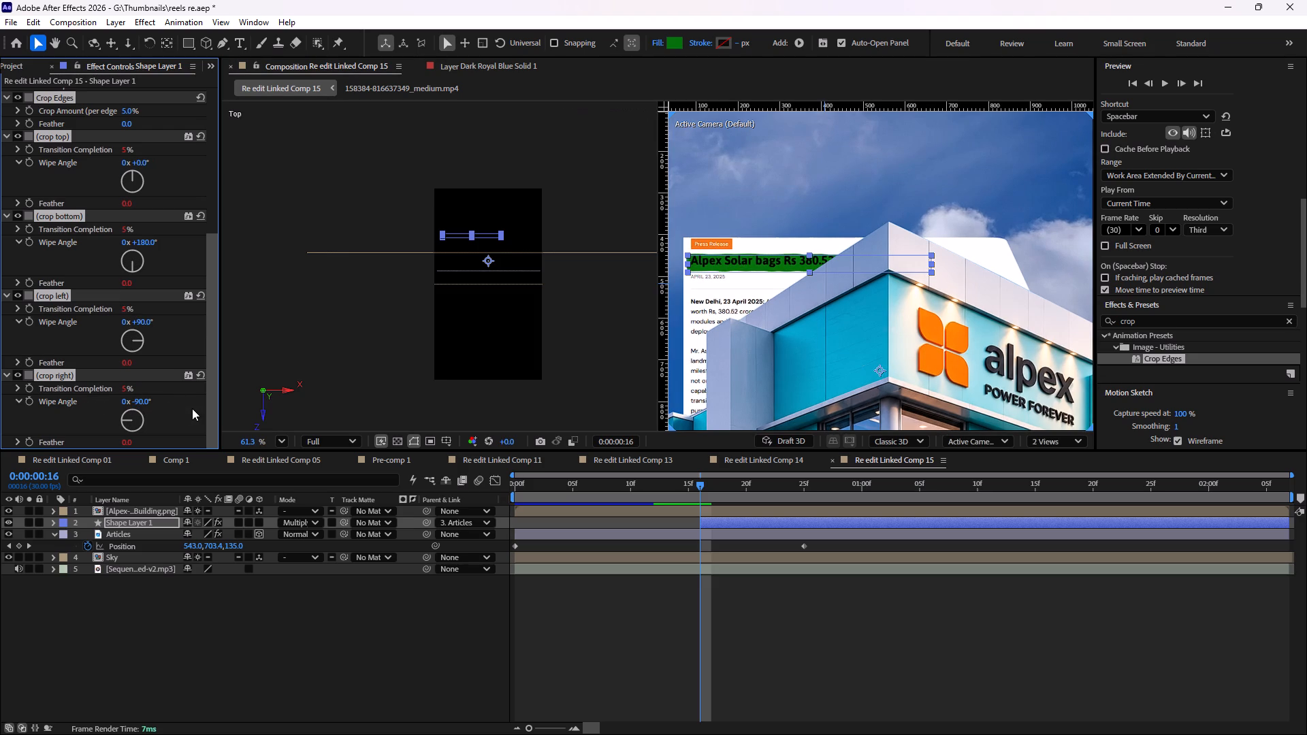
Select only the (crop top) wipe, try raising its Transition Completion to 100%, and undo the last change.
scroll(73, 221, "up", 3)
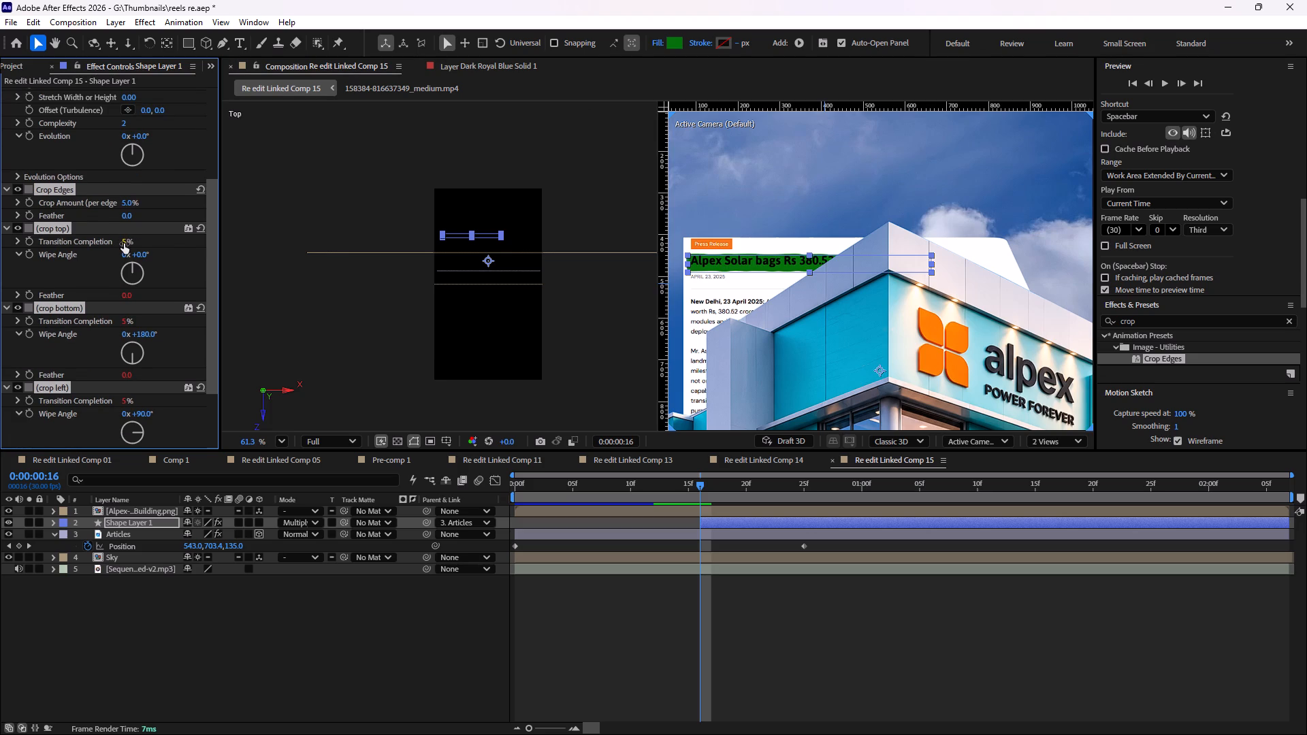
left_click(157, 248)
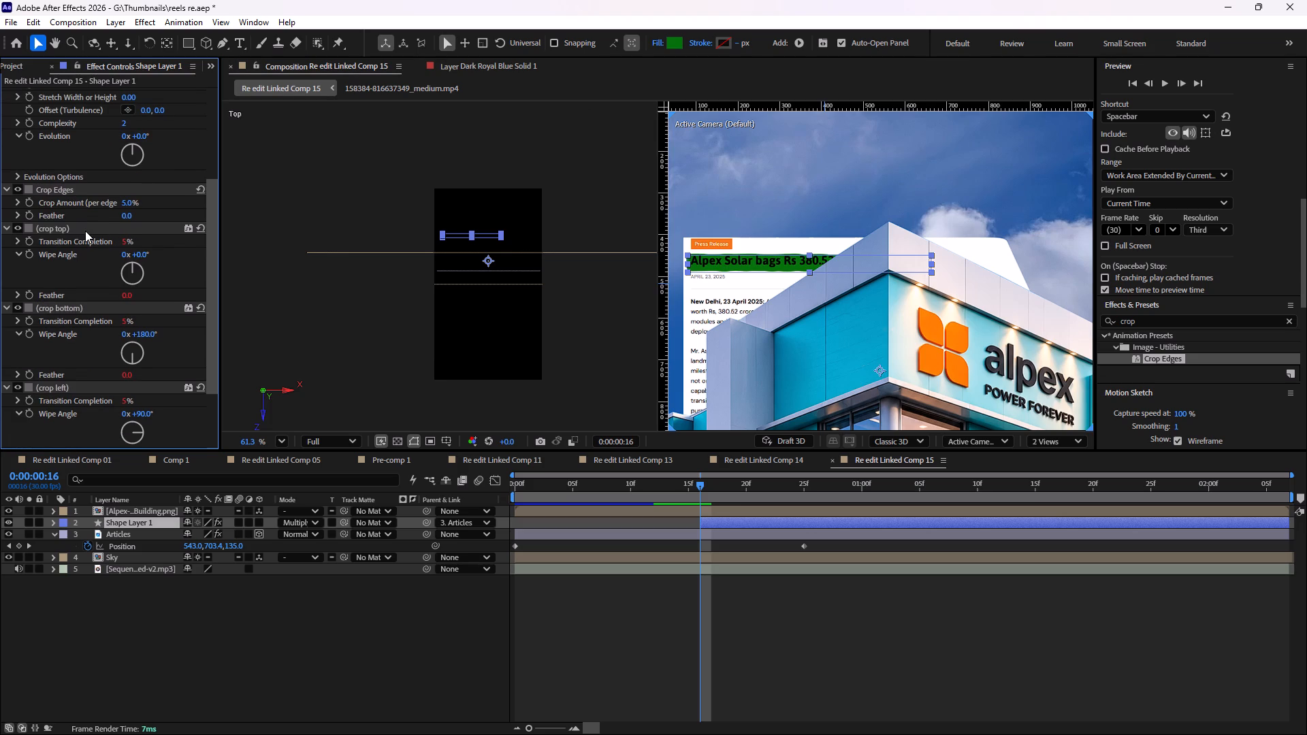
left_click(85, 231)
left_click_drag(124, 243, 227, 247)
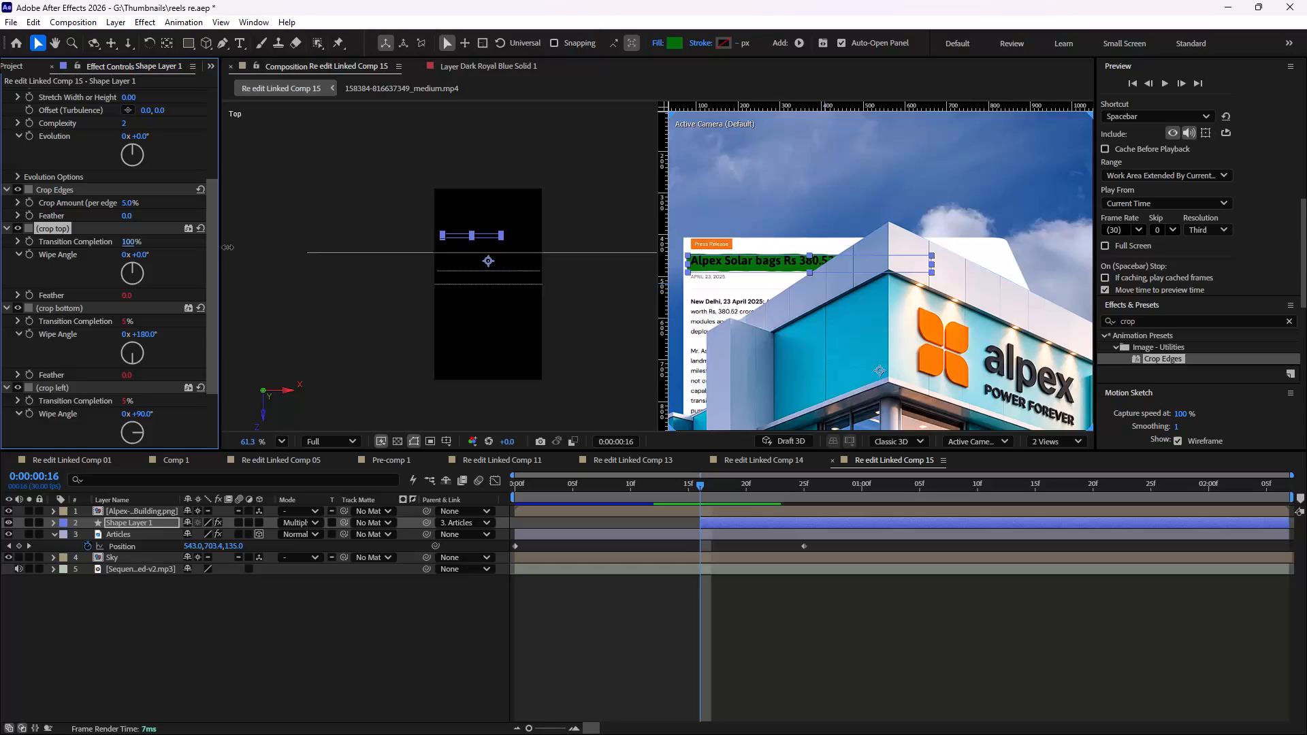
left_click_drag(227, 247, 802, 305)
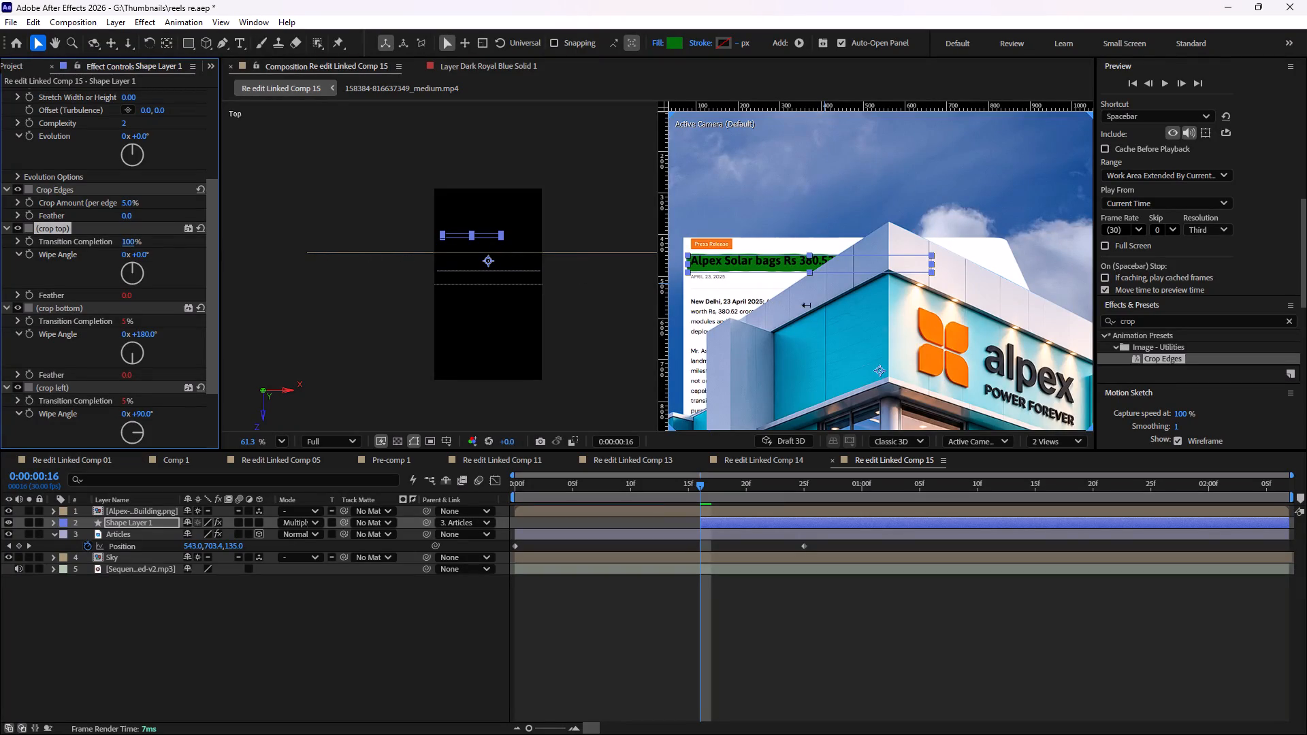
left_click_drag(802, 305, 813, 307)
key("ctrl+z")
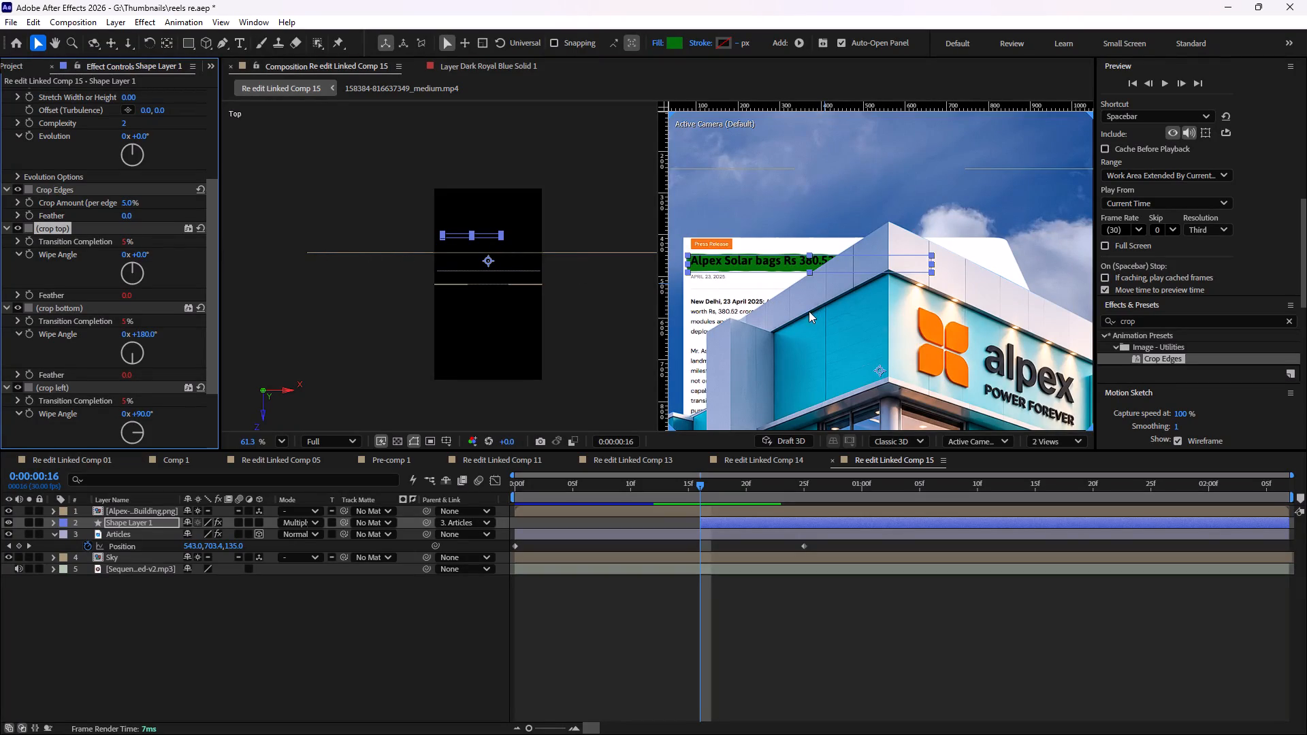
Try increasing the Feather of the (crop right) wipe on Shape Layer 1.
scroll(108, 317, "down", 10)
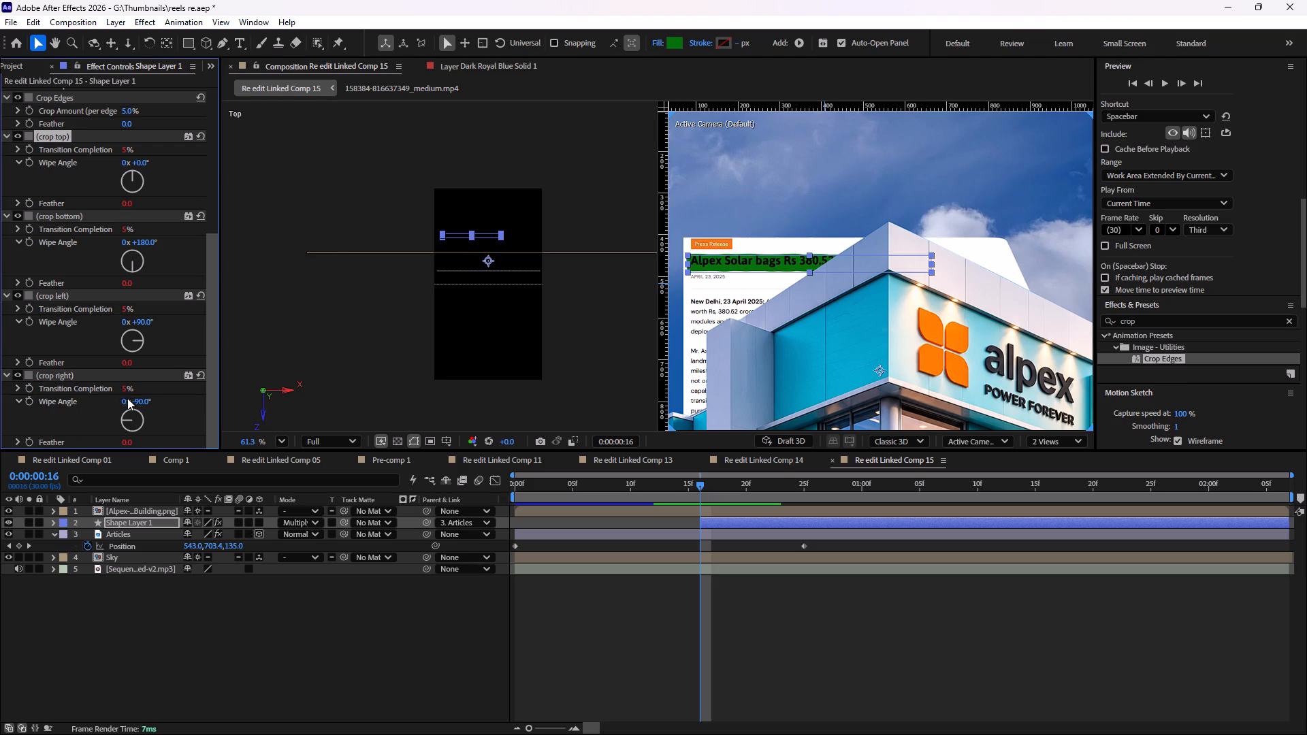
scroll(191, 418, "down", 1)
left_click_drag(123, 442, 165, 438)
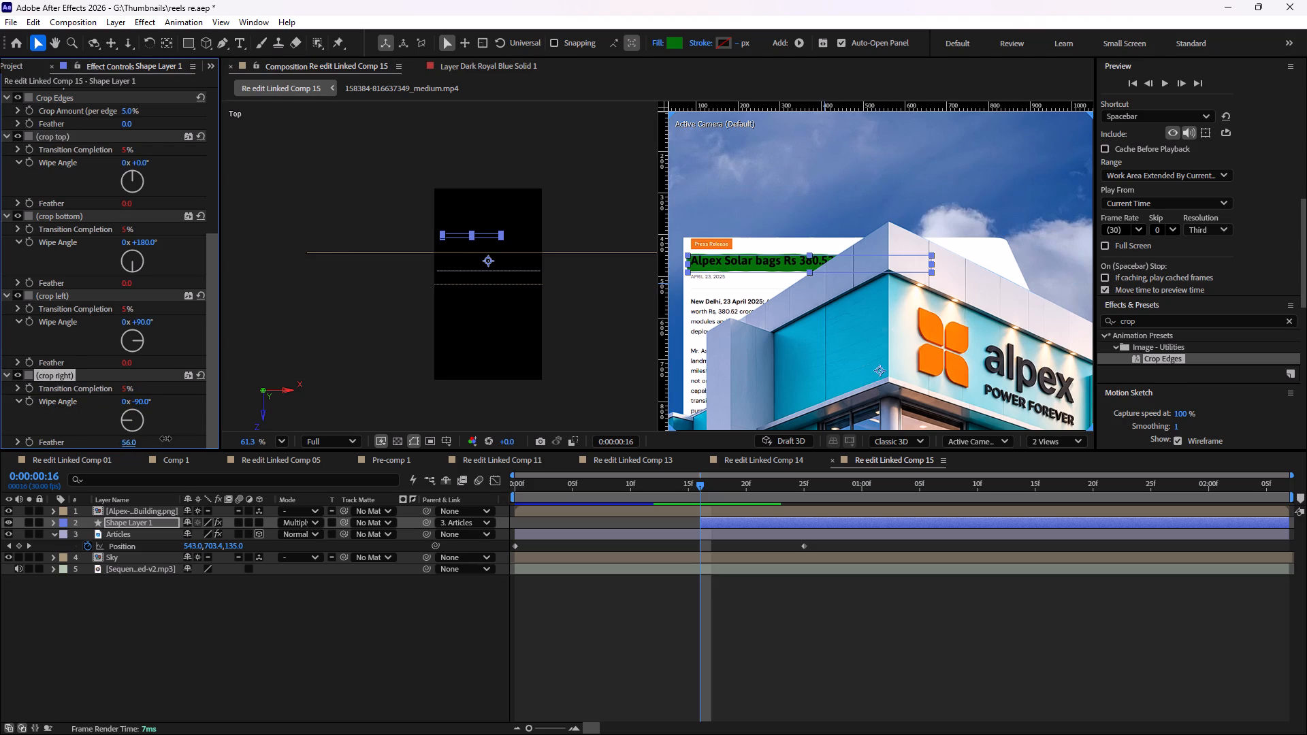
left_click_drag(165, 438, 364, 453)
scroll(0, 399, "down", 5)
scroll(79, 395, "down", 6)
Undo the Crop Edges preset on Shape Layer 1 and return the playhead to 0:00:00:16.
key("ctrl+z")
key("ctrl+z")
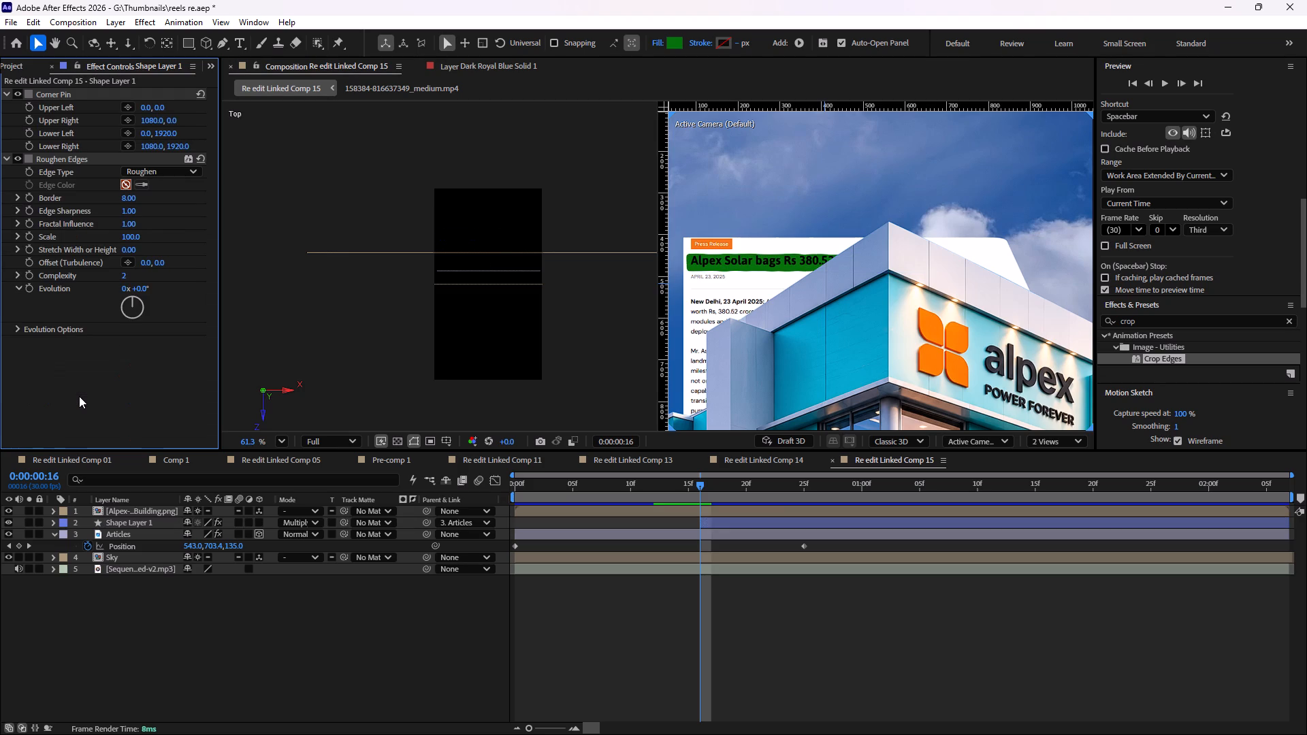
left_click(697, 486)
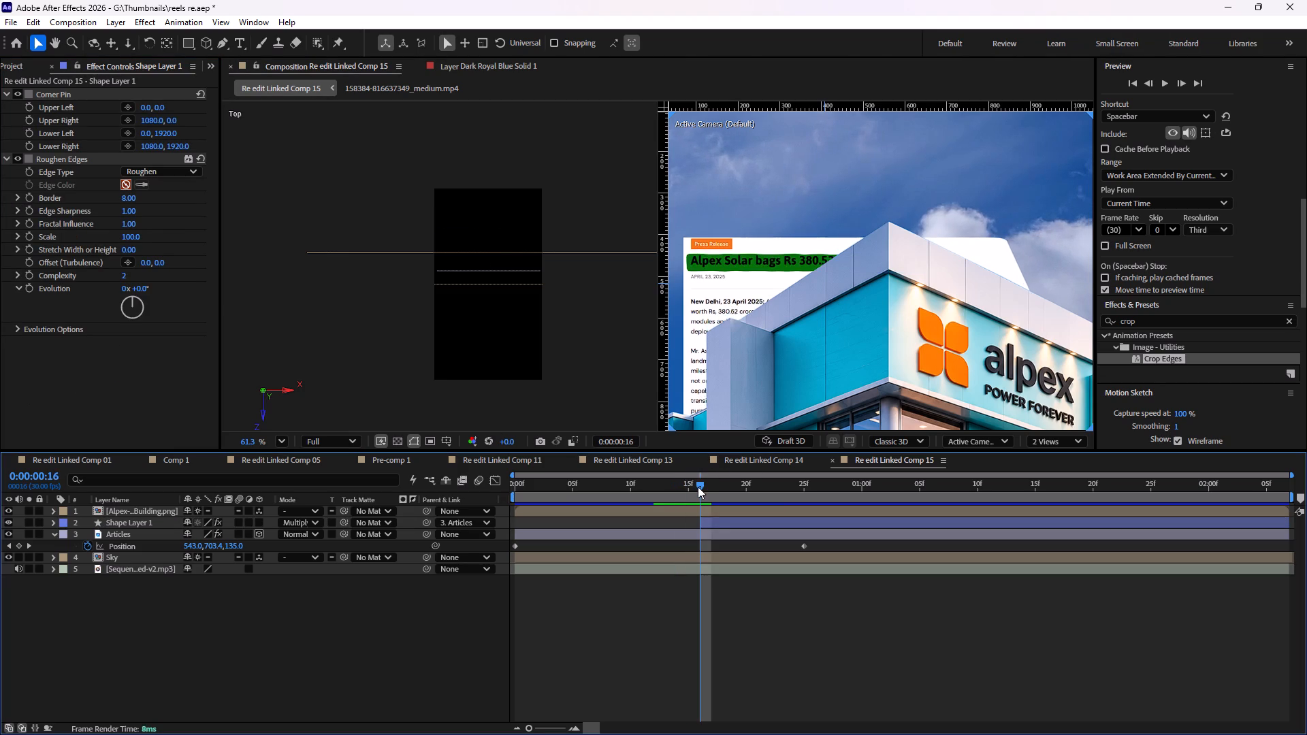
left_click_drag(705, 488, 709, 489)
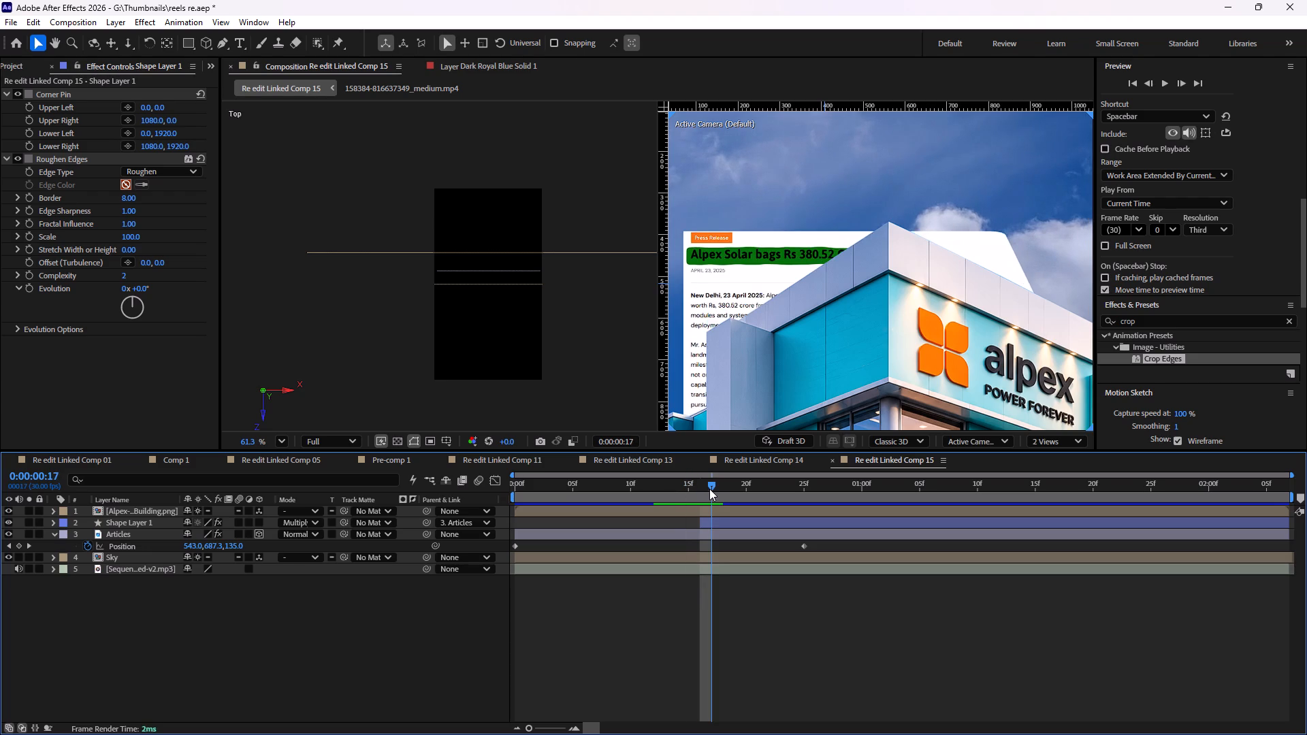
left_click_drag(709, 489, 695, 490)
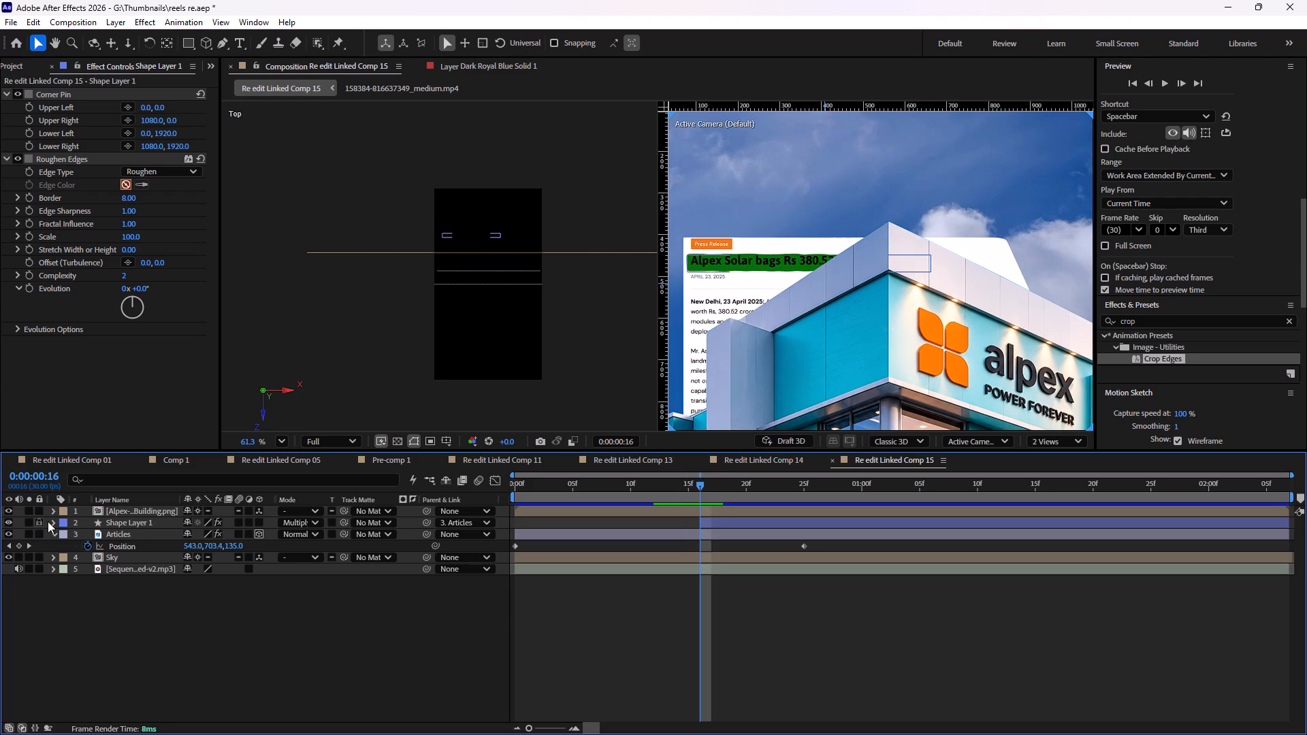
Examine Shape Layer 1's Rectangle 1, Fill 1, Transform: Rectangle 1 and layer Transform properties for a way to animate the highlight.
left_click(54, 520)
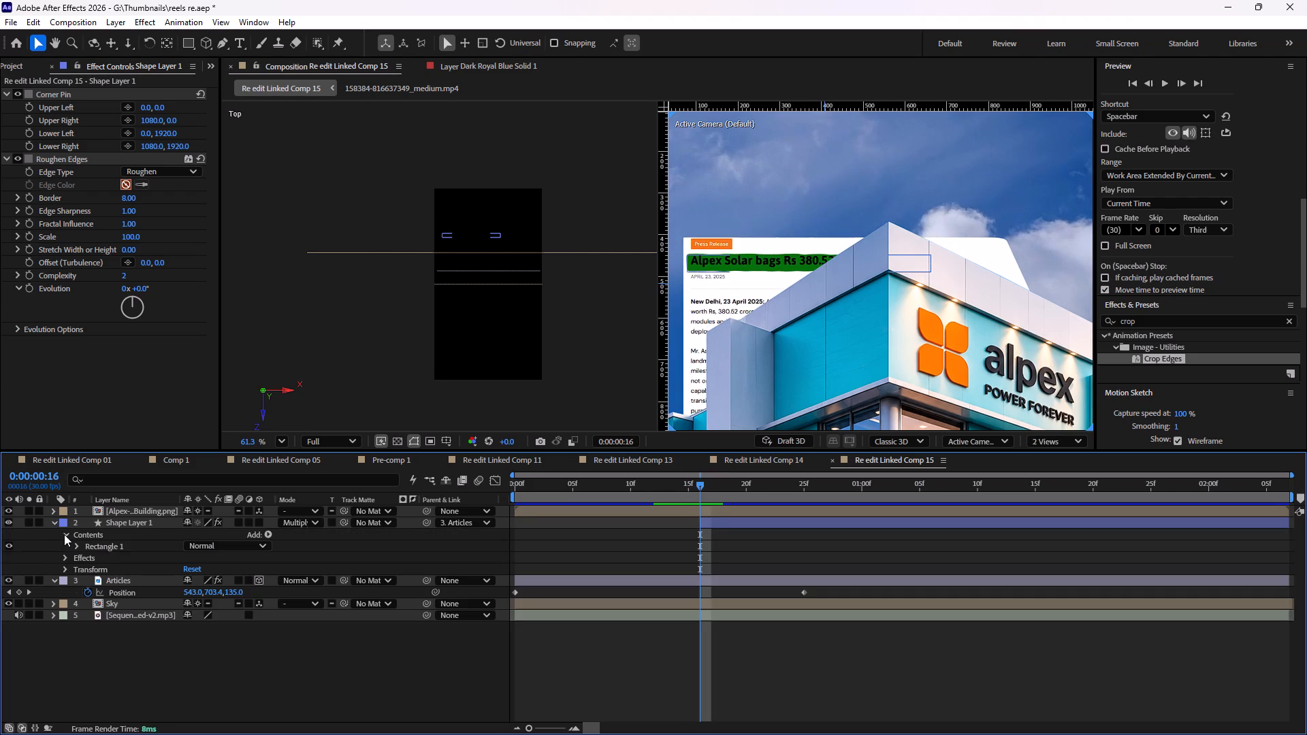
left_click(64, 534)
left_click(64, 534)
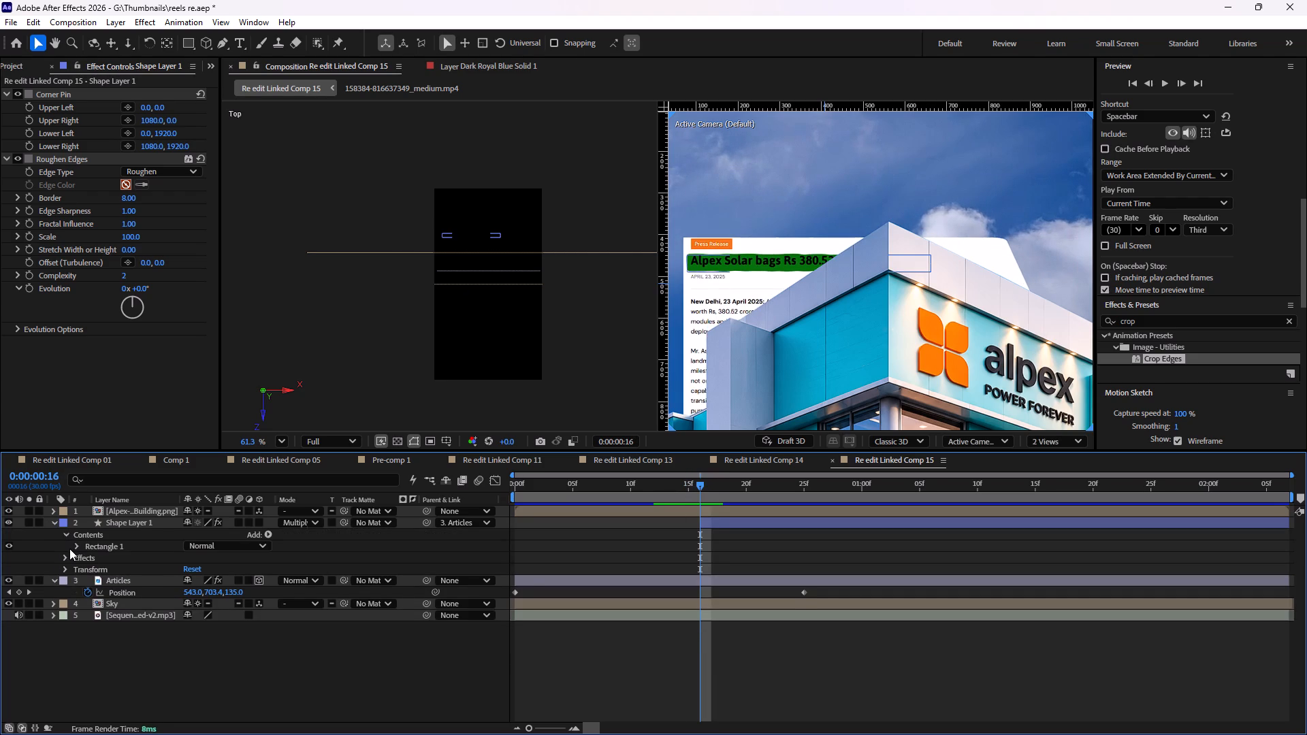
left_click(76, 546)
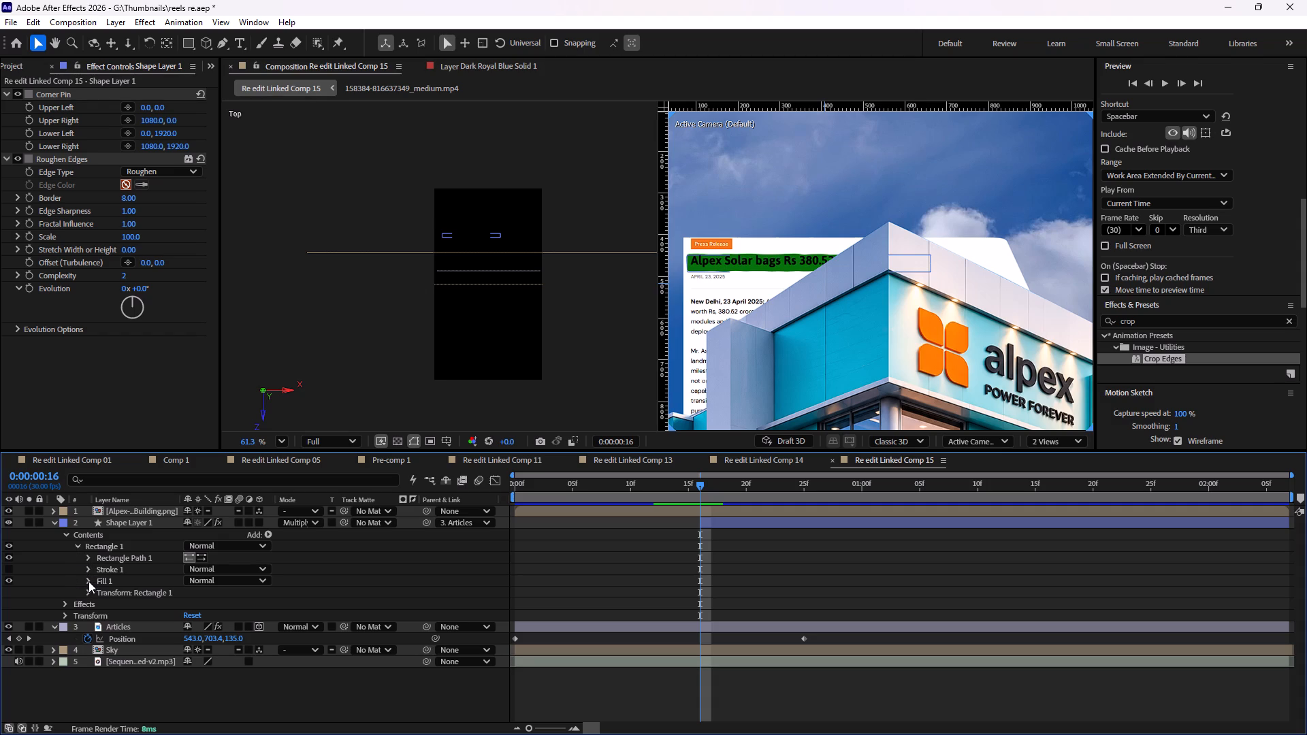
left_click(88, 581)
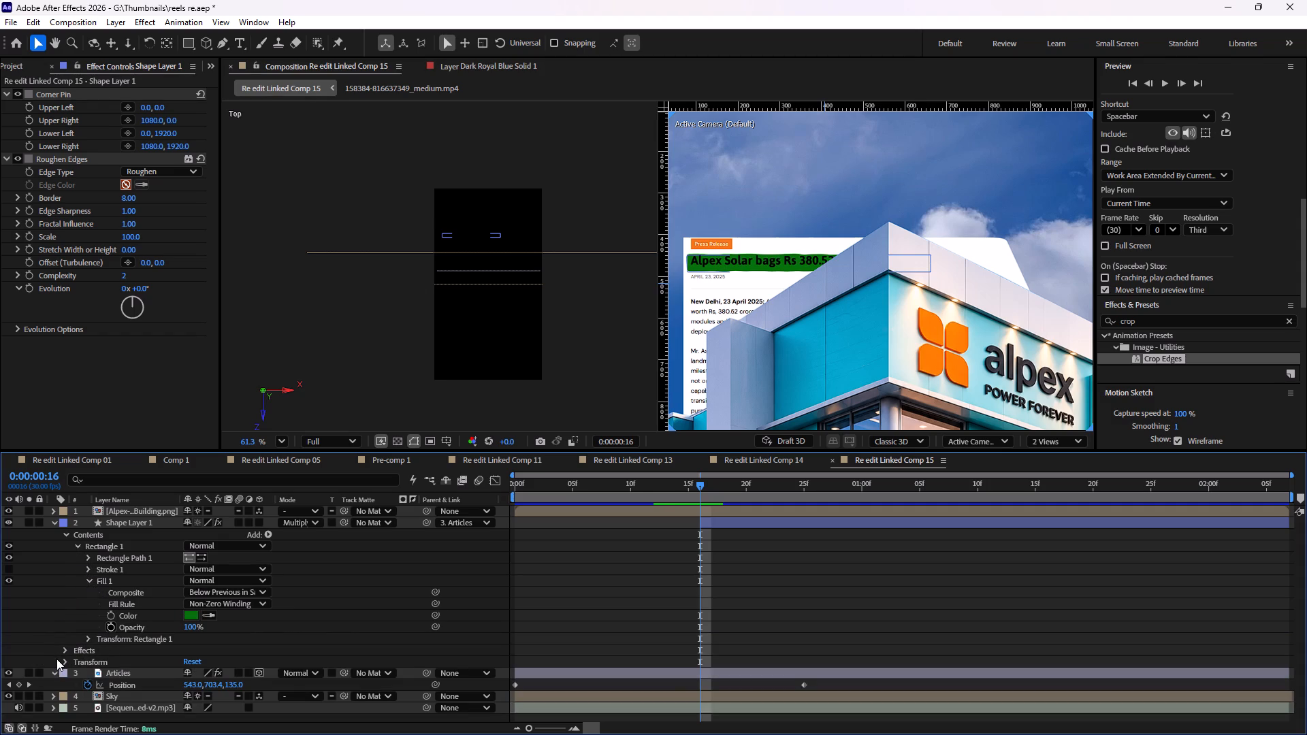
left_click(61, 660)
scroll(64, 658, "down", 3)
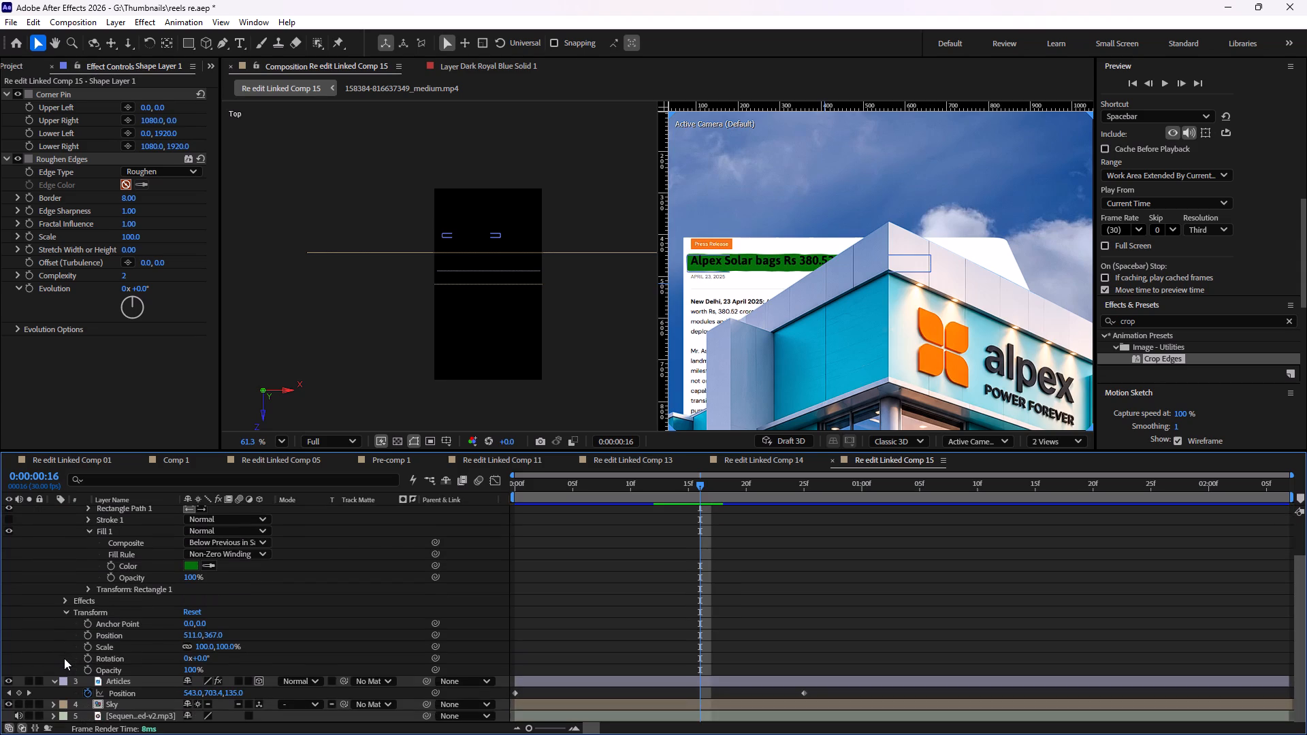
left_click(66, 612)
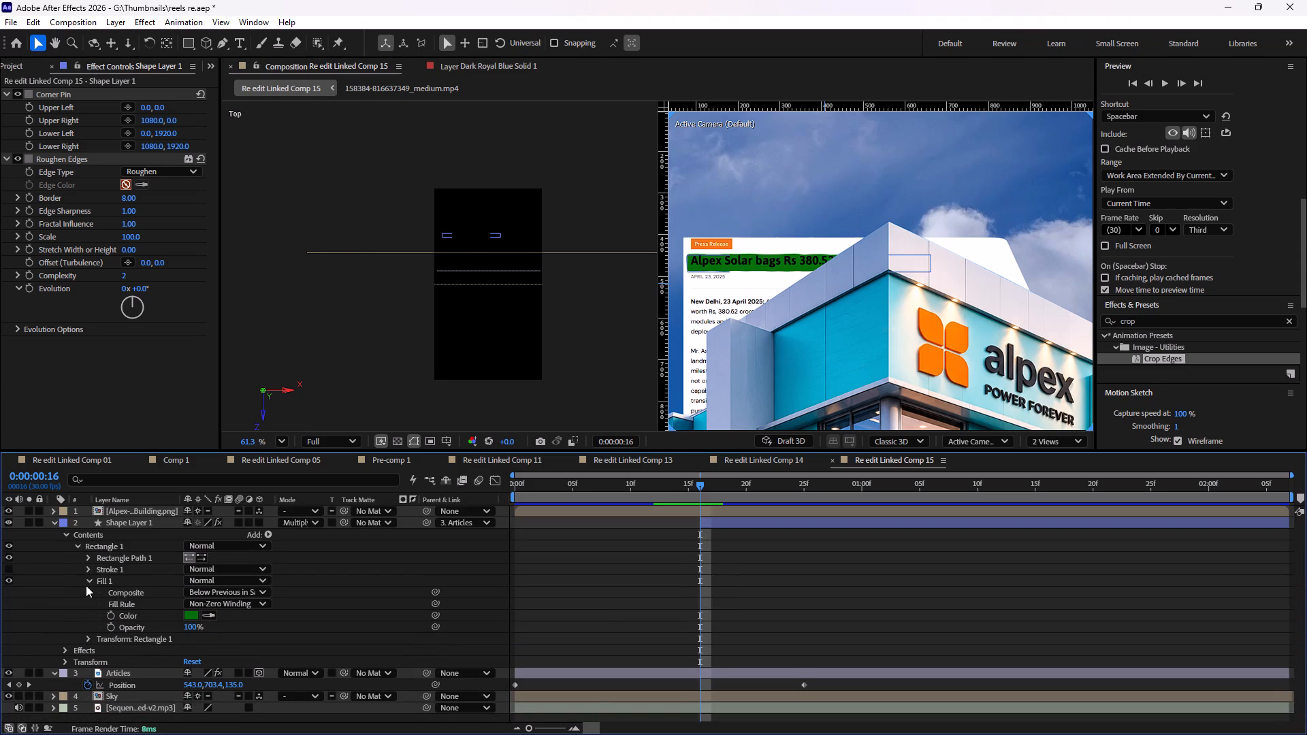
left_click(90, 640)
scroll(90, 635, "down", 2)
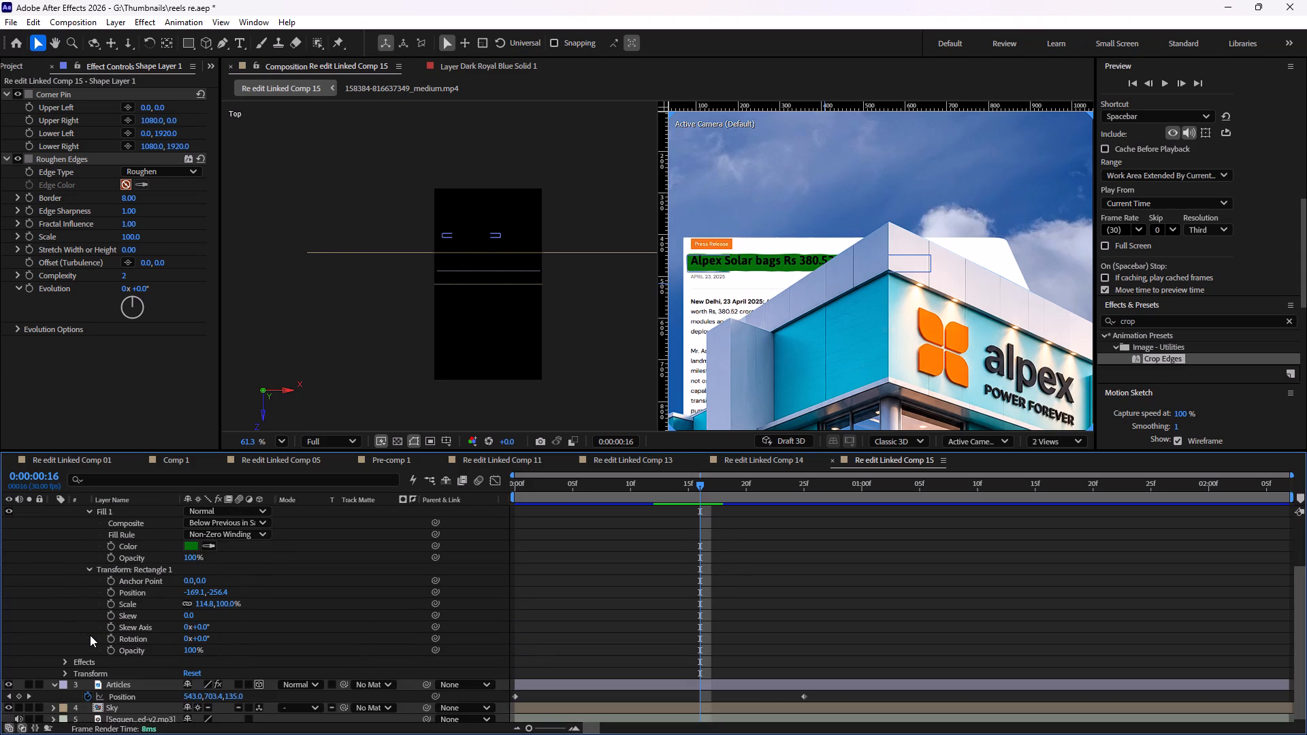
left_click(84, 567)
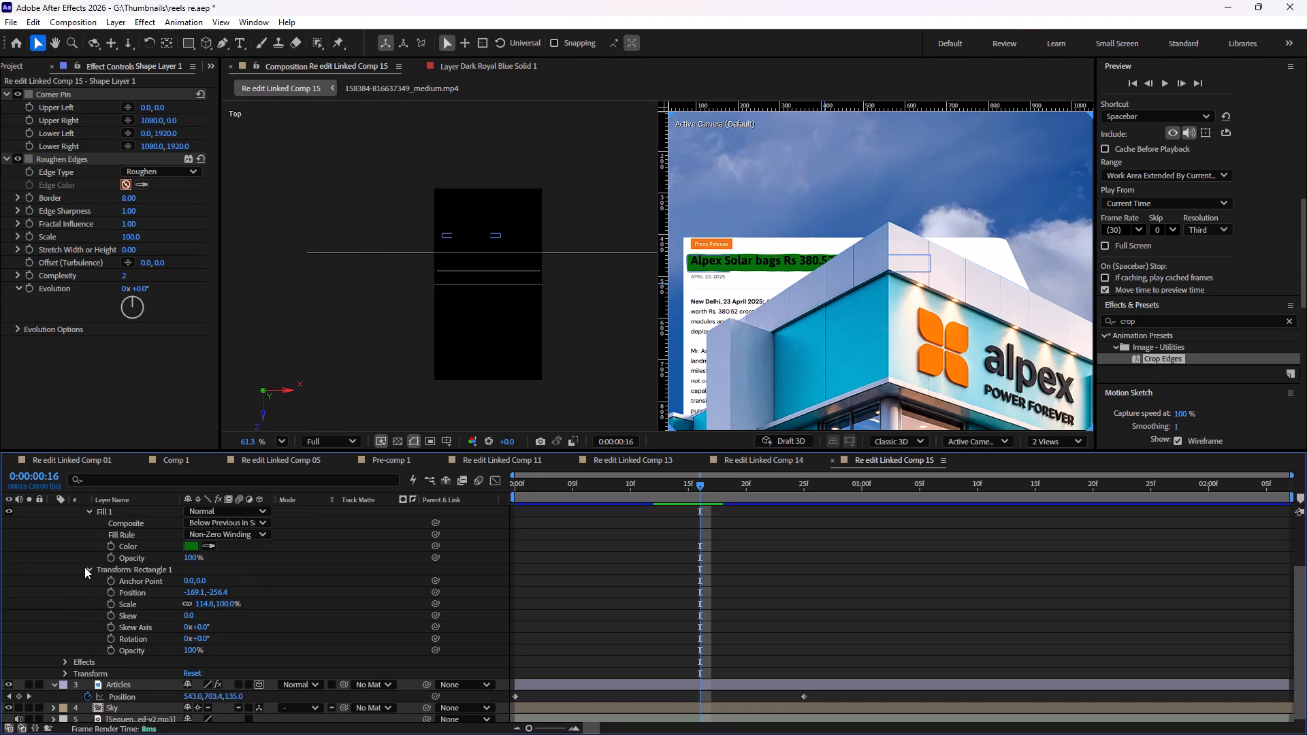
left_click(88, 582)
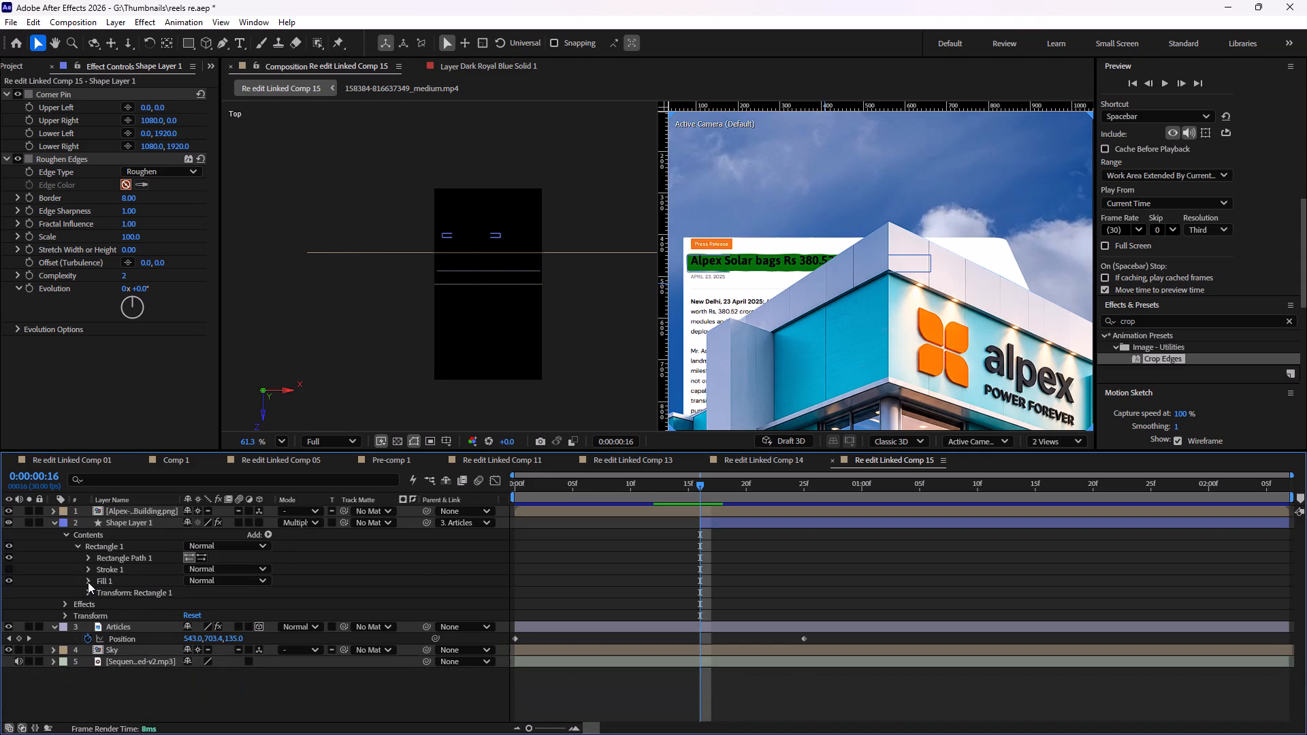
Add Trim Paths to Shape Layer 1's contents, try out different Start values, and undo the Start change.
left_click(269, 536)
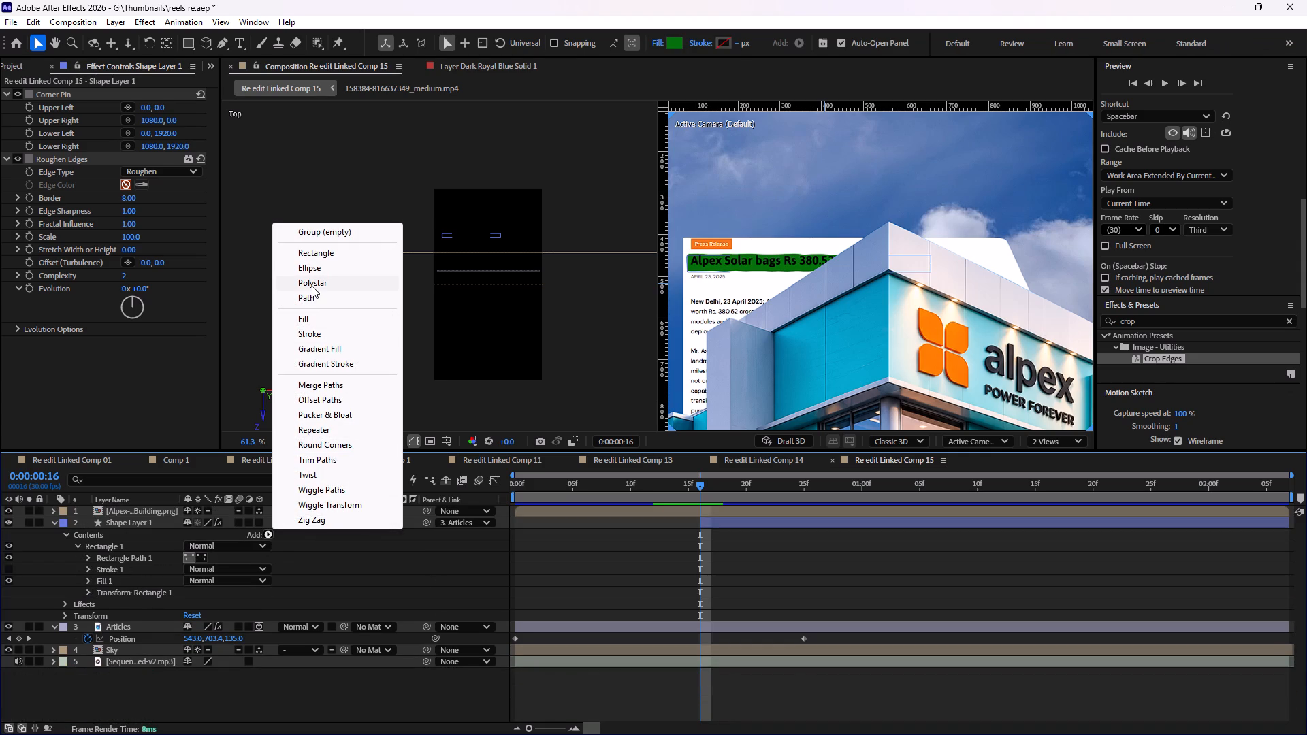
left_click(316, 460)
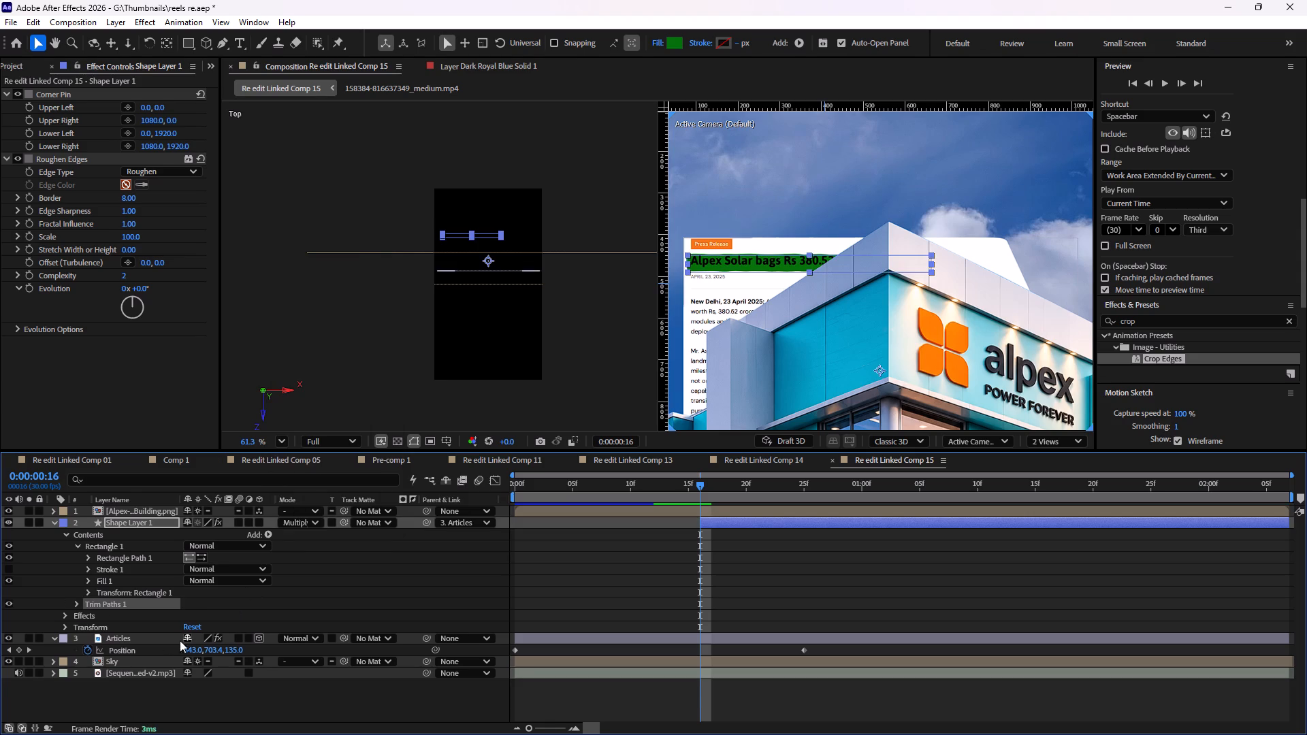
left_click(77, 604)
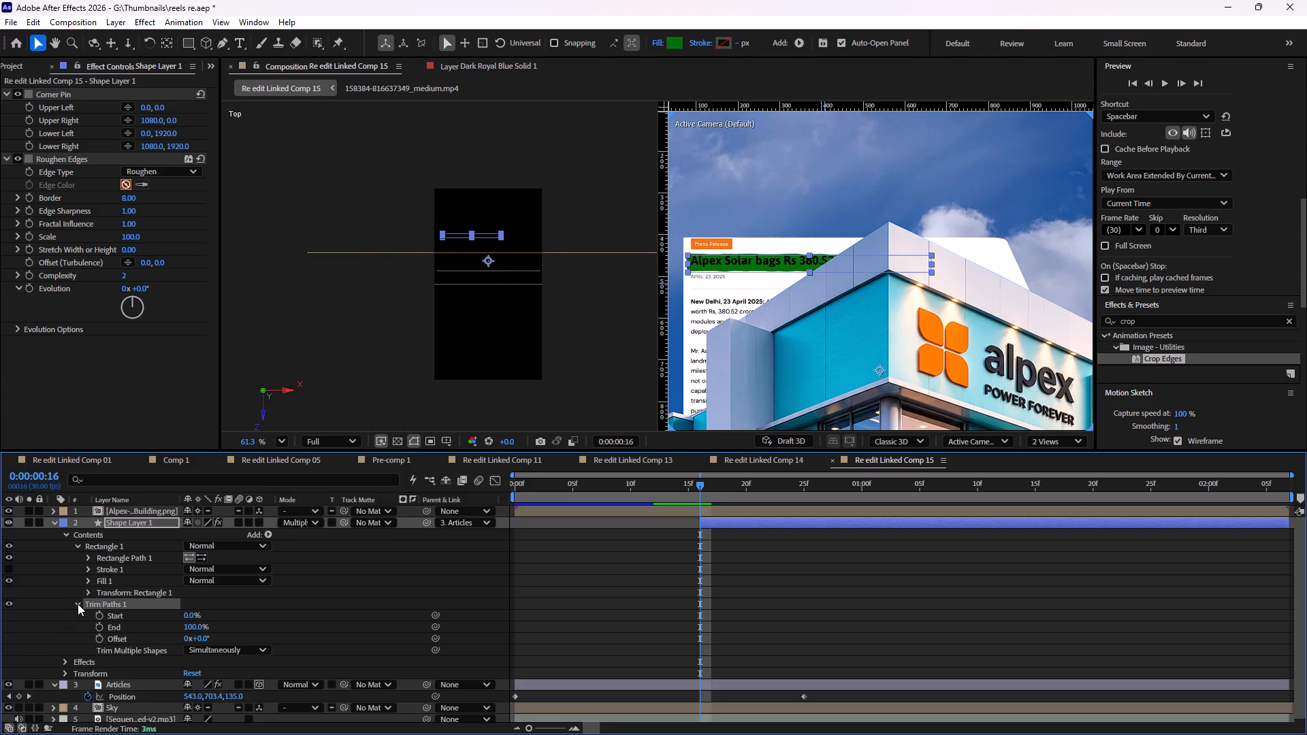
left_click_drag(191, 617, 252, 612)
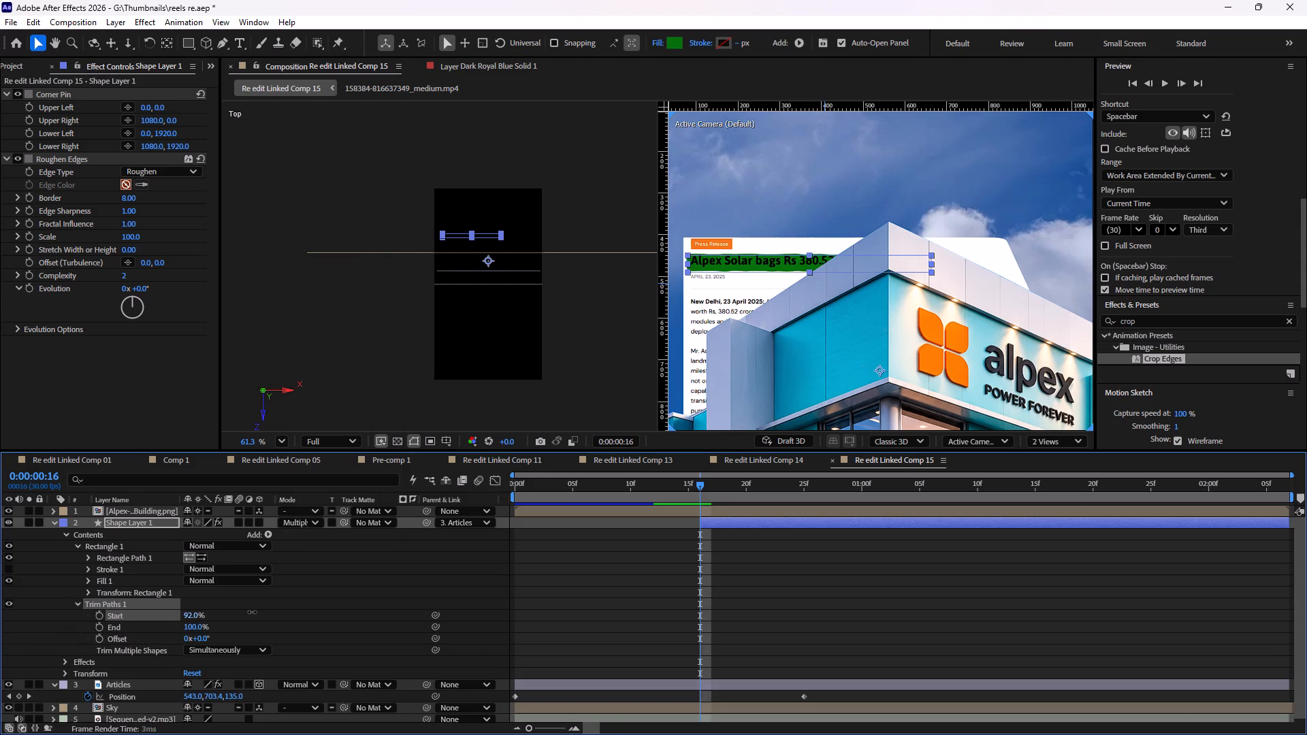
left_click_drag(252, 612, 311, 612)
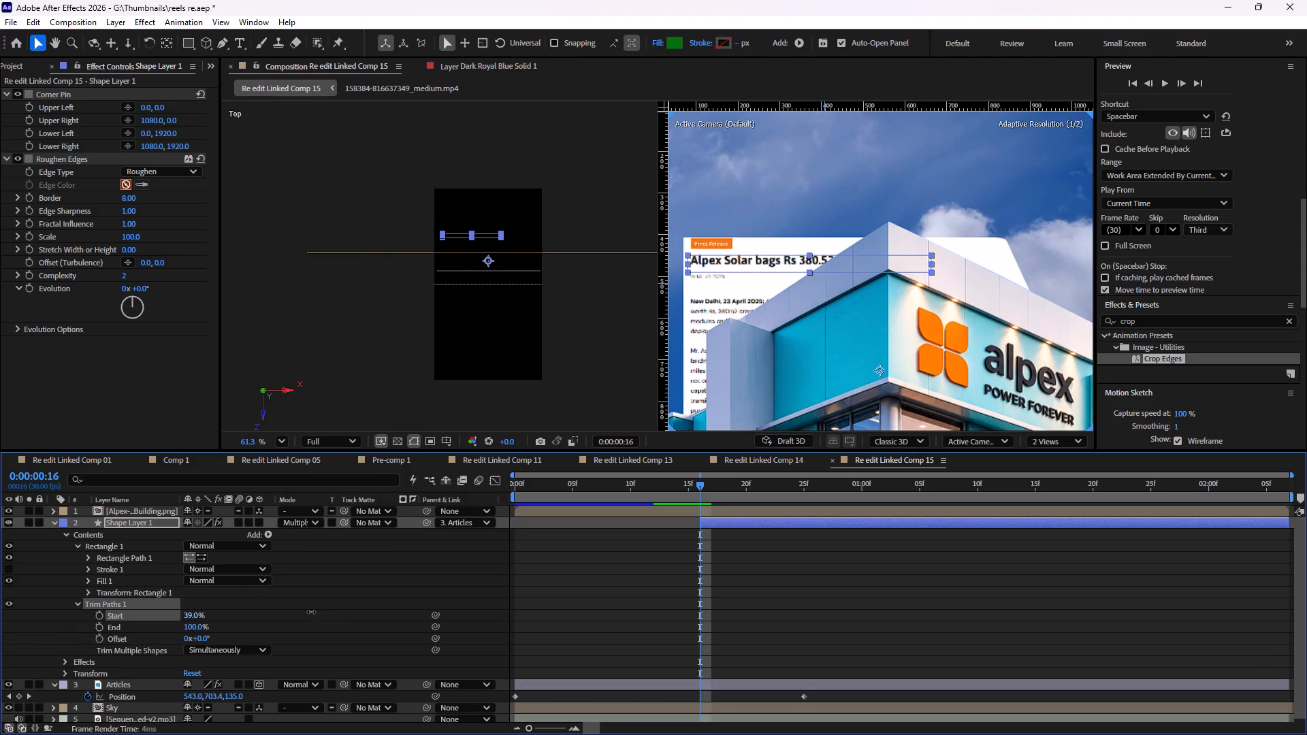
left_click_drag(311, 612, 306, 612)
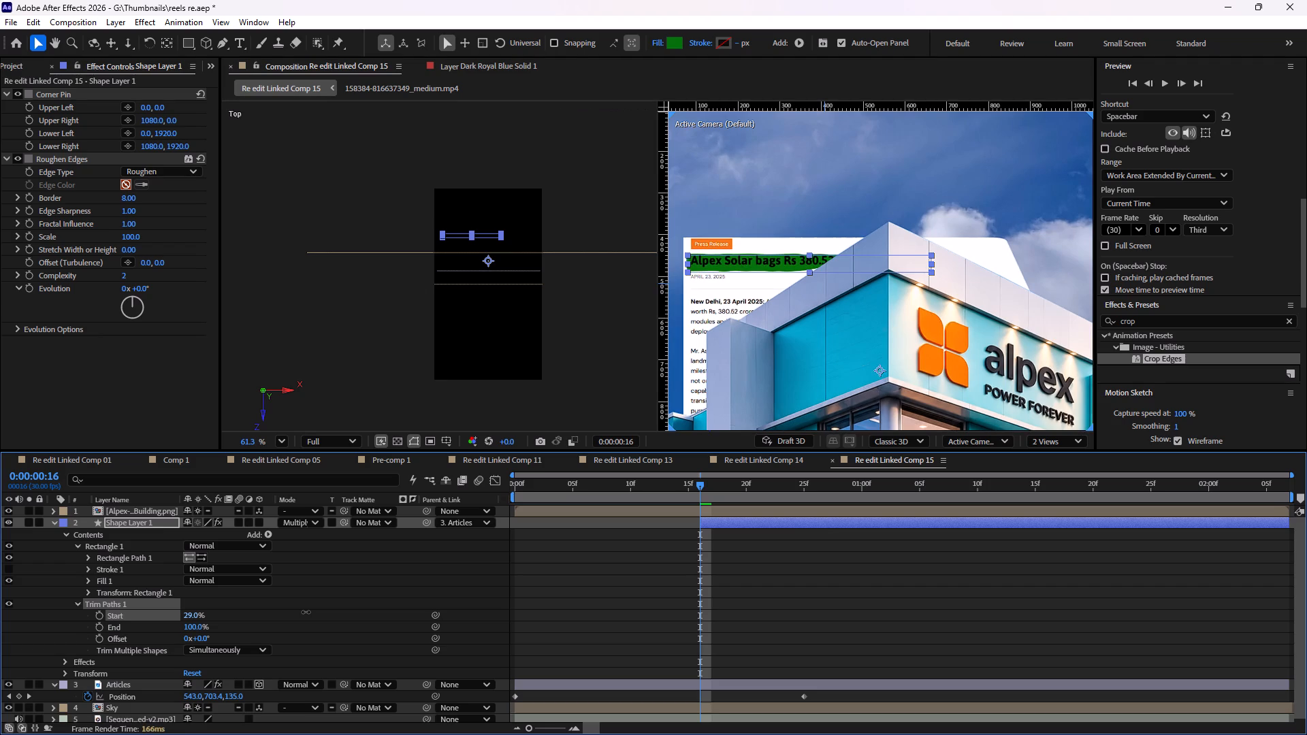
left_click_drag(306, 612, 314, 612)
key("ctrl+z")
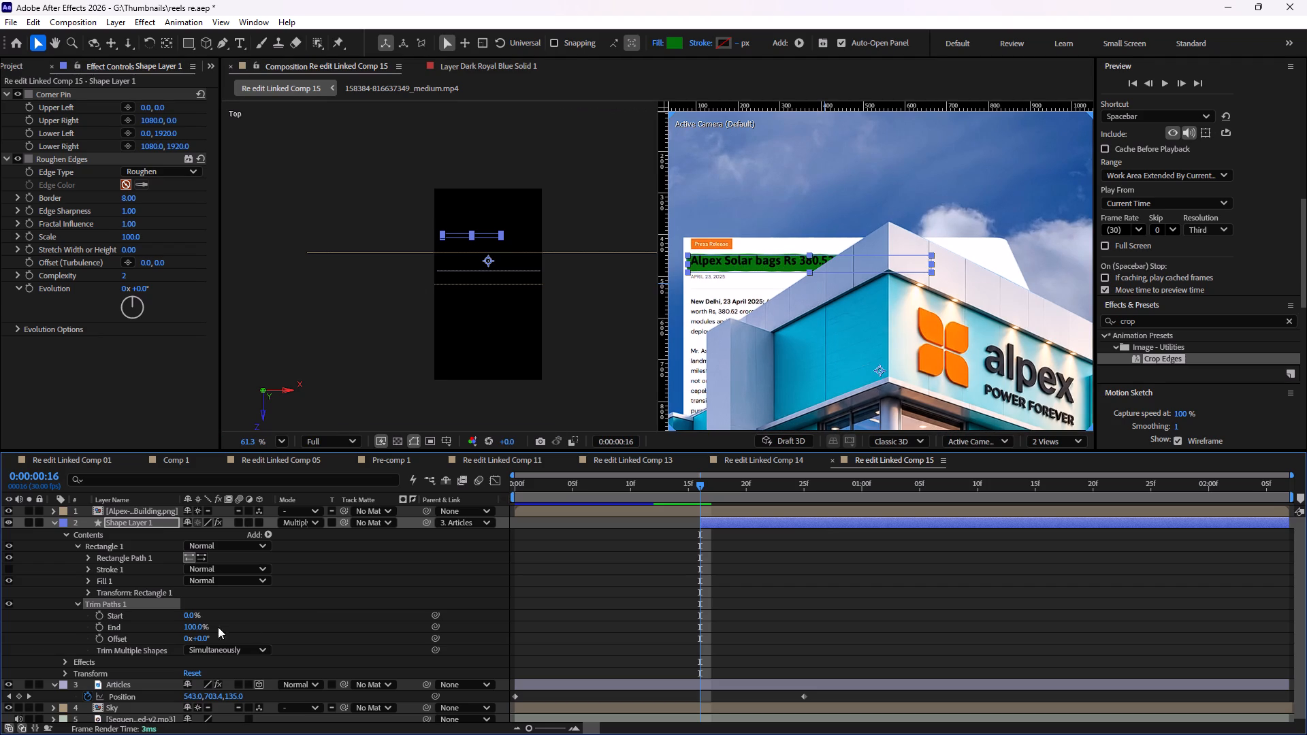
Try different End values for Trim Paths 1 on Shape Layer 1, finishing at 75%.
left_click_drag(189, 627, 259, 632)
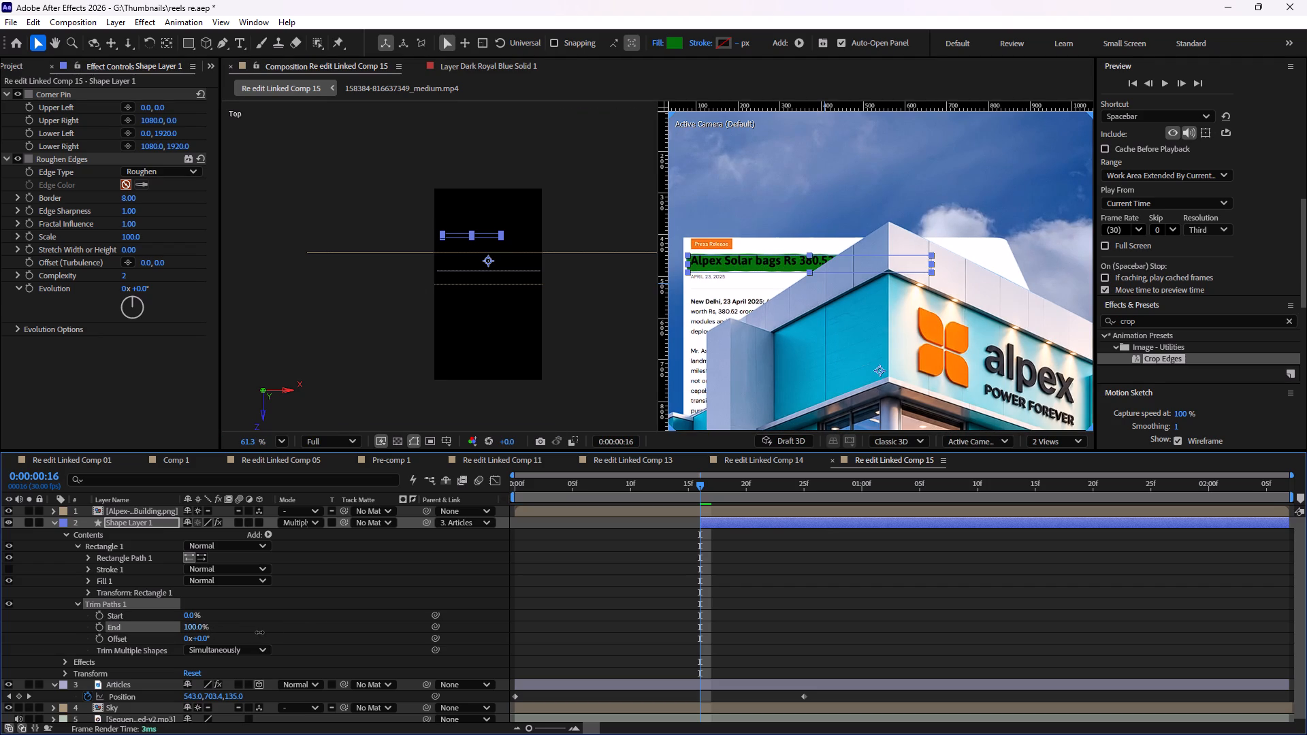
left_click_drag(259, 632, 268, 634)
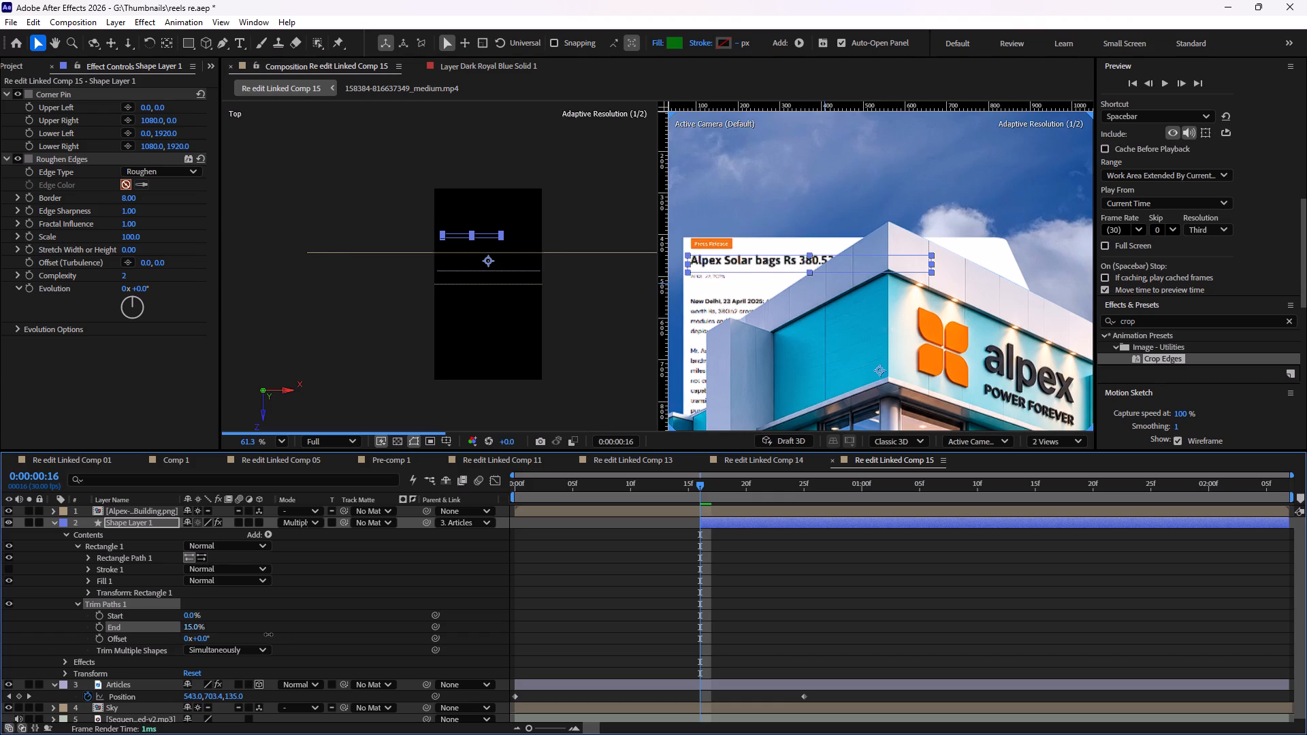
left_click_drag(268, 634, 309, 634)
Delete the green highlight Shape Layer 1 and collapse the Articles layer's properties.
left_click(127, 524)
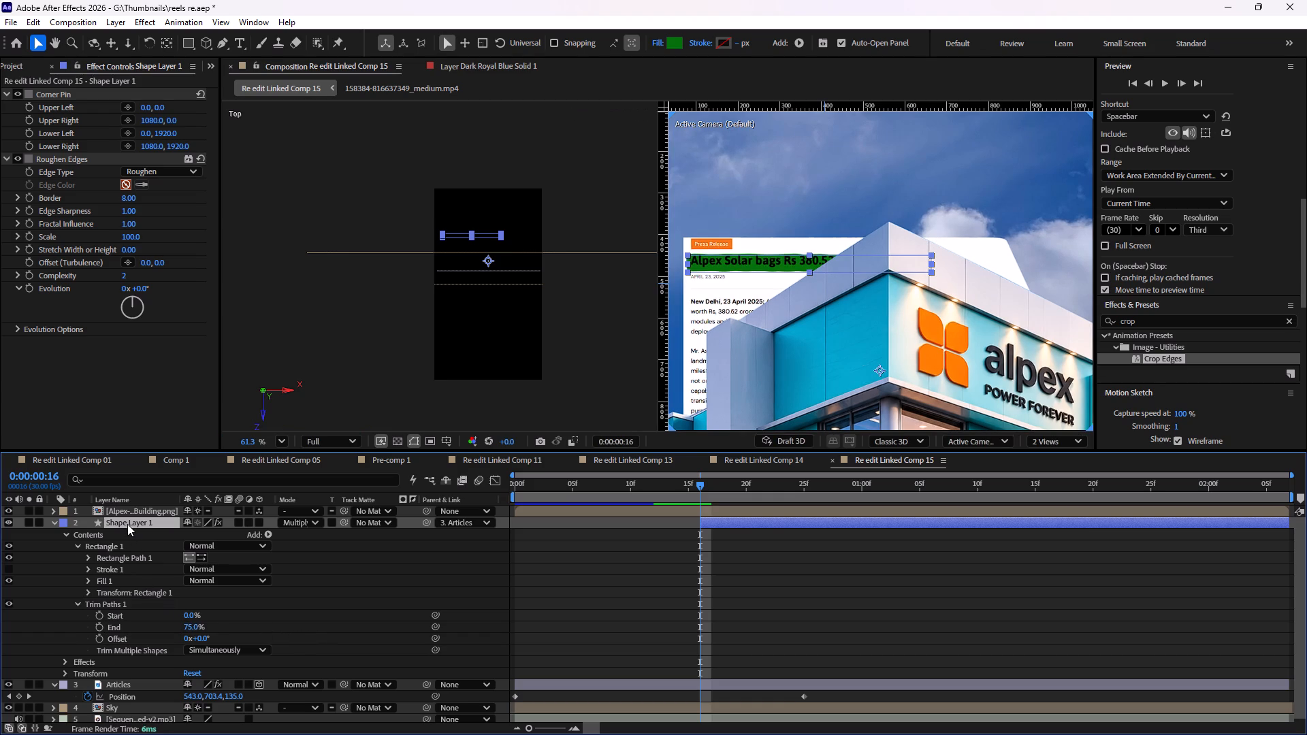
key("BackSpace")
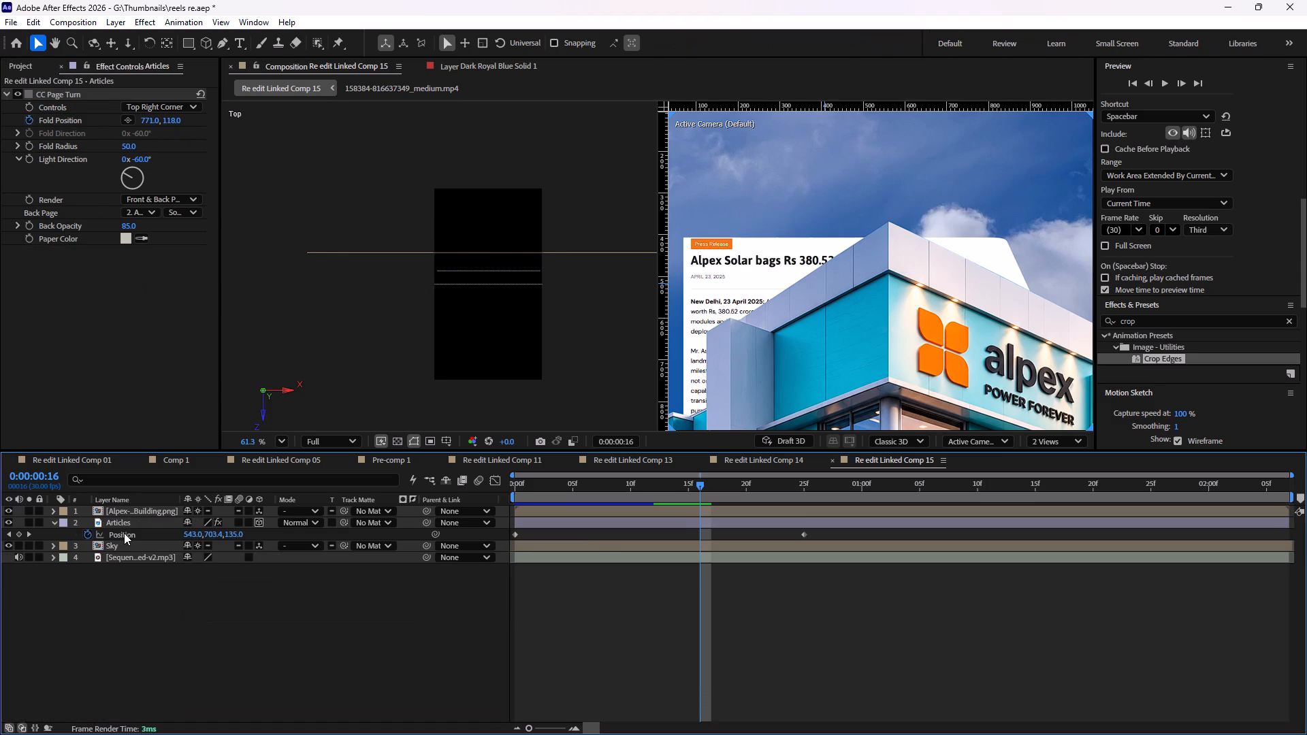
left_click(54, 524)
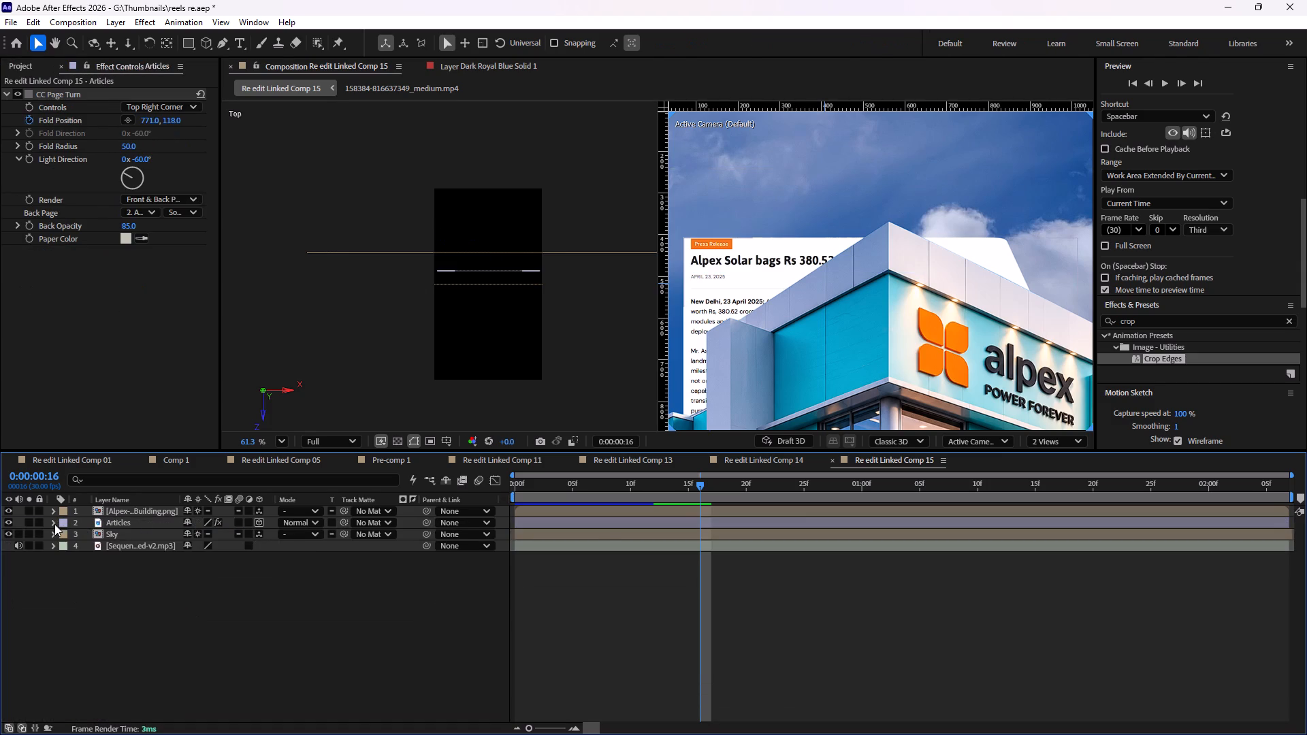
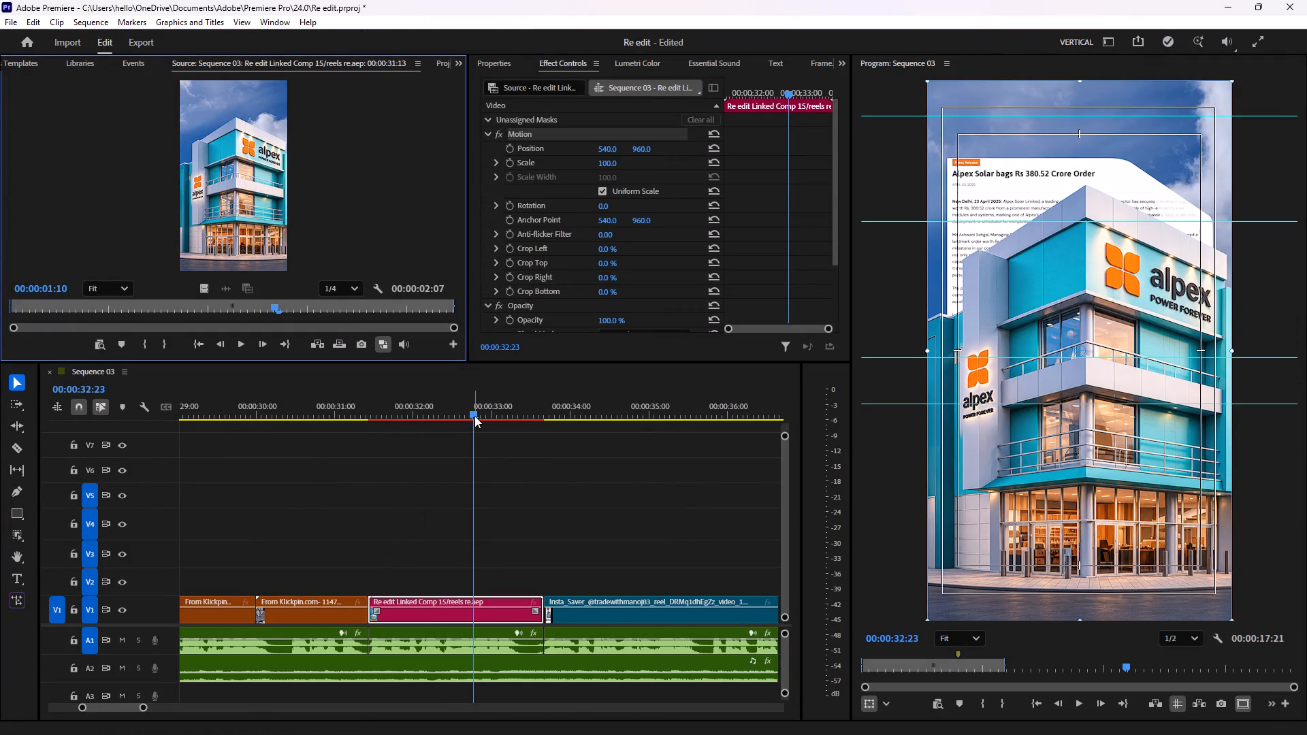
Play back Sequence 03 in Premiere from about 00:00:31:08 to review the Alpex shot and the footage following it.
left_click_drag(474, 416, 356, 425)
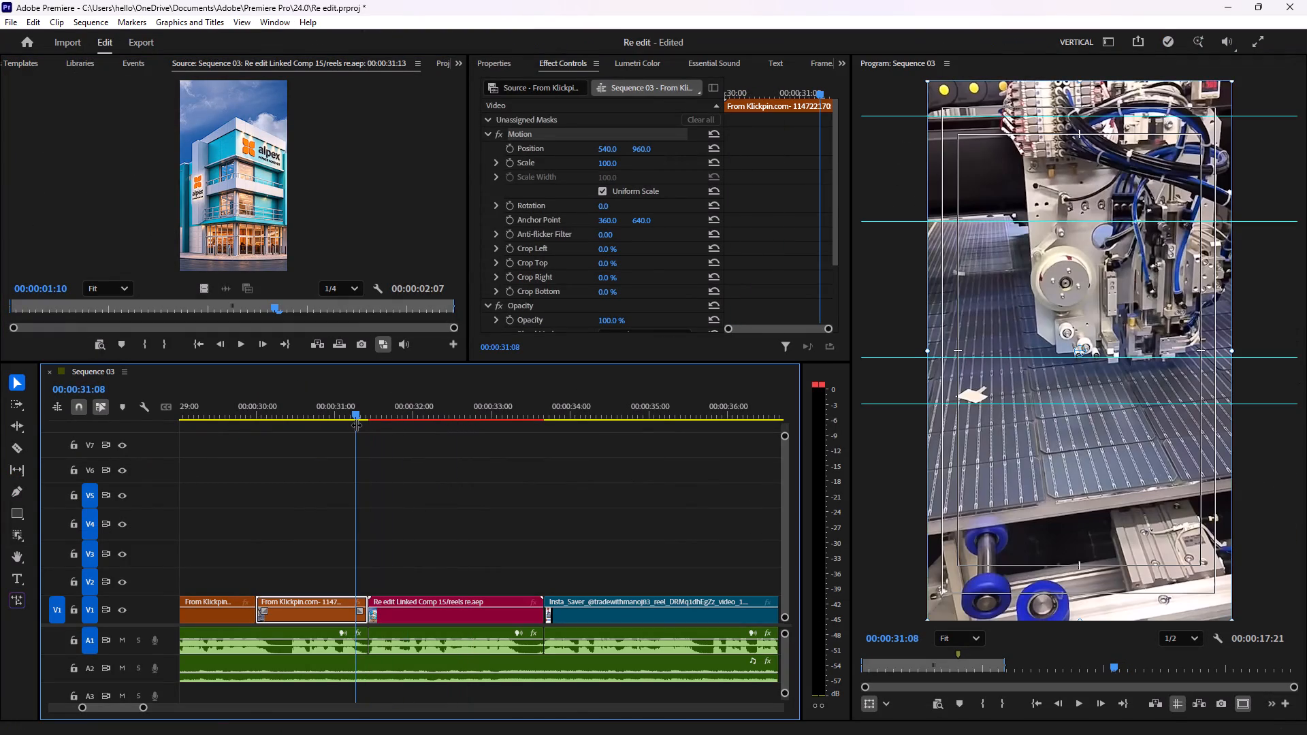
key("space")
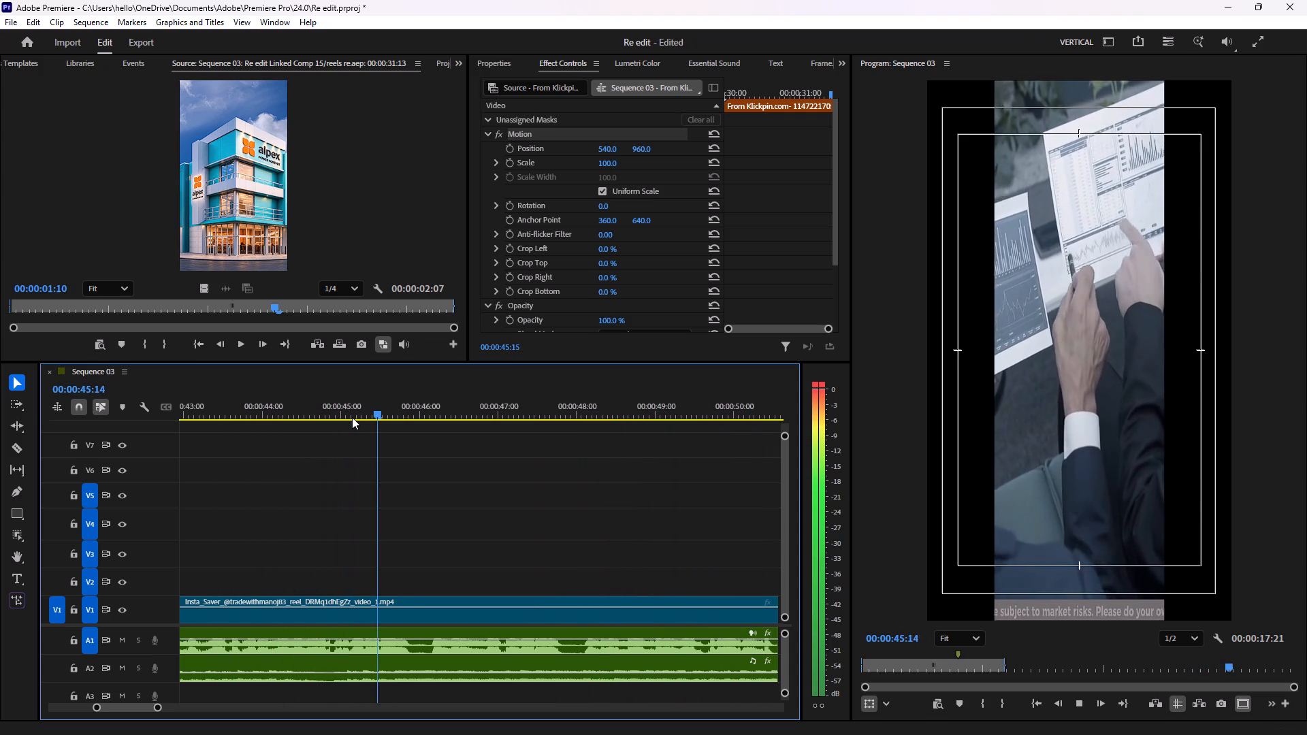
key("space")
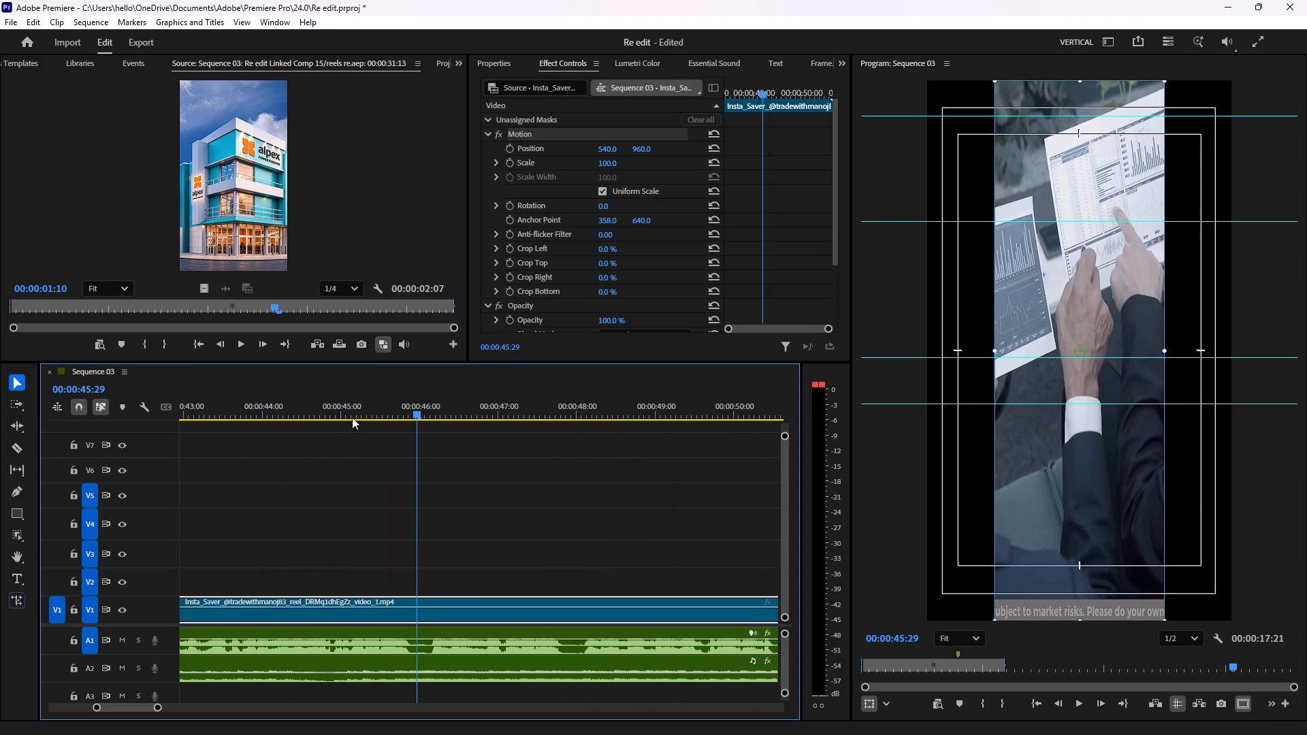
Save the Re edit project and close Premiere.
key("ctrl+s")
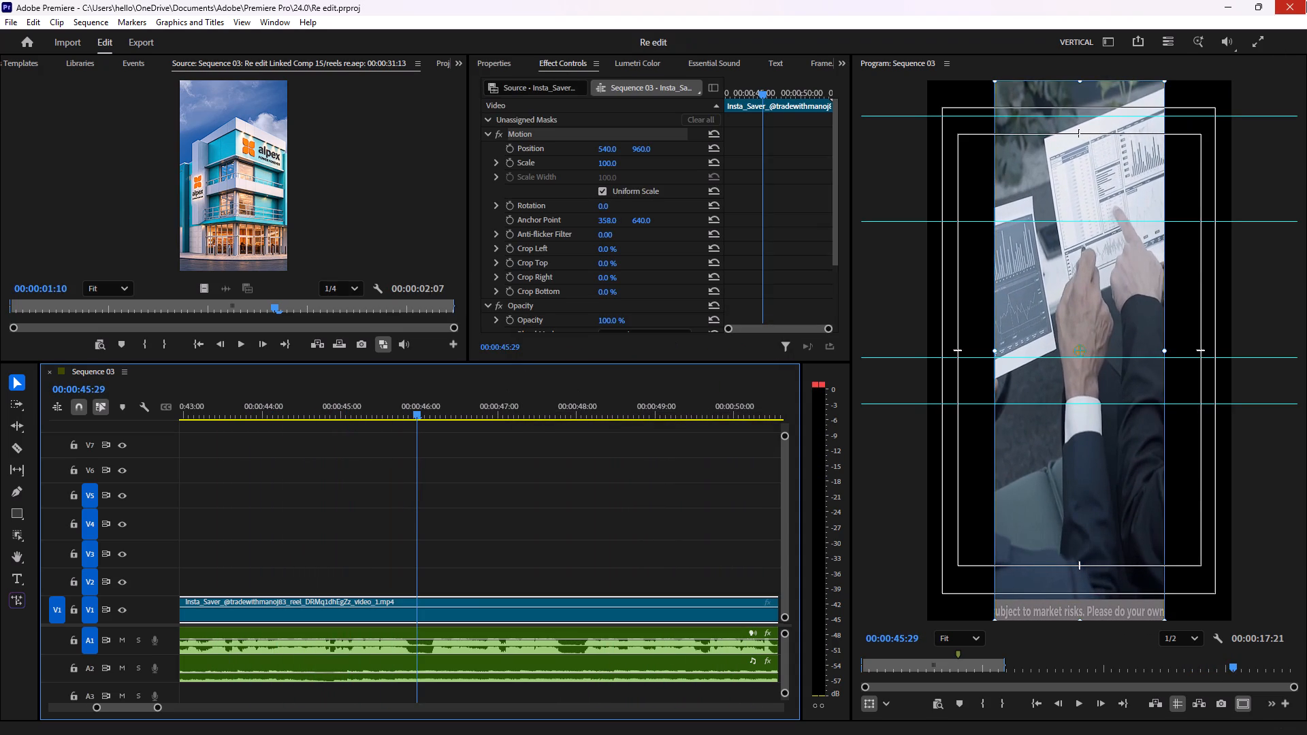
left_click(1306, 1)
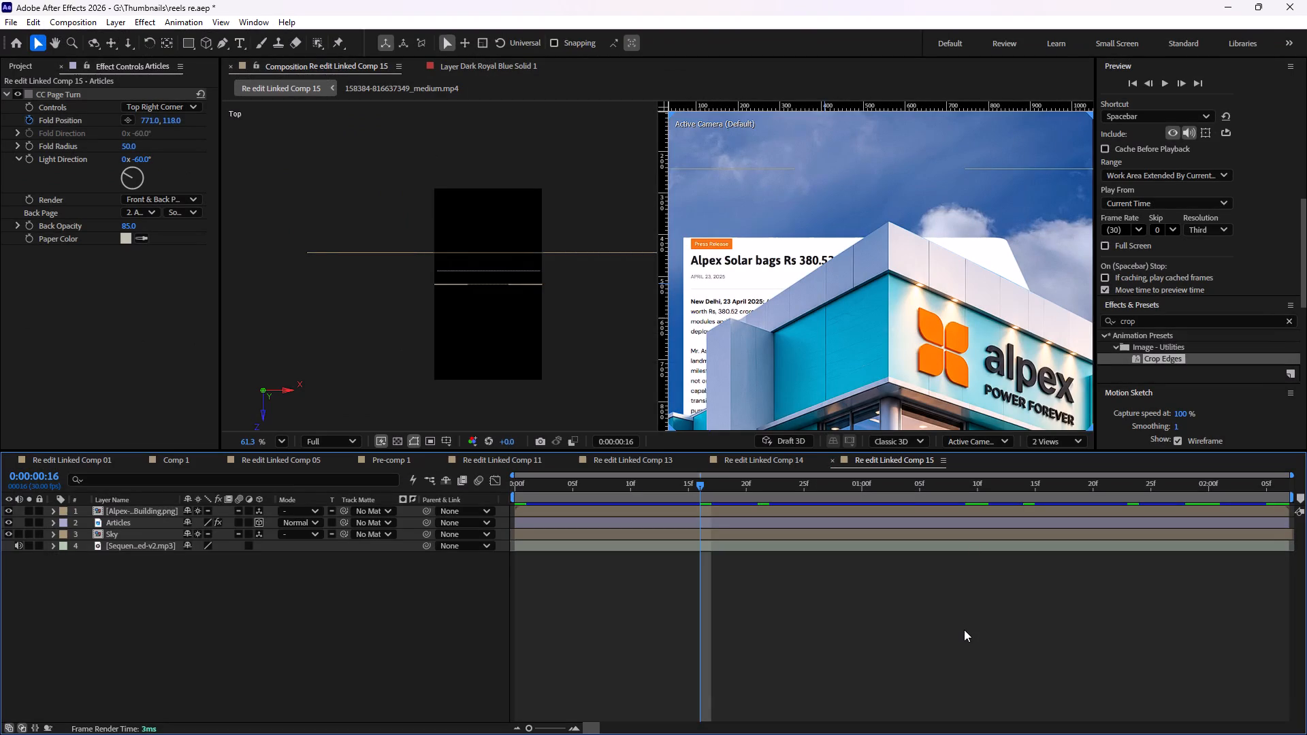
Save the reels re project in After Effects and close the application.
key("ctrl+s")
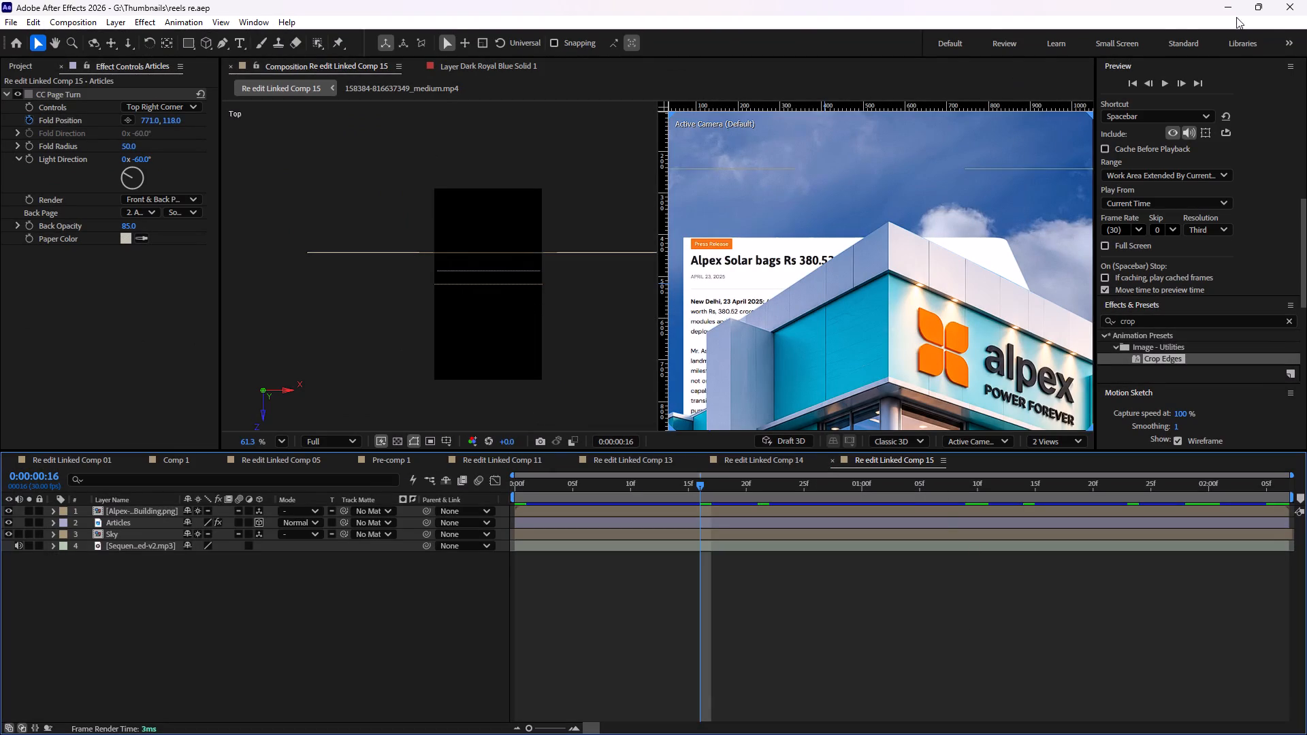
left_click(1294, 0)
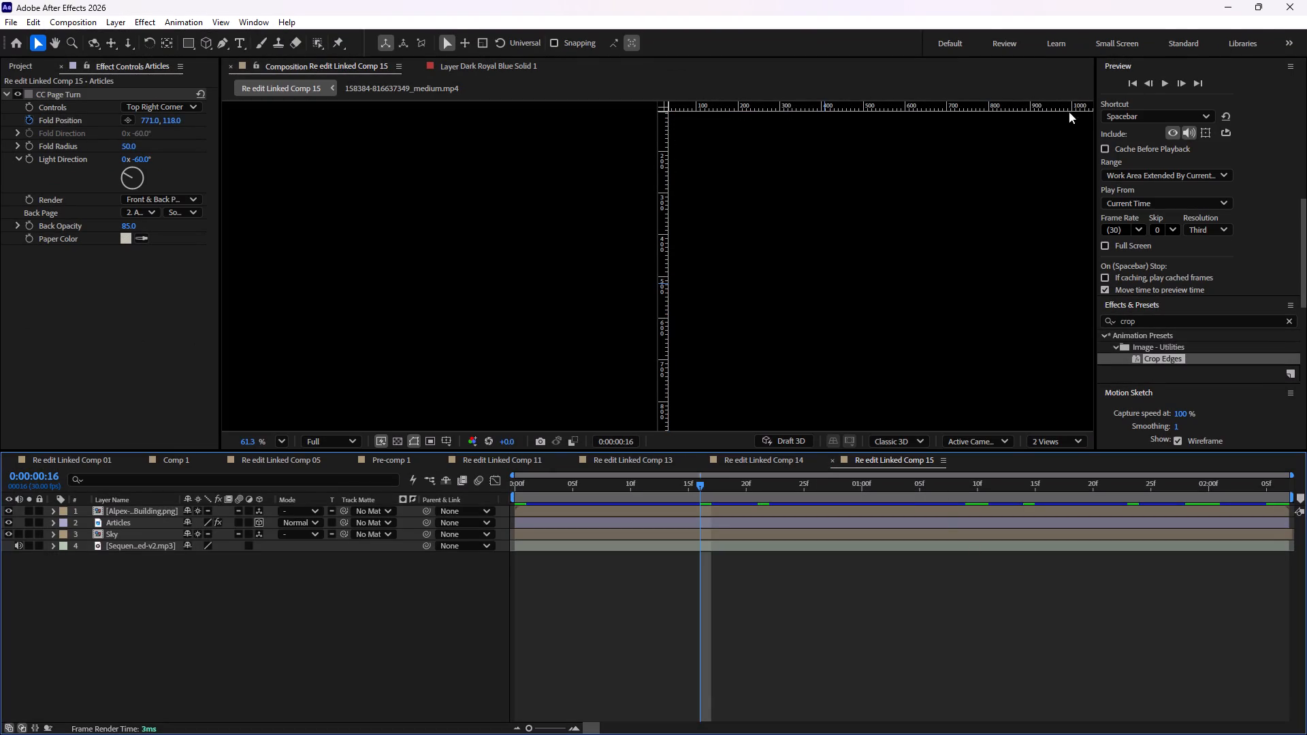